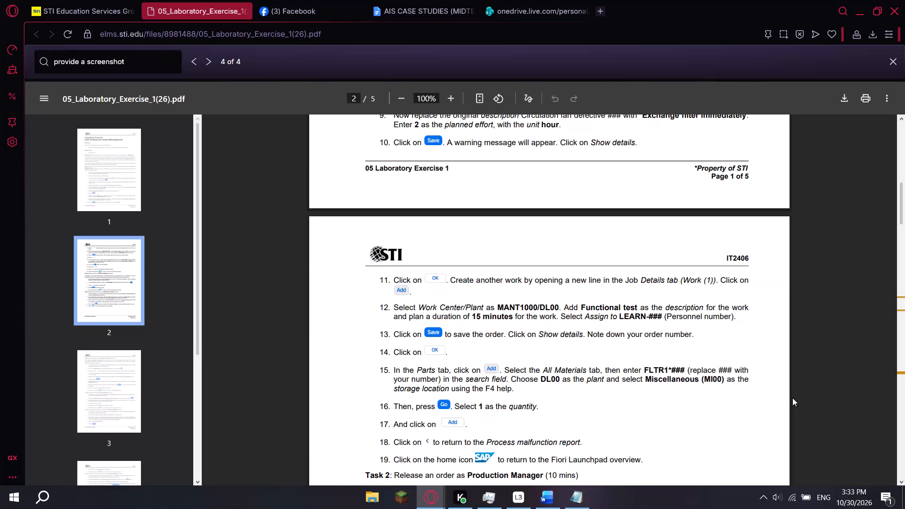
# Switch to the SAP Process Malfunction Report window and dismiss the save message details for the circulation fan order.
pyautogui.hotkey('alt', 'Tab')
pyautogui.hotkey('alt', 'Tab')
pyautogui.hotkey('alt', 'Tab')
pyautogui.hotkey('alt', 'Tab')
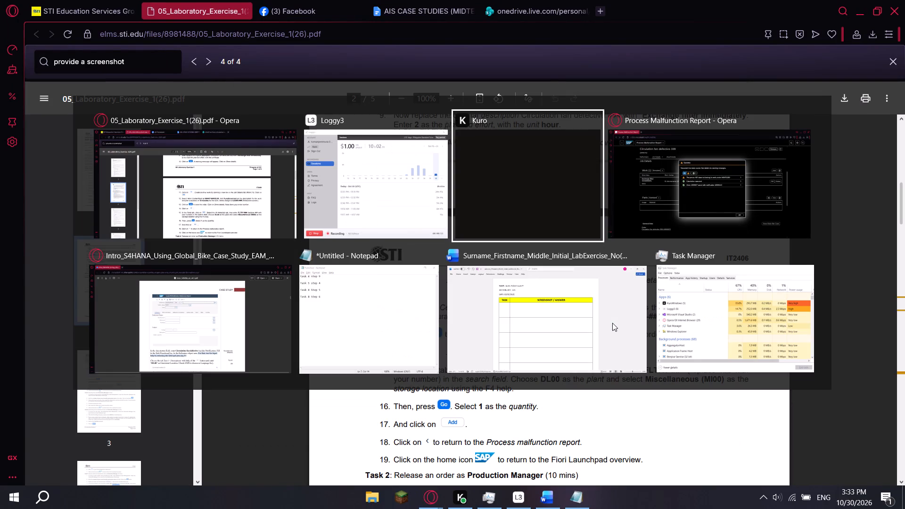
pyautogui.hotkey('alt', 'Tab')
pyautogui.hotkey('alt', 'Tab')
pyautogui.keyDown('alt'); pyautogui.click(721, 205); pyautogui.keyUp('alt')
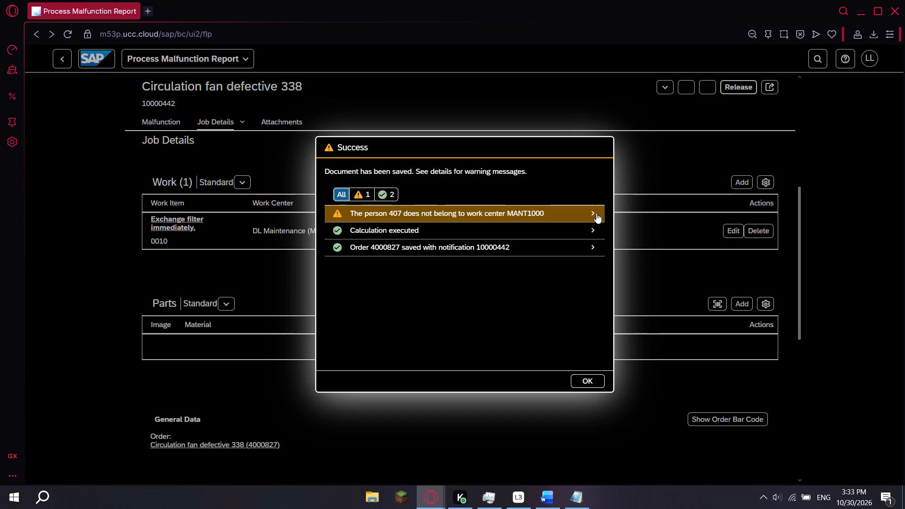
pyautogui.click(584, 381)
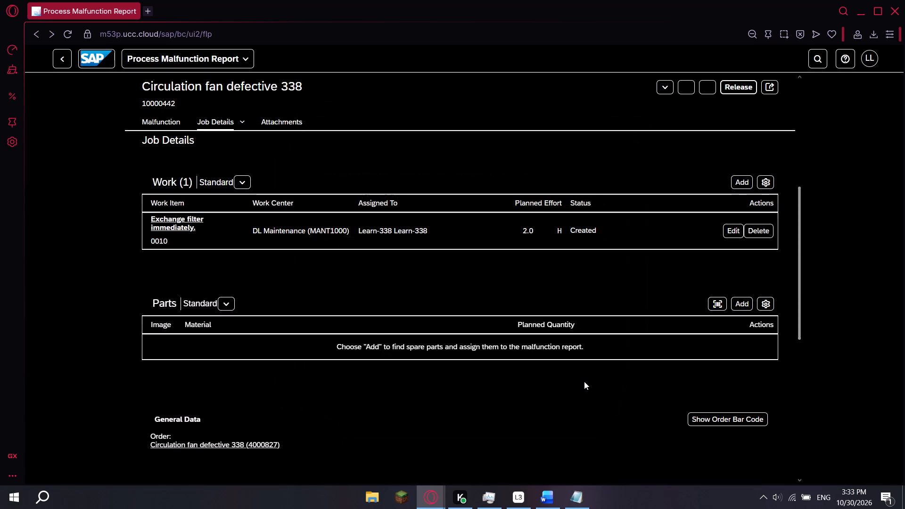
# Following instruction 11 of the laboratory exercise PDF, start adding another work item in the malfunction report's Job Details.
pyautogui.hotkey('alt', 'Tab')
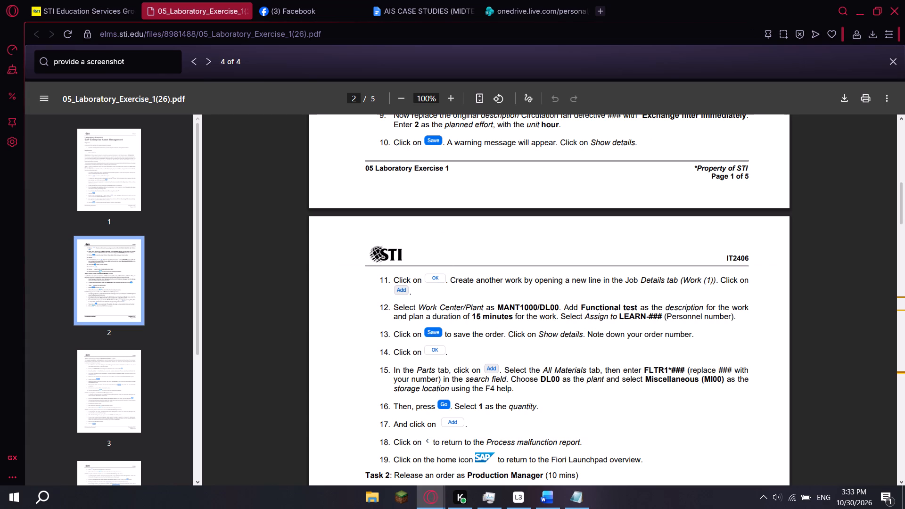
pyautogui.moveTo(455, 279); pyautogui.dragTo(524, 280)
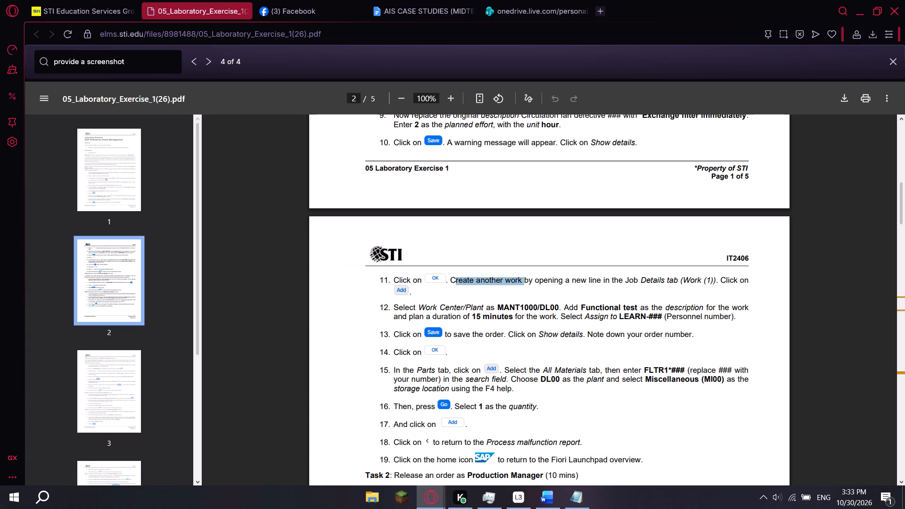
pyautogui.moveTo(524, 280); pyautogui.dragTo(605, 282)
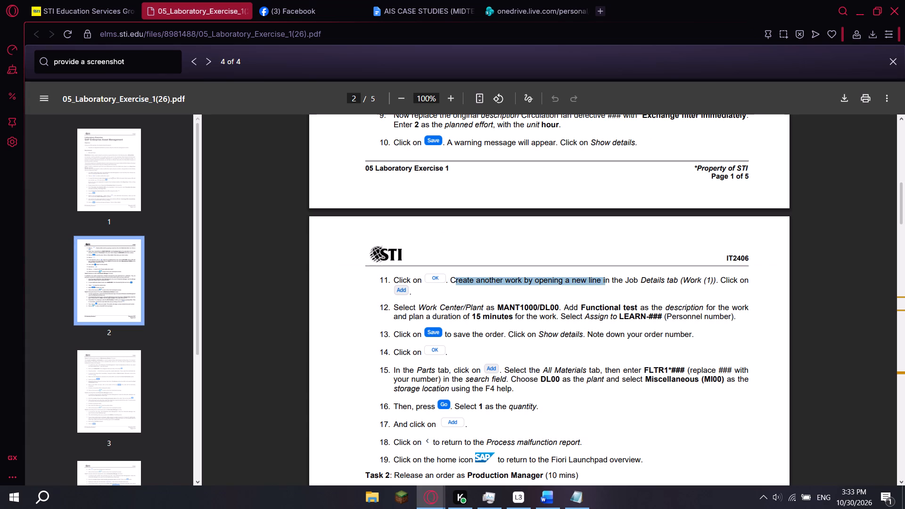
pyautogui.moveTo(605, 282); pyautogui.dragTo(680, 279)
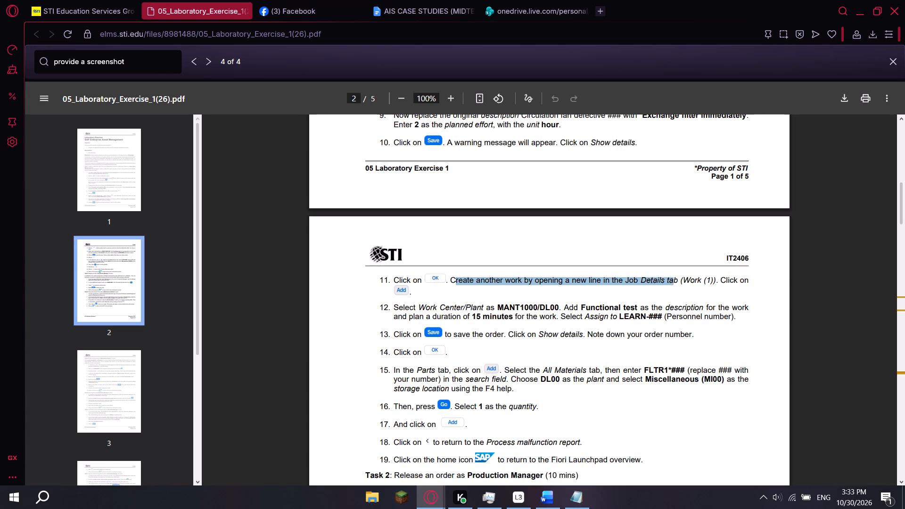
pyautogui.hotkey('alt', 'Tab')
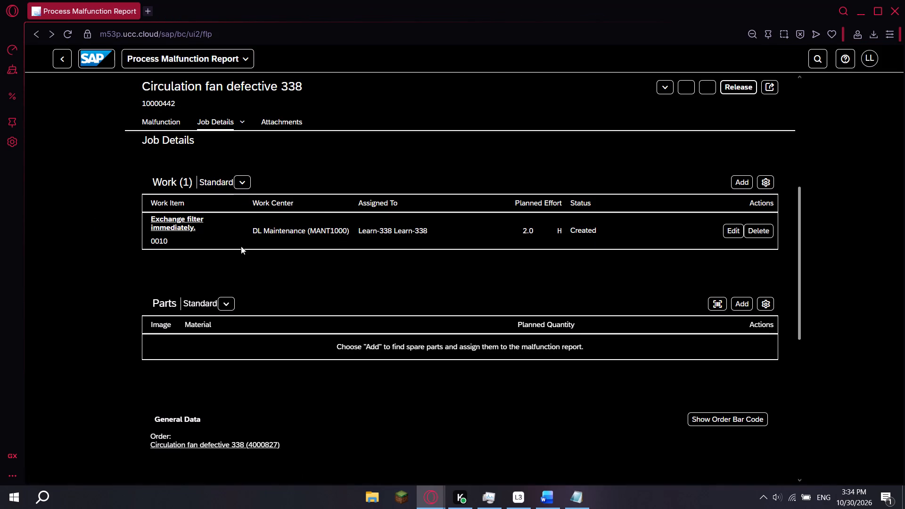
pyautogui.scroll(-1, 442, 406)
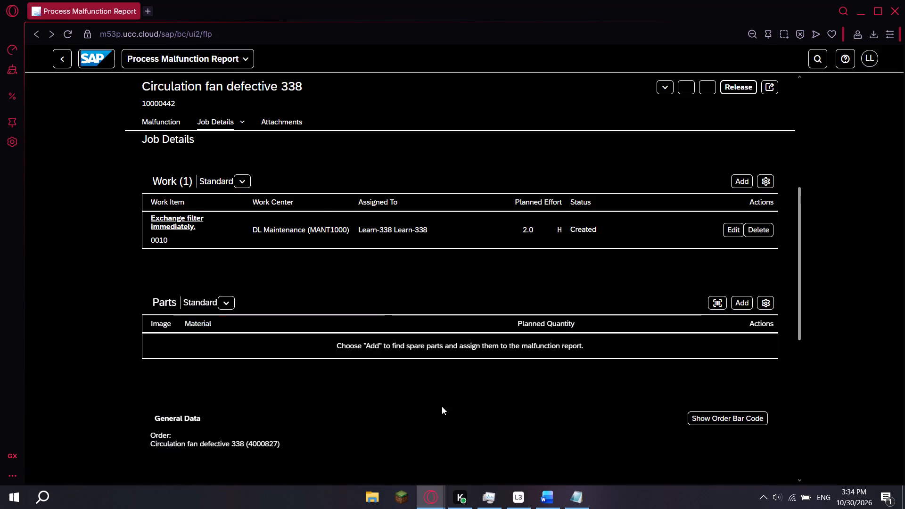
pyautogui.scroll(1, 442, 406)
pyautogui.scroll(-4, 442, 406)
pyautogui.scroll(5, 442, 406)
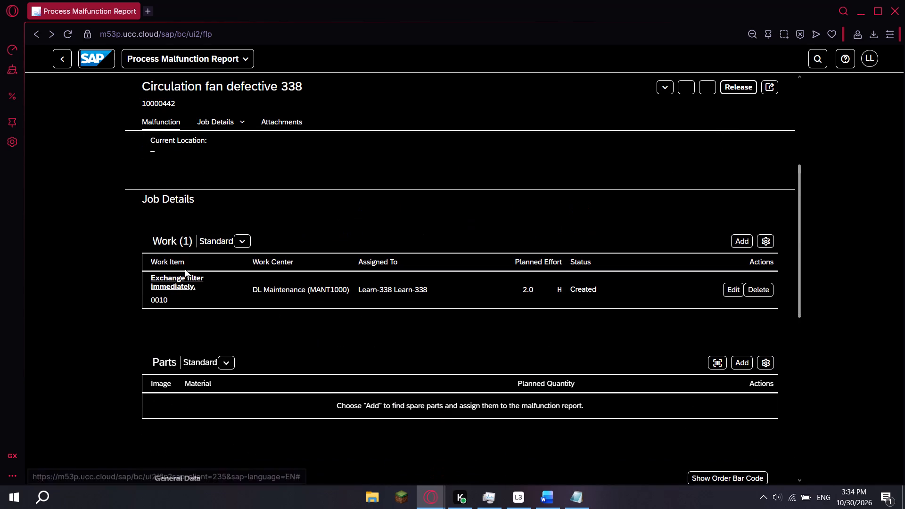
pyautogui.hotkey('alt', 'Tab')
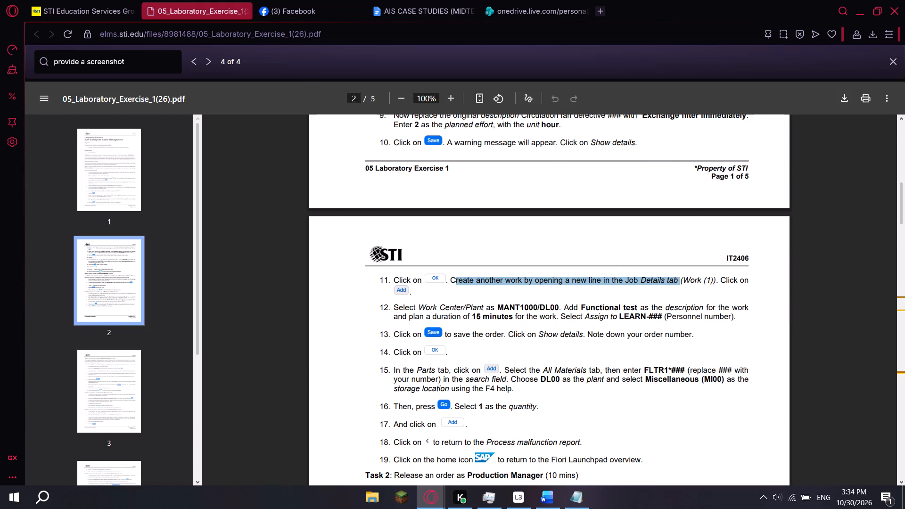
pyautogui.hotkey('alt', 'Tab')
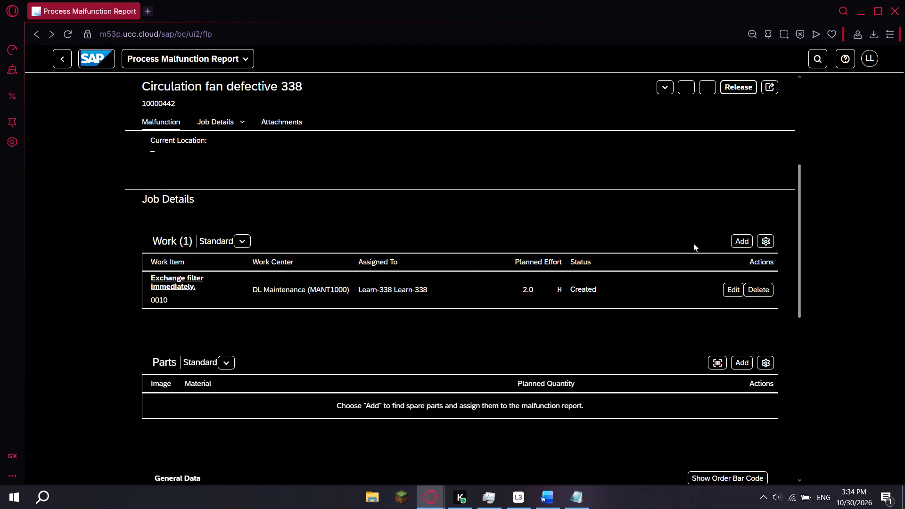
pyautogui.click(729, 238)
pyautogui.click(739, 238)
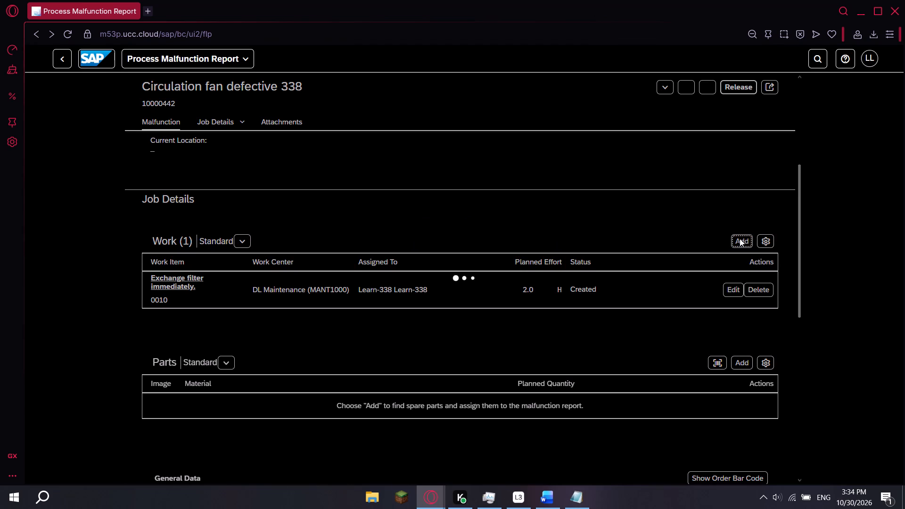
# Copy MANT1000 from instruction 12 of the exercise, search for it in the value help, and choose it as the new item's work center.
pyautogui.hotkey('alt', 'Tab')
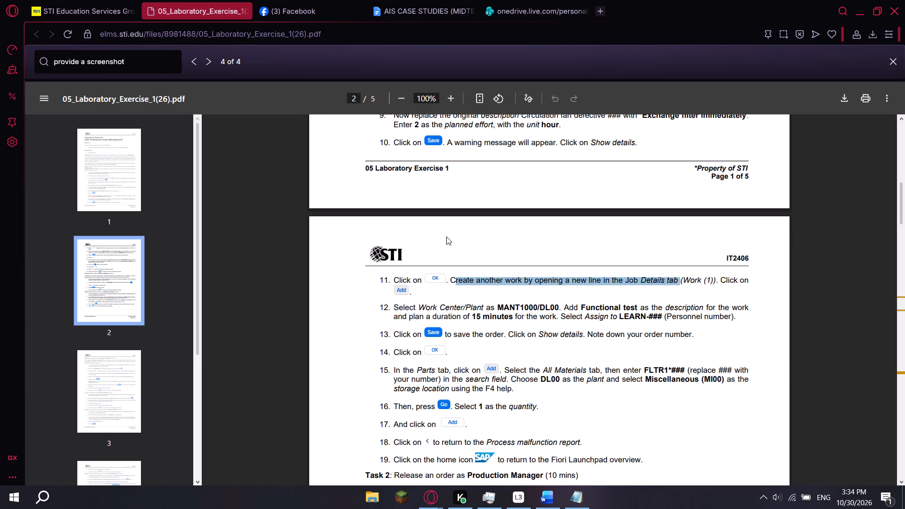
pyautogui.scroll(-1, 394, 296)
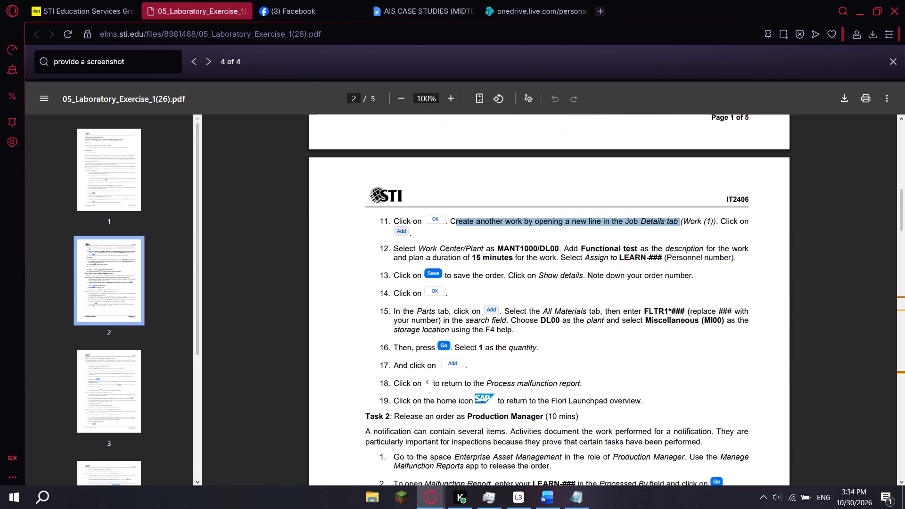
pyautogui.moveTo(396, 250); pyautogui.dragTo(465, 248)
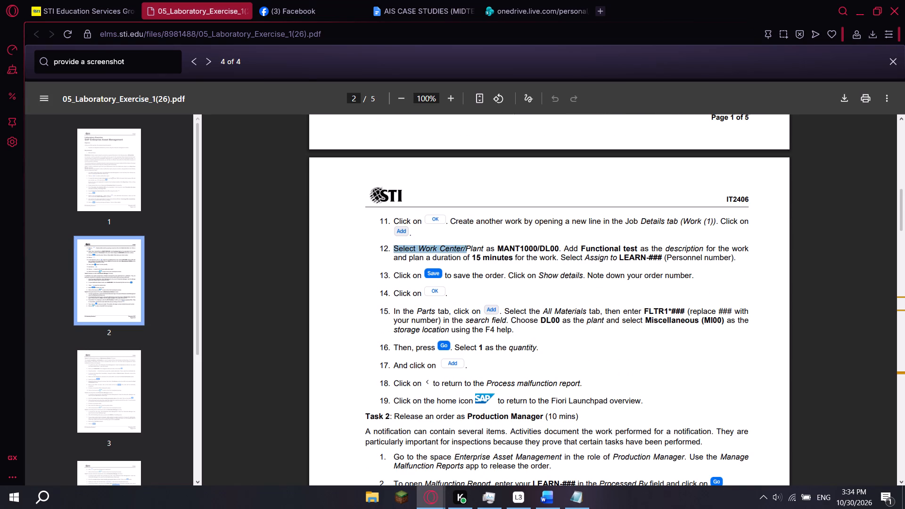
pyautogui.moveTo(465, 248); pyautogui.dragTo(486, 248)
pyautogui.click(495, 251)
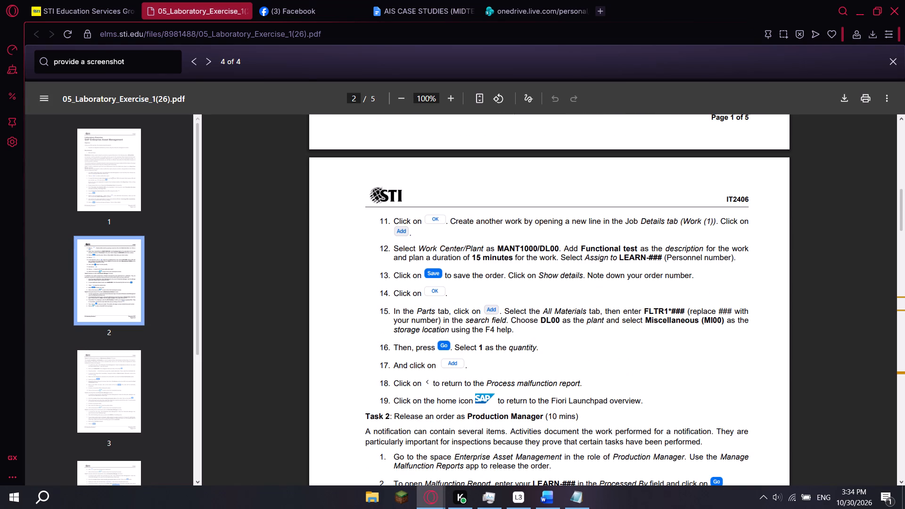
pyautogui.moveTo(500, 247); pyautogui.dragTo(538, 249)
pyautogui.moveTo(538, 249); pyautogui.dragTo(537, 249)
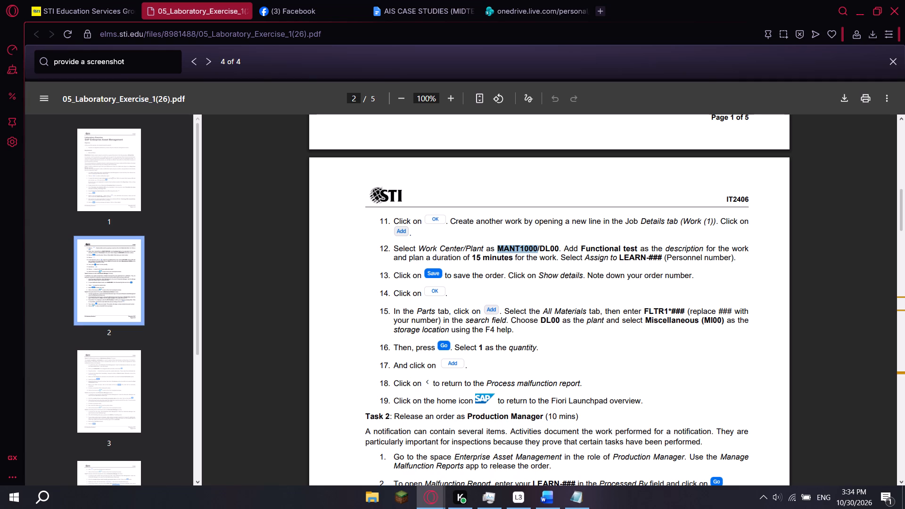
pyautogui.hotkey('ctrl', 'c')
pyautogui.hotkey('alt', 'Tab')
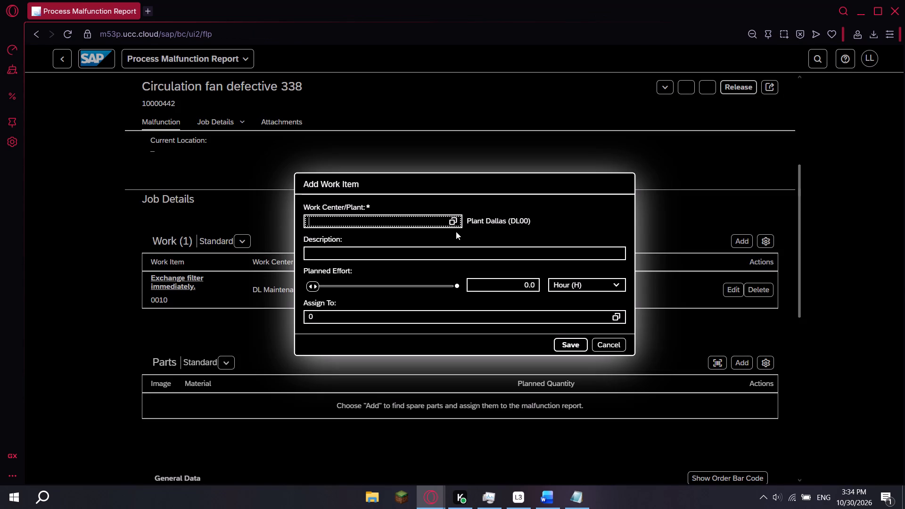
pyautogui.click(454, 228)
pyautogui.click(452, 222)
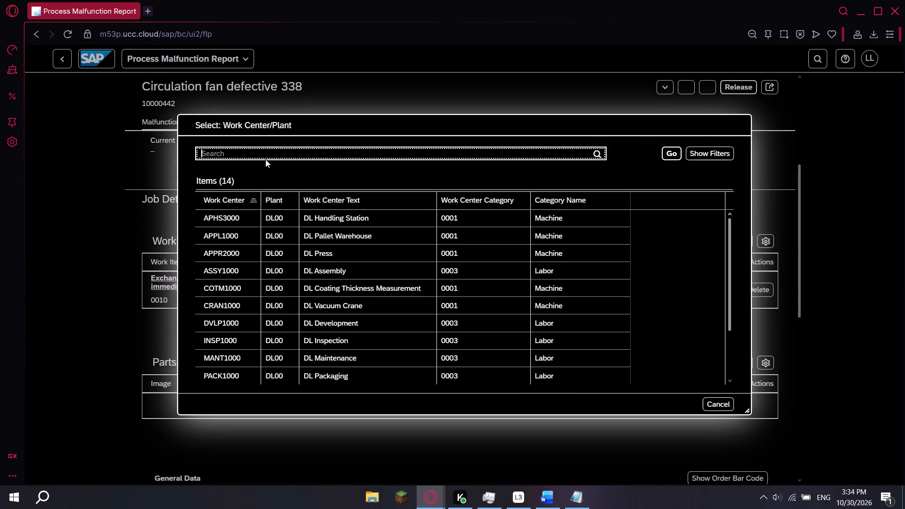
pyautogui.hotkey('ctrl', 'v')
pyautogui.click(672, 153)
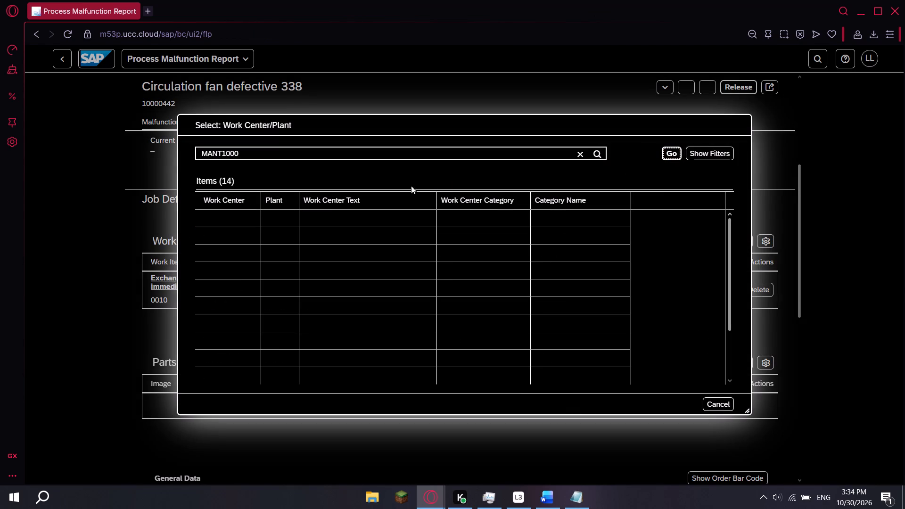
pyautogui.click(222, 217)
# Copy "Functional test" from instruction 12 of the exercise and enter it as the new work item's description.
pyautogui.hotkey('alt', 'Tab')
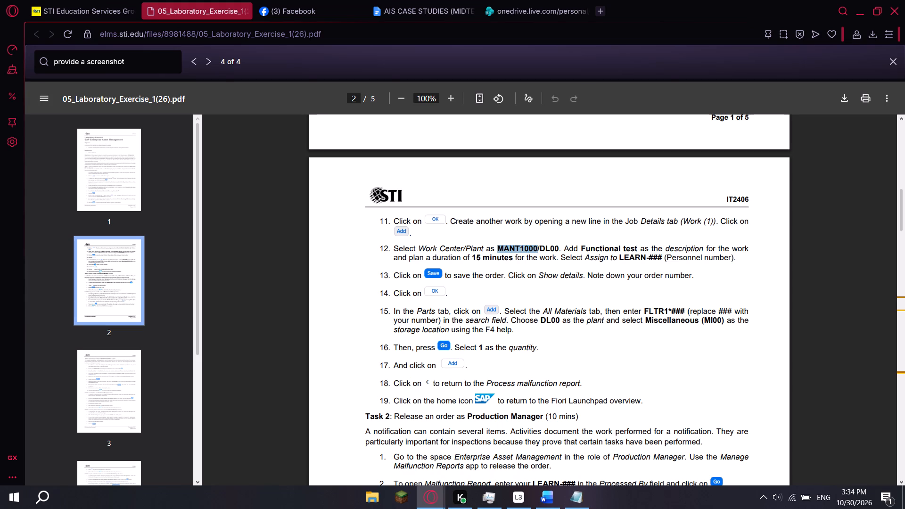
pyautogui.moveTo(564, 248); pyautogui.dragTo(578, 246)
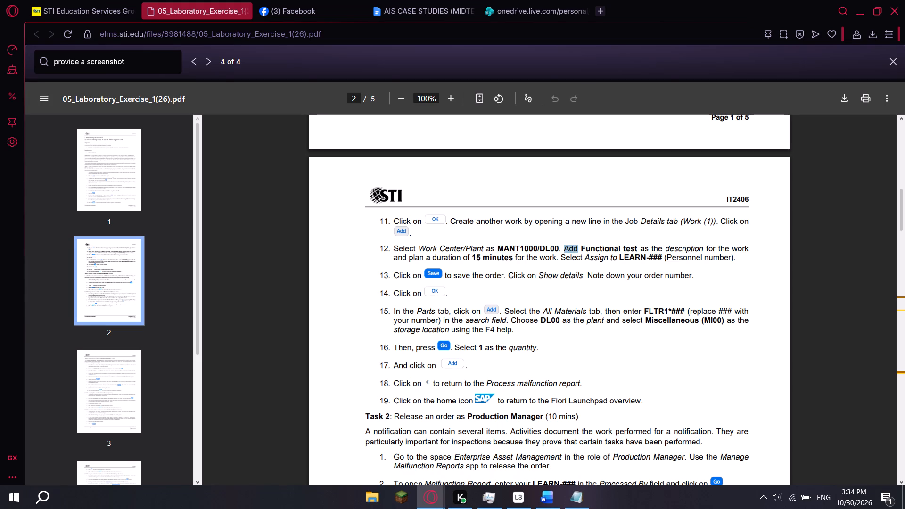
pyautogui.click(587, 248)
pyautogui.moveTo(582, 247); pyautogui.dragTo(620, 247)
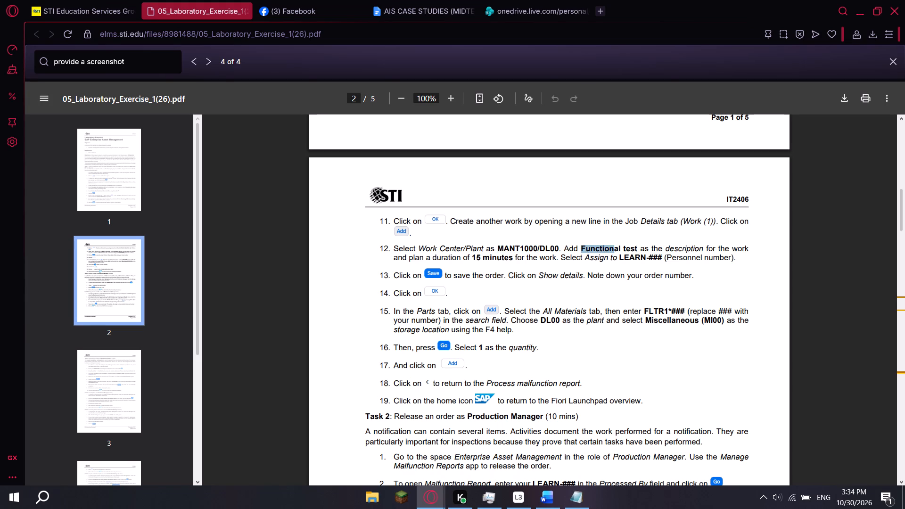
pyautogui.moveTo(620, 247); pyautogui.dragTo(638, 249)
pyautogui.moveTo(638, 249); pyautogui.dragTo(637, 249)
pyautogui.hotkey('ctrl', 'c')
pyautogui.hotkey('alt', 'Tab')
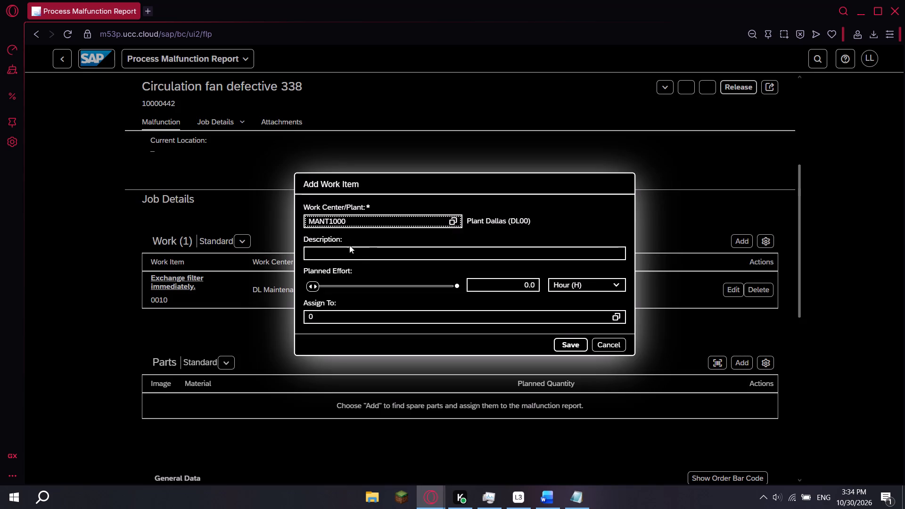
pyautogui.click(349, 245)
pyautogui.click(357, 259)
pyautogui.click(357, 254)
pyautogui.hotkey('ctrl', 'v')
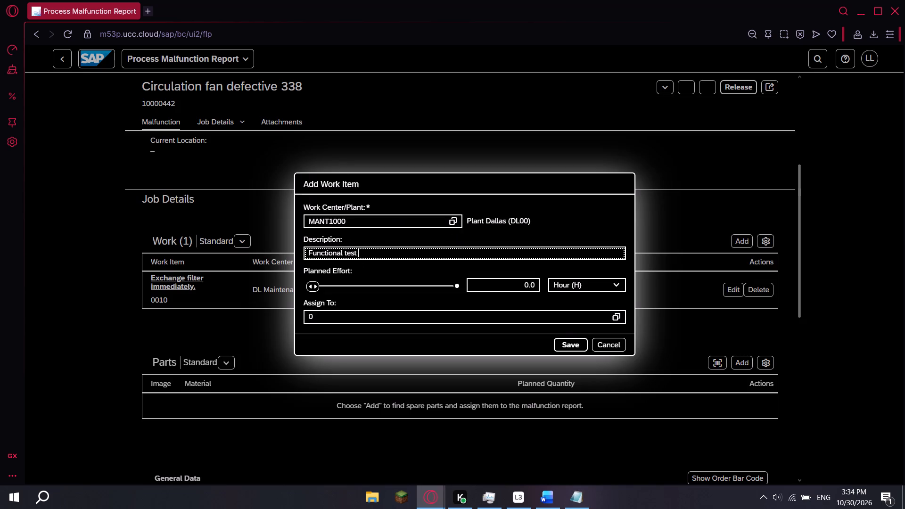
pyautogui.click(305, 250)
pyautogui.press('BackSpace')
# Compare instruction 12 of the laboratory exercise PDF with the Add Work Item form for the duration and assignee requirements.
pyautogui.press('Tab')
pyautogui.press('Tab')
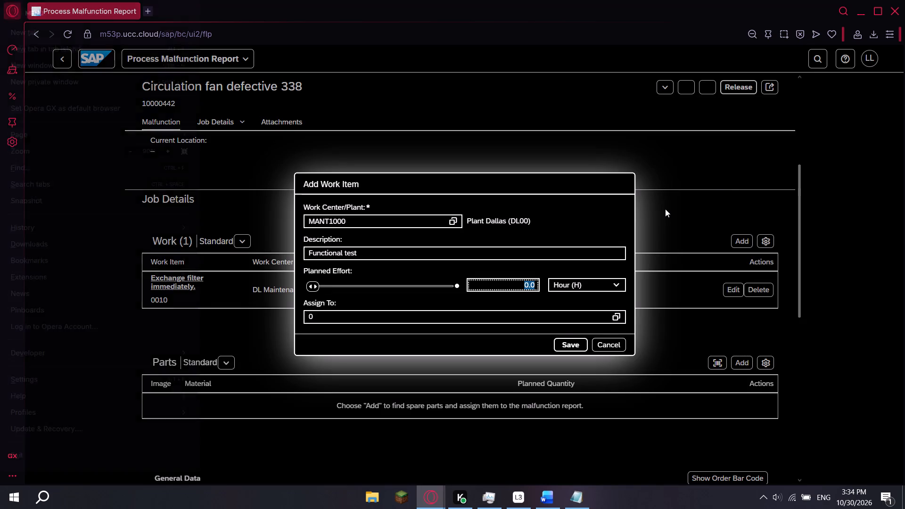
pyautogui.click(674, 230)
pyautogui.hotkey('alt', 'Tab')
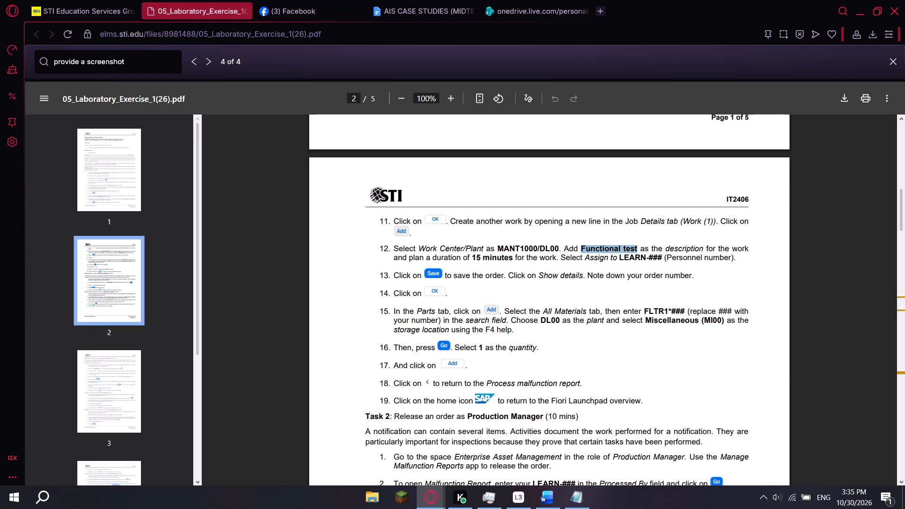
pyautogui.hotkey('alt', 'Tab')
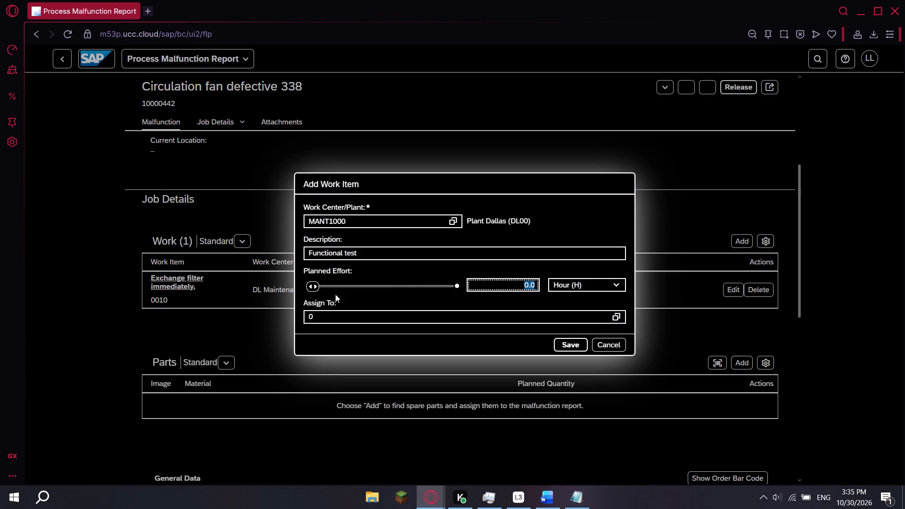
pyautogui.hotkey('alt', 'Tab')
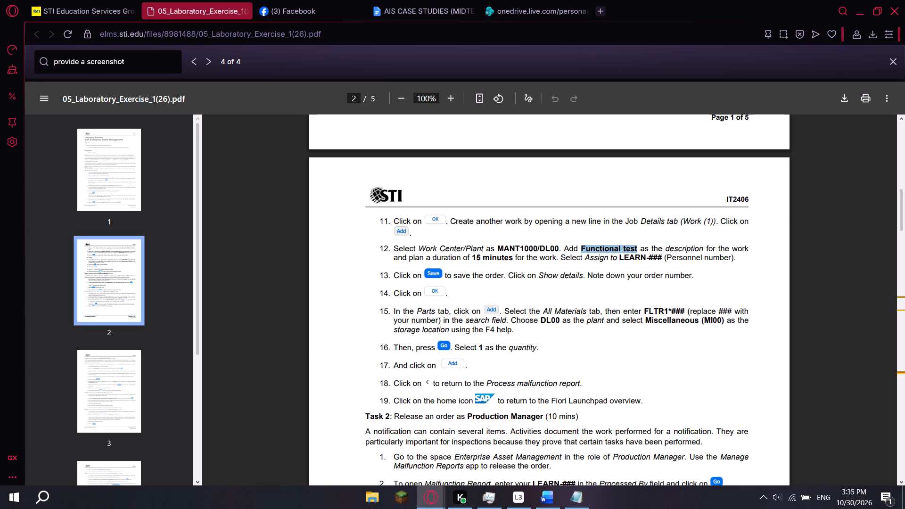
pyautogui.hotkey('alt', 'Tab')
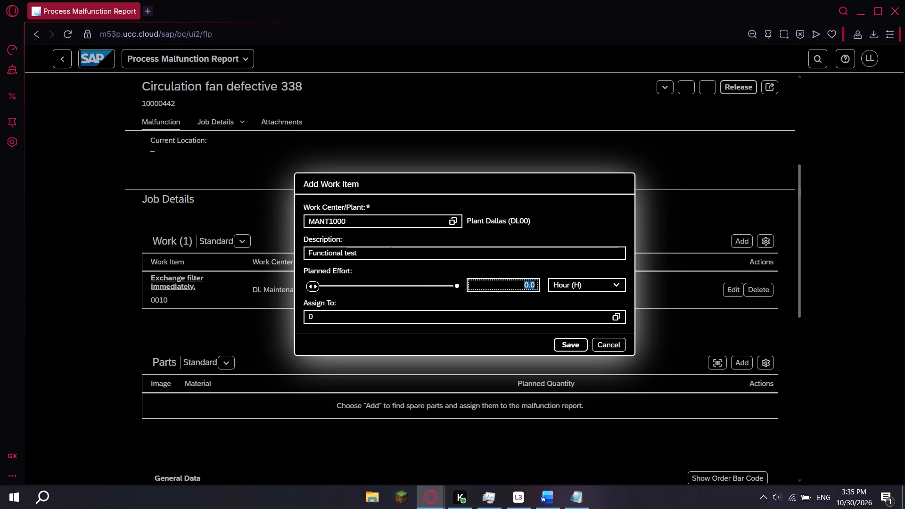
pyautogui.hotkey('alt', 'Tab')
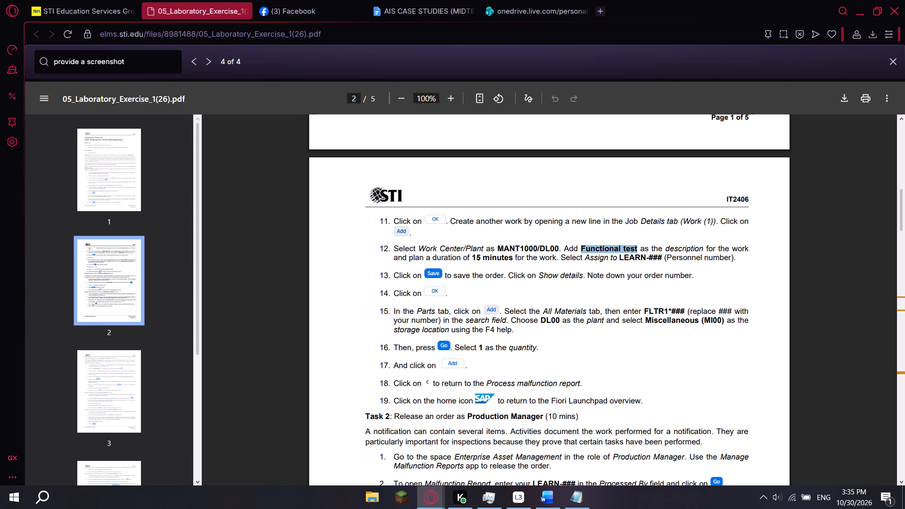
pyautogui.hotkey('alt', 'Tab')
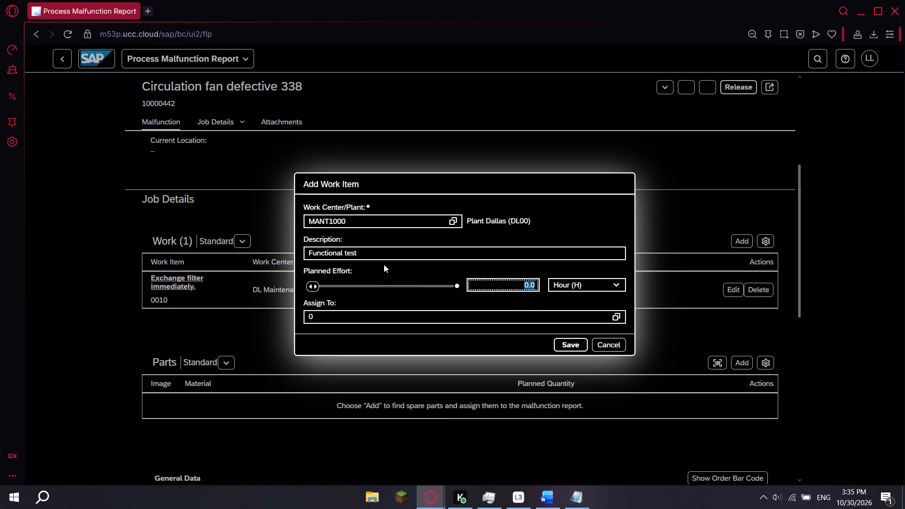
pyautogui.scroll(-2, 353, 307)
pyautogui.scroll(2, 353, 307)
pyautogui.scroll(-4, 353, 307)
pyautogui.hotkey('alt', 'Tab')
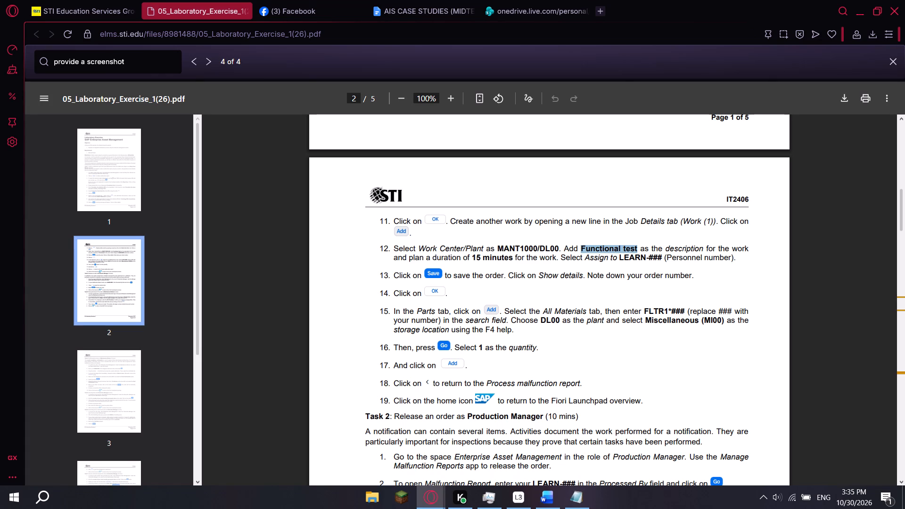
pyautogui.hotkey('alt', 'Tab')
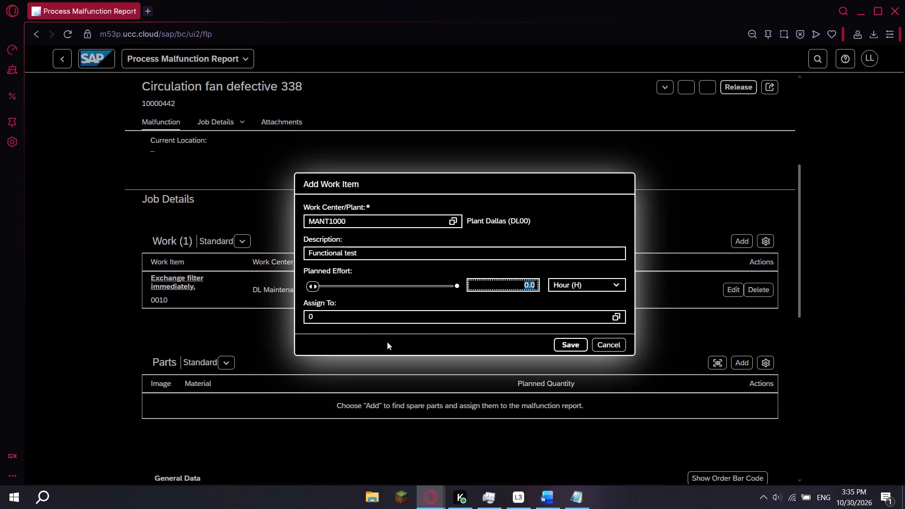
# Assign the functional test work item to LEARN-338 by looking up that name and choosing the matching personnel entry.
pyautogui.click(354, 317)
pyautogui.press('BackSpace')
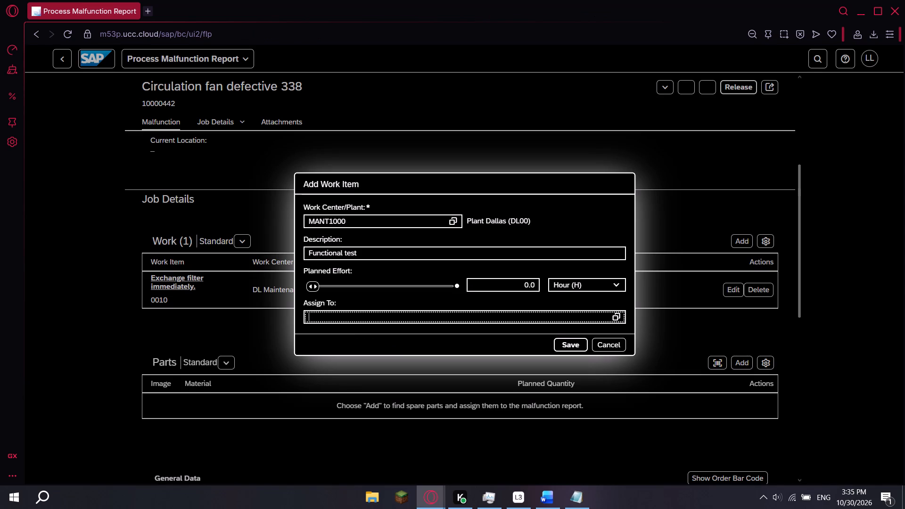
pyautogui.write('338')
pyautogui.press('BackSpace')
pyautogui.press('BackSpace')
pyautogui.press('BackSpace')
pyautogui.press('BackSpace')
pyautogui.write('LEARN')
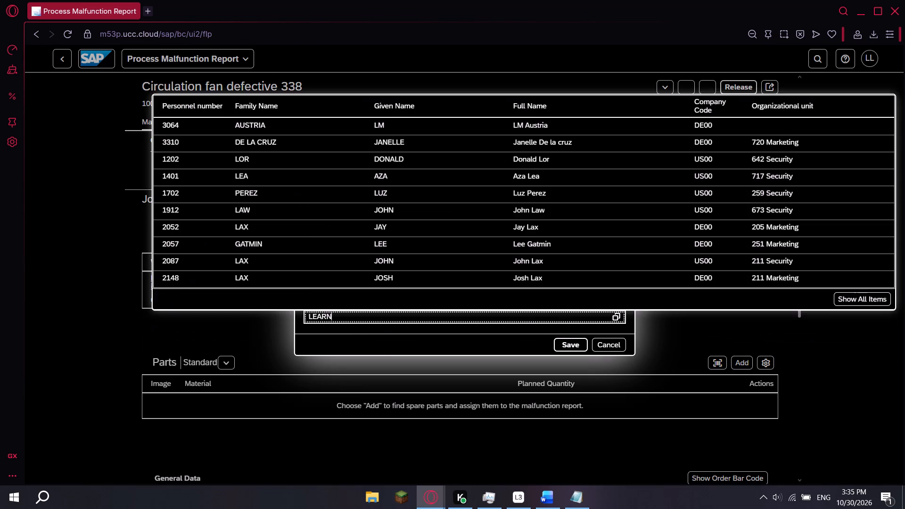
pyautogui.press('-')
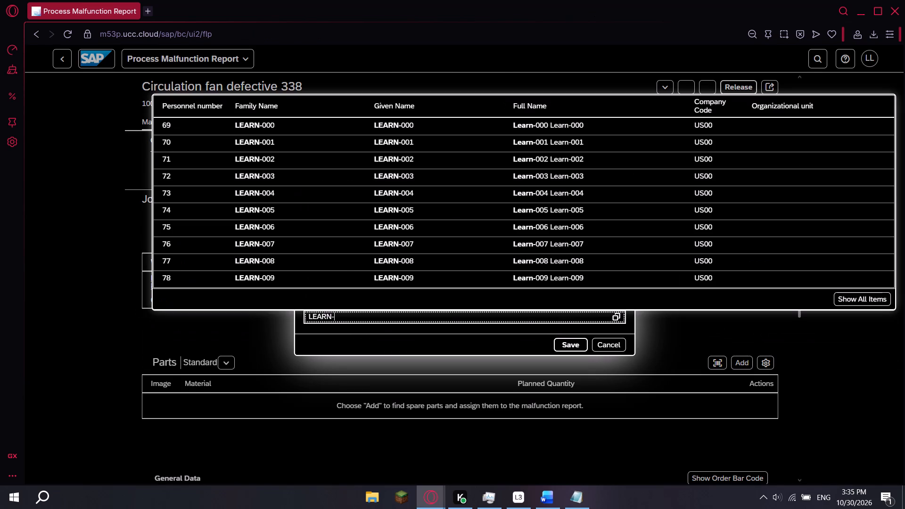
pyautogui.write('33')
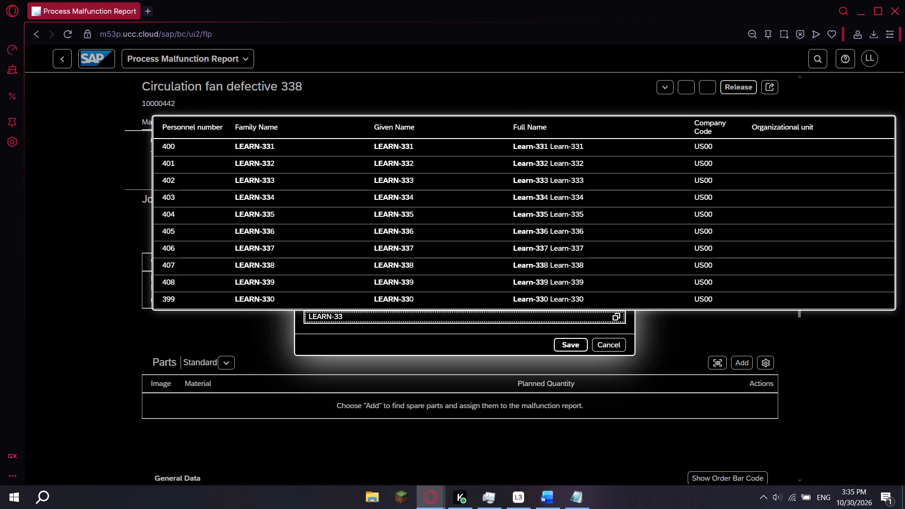
pyautogui.press('8')
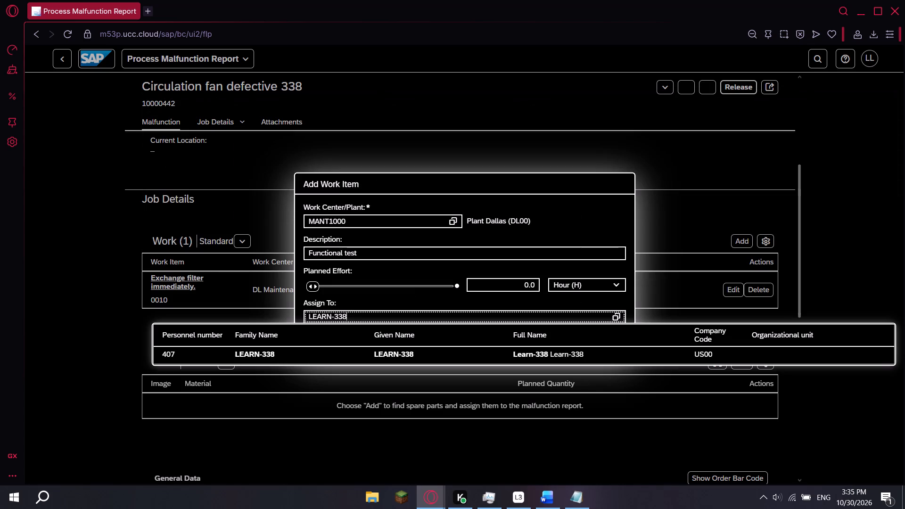
pyautogui.click(271, 350)
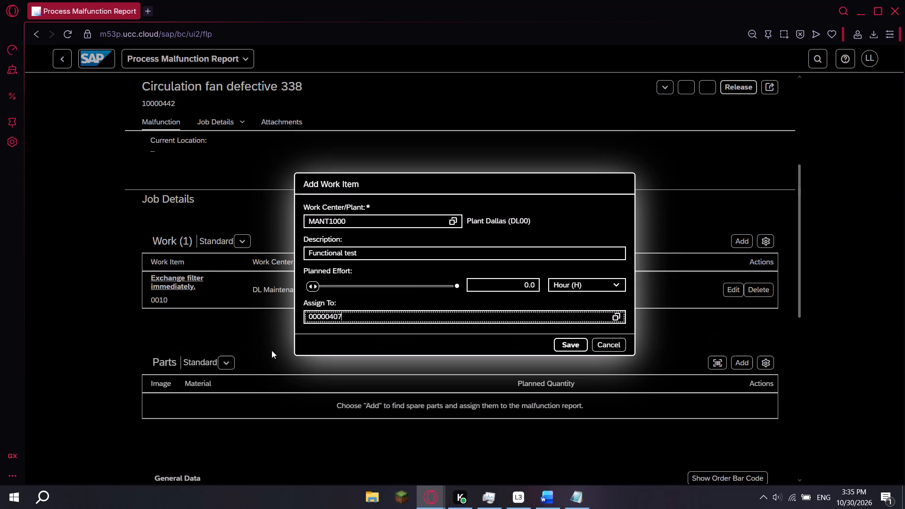
# Following instruction 12 of the exercise, set the work item's planned effort to 15 minutes.
pyautogui.hotkey('alt', 'Tab')
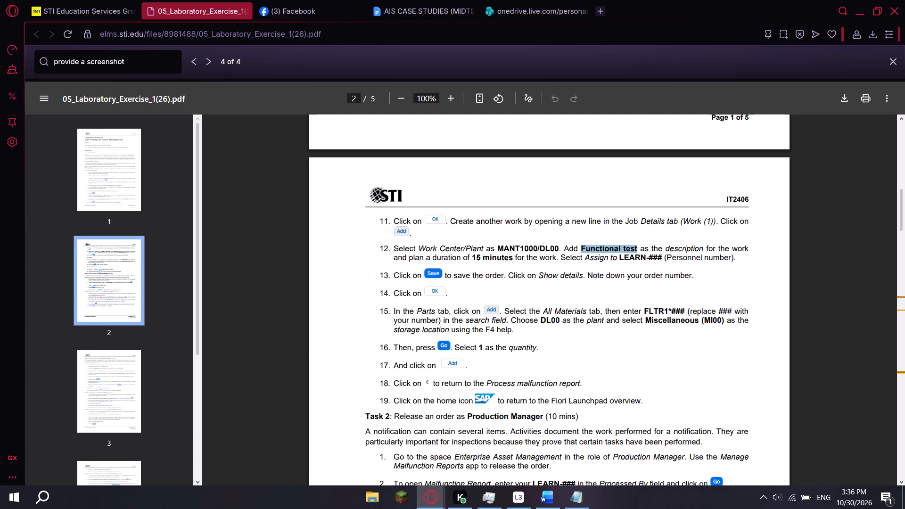
pyautogui.hotkey('alt', 'Tab')
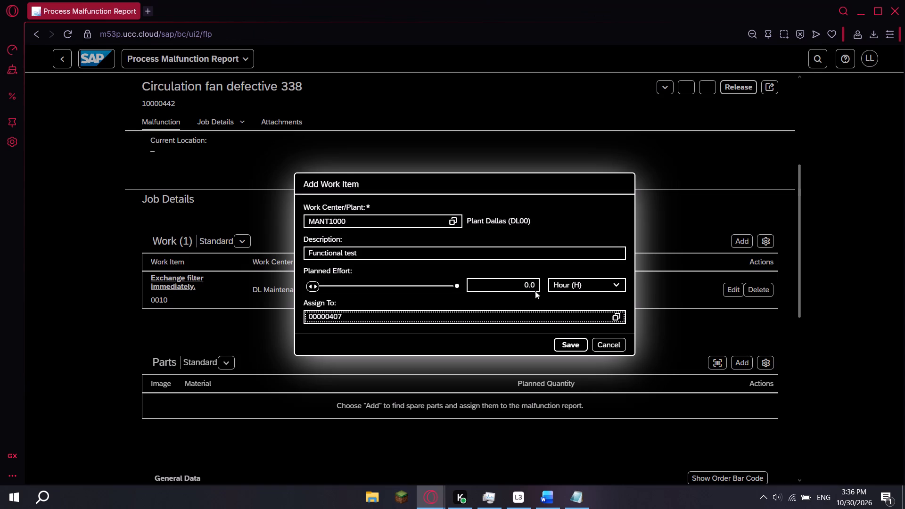
pyautogui.moveTo(312, 287); pyautogui.dragTo(327, 287)
pyautogui.click(537, 291)
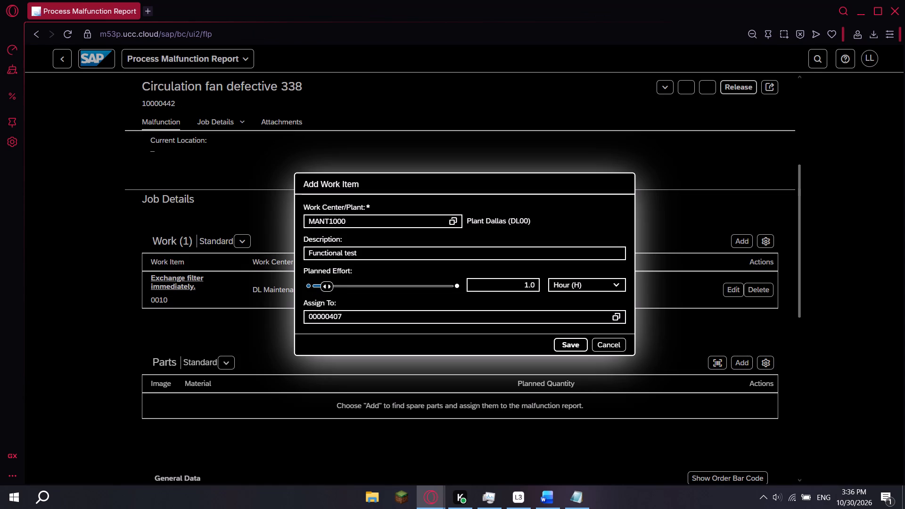
pyautogui.click(536, 287)
pyautogui.press('BackSpace')
pyautogui.press('BackSpace')
pyautogui.press('BackSpace')
pyautogui.press('BackSpace')
pyautogui.write('15')
pyautogui.click(618, 287)
pyautogui.click(598, 317)
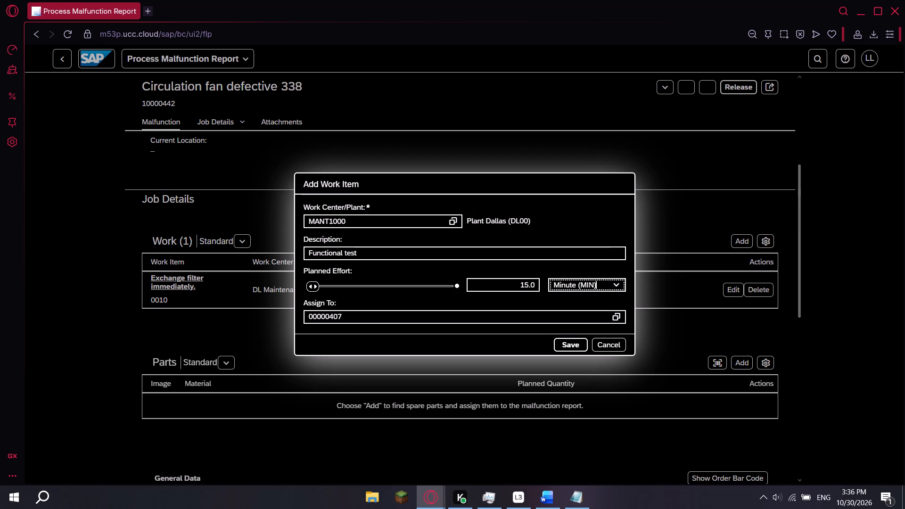
pyautogui.click(544, 265)
# Check instruction 13 in the exercise PDF and save the functional test work item.
pyautogui.hotkey('alt', 'Tab')
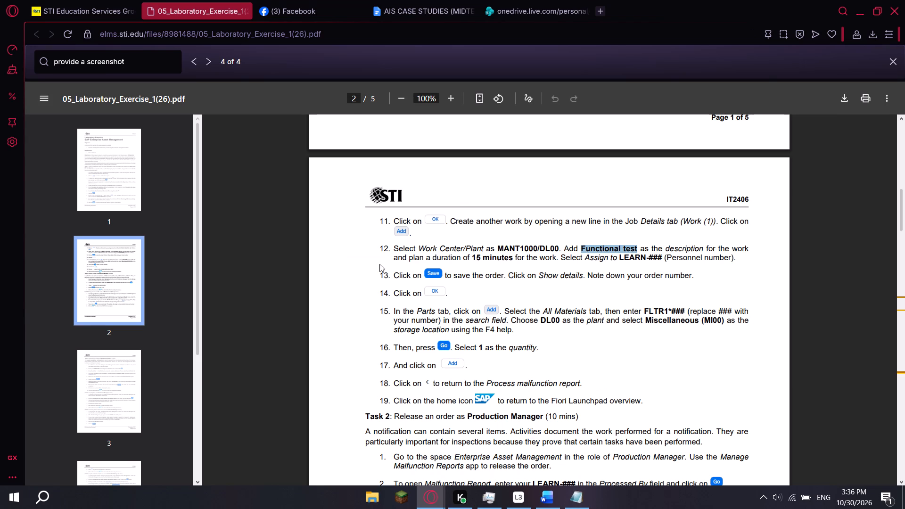
pyautogui.hotkey('alt', 'Tab')
pyautogui.click(565, 342)
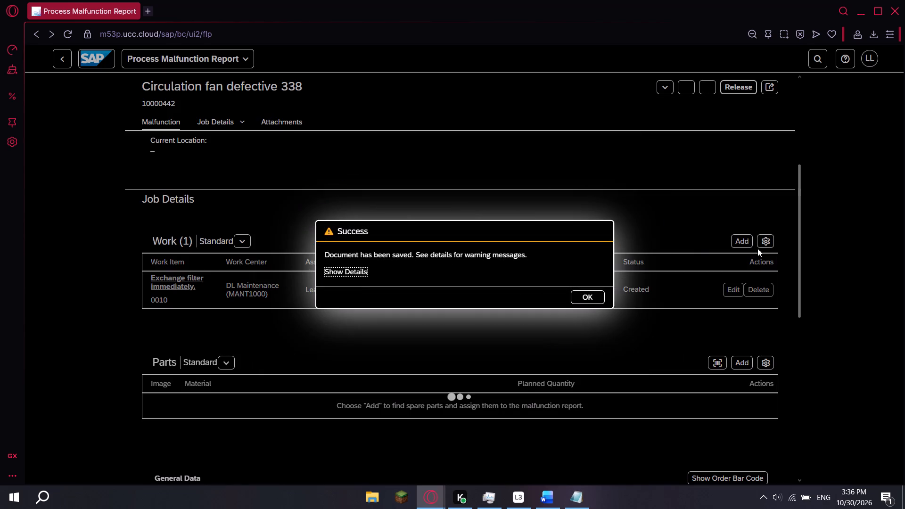
# Following instructions 13 and 14 of the exercise, show the save message details to read the order number, and dismiss them.
pyautogui.hotkey('alt', 'Tab')
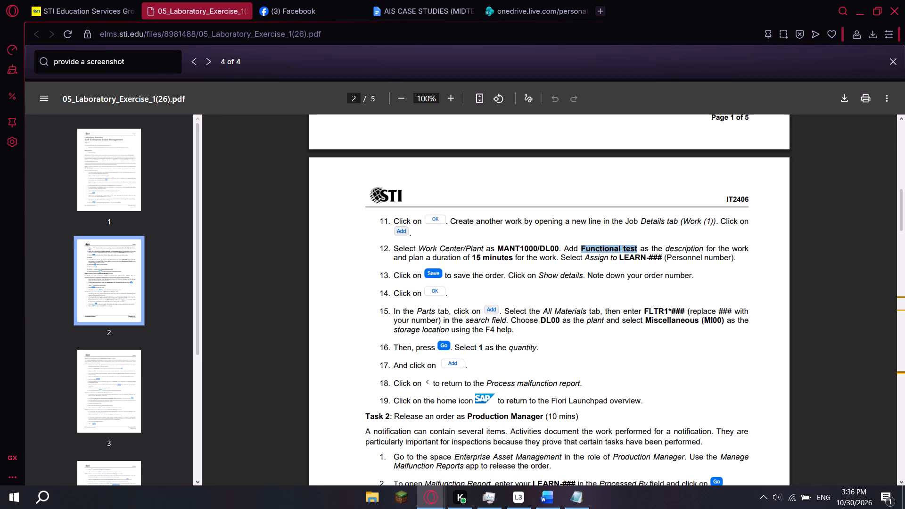
pyautogui.hotkey('alt', 'Tab')
pyautogui.click(354, 272)
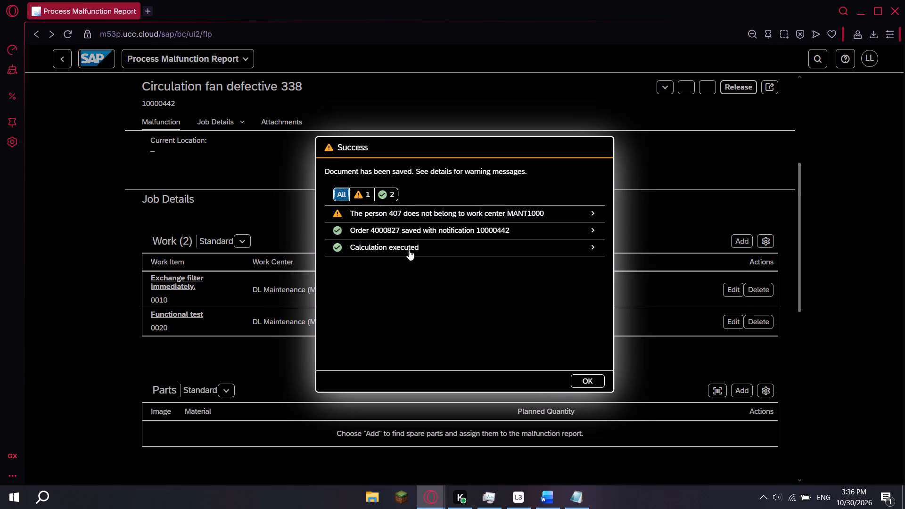
pyautogui.hotkey('alt', 'Tab')
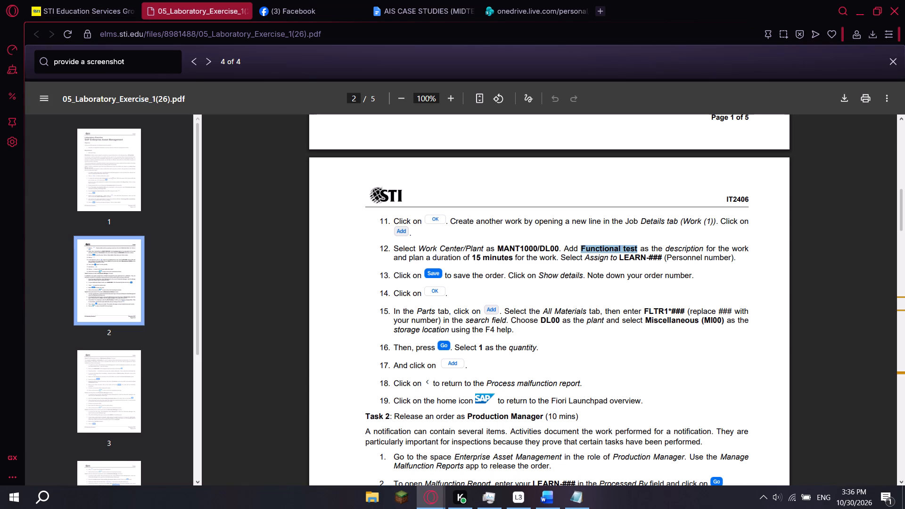
pyautogui.hotkey('alt', 'Tab')
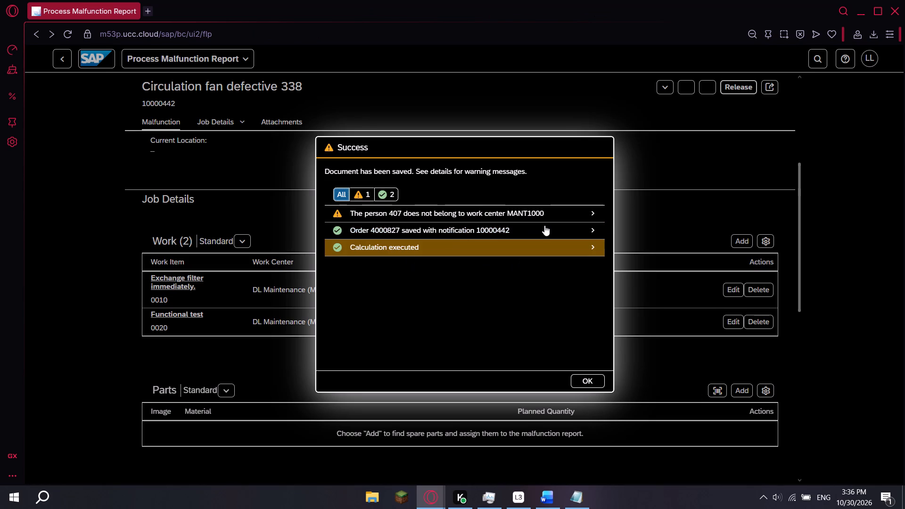
pyautogui.hotkey('alt', 'Tab')
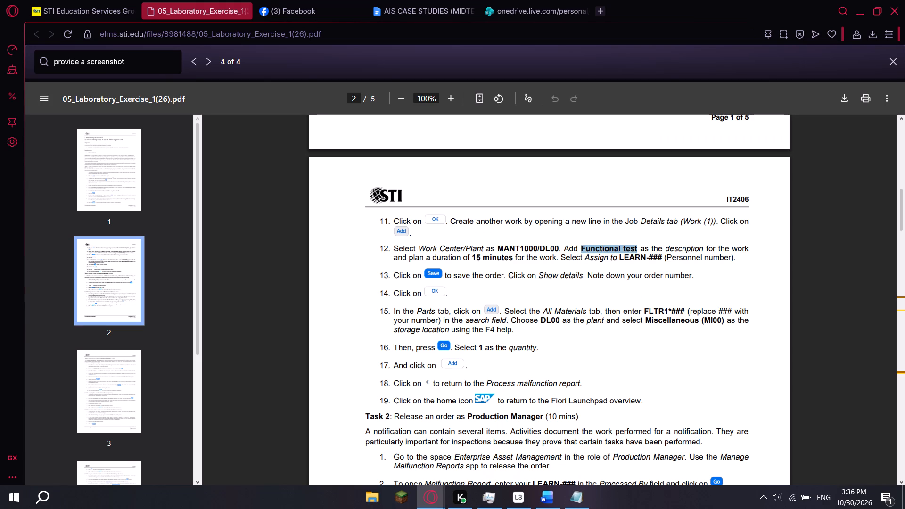
pyautogui.hotkey('alt', 'Tab')
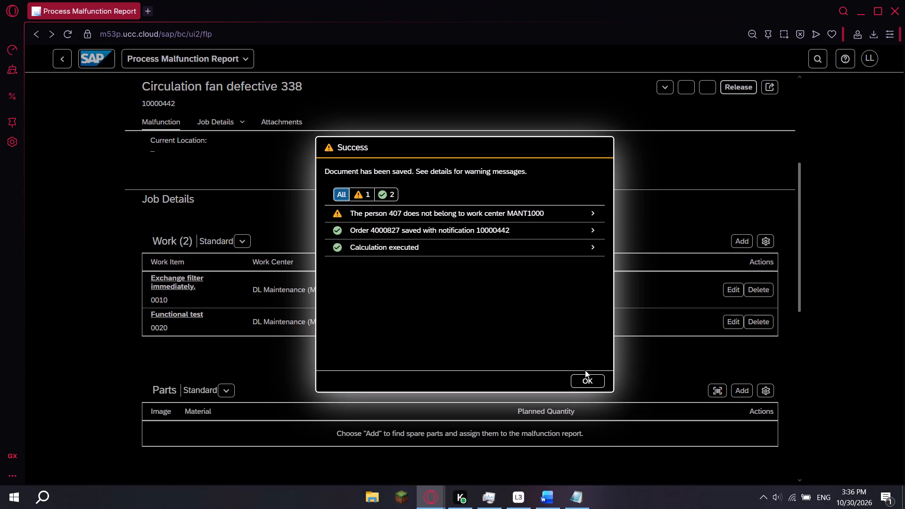
pyautogui.click(585, 374)
# Following instruction 15 of the exercise PDF, start adding a spare part to the malfunction report.
pyautogui.hotkey('alt', 'Tab')
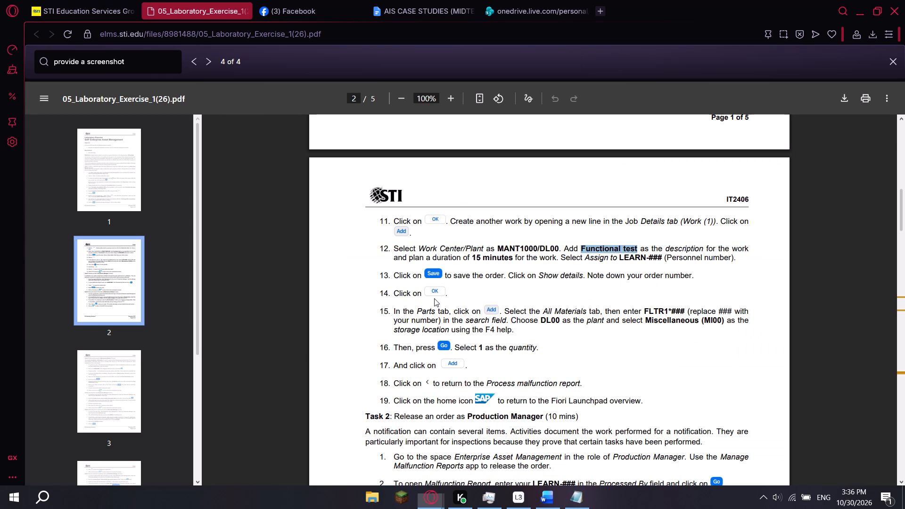
pyautogui.moveTo(406, 296); pyautogui.dragTo(443, 288)
pyautogui.scroll(-1, 501, 298)
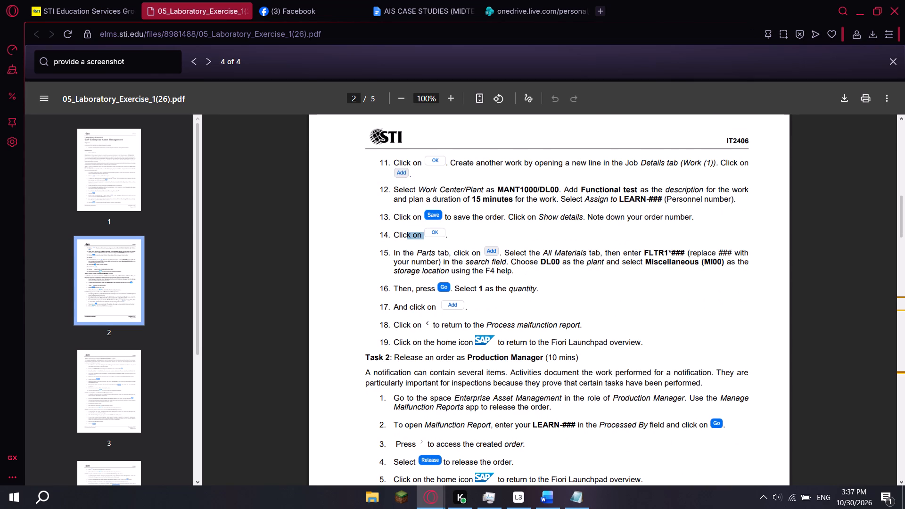
pyautogui.hotkey('alt', 'Tab')
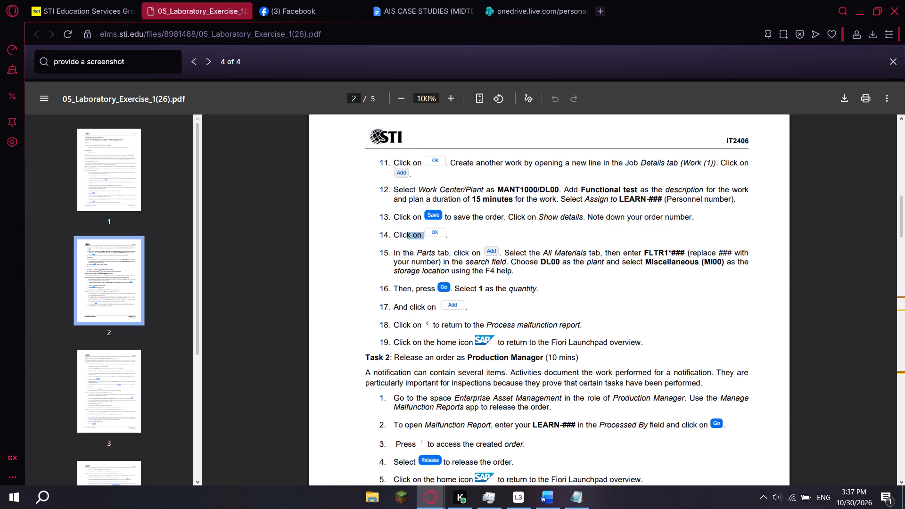
pyautogui.scroll(-2, 272, 349)
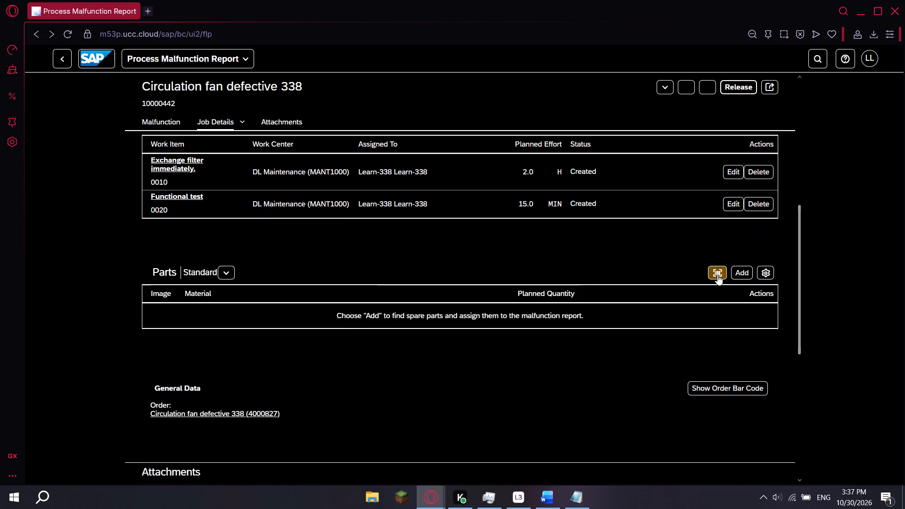
pyautogui.click(742, 272)
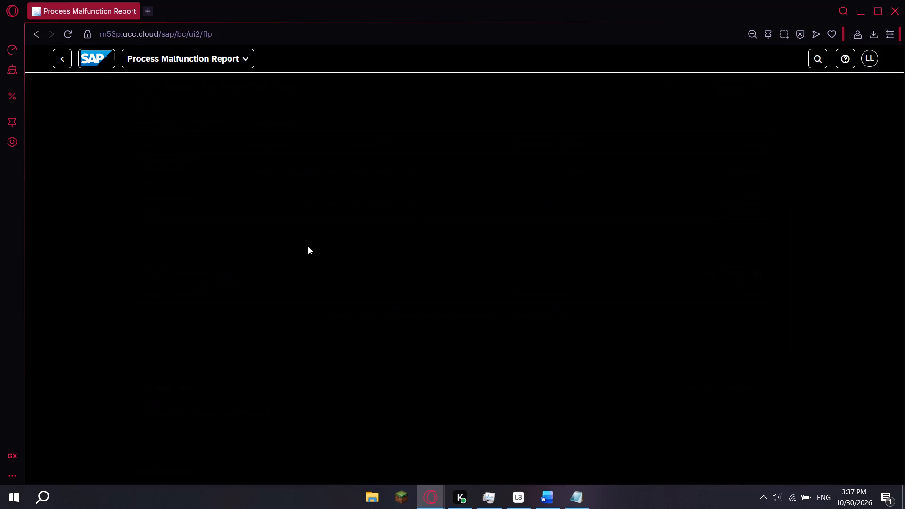
# Check instruction 15 in the exercise PDF and switch the part selection to all materials.
pyautogui.hotkey('alt', 'Tab')
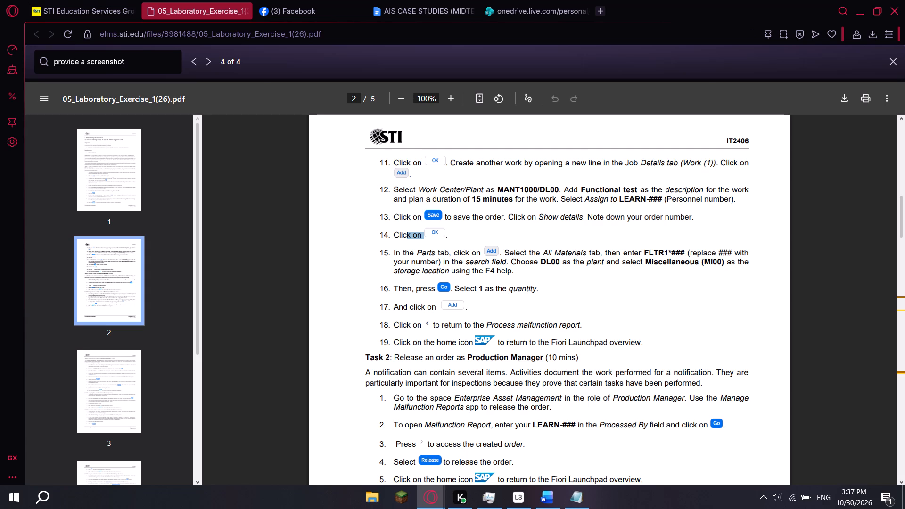
pyautogui.moveTo(509, 252); pyautogui.dragTo(556, 253)
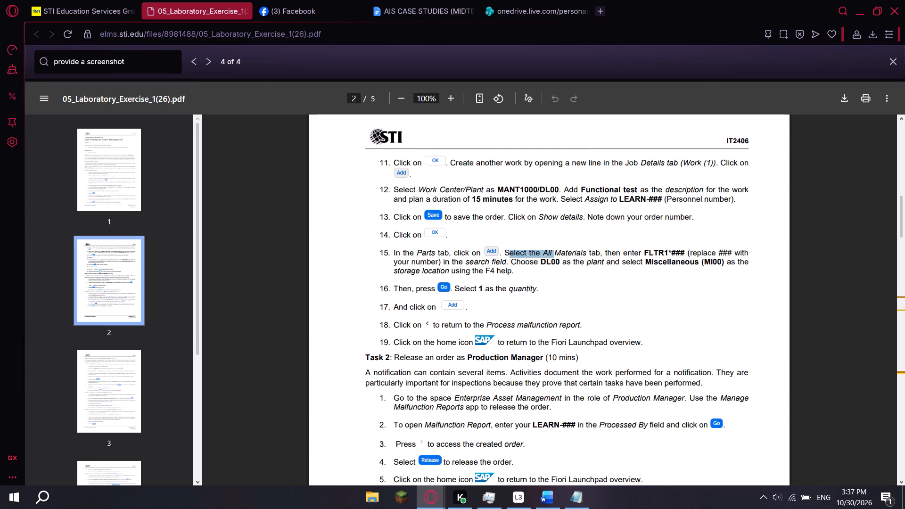
pyautogui.moveTo(556, 253); pyautogui.dragTo(599, 253)
pyautogui.hotkey('alt', 'Tab')
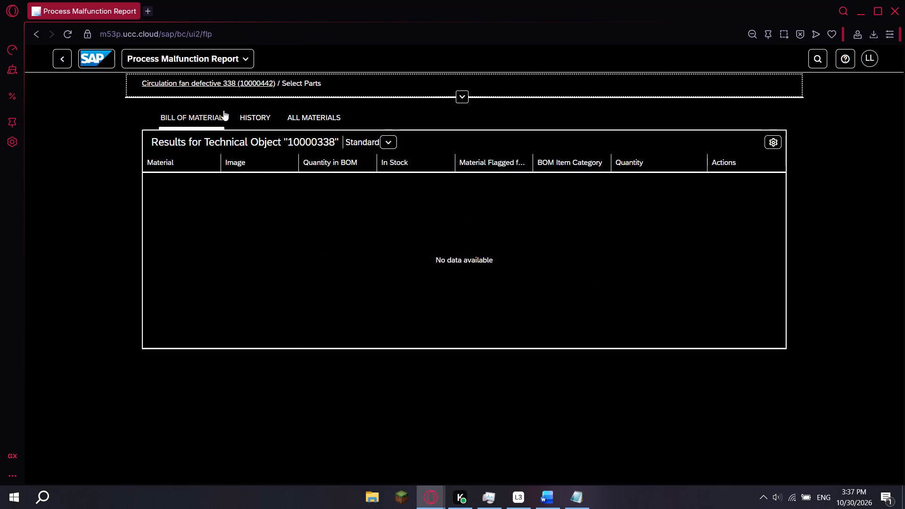
pyautogui.click(303, 118)
# Enter FLTR1*338 as the material search term, copying the FLTR1*### pattern from instruction 15 and replacing the ### with 338.
pyautogui.hotkey('alt', 'Tab')
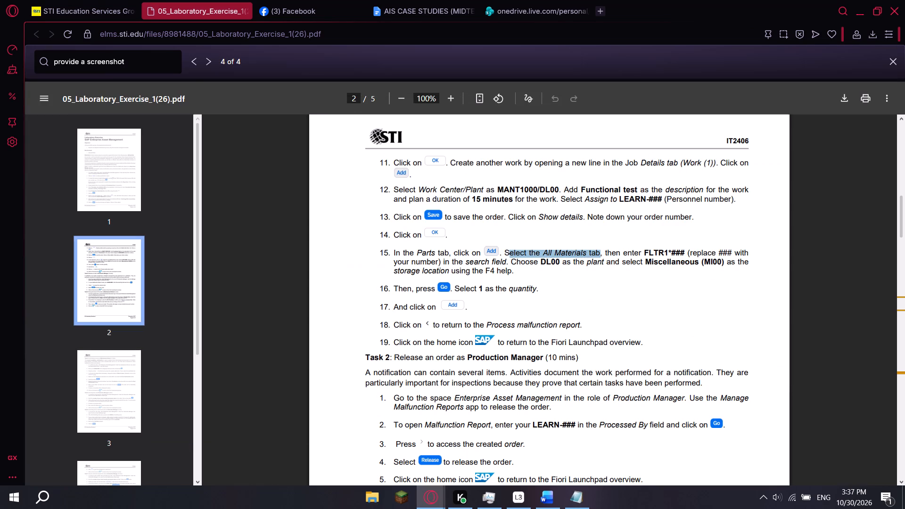
pyautogui.moveTo(604, 254); pyautogui.dragTo(650, 251)
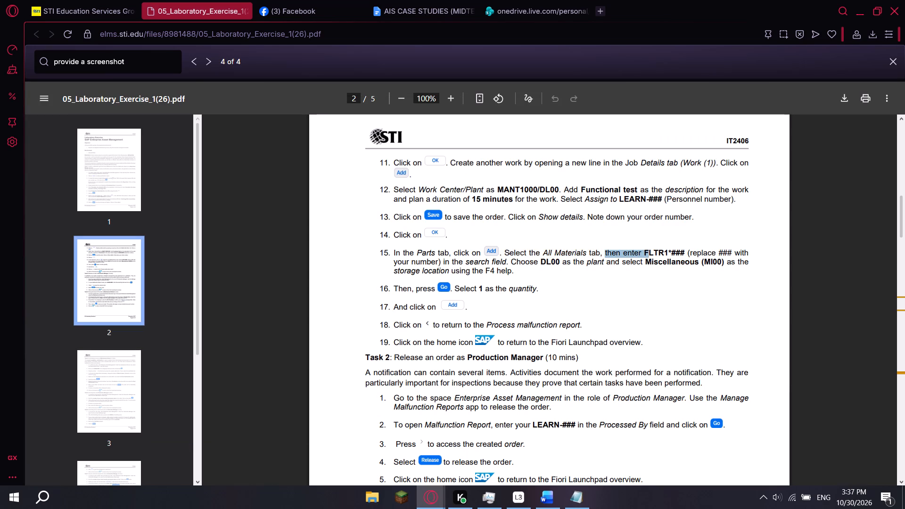
pyautogui.moveTo(650, 251); pyautogui.dragTo(661, 251)
pyautogui.click(687, 265)
pyautogui.moveTo(643, 251); pyautogui.dragTo(664, 251)
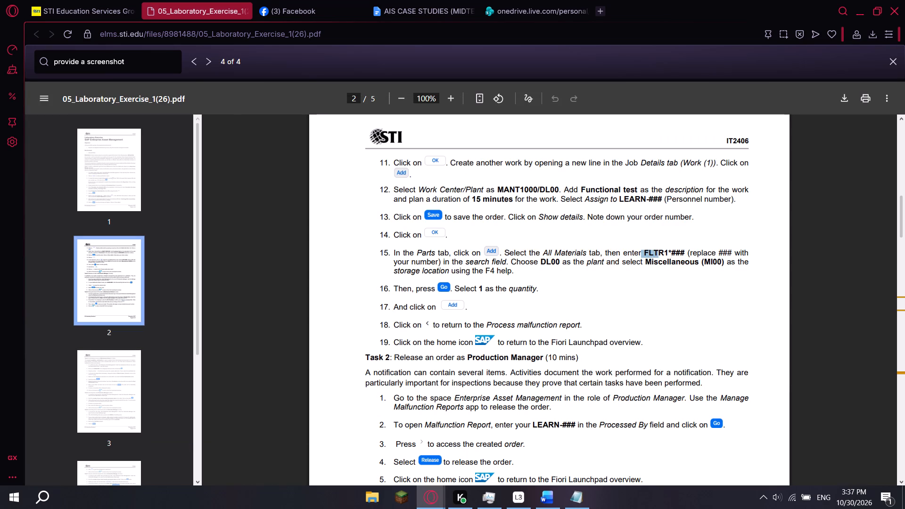
pyautogui.moveTo(664, 251); pyautogui.dragTo(685, 252)
pyautogui.hotkey('ctrl', 'c')
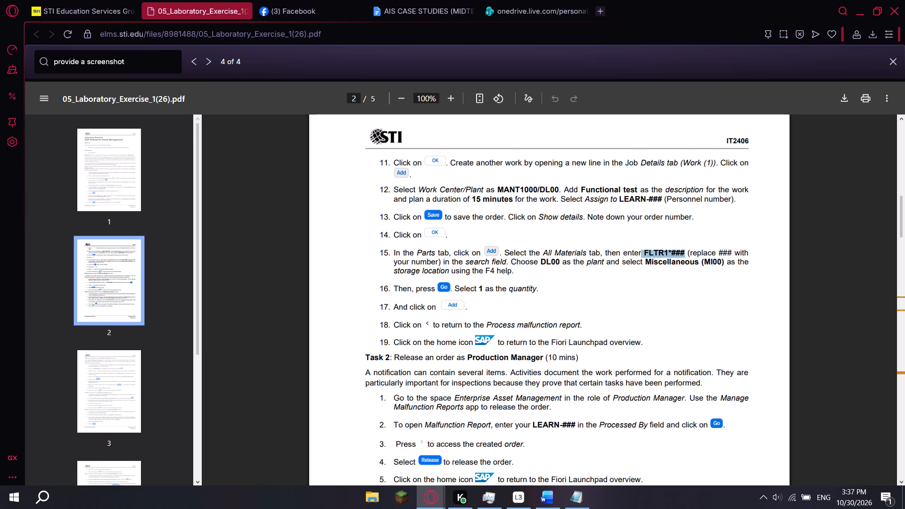
pyautogui.hotkey('alt', 'Tab')
pyautogui.click(210, 140)
pyautogui.hotkey('ctrl', 'v')
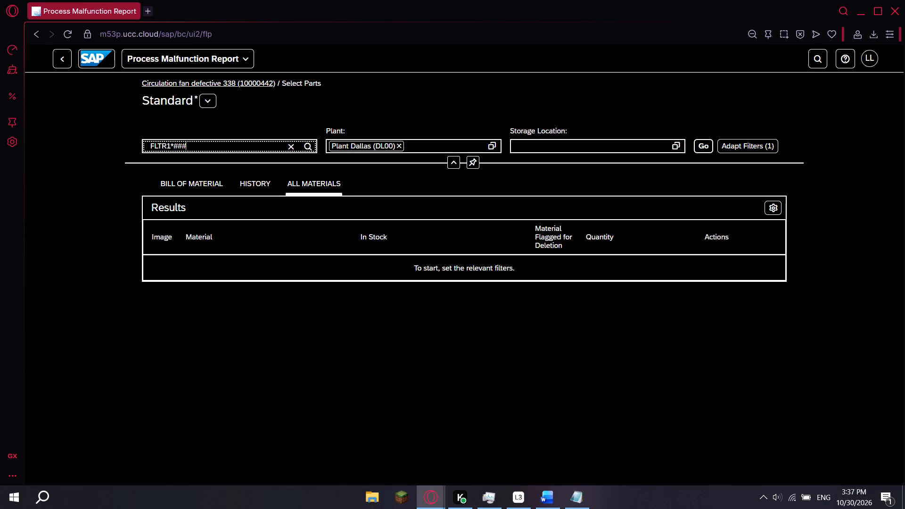
pyautogui.click(151, 144)
pyautogui.press('BackSpace')
pyautogui.press('BackSpace')
pyautogui.press('BackSpace')
pyautogui.press('BackSpace')
pyautogui.click(221, 150)
pyautogui.press('BackSpace')
pyautogui.press('BackSpace')
pyautogui.press('BackSpace')
pyautogui.write('338')
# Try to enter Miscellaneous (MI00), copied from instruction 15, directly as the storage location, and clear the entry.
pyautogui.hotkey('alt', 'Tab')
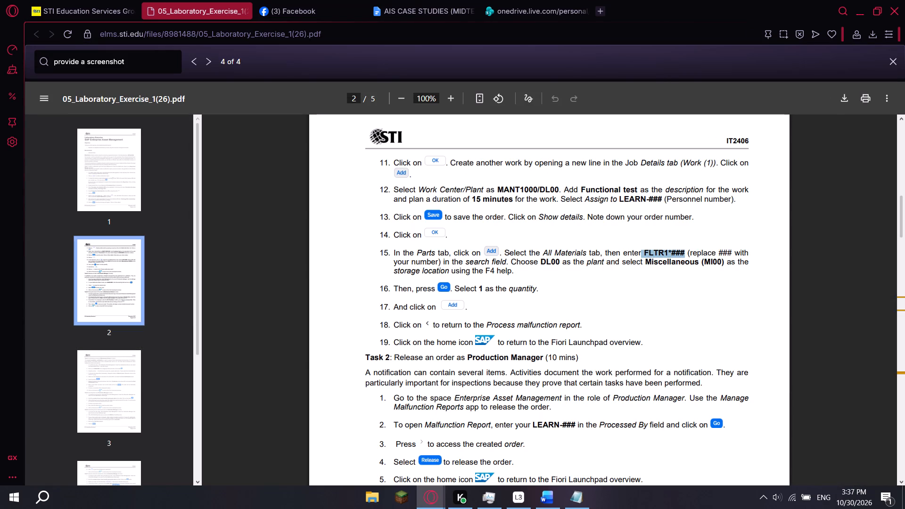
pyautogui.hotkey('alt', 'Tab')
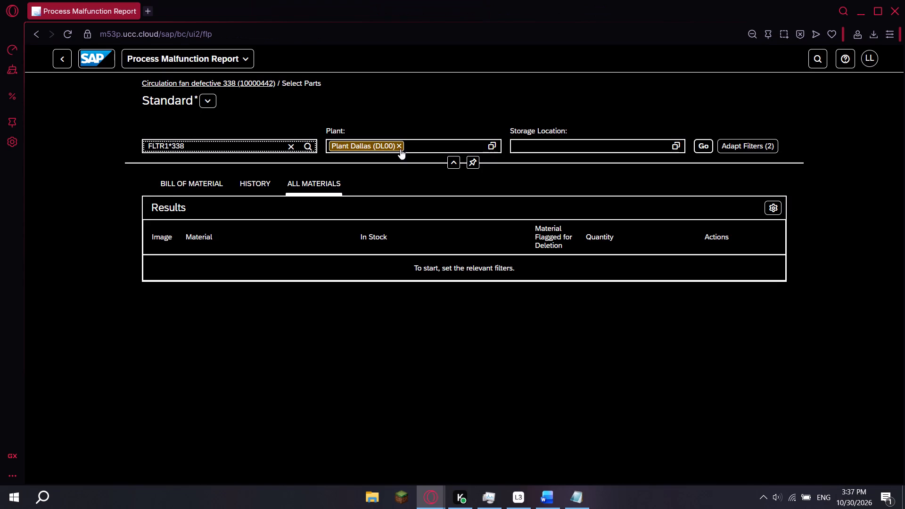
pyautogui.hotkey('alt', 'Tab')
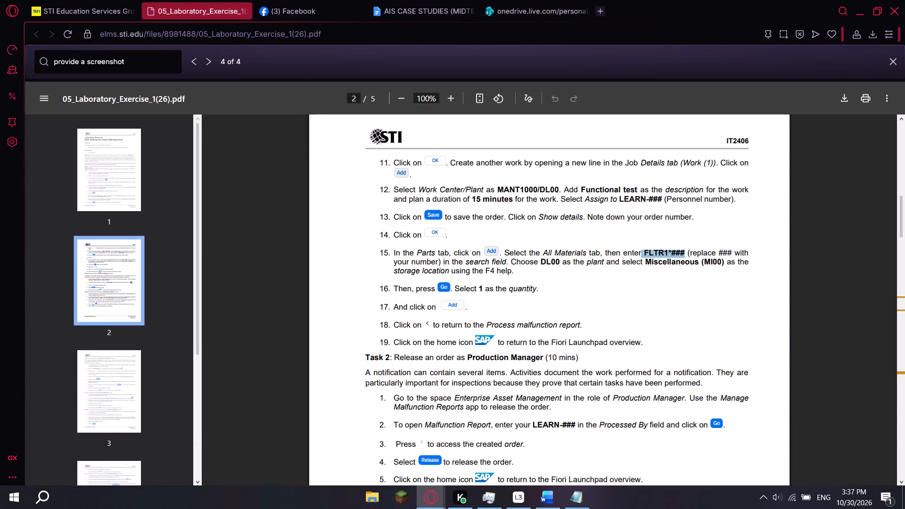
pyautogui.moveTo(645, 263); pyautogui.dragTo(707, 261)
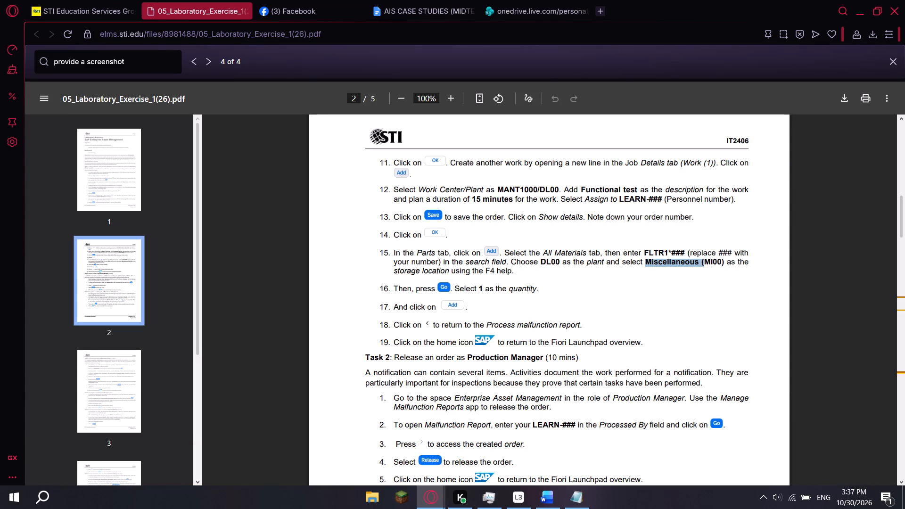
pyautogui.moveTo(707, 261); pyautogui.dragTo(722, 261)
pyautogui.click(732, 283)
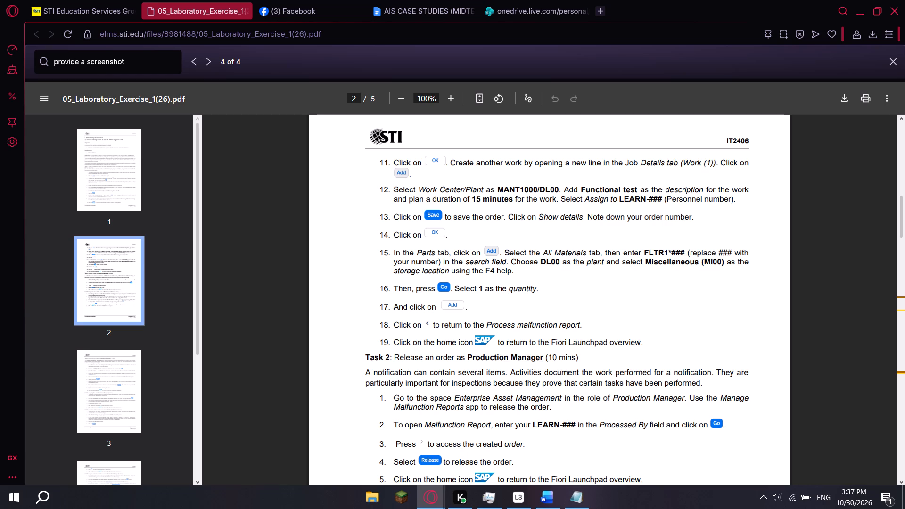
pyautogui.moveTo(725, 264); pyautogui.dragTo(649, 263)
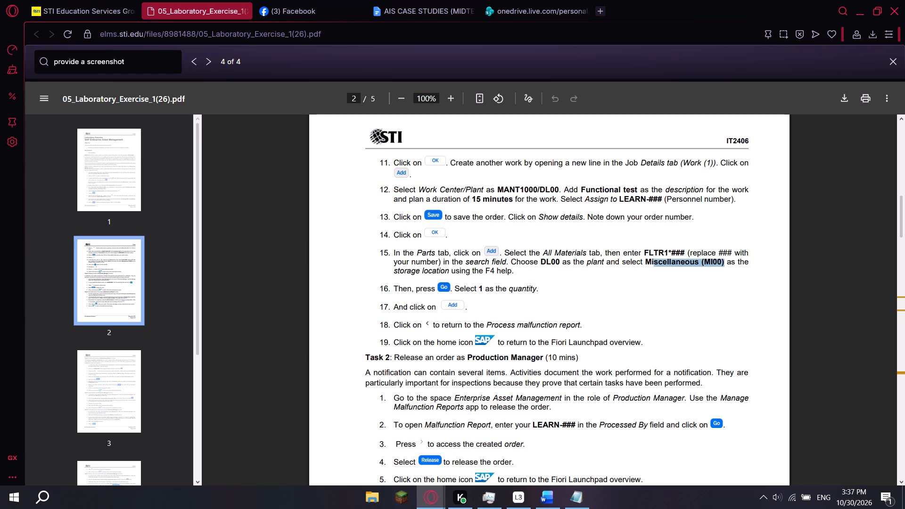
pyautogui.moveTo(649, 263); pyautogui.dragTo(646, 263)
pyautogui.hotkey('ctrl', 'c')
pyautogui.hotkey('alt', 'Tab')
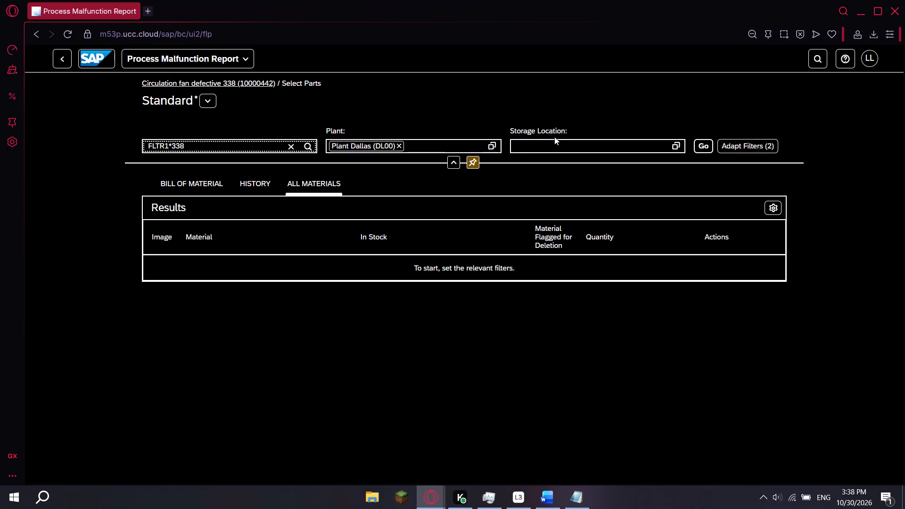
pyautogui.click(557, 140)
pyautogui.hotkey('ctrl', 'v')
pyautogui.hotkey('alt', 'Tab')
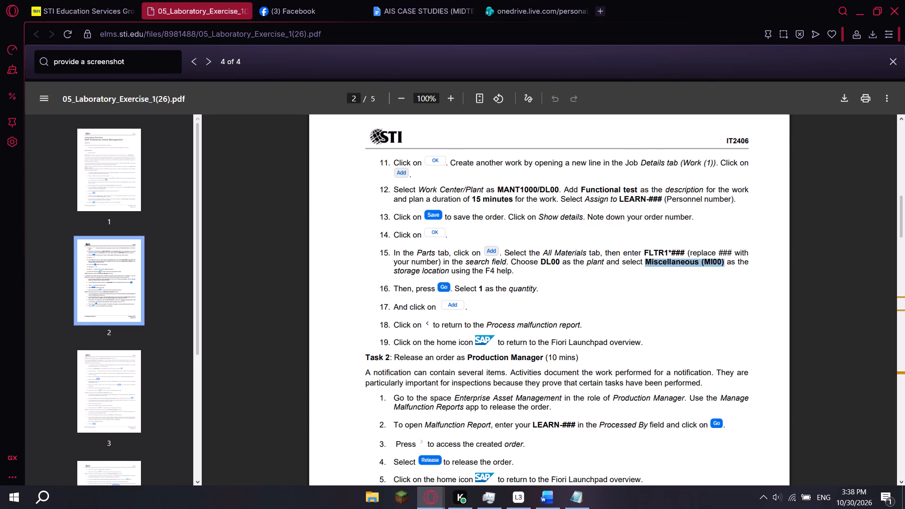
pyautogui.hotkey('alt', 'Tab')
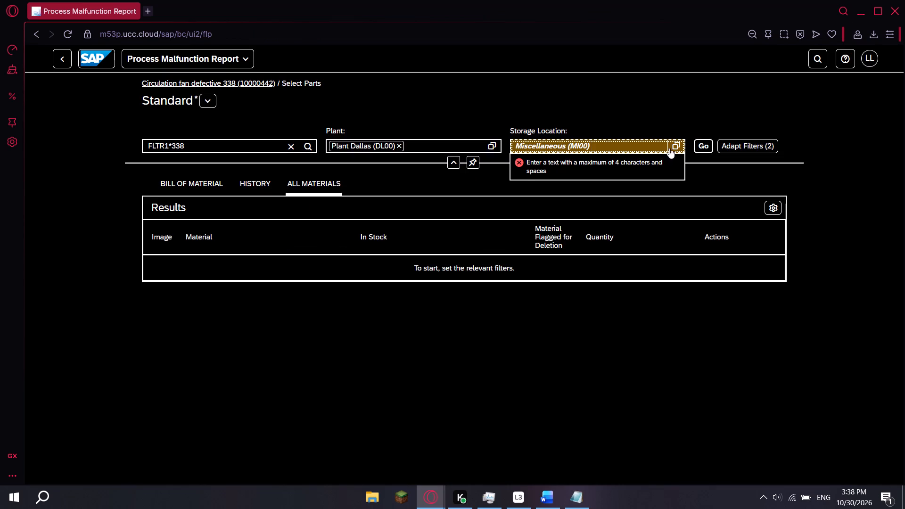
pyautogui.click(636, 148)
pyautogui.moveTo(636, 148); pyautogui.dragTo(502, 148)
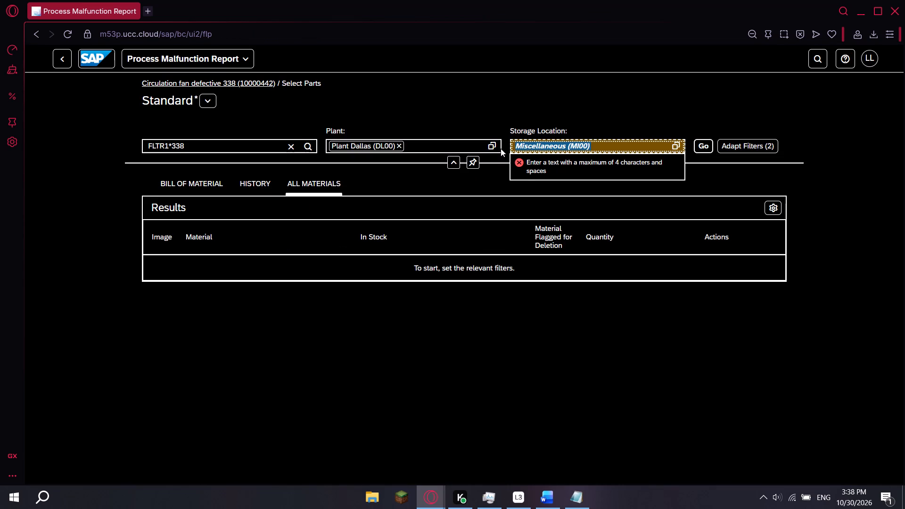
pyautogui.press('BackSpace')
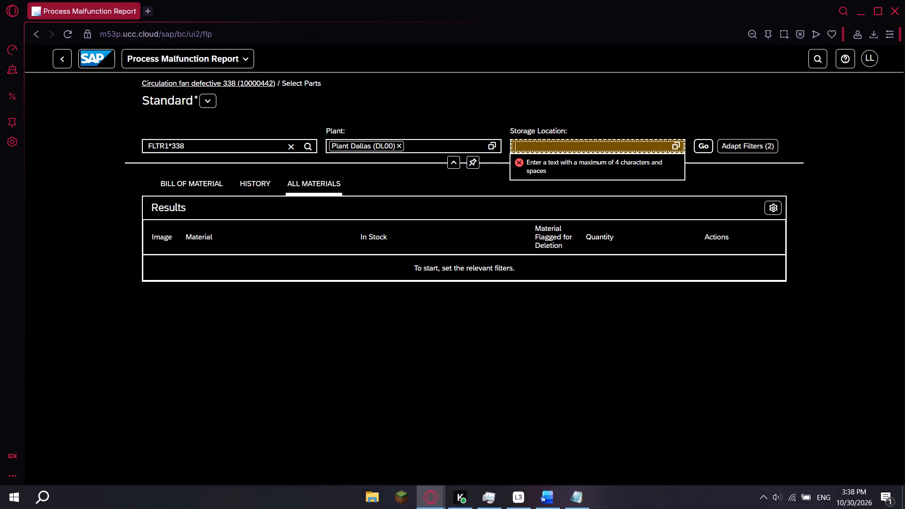
# Look up the storage locations with the value help and choose Miscellaneous (MI00) of plant DL00 as the filter.
pyautogui.press('F4')
pyautogui.press('F4')
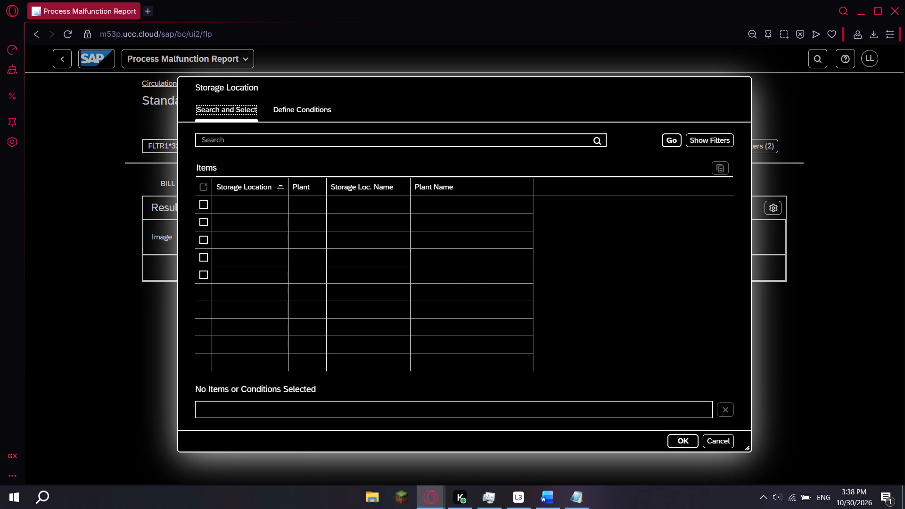
pyautogui.hotkey('alt', 'Tab')
pyautogui.hotkey('alt', 'Tab')
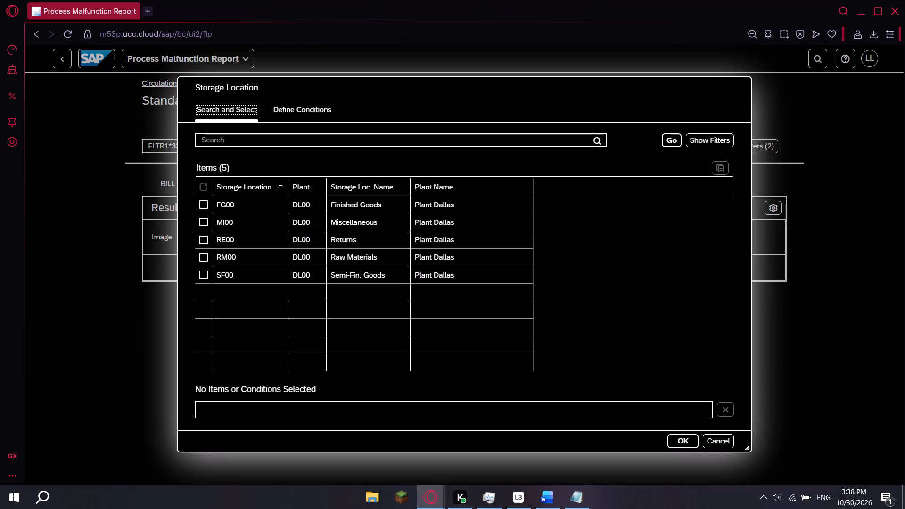
pyautogui.click(351, 221)
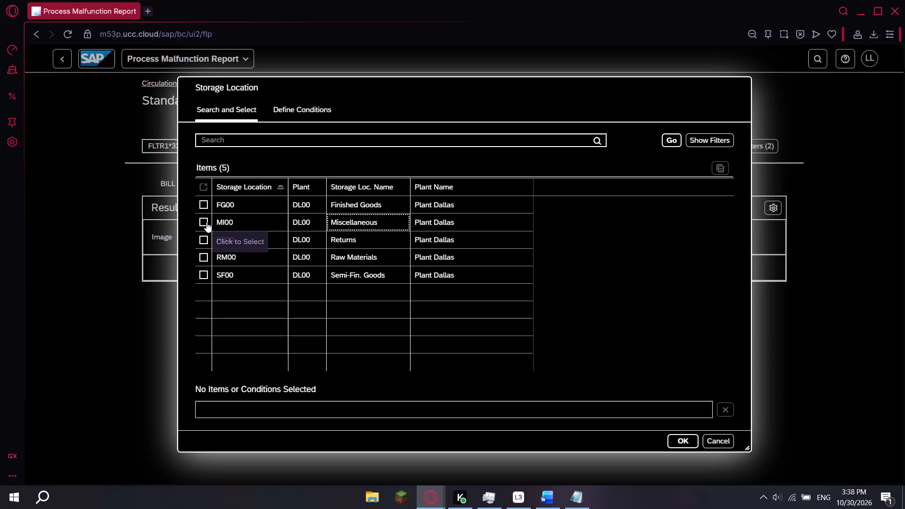
pyautogui.click(206, 222)
pyautogui.click(684, 436)
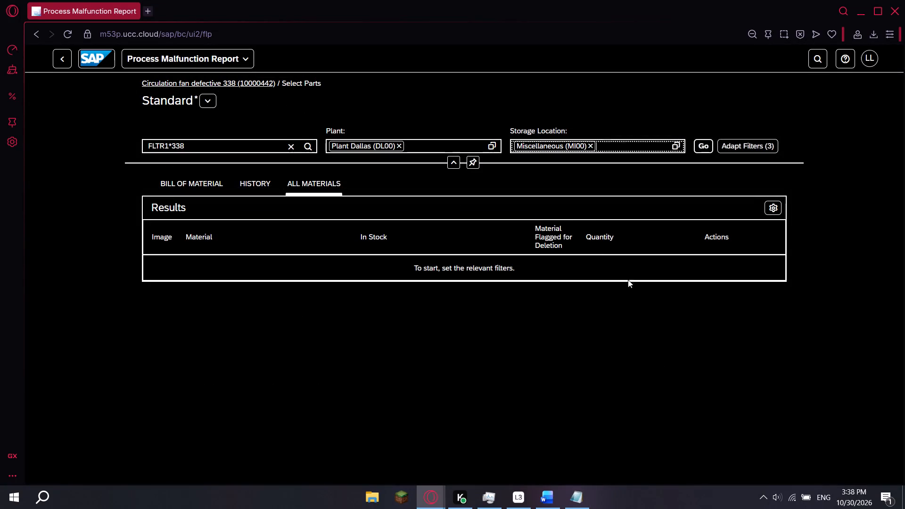
# Run the filtered material search and add one Circulation Fan Filter (FLTR1338) to the report, following instructions 16 and 17 in the exercise PDF.
pyautogui.hotkey('alt', 'Tab')
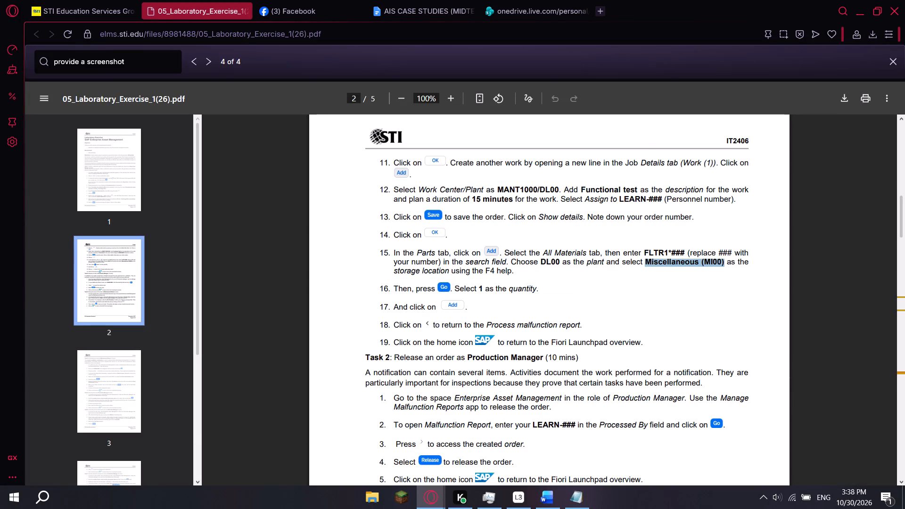
pyautogui.hotkey('alt', 'Tab')
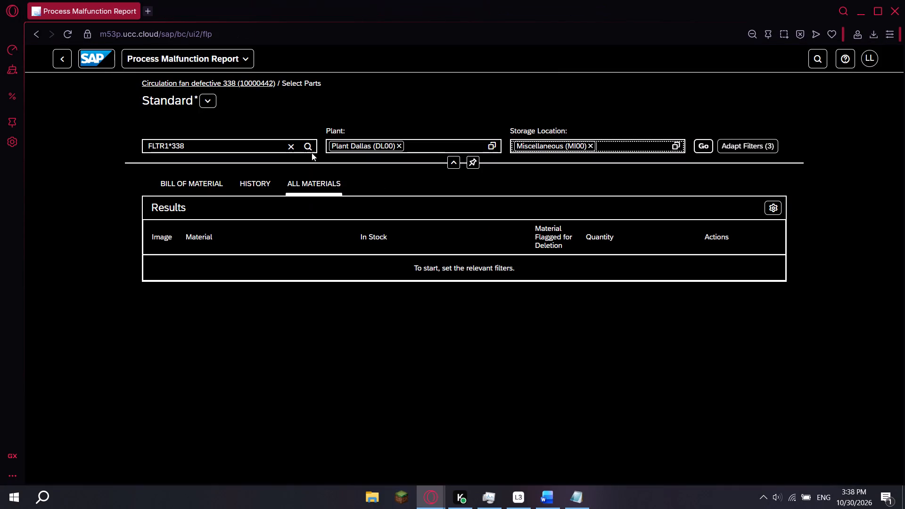
pyautogui.hotkey('alt', 'Tab')
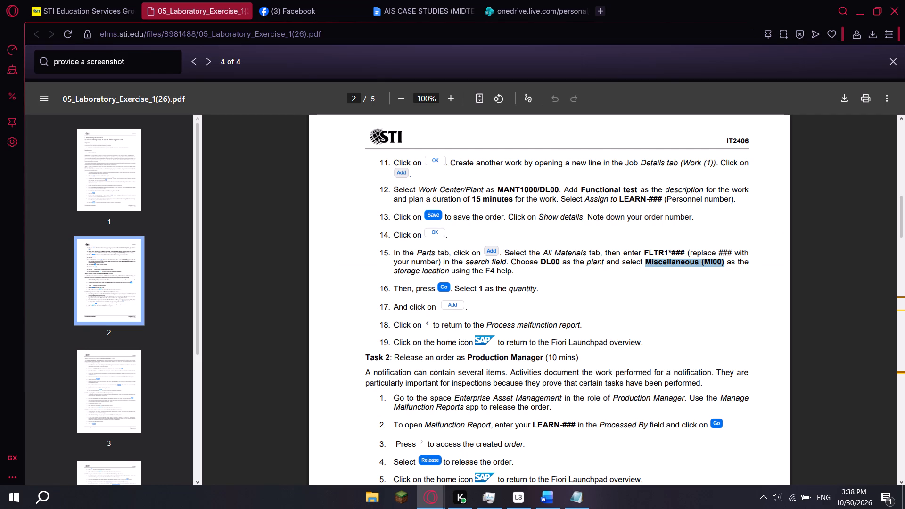
pyautogui.hotkey('alt', 'Tab')
pyautogui.click(700, 145)
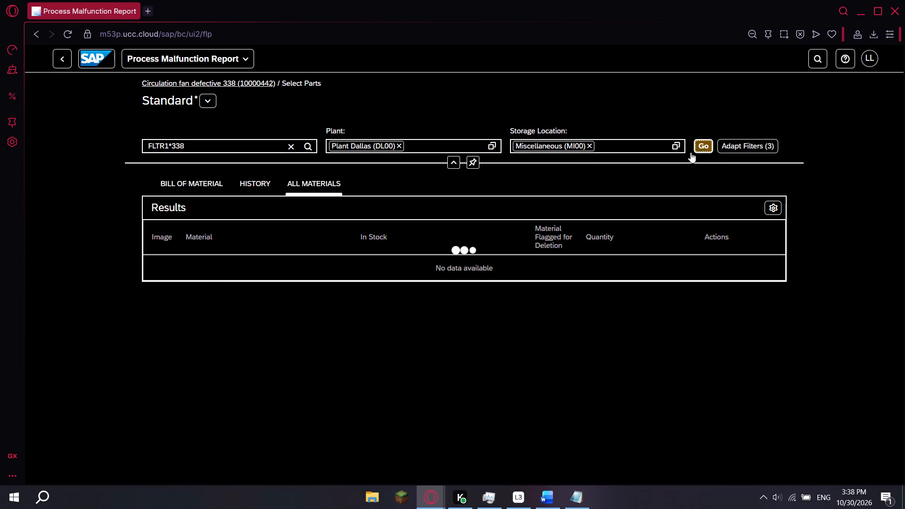
pyautogui.hotkey('alt', 'Tab')
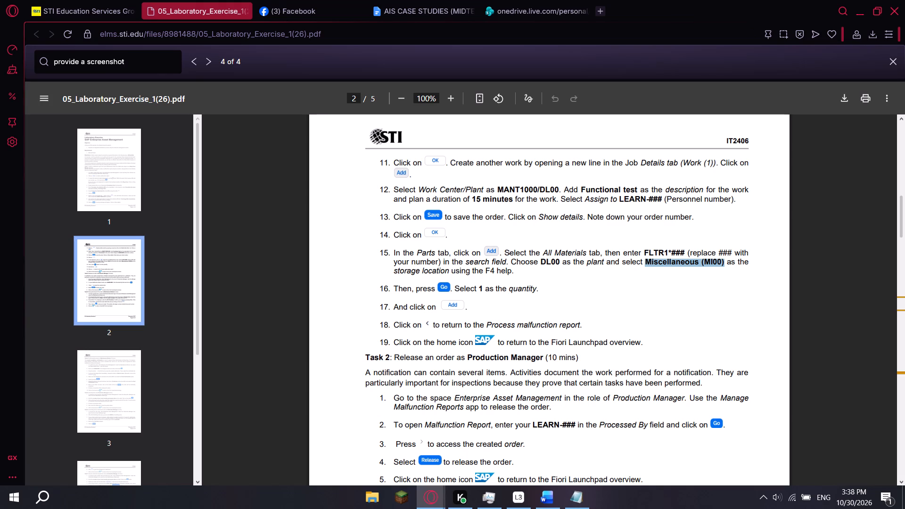
pyautogui.scroll(-1, 453, 310)
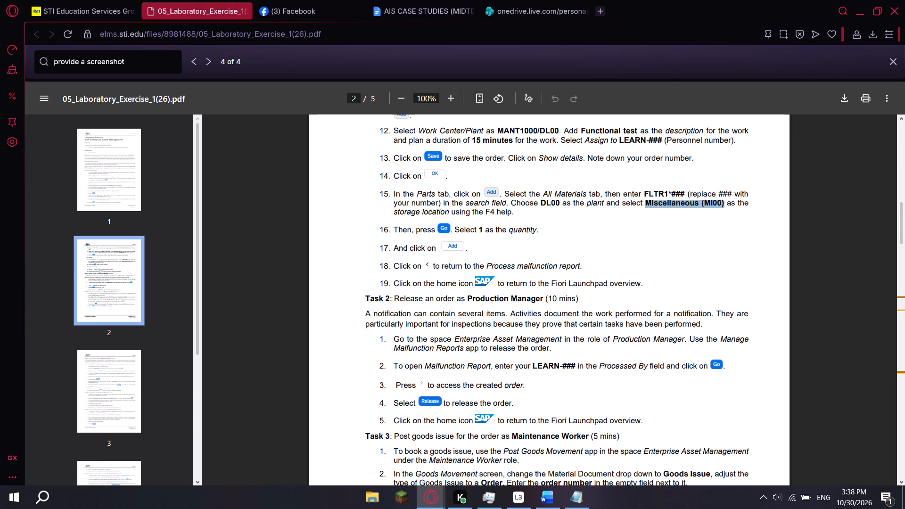
pyautogui.hotkey('alt', 'Tab')
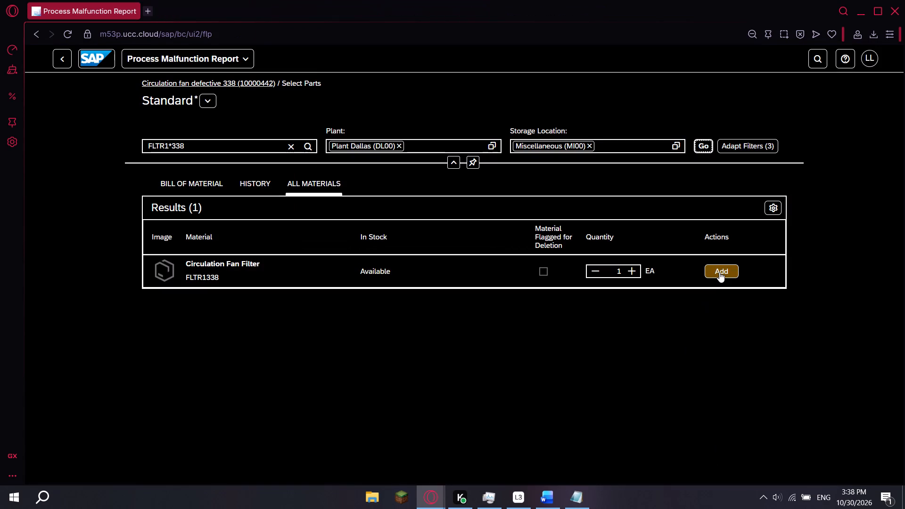
pyautogui.click(719, 272)
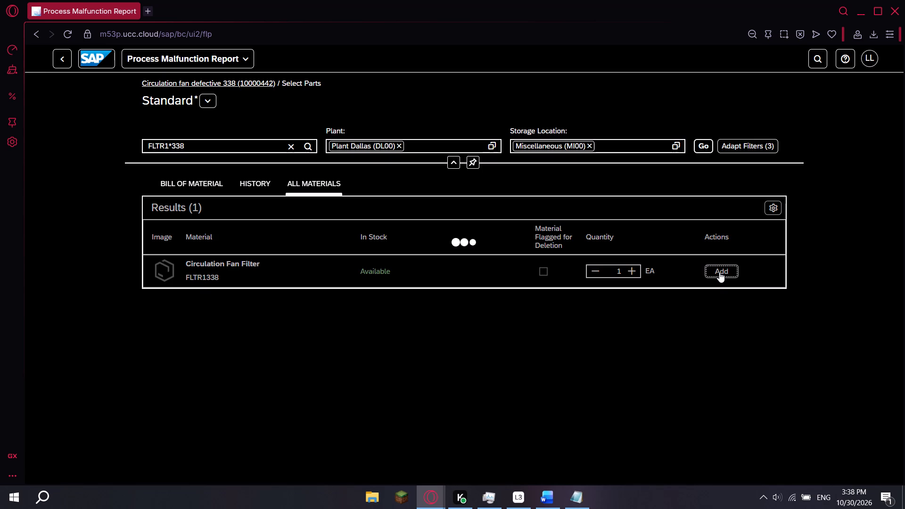
# Read instruction 18 in the exercise PDF and return from the part selection to the circulation fan malfunction report.
pyautogui.hotkey('alt', 'Tab')
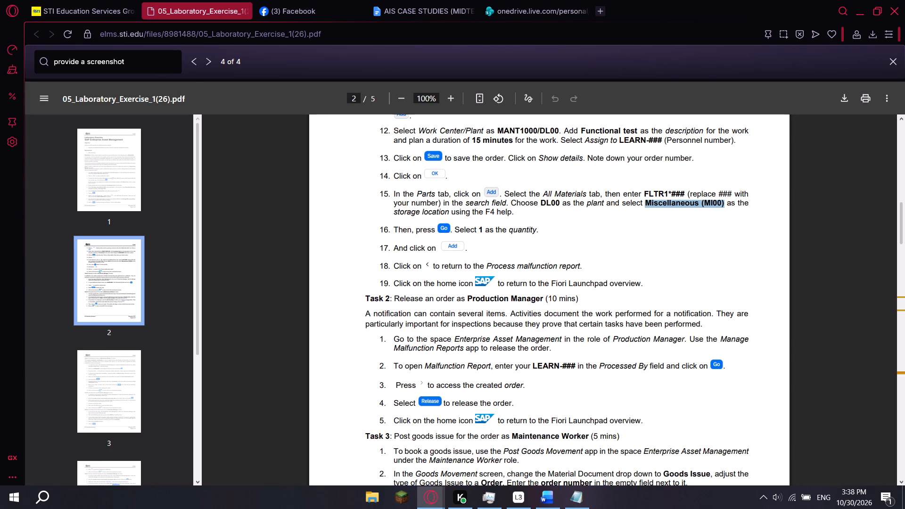
pyautogui.scroll(-1, 438, 271)
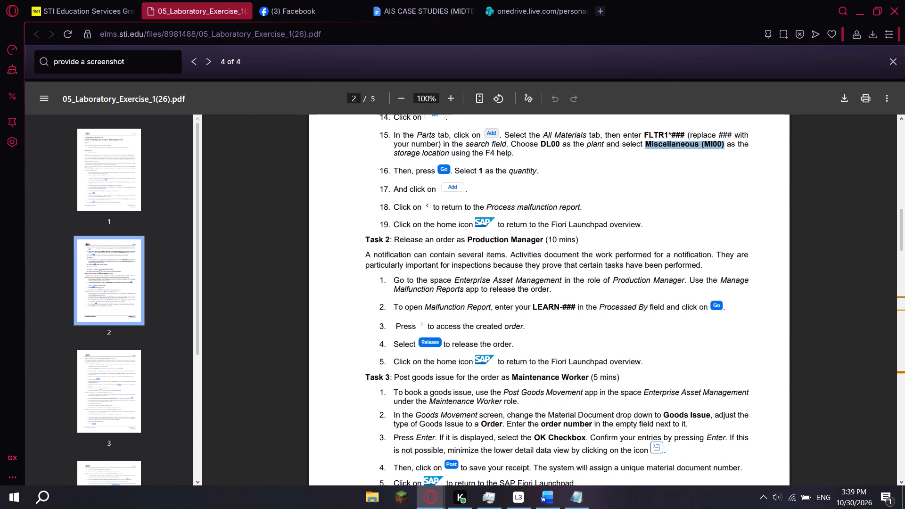
pyautogui.moveTo(441, 210); pyautogui.dragTo(511, 207)
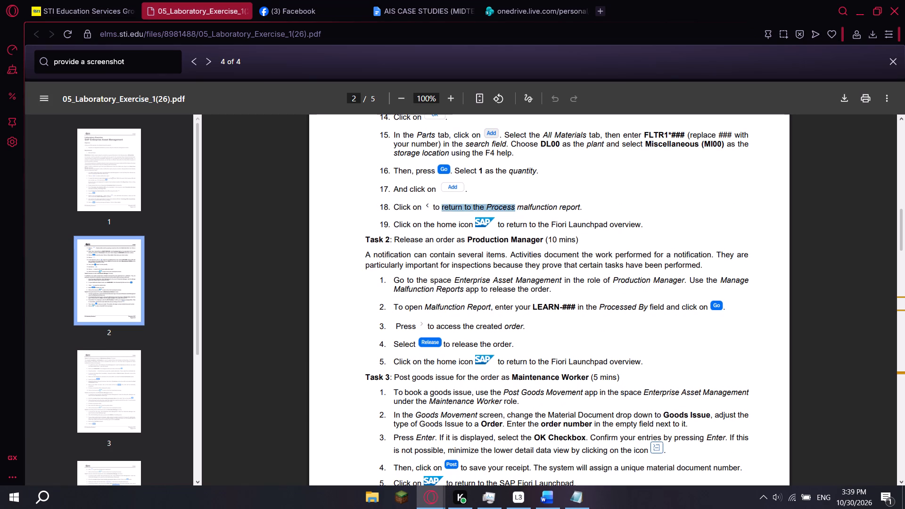
pyautogui.moveTo(511, 207); pyautogui.dragTo(566, 206)
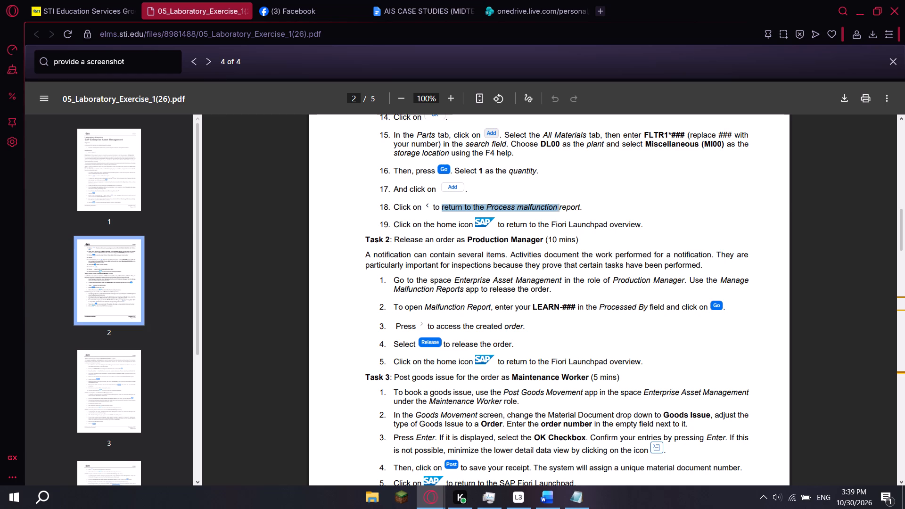
pyautogui.moveTo(566, 206); pyautogui.dragTo(589, 206)
pyautogui.hotkey('alt', 'Tab')
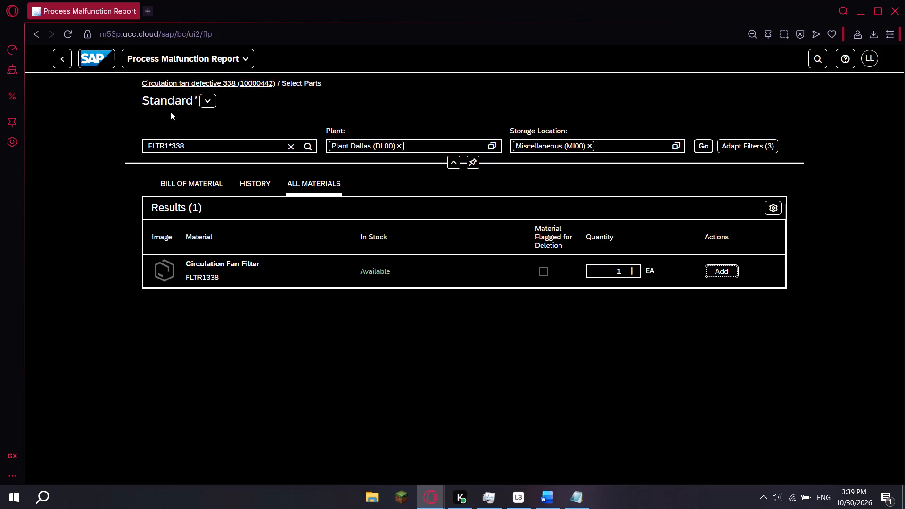
pyautogui.click(57, 57)
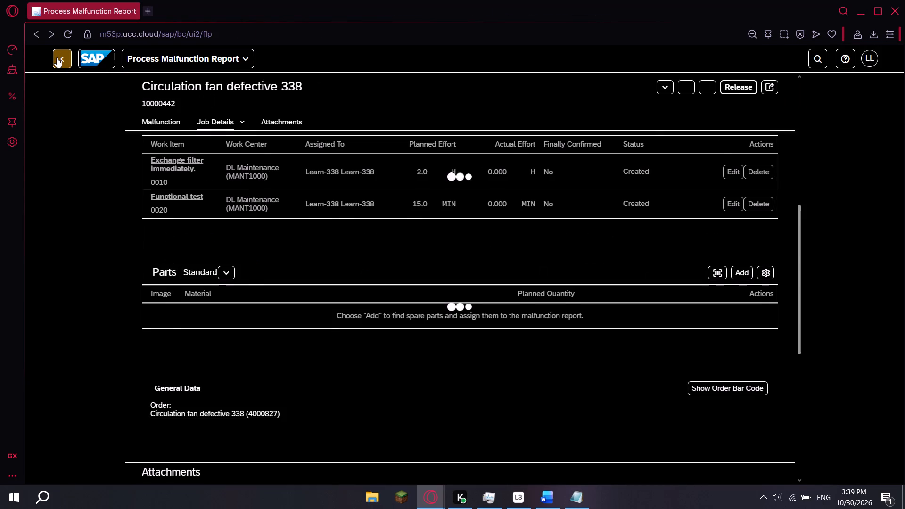
# Read instruction 19 in the exercise PDF and return to the SAP Fiori Launchpad home page.
pyautogui.hotkey('alt', 'Tab')
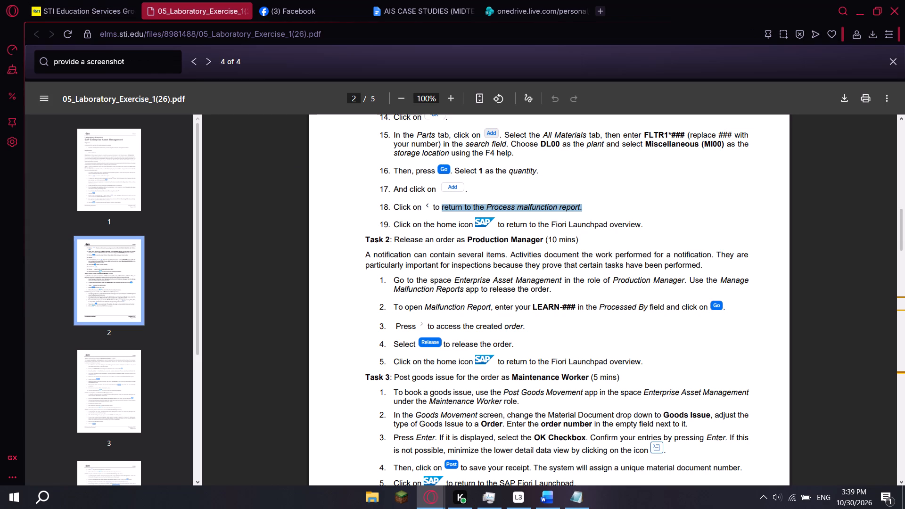
pyautogui.moveTo(395, 224); pyautogui.dragTo(562, 224)
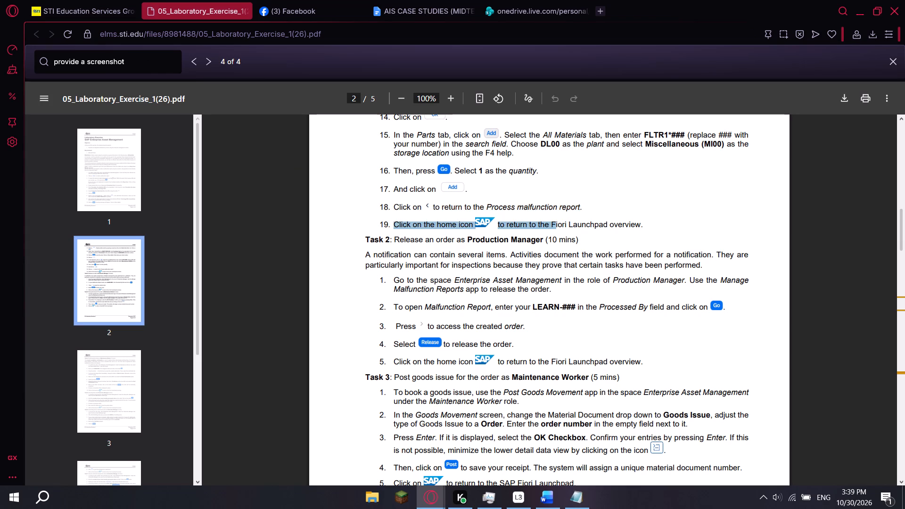
pyautogui.moveTo(562, 224); pyautogui.dragTo(633, 225)
pyautogui.hotkey('alt', 'Tab')
pyautogui.click(89, 60)
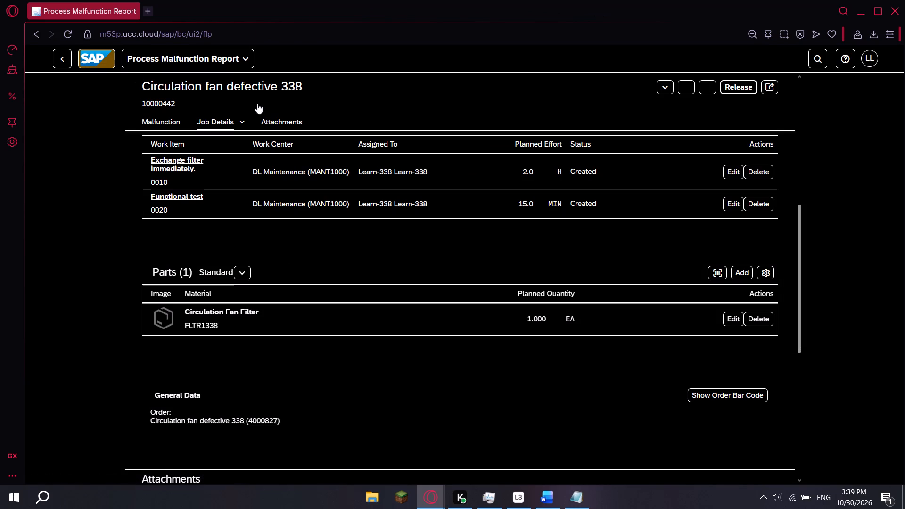
# Open the Student Monitor space from the launchpad.
pyautogui.click(872, 88)
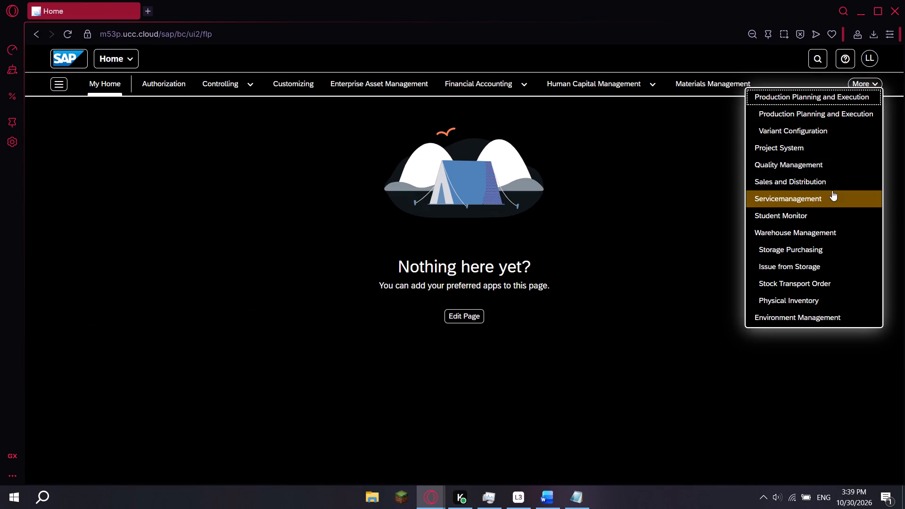
pyautogui.click(785, 219)
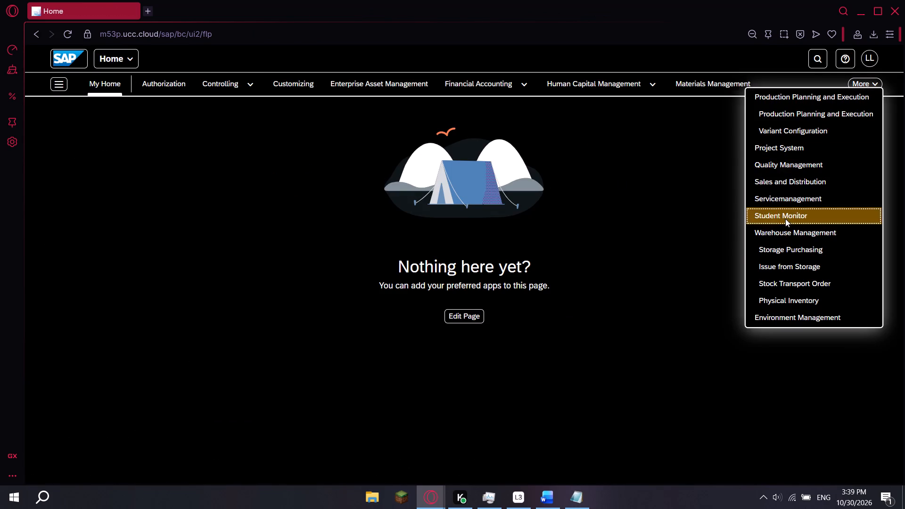
# Review the exercise PDF from its title page through the end of Task 1 and the start of Task 2.
pyautogui.hotkey('alt', 'Tab')
pyautogui.scroll(6, 811, 222)
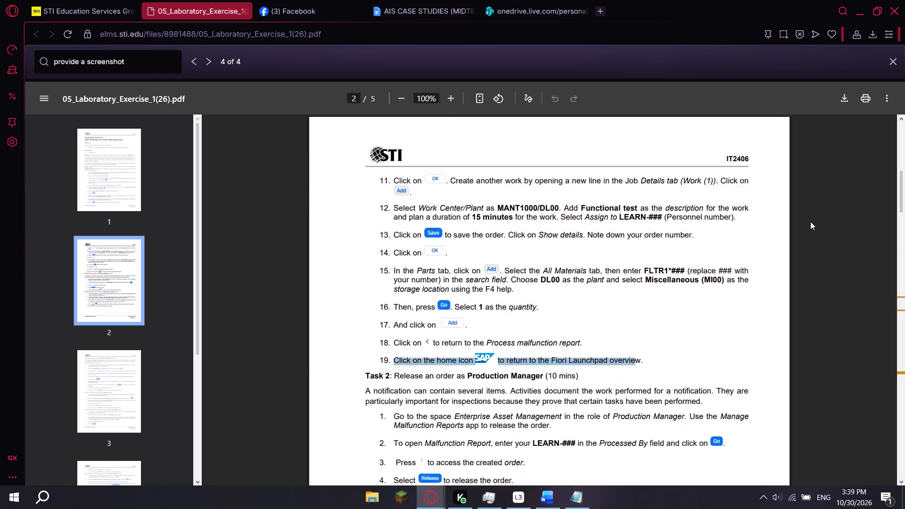
pyautogui.scroll(11, 809, 222)
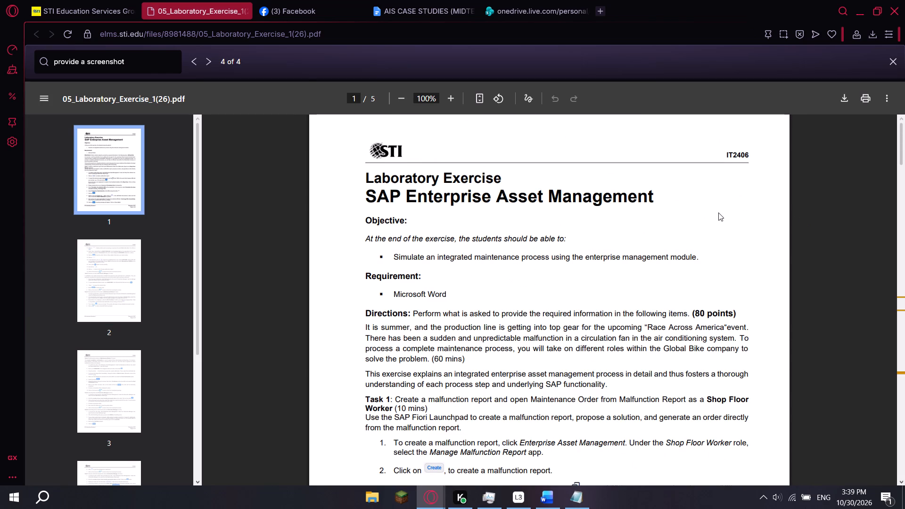
pyautogui.scroll(-12, 718, 213)
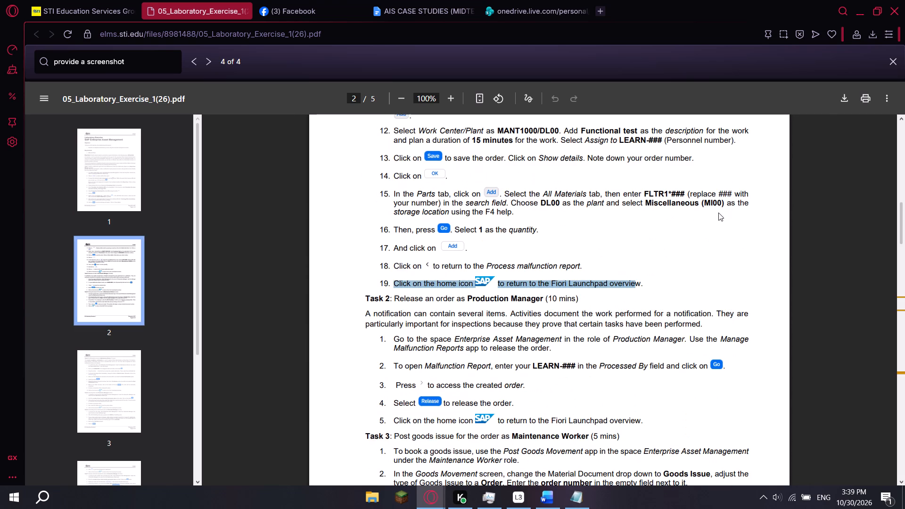
pyautogui.hotkey('alt', 'Tab')
# Open the Global Bike Student Monitor and display the Enterprise Asset Management - Case Study Fiori results for LEARN-338.
pyautogui.click(226, 195)
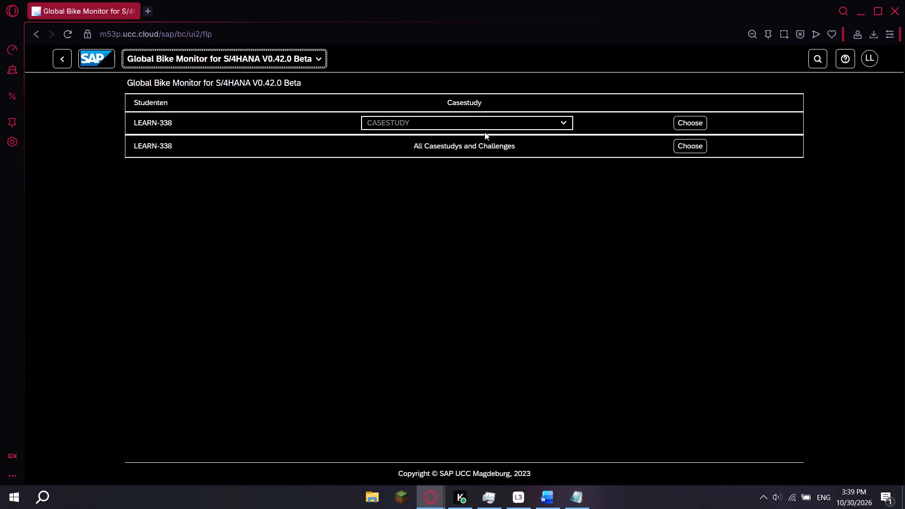
pyautogui.click(478, 125)
pyautogui.write('Enter')
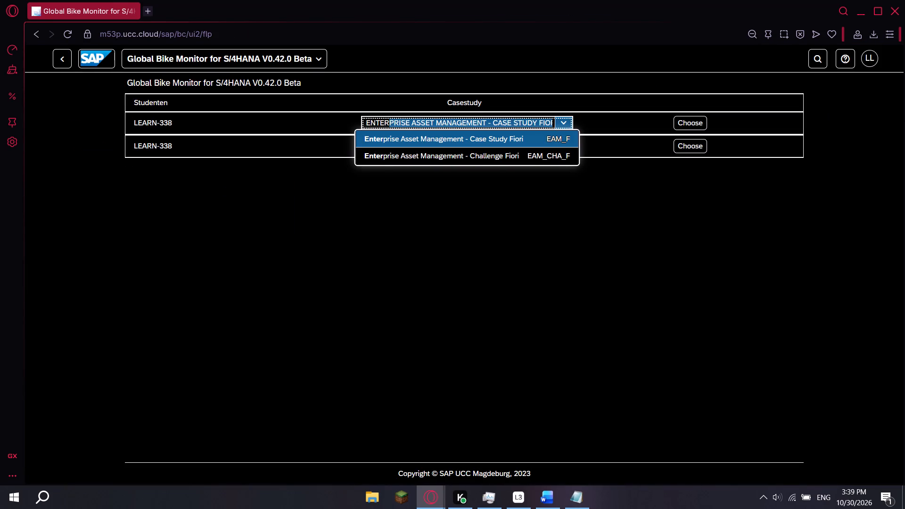
pyautogui.press('Return')
pyautogui.press('Return')
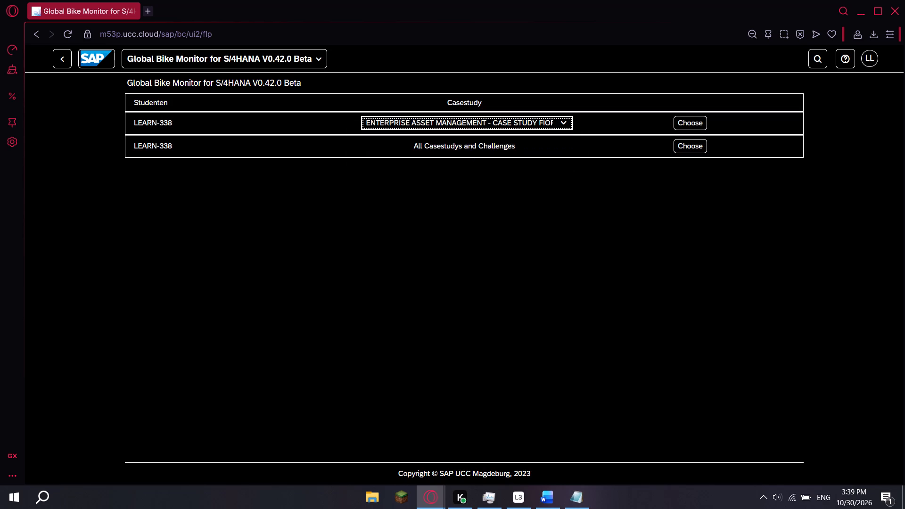
pyautogui.click(685, 116)
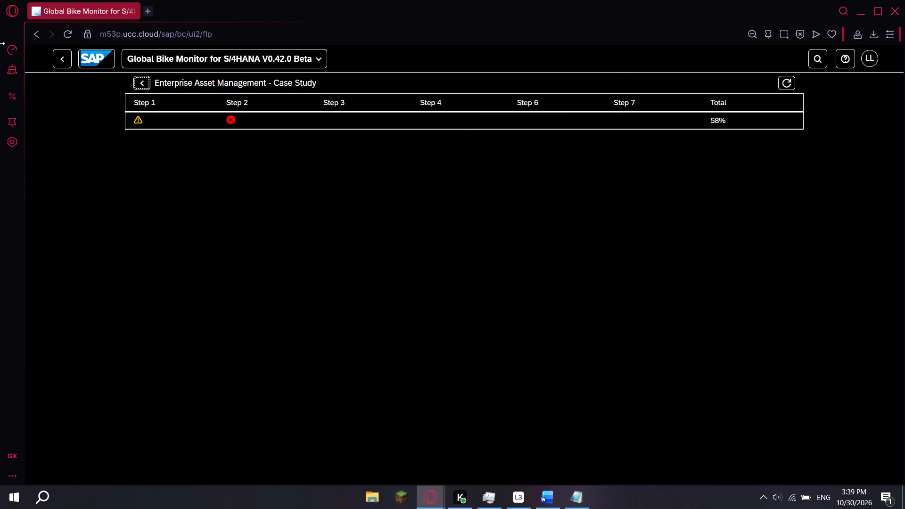
# Compare the Step 1 order details with their expected values, especially the operation 0010 short text, and return to the Student Monitor space.
pyautogui.click(137, 121)
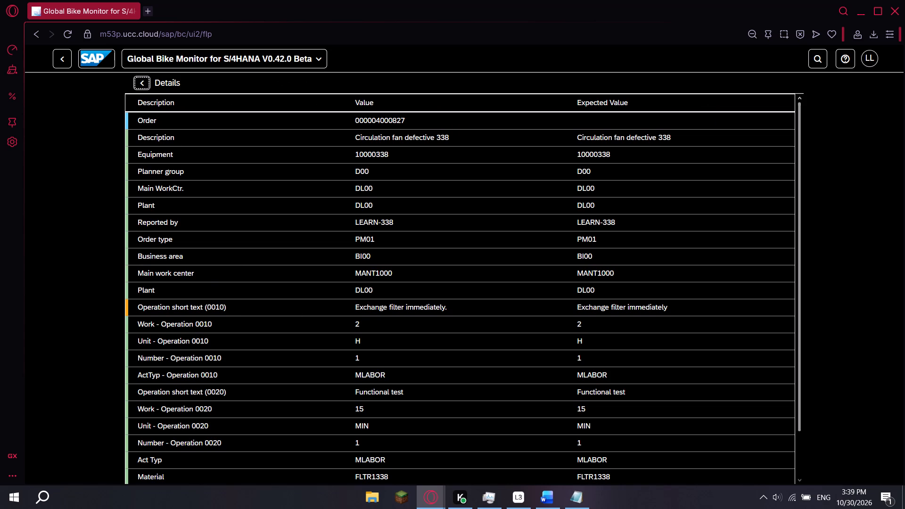
pyautogui.click(165, 302)
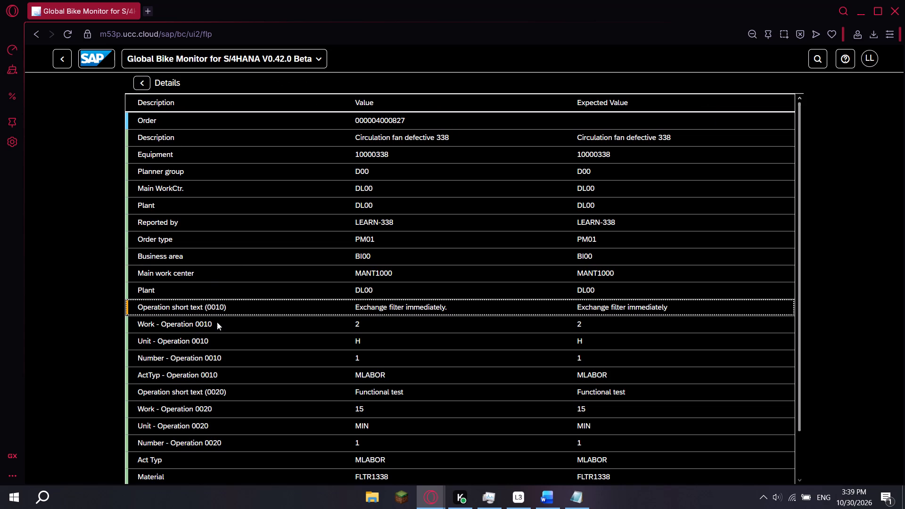
pyautogui.doubleClick(403, 309)
pyautogui.scroll(-5, 157, 299)
pyautogui.scroll(3, 157, 299)
pyautogui.scroll(-3, 157, 299)
pyautogui.scroll(2, 170, 299)
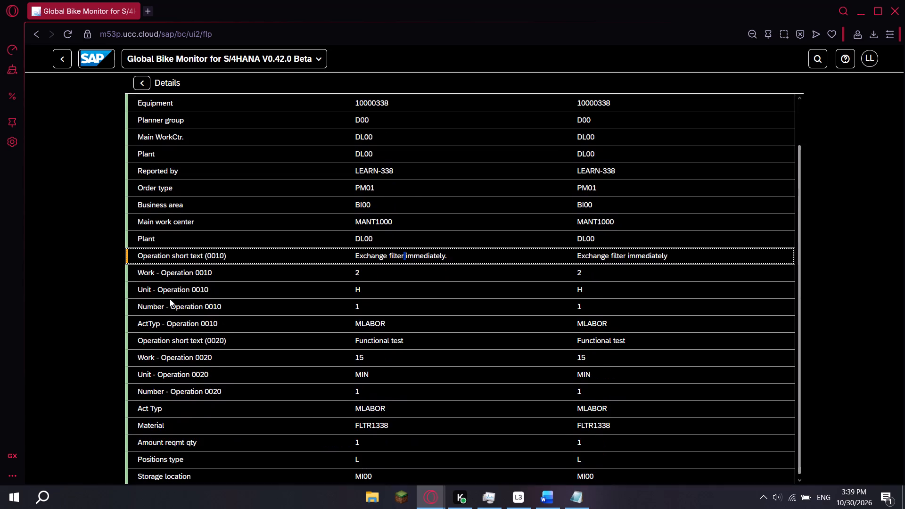
pyautogui.click(336, 312)
pyautogui.click(171, 312)
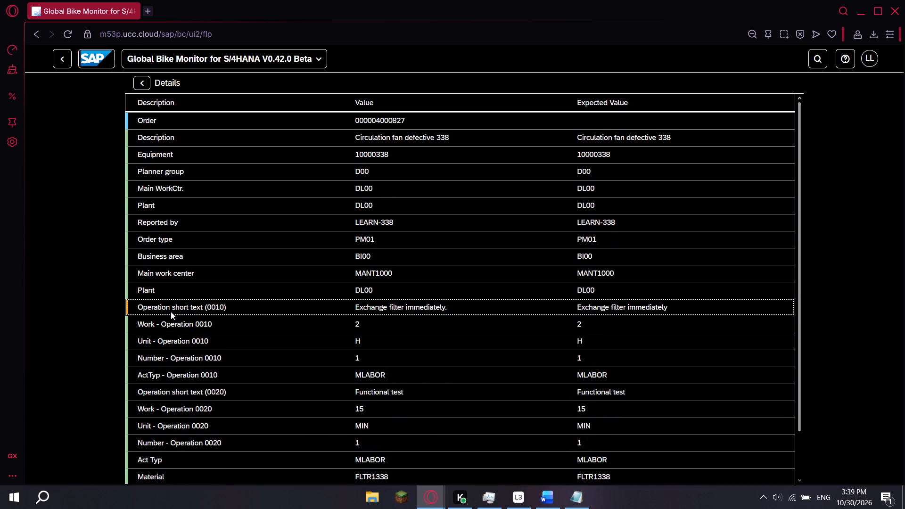
pyautogui.click(54, 64)
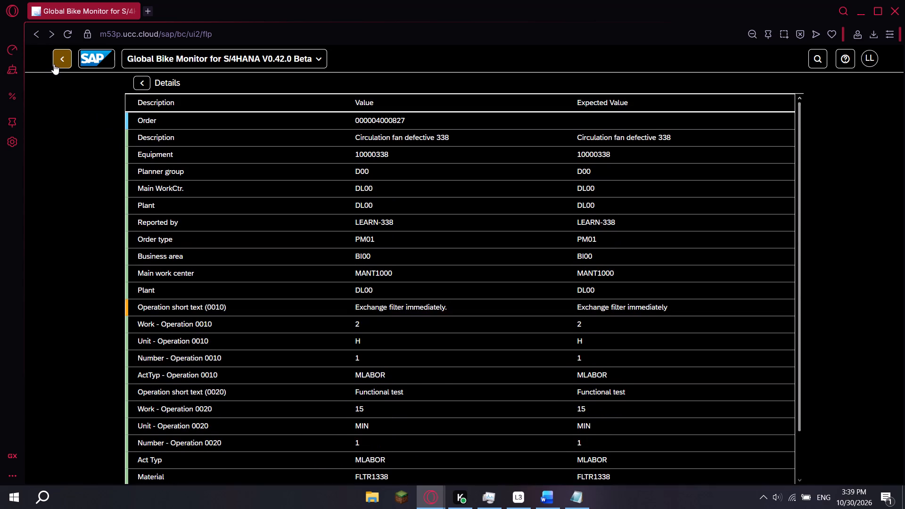
pyautogui.click(53, 64)
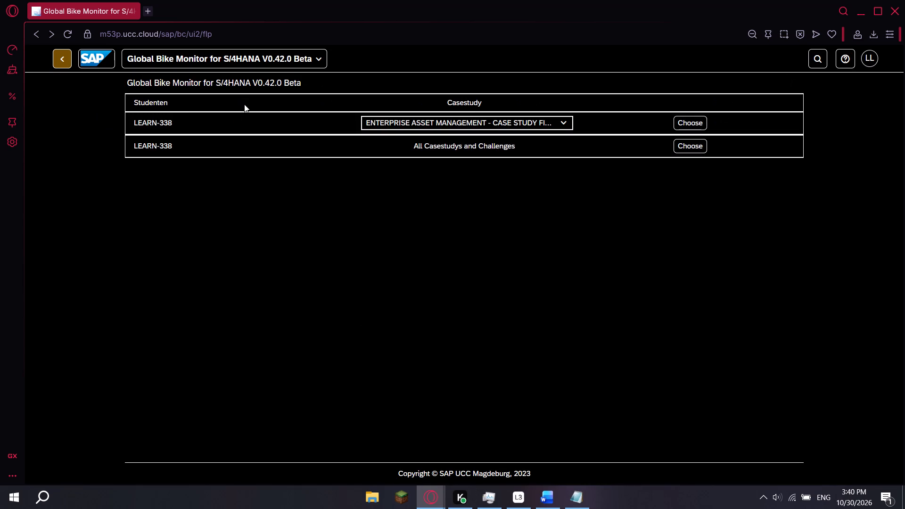
pyautogui.click(63, 55)
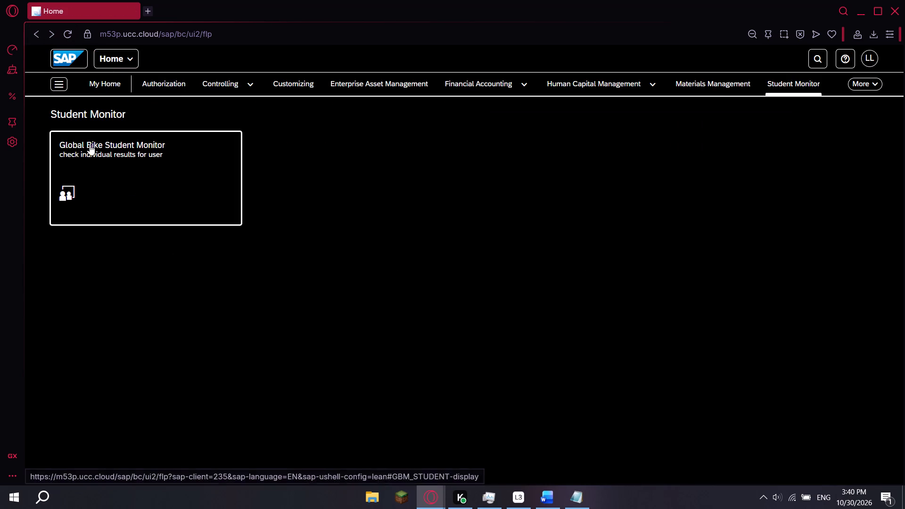
# Reopen the Global Bike Student Monitor and display the Enterprise Asset Management - Case Study Fiori results for LEARN-338.
pyautogui.click(867, 82)
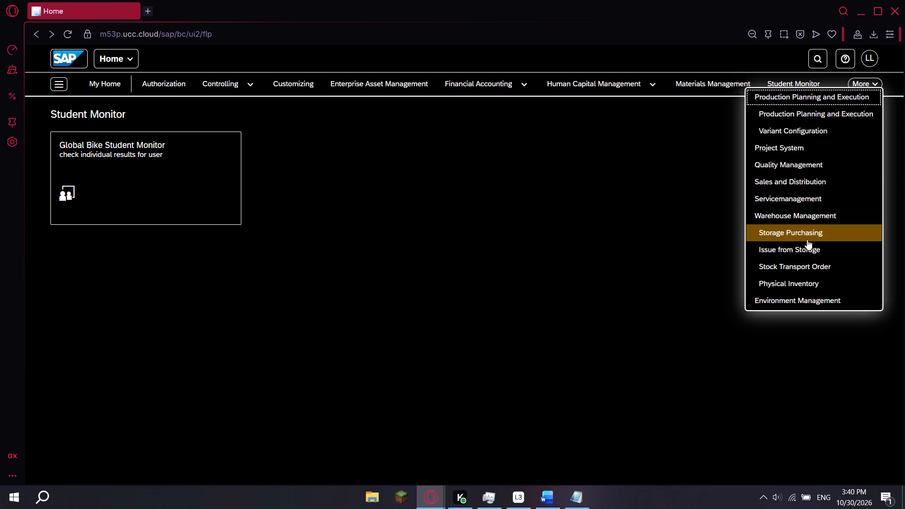
pyautogui.click(629, 215)
pyautogui.click(193, 159)
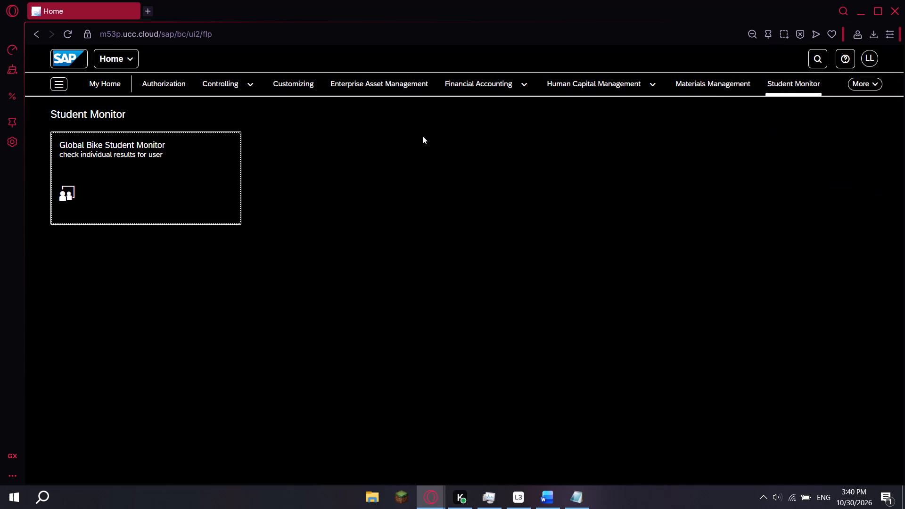
pyautogui.click(455, 123)
pyautogui.press('e')
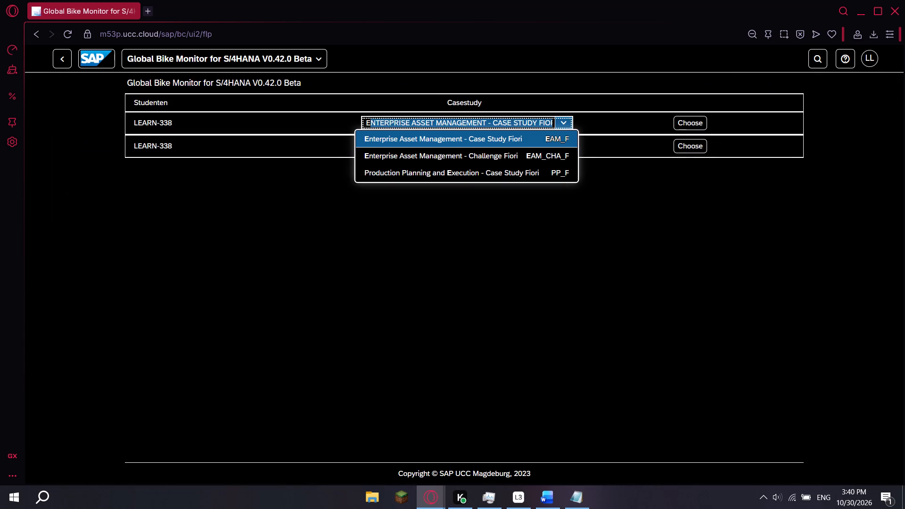
pyautogui.press('Return')
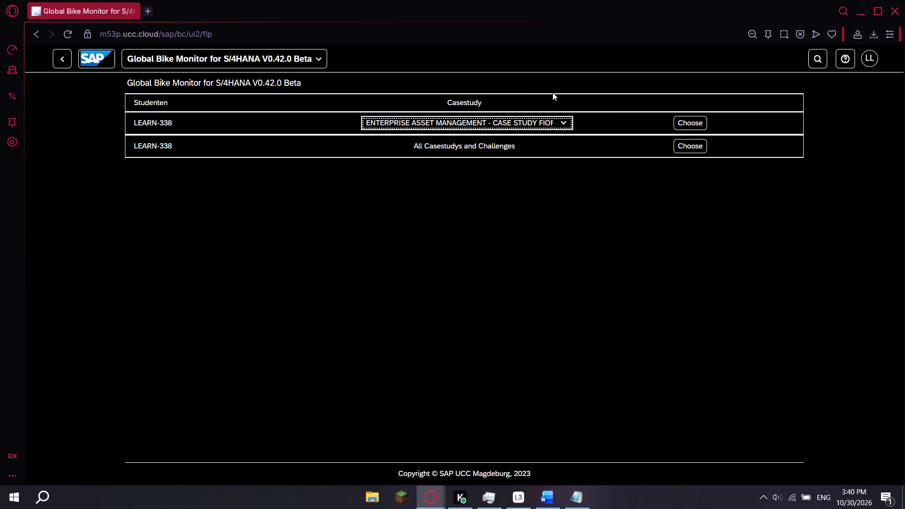
pyautogui.click(688, 123)
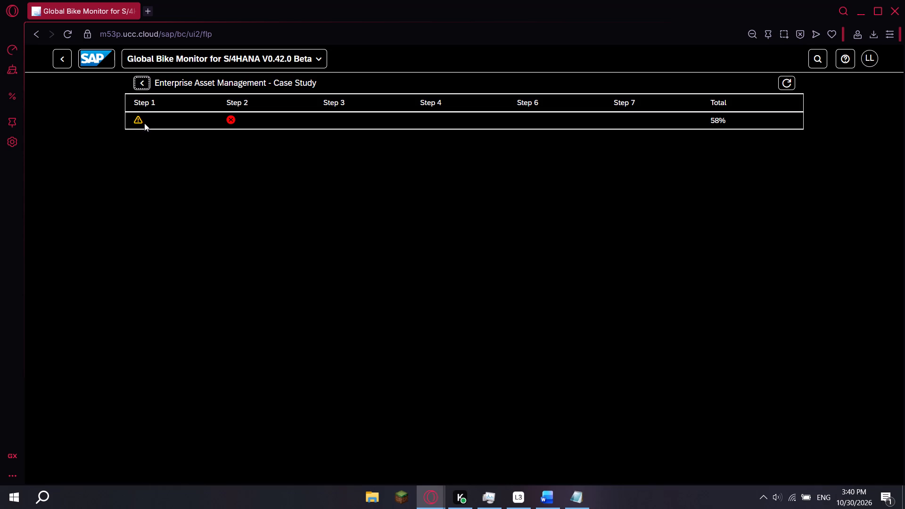
# Return to the Fiori home page and open Manage Malfunction Reports for the Shop Floor Worker in Enterprise Asset Management.
pyautogui.click(85, 61)
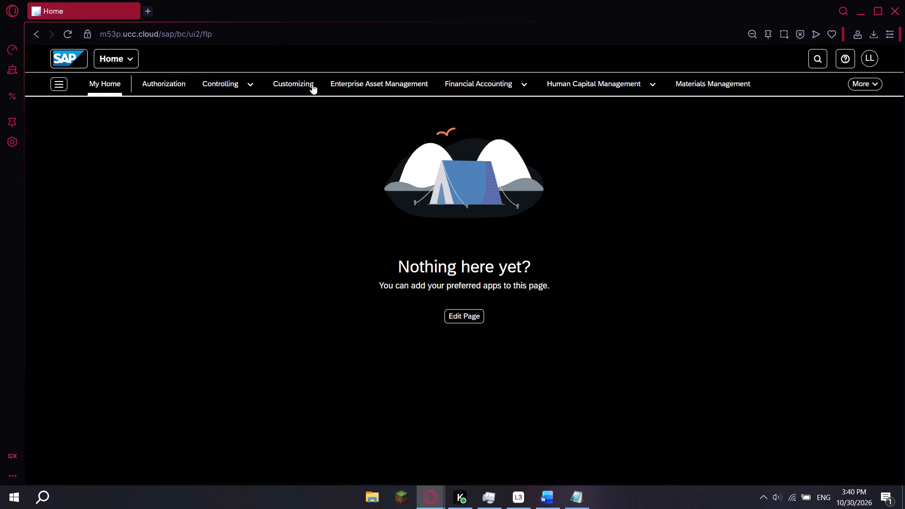
pyautogui.click(381, 85)
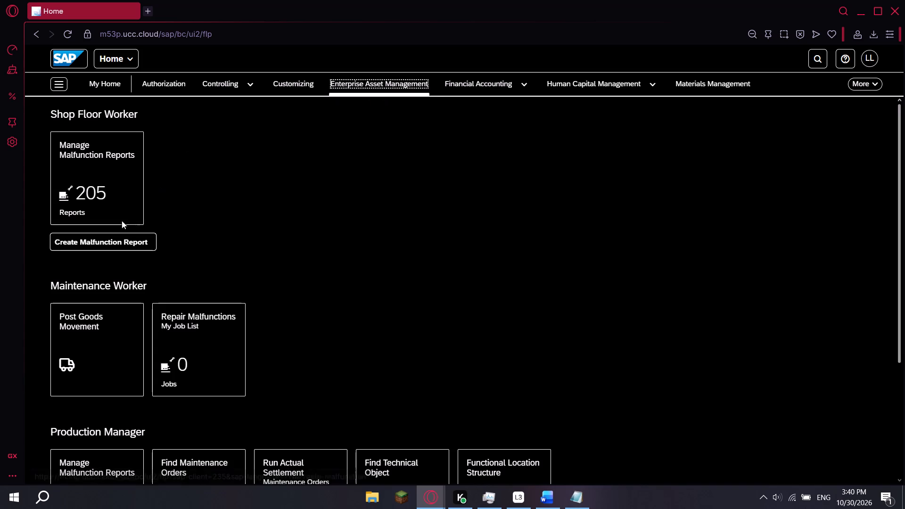
pyautogui.click(80, 159)
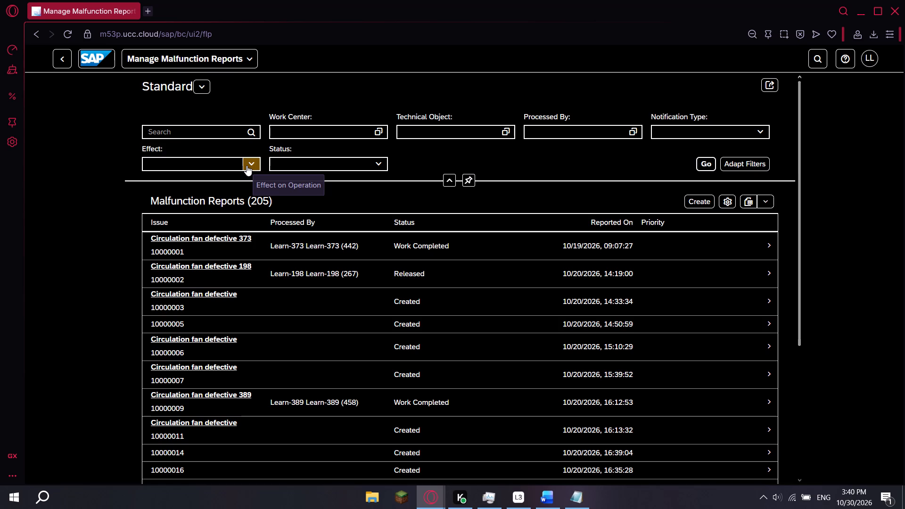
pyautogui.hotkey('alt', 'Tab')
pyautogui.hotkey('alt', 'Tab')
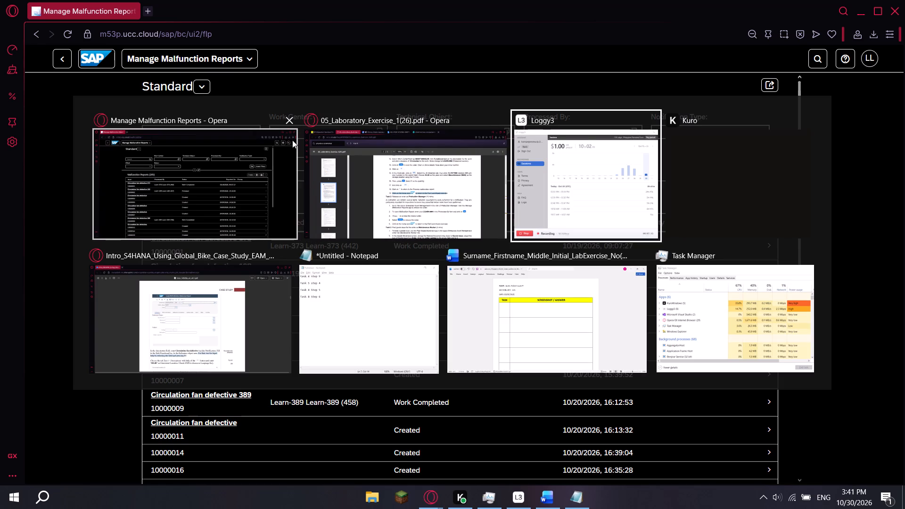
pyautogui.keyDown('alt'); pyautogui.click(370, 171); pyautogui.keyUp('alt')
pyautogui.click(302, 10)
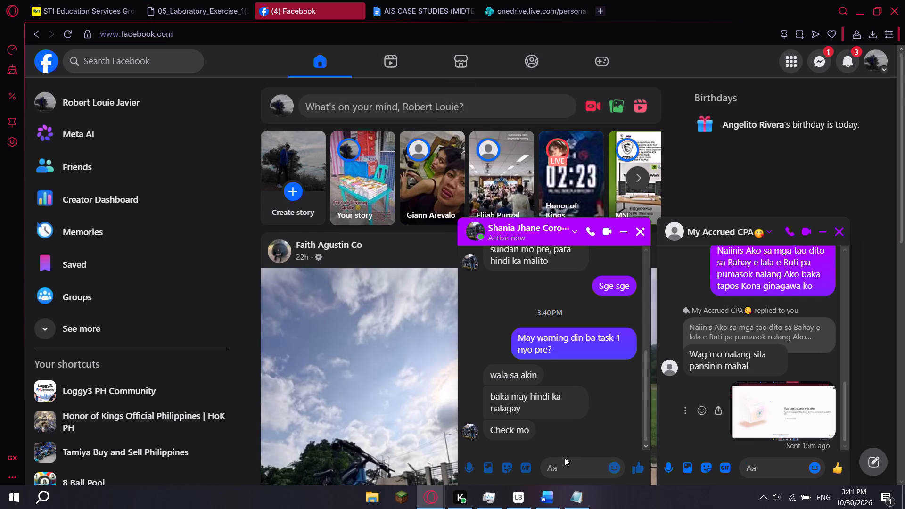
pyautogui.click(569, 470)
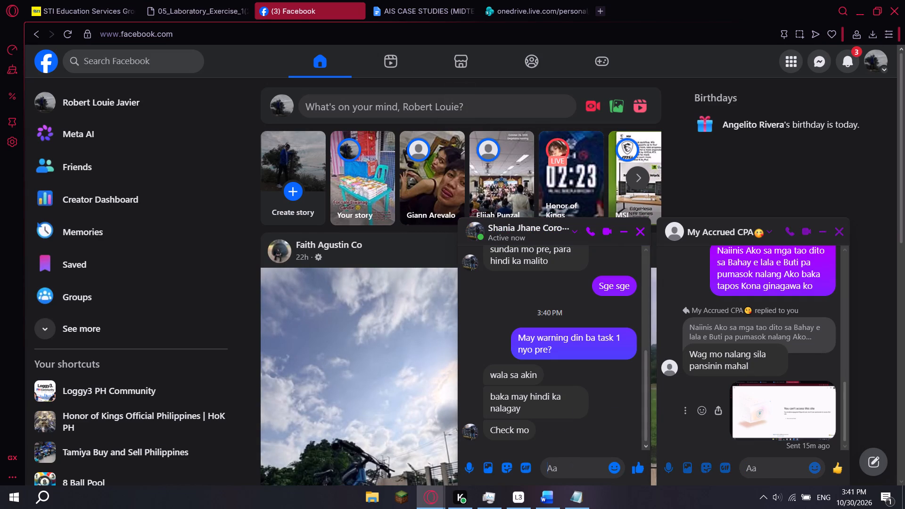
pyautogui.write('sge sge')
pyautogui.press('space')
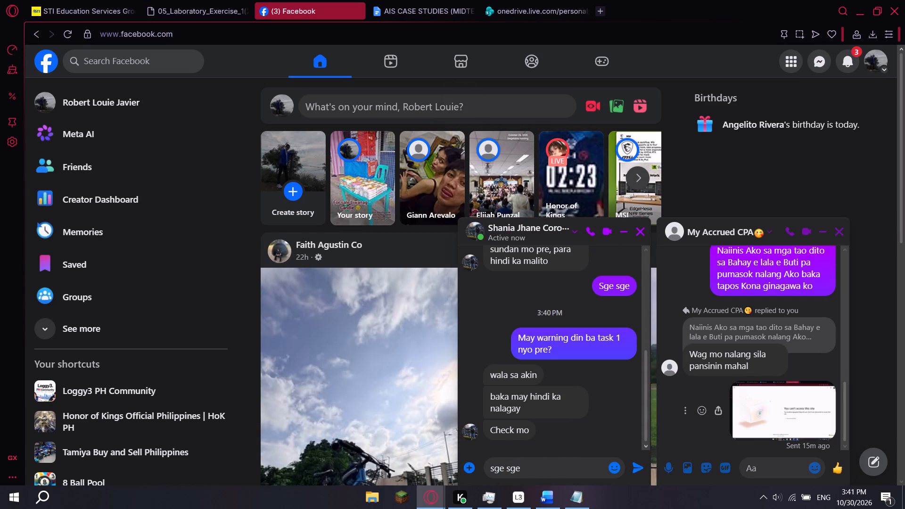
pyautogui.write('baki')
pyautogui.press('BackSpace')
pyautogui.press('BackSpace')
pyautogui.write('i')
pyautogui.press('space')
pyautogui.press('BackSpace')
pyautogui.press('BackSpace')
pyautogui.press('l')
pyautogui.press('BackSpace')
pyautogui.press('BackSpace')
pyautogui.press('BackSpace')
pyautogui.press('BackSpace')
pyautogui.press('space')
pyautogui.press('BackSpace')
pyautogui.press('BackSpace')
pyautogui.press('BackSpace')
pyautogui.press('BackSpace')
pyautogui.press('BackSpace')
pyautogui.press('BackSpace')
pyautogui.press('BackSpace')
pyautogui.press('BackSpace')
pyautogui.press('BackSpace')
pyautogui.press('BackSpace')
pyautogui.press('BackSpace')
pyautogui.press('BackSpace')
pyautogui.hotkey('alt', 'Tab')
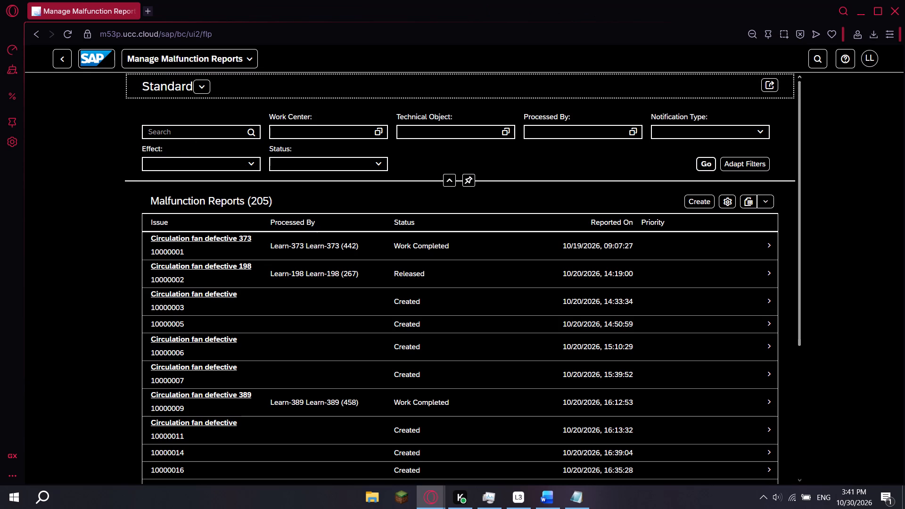
# Review the Task 1 instructions for creating a malfunction report in the laboratory exercise PDF, and return to Manage Malfunction Reports.
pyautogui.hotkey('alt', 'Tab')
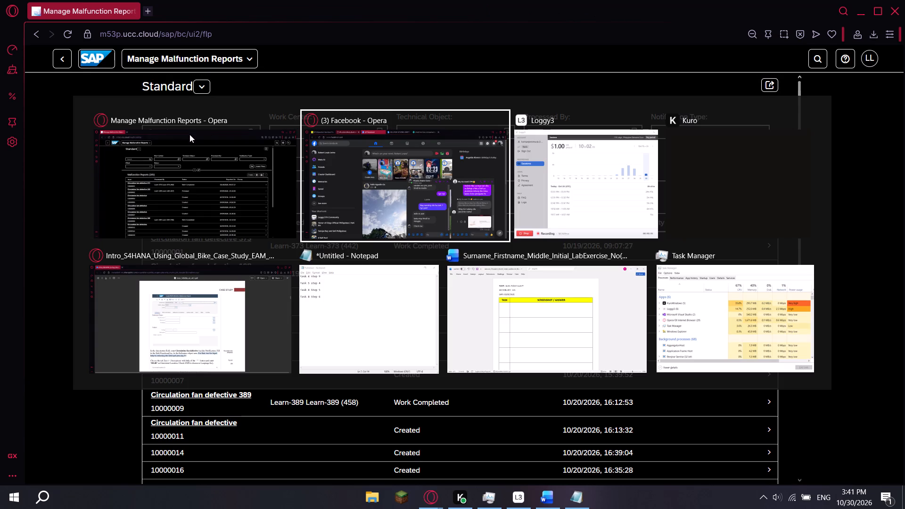
pyautogui.click(196, 11)
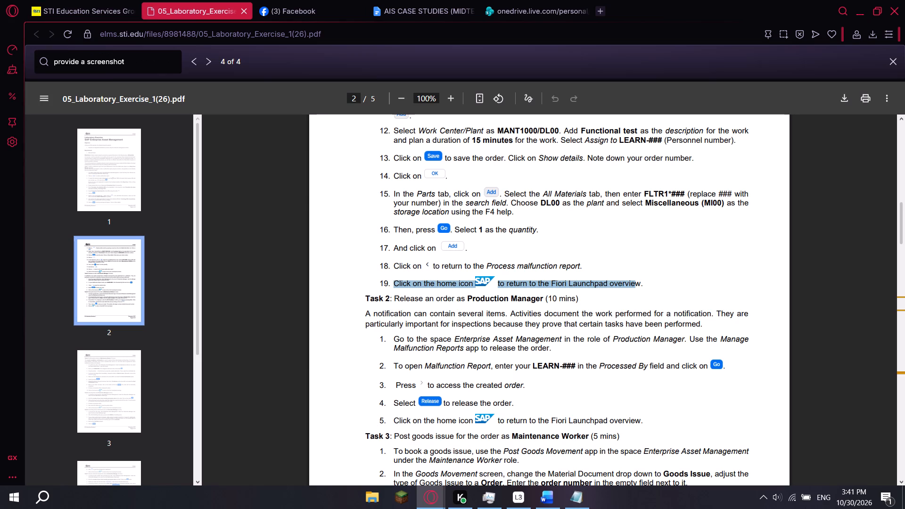
pyautogui.scroll(10, 517, 275)
pyautogui.scroll(-1, 517, 275)
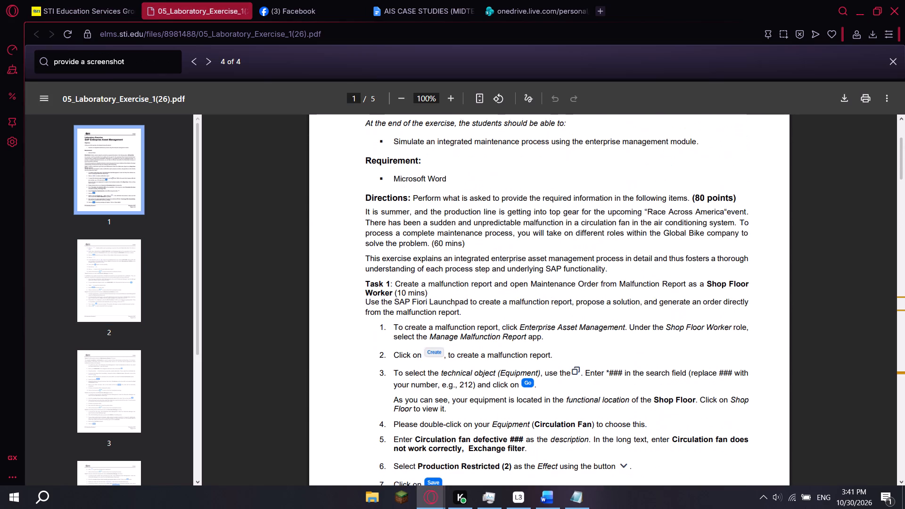
pyautogui.scroll(-1, 517, 275)
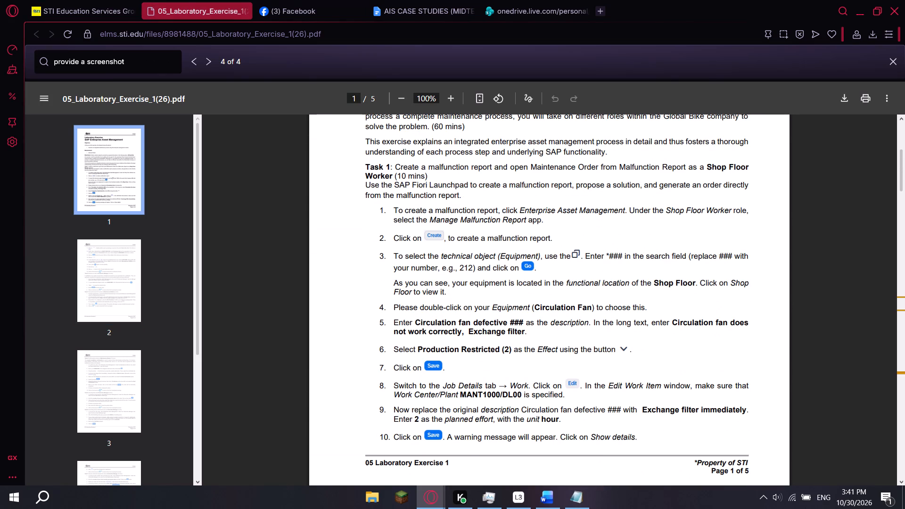
pyautogui.hotkey('alt', 'Tab')
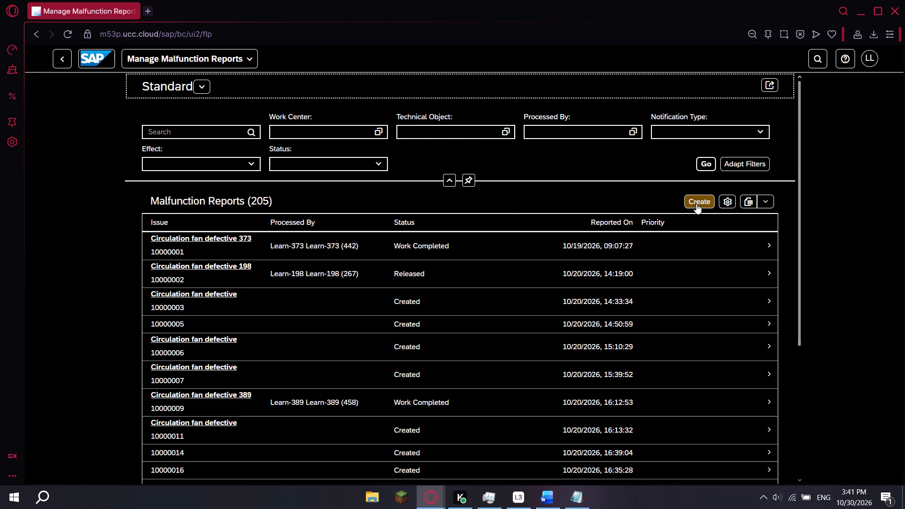
# Start creating a new malfunction report.
pyautogui.click(696, 204)
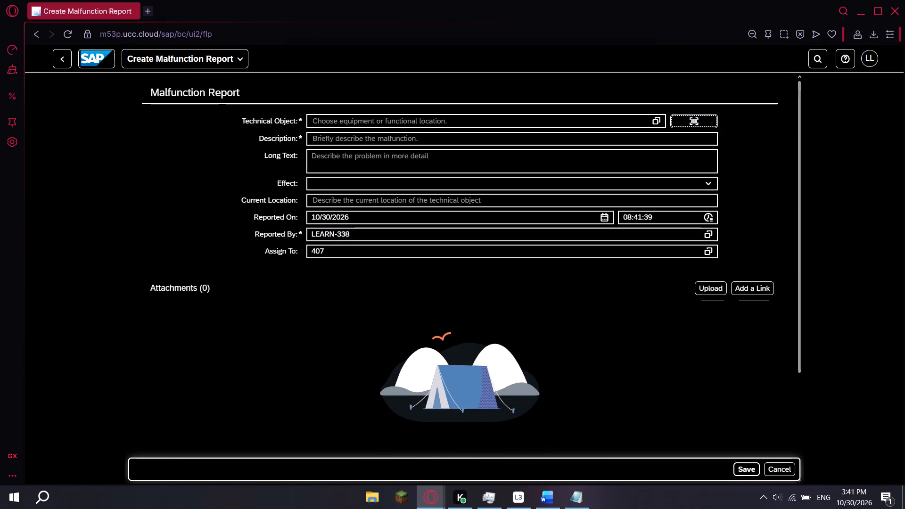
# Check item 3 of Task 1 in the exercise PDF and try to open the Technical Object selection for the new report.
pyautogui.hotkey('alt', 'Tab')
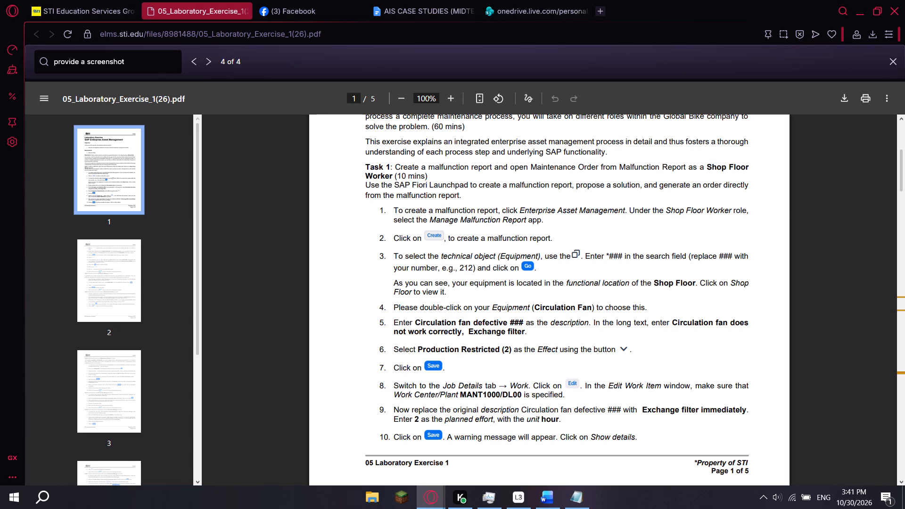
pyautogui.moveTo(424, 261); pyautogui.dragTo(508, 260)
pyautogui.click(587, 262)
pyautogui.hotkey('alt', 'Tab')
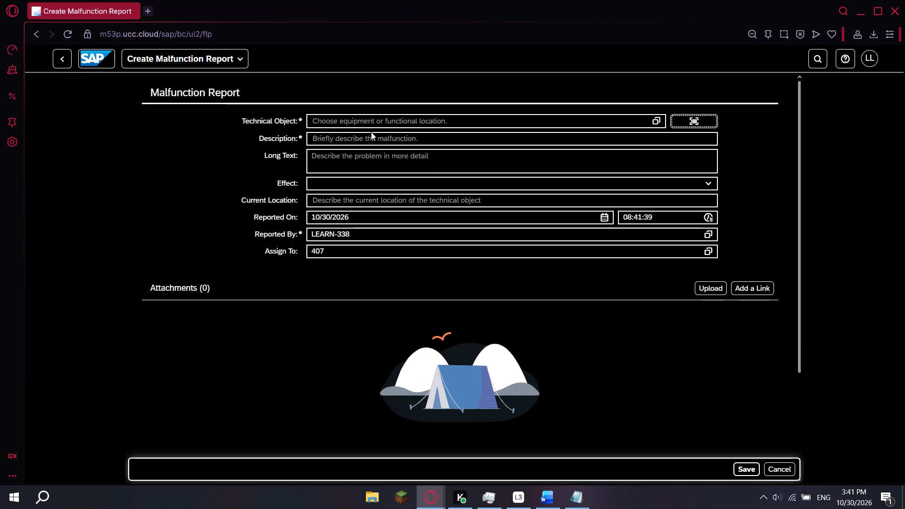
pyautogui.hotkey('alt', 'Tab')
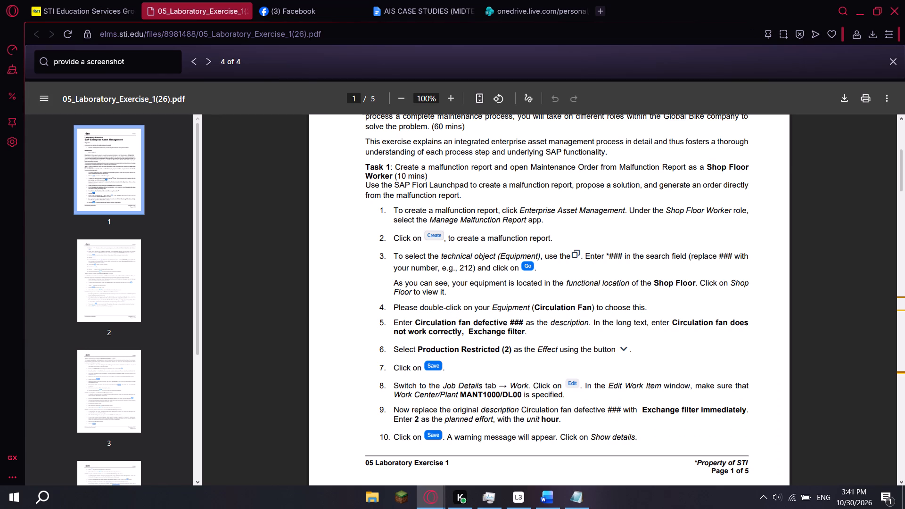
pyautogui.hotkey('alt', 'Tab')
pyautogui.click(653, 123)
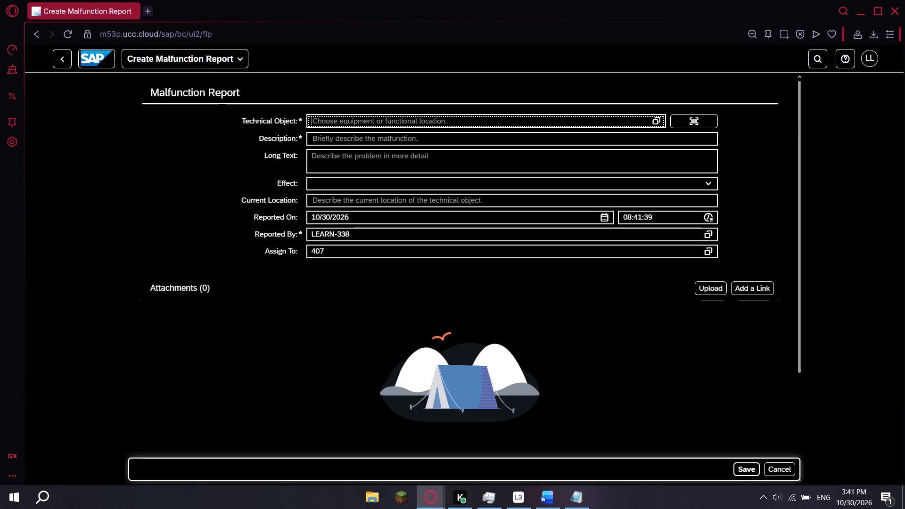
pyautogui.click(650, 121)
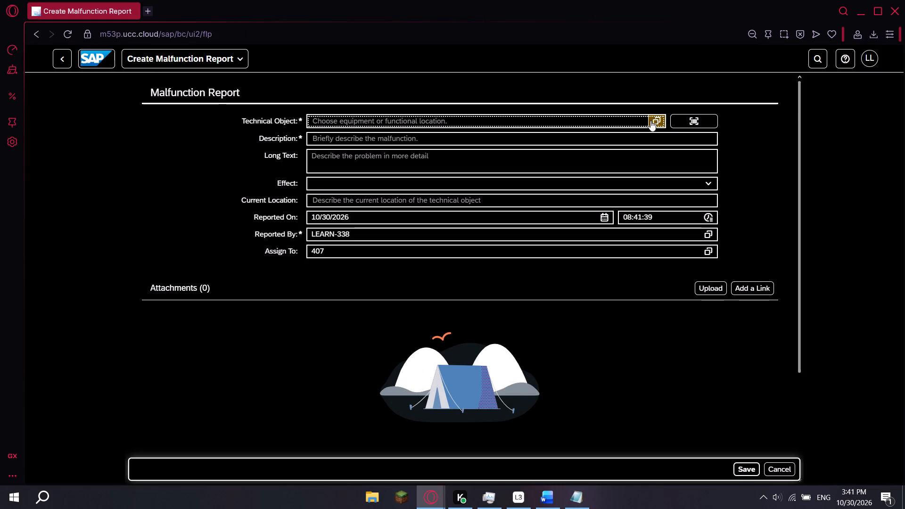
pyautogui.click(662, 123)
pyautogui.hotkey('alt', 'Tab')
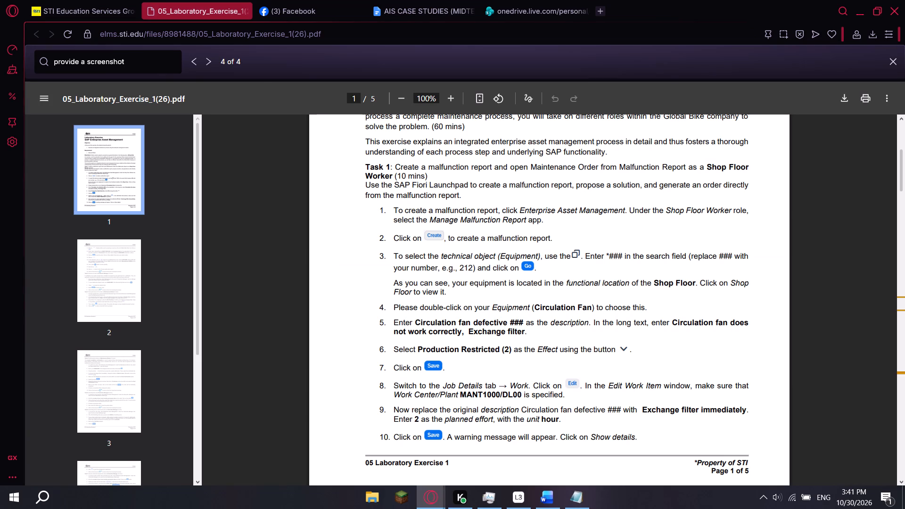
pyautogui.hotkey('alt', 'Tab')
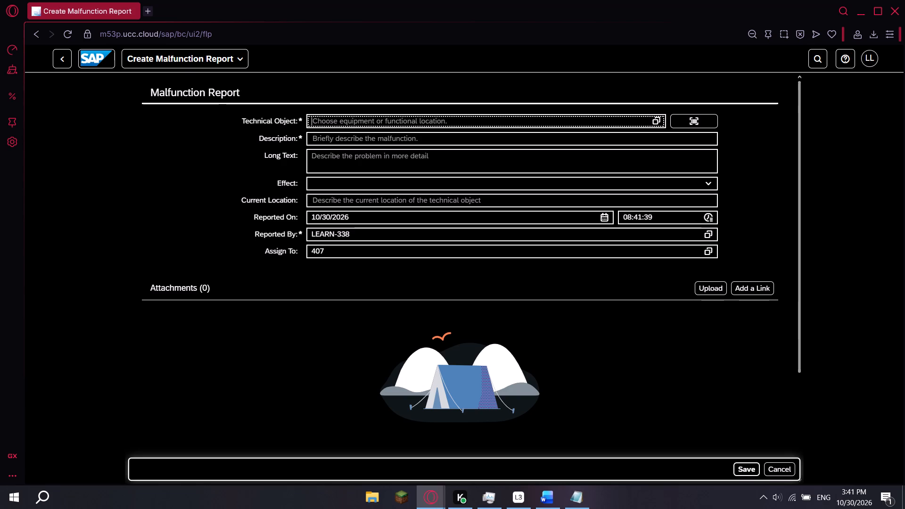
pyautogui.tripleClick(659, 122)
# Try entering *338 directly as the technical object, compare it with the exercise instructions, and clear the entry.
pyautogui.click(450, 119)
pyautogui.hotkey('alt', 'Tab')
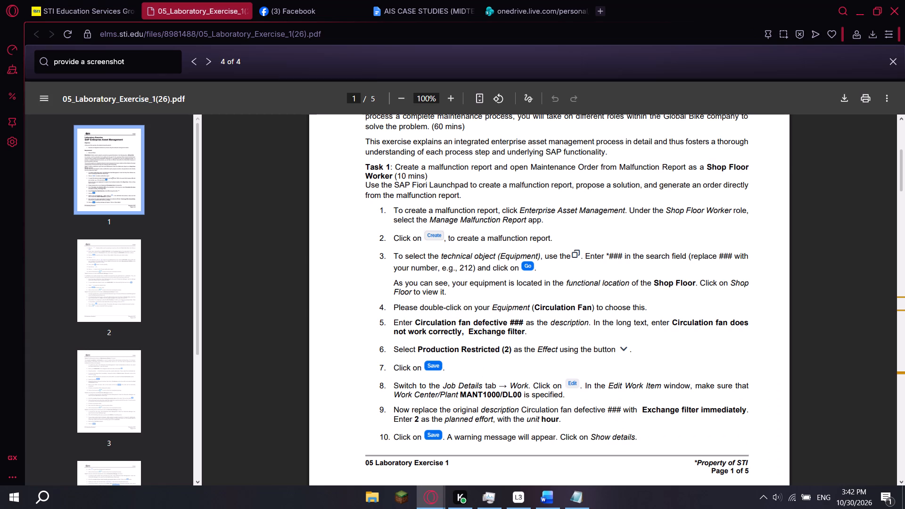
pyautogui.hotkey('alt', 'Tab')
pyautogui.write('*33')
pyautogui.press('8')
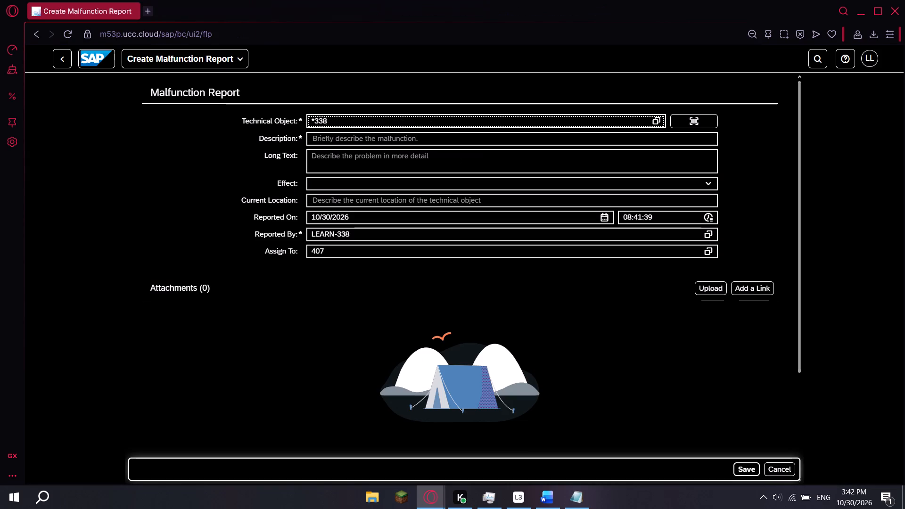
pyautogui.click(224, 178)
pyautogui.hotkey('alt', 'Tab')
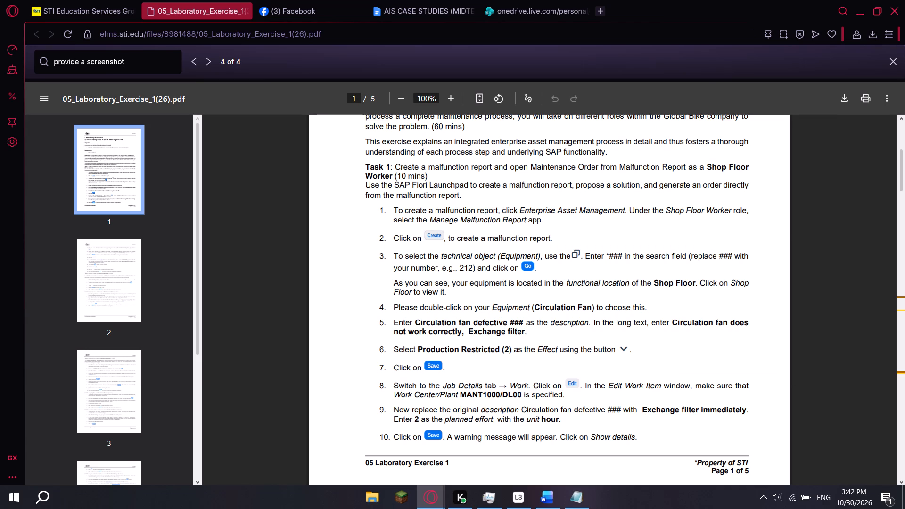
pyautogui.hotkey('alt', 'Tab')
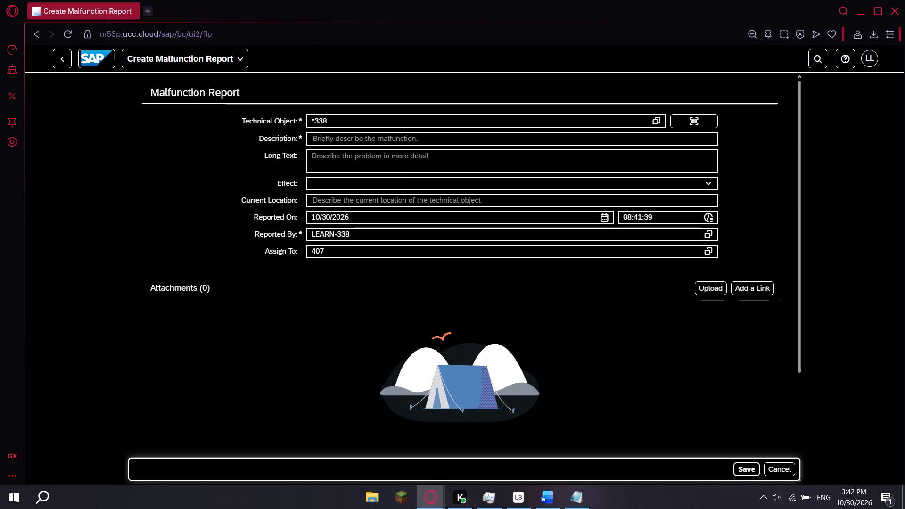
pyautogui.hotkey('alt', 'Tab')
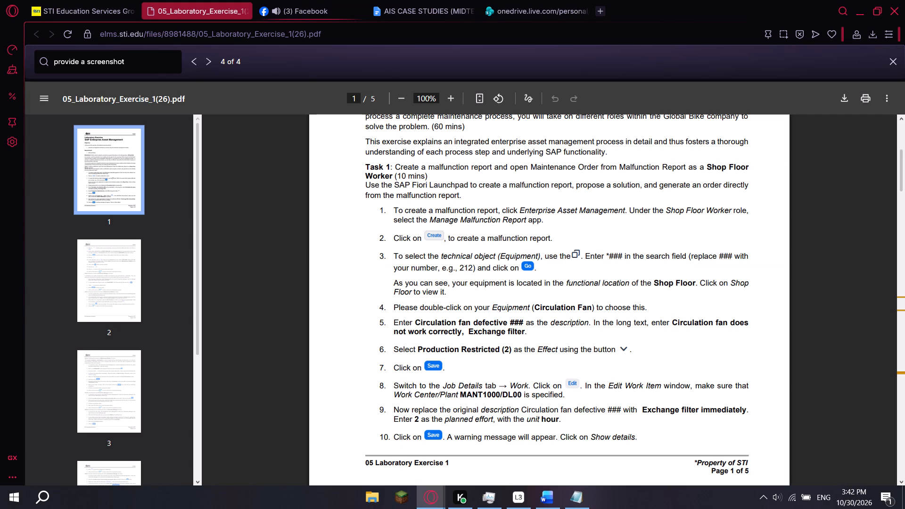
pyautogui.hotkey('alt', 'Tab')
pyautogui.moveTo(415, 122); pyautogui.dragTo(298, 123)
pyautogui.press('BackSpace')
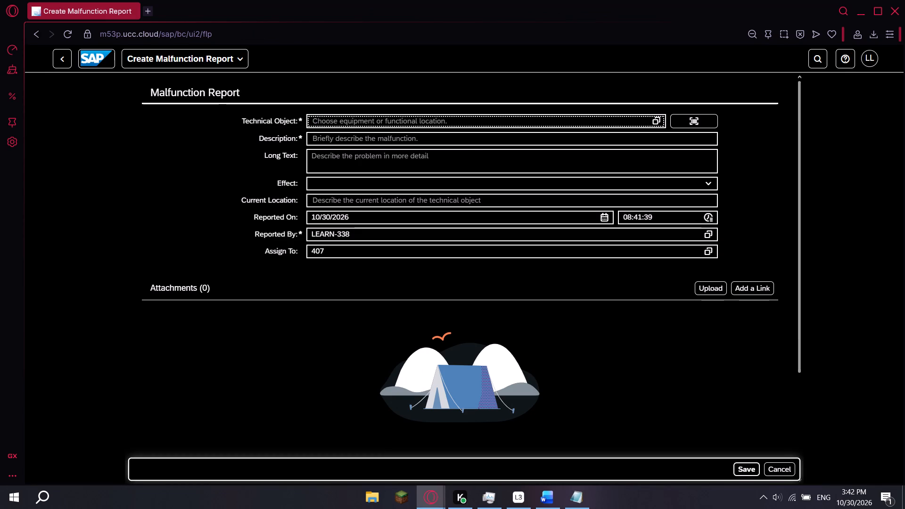
# Retry the Technical Object selection and reload the Create Malfunction Report page.
pyautogui.click(658, 120)
pyautogui.click(275, 37)
pyautogui.press('Return')
pyautogui.click(60, 34)
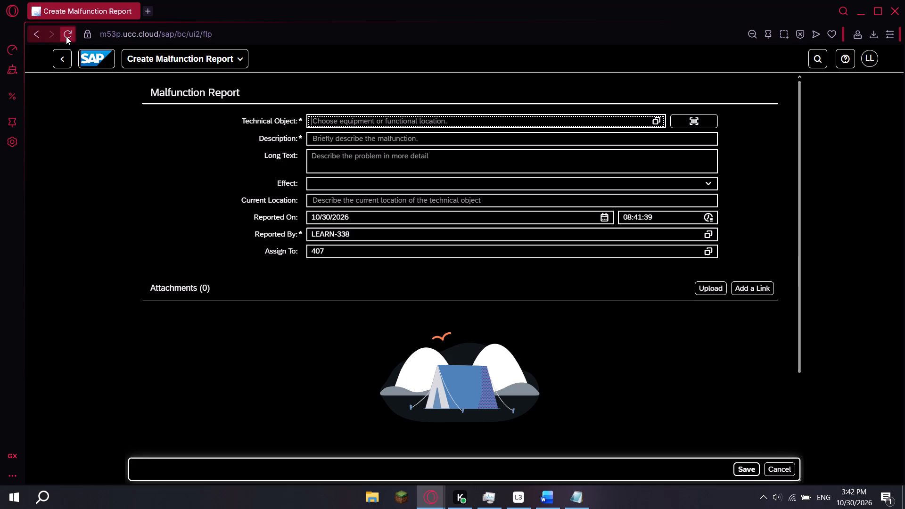
pyautogui.click(66, 36)
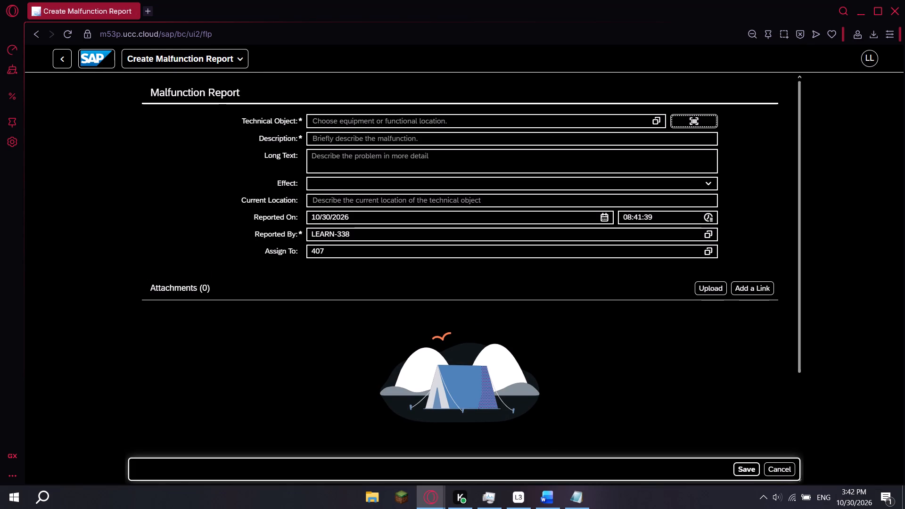
# Open the Technical Object selection for the new malfunction report and search for *338, checking the entry against the exercise PDF.
pyautogui.click(661, 119)
pyautogui.click(293, 128)
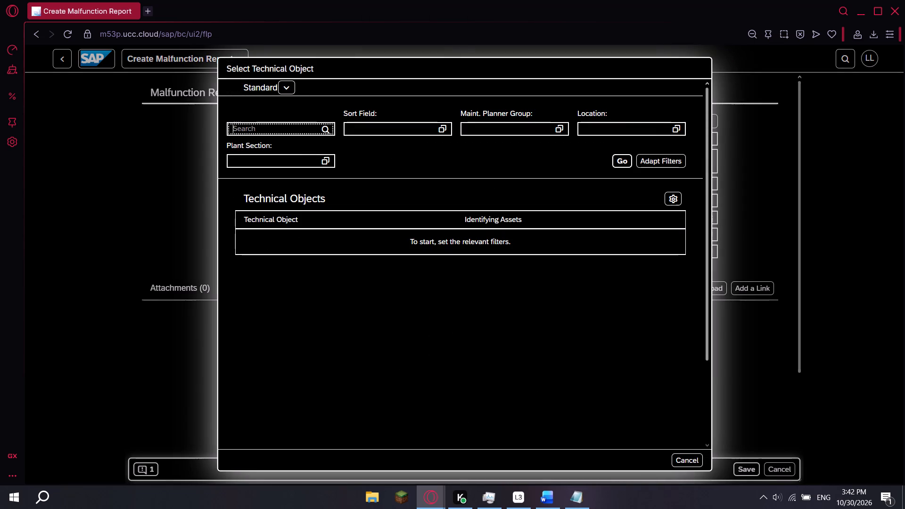
pyautogui.hotkey('shift', '*')
pyautogui.press('BackSpace')
pyautogui.hotkey('alt', 'Tab')
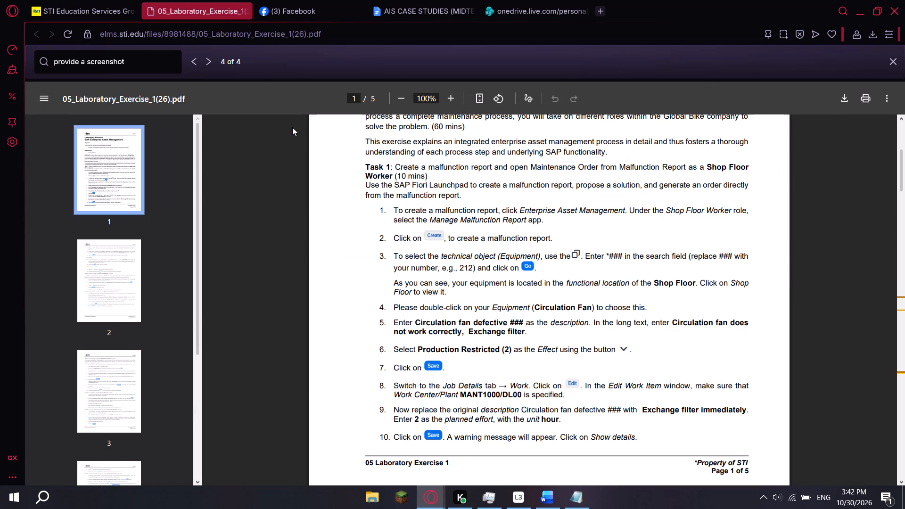
pyautogui.hotkey('alt', 'Tab')
pyautogui.hotkey('shift', '*')
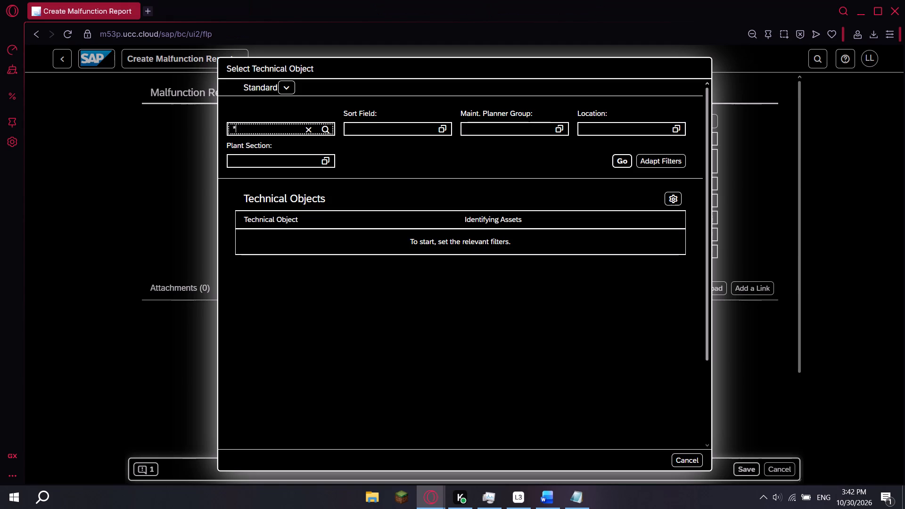
pyautogui.write('338')
pyautogui.hotkey('alt', 'Tab')
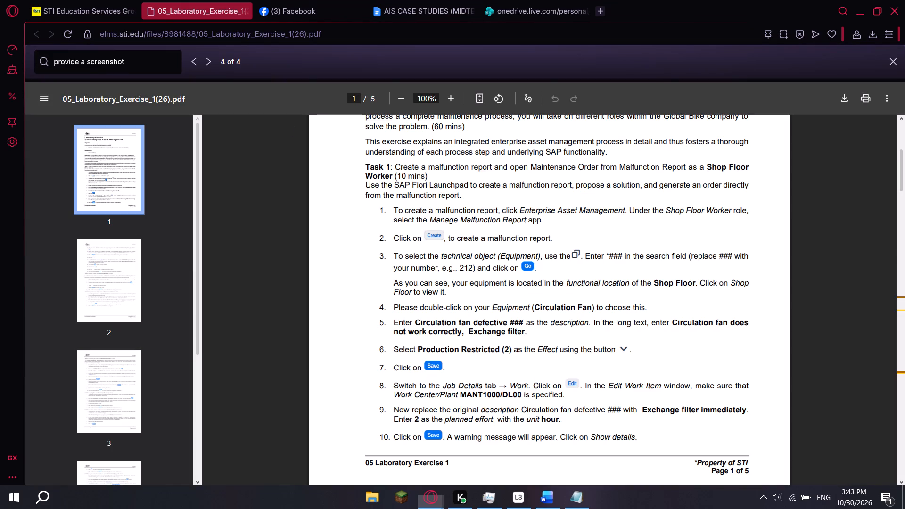
pyautogui.hotkey('alt', 'Tab')
pyautogui.click(604, 162)
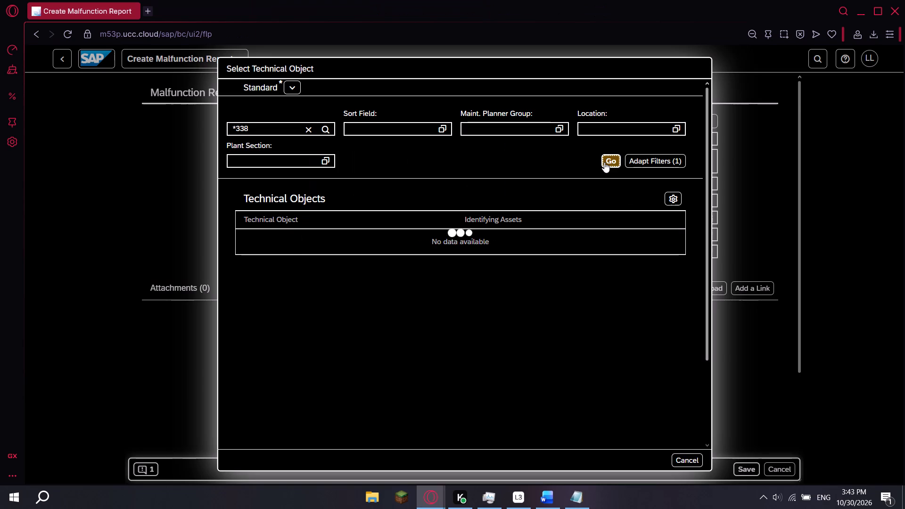
# Read the paragraph under item 3 of Task 1 in the exercise PDF about the equipment's functional location.
pyautogui.hotkey('alt', 'Tab')
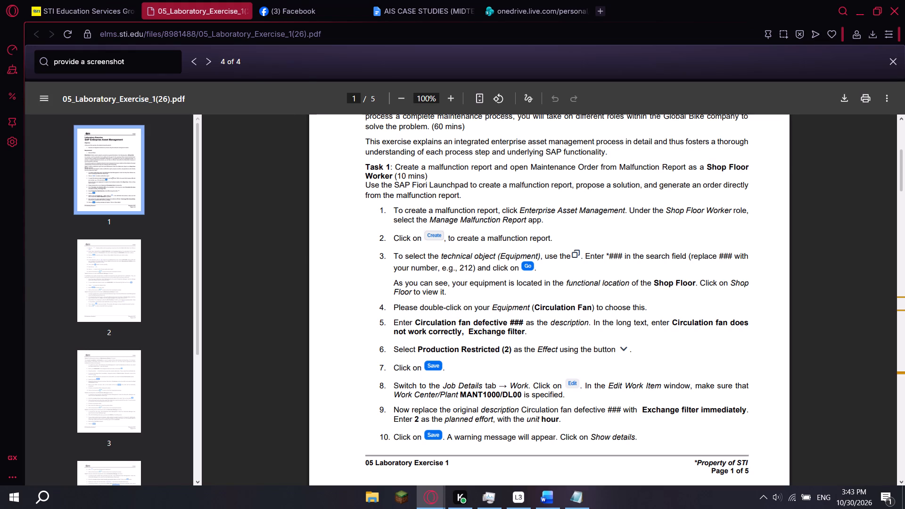
pyautogui.hotkey('alt', 'Tab')
pyautogui.hotkey('alt', 'Tab')
pyautogui.moveTo(392, 287); pyautogui.dragTo(460, 286)
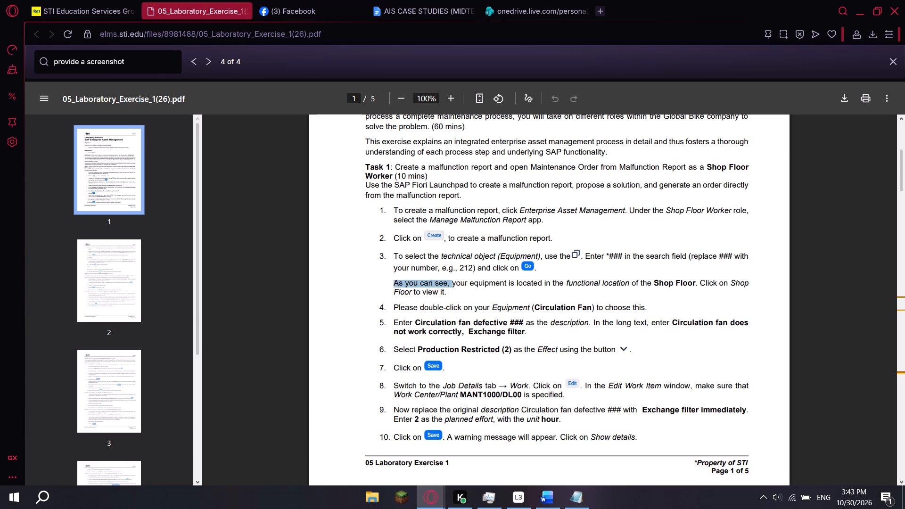
pyautogui.moveTo(460, 286); pyautogui.dragTo(537, 287)
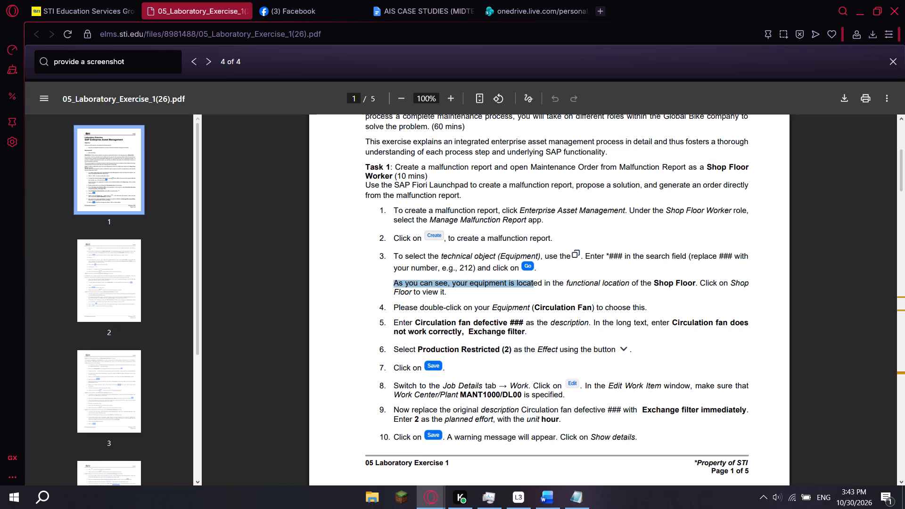
pyautogui.moveTo(537, 287); pyautogui.dragTo(551, 287)
pyautogui.moveTo(551, 287); pyautogui.dragTo(625, 288)
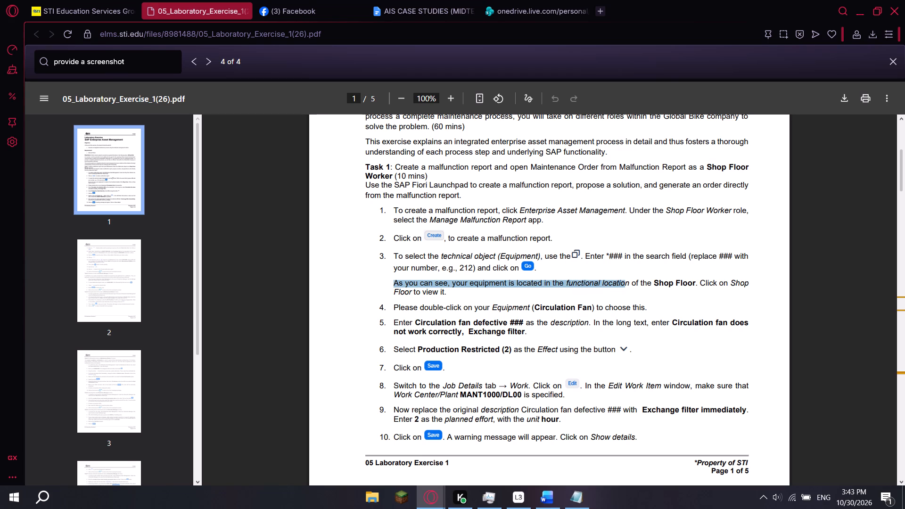
pyautogui.moveTo(625, 288); pyautogui.dragTo(628, 288)
pyautogui.click(638, 291)
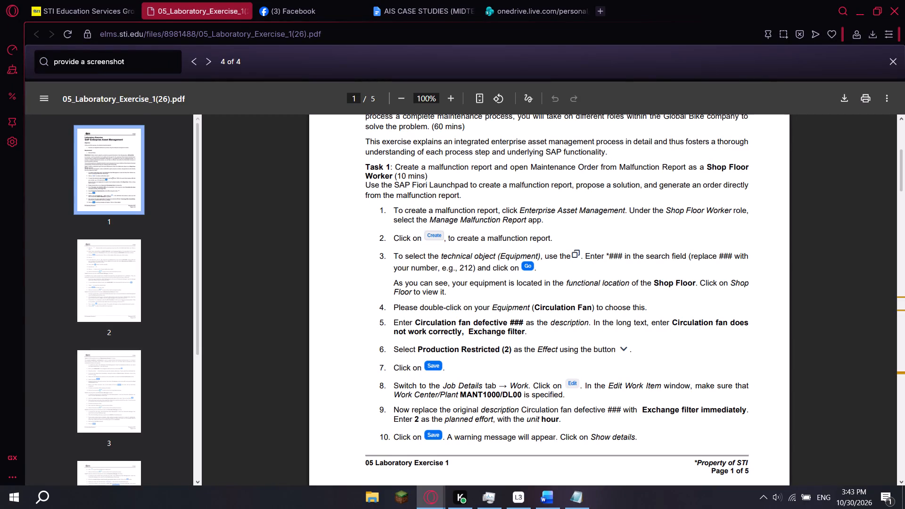
# Choose the Circulation Fan 10000338 on the Shop Floor as the report's technical object and check the exercise PDF.
pyautogui.hotkey('alt', 'Tab')
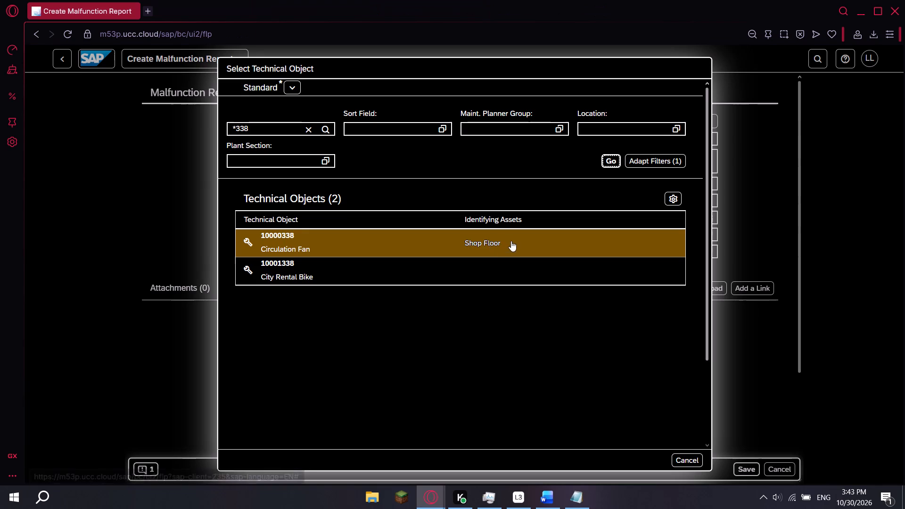
pyautogui.click(482, 248)
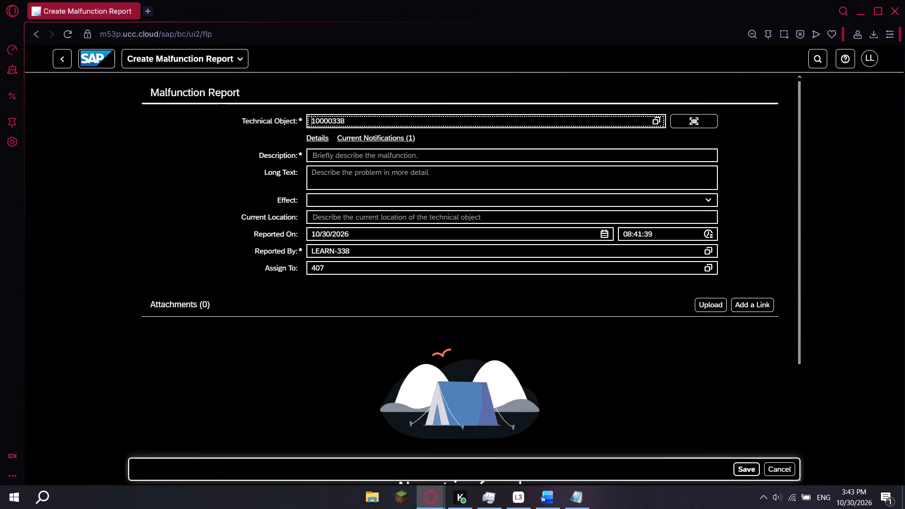
pyautogui.hotkey('alt', 'Tab')
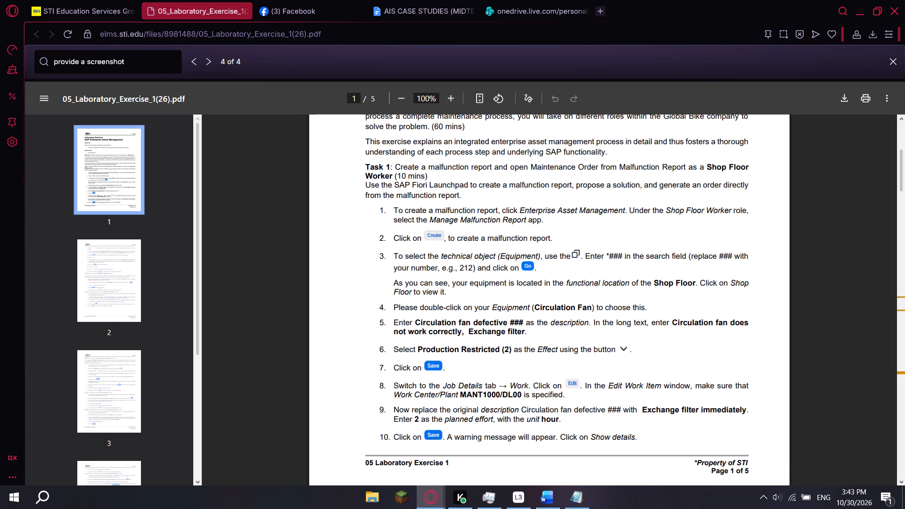
pyautogui.hotkey('alt', 'Tab')
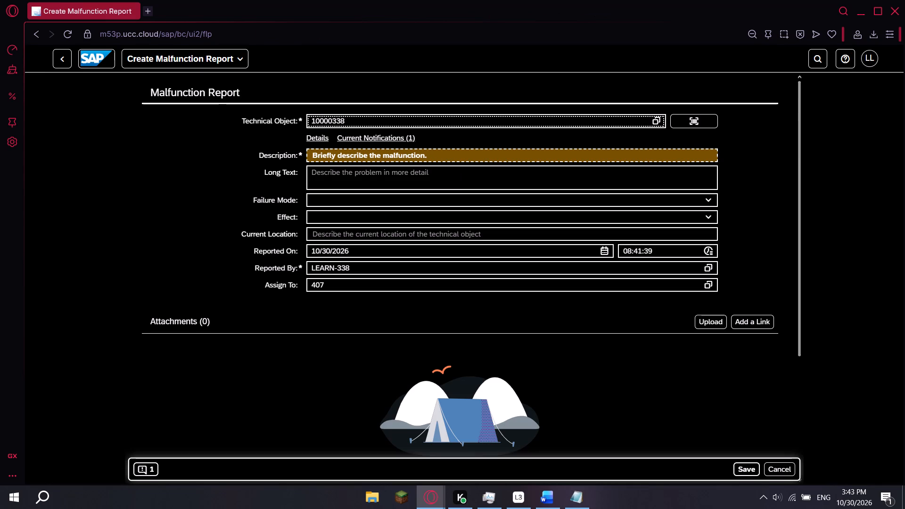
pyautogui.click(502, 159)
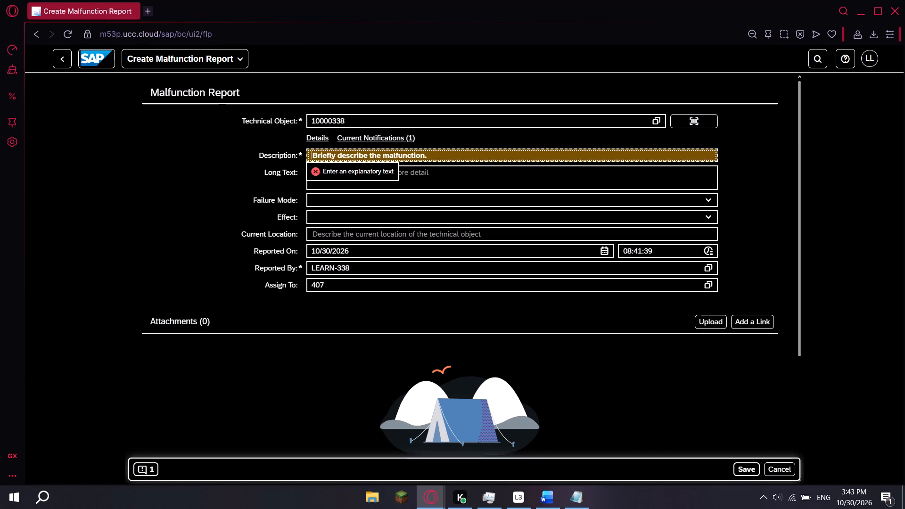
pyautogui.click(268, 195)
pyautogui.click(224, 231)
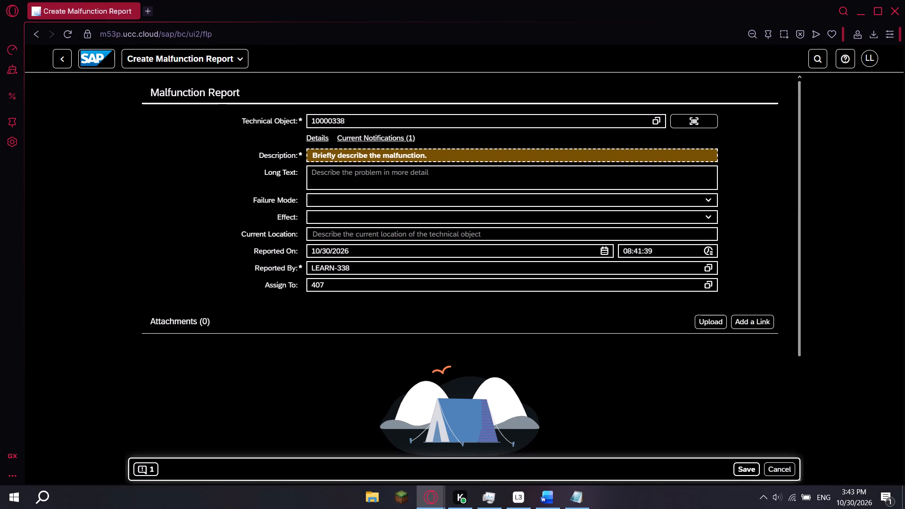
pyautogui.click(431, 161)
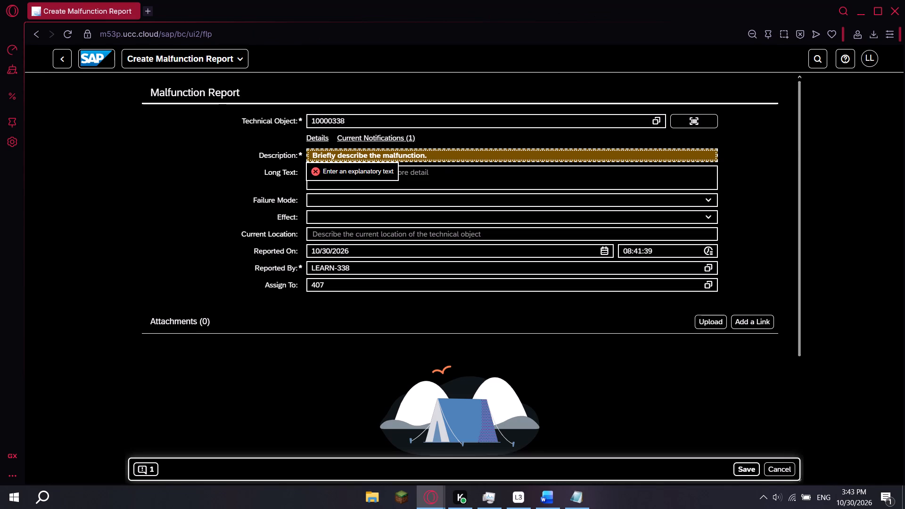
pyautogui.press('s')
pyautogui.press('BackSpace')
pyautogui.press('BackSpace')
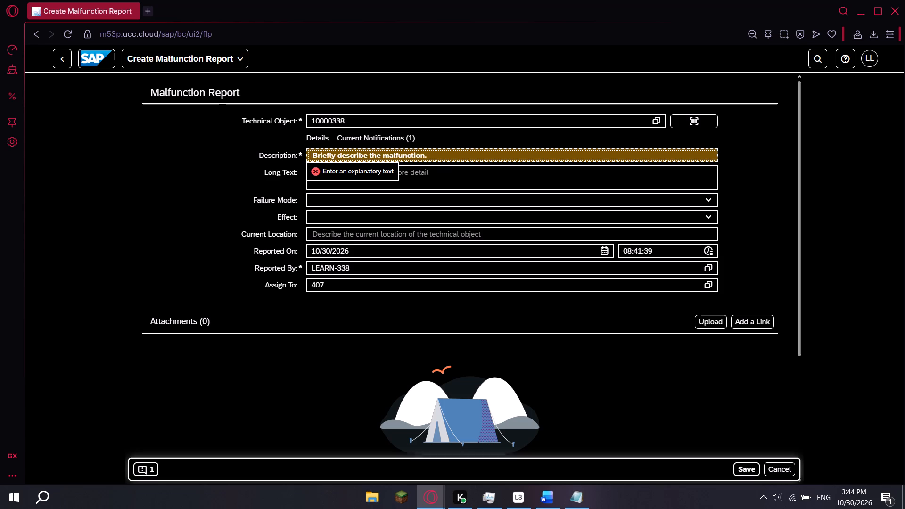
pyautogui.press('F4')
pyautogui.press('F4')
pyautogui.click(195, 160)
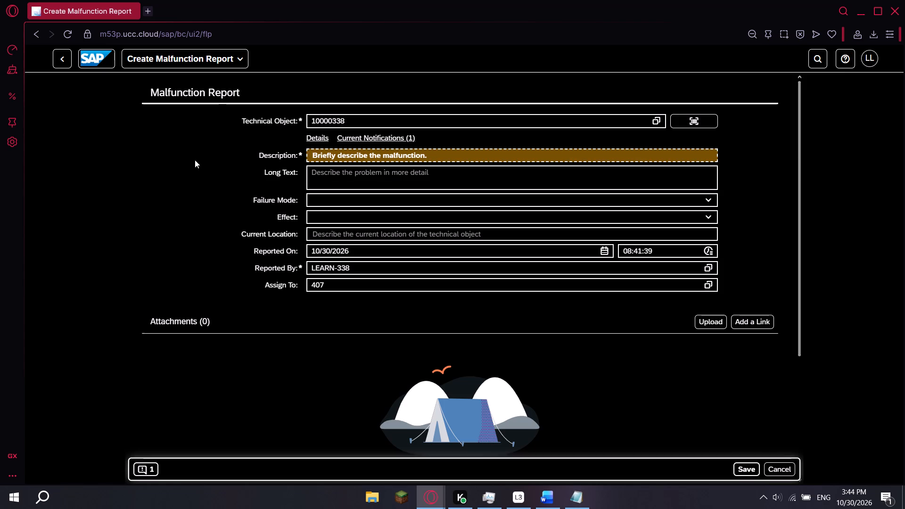
# View the details of technical object 10000338 and close them again.
pyautogui.click(320, 138)
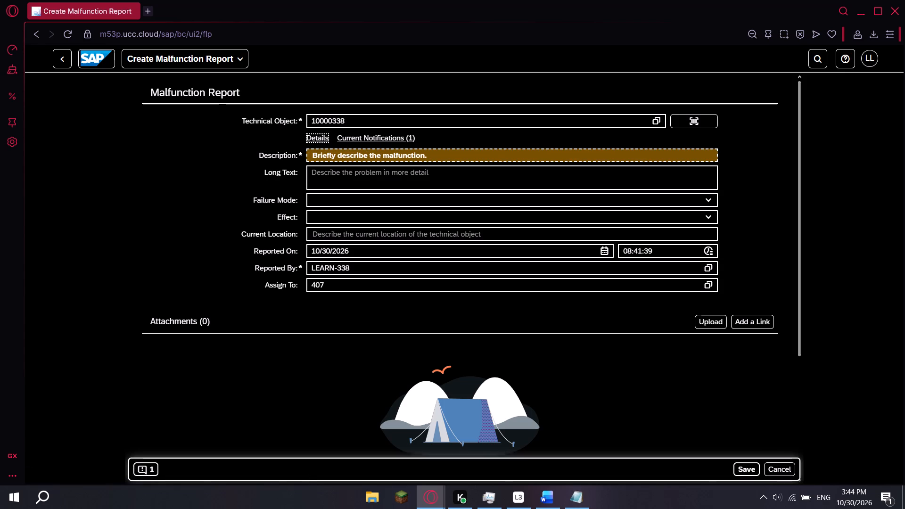
pyautogui.click(340, 171)
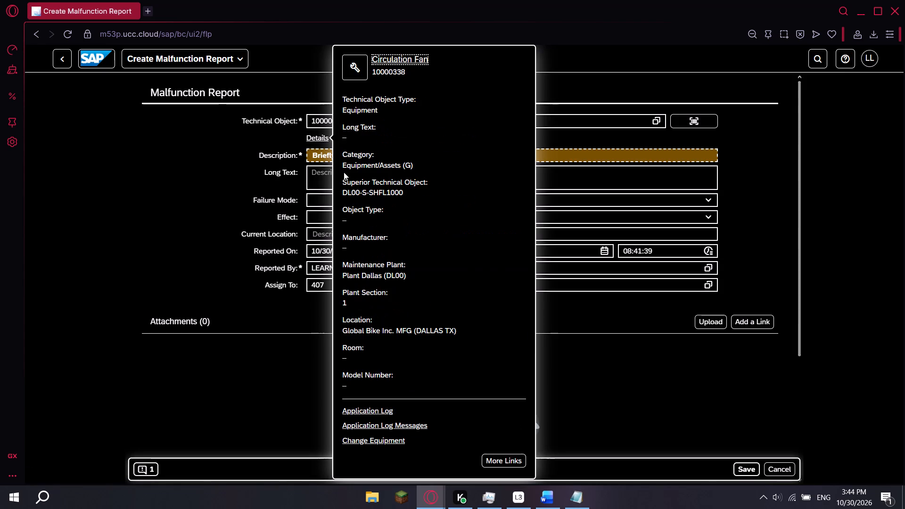
pyautogui.scroll(-4, 445, 307)
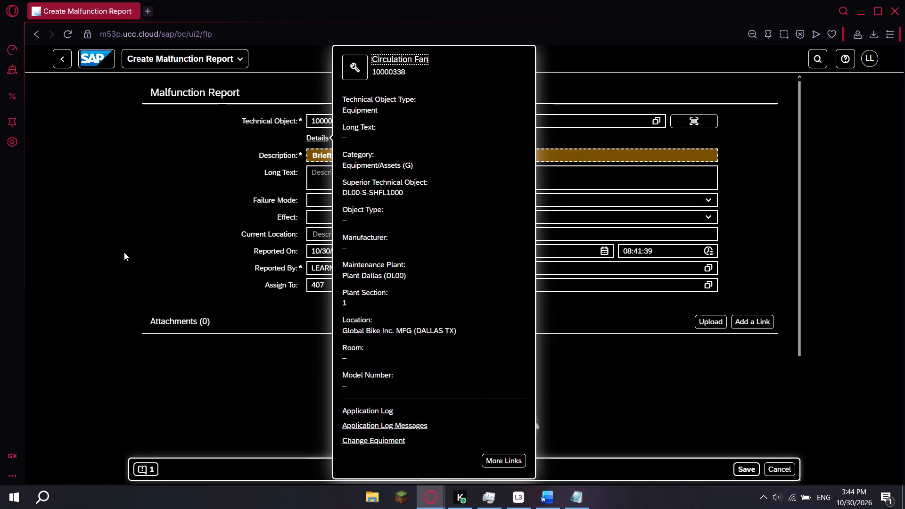
pyautogui.click(124, 251)
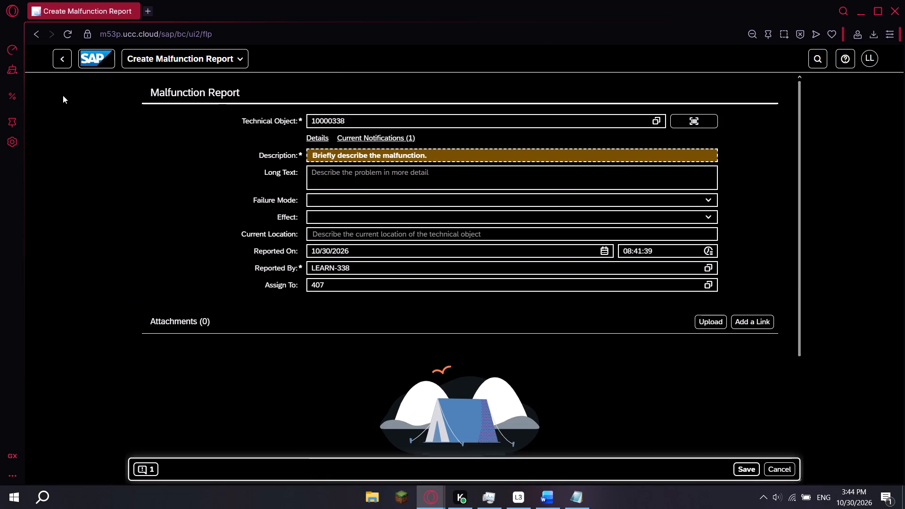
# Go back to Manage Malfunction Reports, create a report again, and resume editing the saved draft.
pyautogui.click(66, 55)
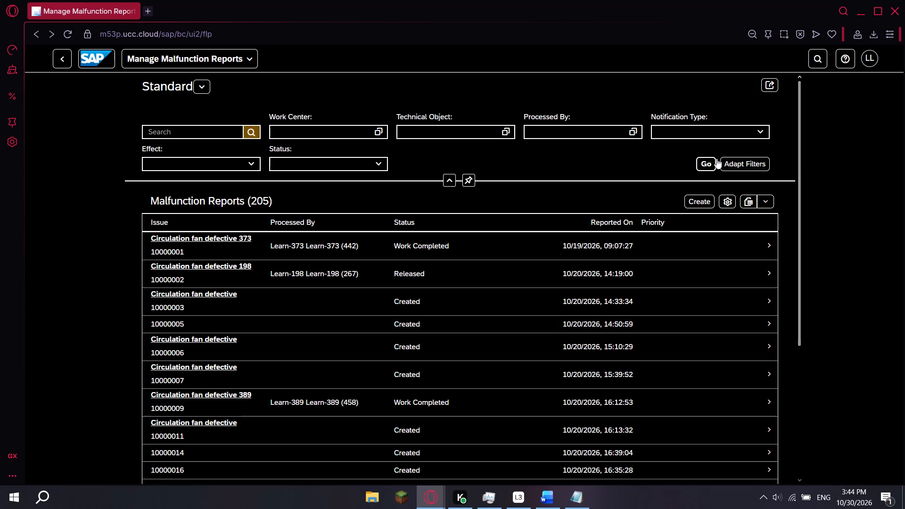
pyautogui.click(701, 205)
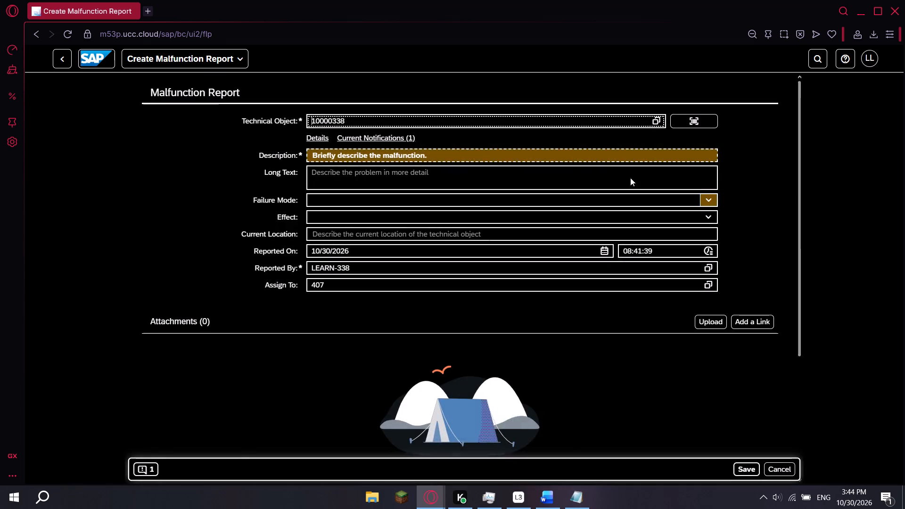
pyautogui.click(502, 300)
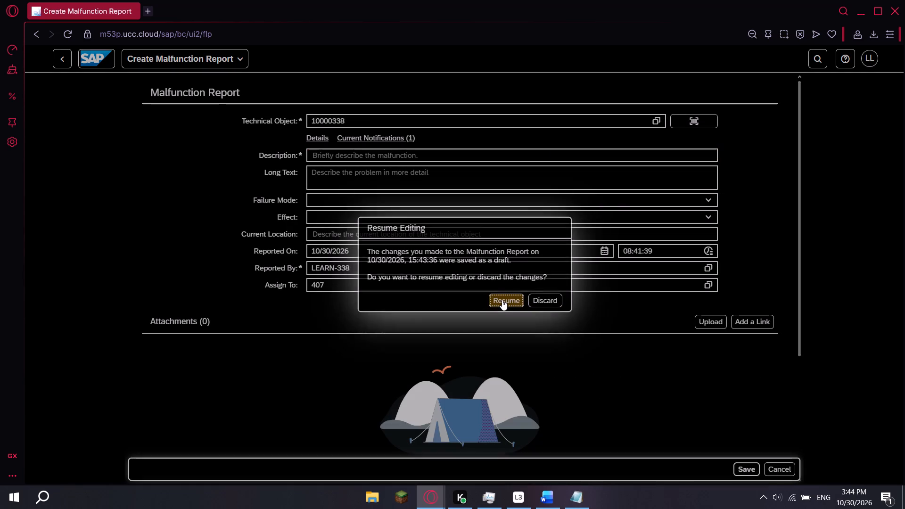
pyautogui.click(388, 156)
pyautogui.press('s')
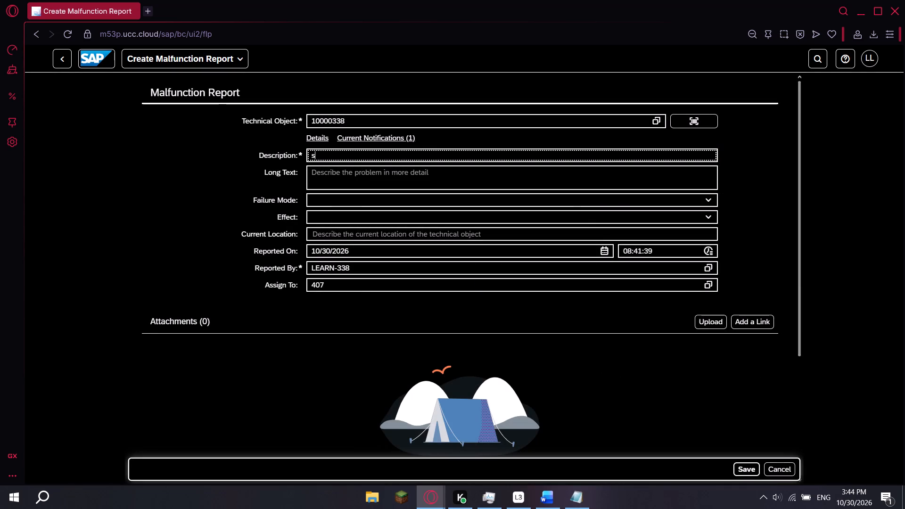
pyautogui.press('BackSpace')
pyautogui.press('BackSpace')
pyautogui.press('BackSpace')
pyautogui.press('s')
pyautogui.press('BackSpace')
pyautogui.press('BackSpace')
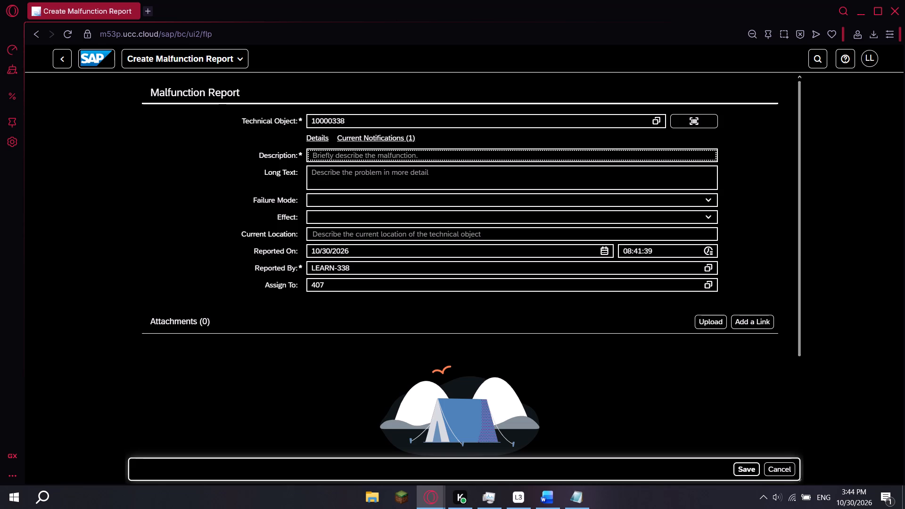
# Reread the functional location paragraph under item 3 of Task 1 in the exercise PDF.
pyautogui.hotkey('alt', 'Tab')
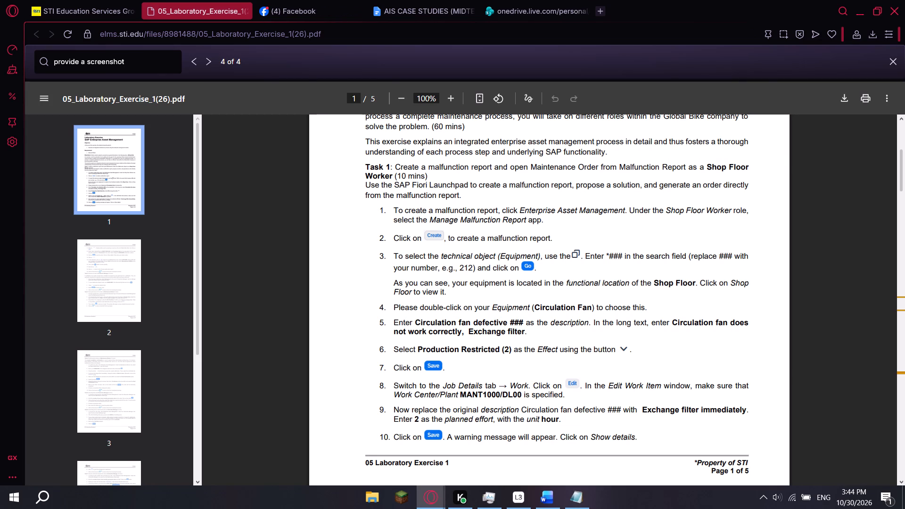
pyautogui.moveTo(394, 287); pyautogui.dragTo(603, 281)
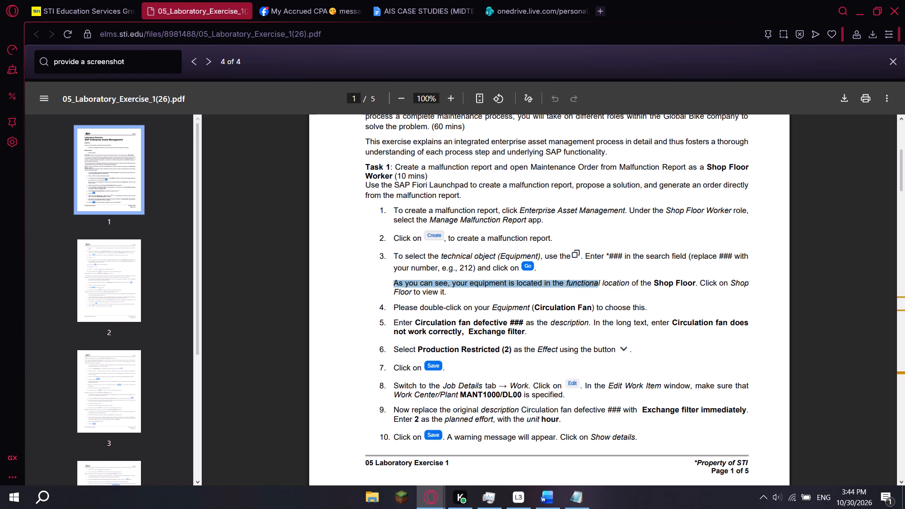
pyautogui.moveTo(603, 281); pyautogui.dragTo(628, 283)
pyautogui.click(660, 288)
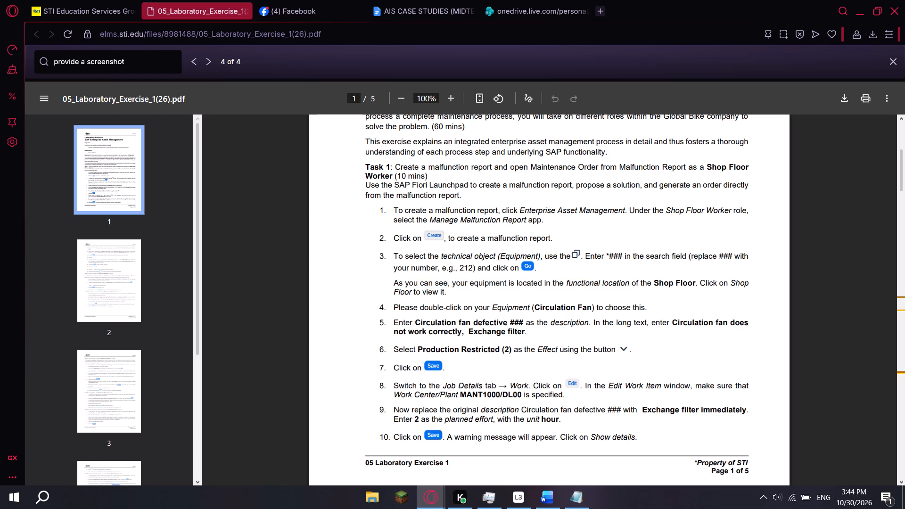
# Return to Manage Malfunction Reports and create a new malfunction report, discarding the saved draft.
pyautogui.moveTo(654, 282); pyautogui.dragTo(672, 284)
pyautogui.moveTo(672, 284); pyautogui.dragTo(685, 284)
pyautogui.click(666, 295)
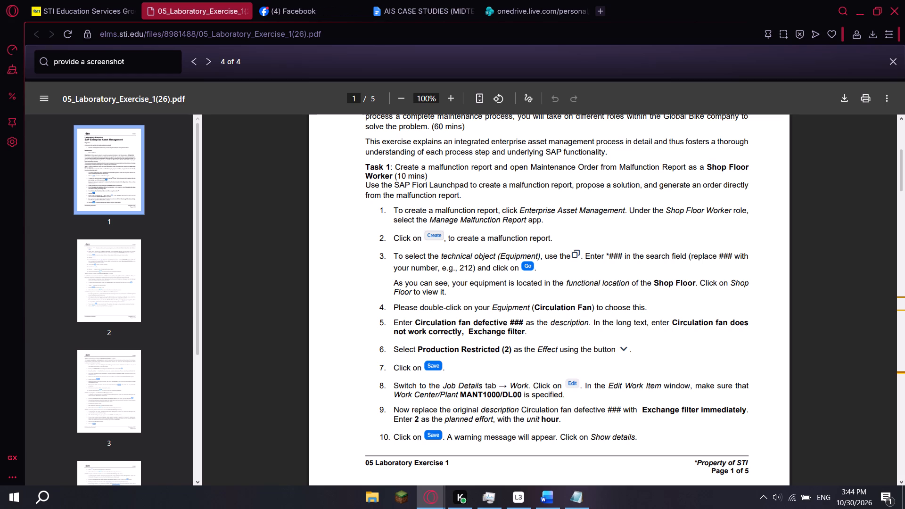
pyautogui.hotkey('alt', 'Tab')
pyautogui.click(354, 155)
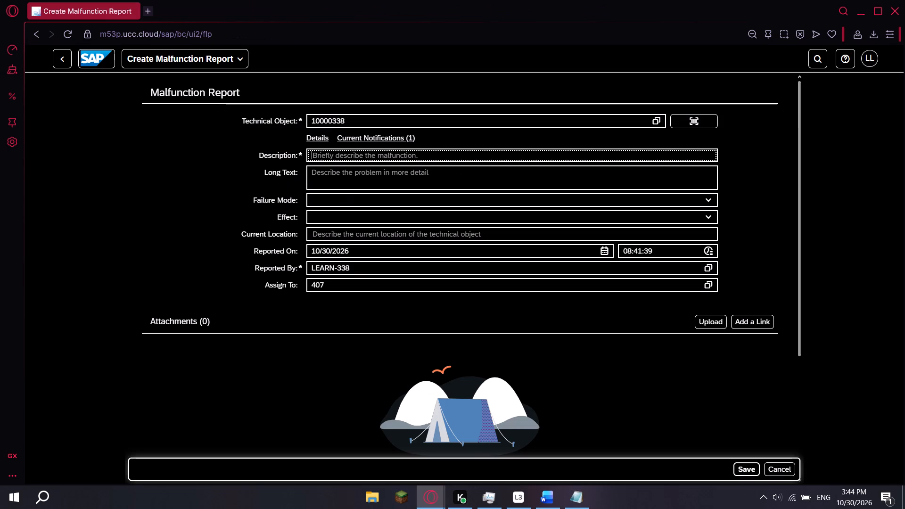
pyautogui.click(61, 60)
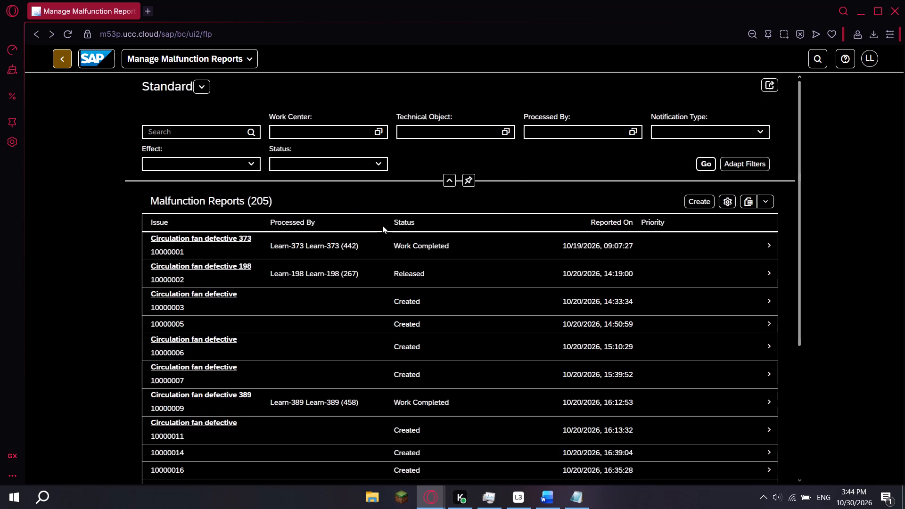
pyautogui.click(694, 193)
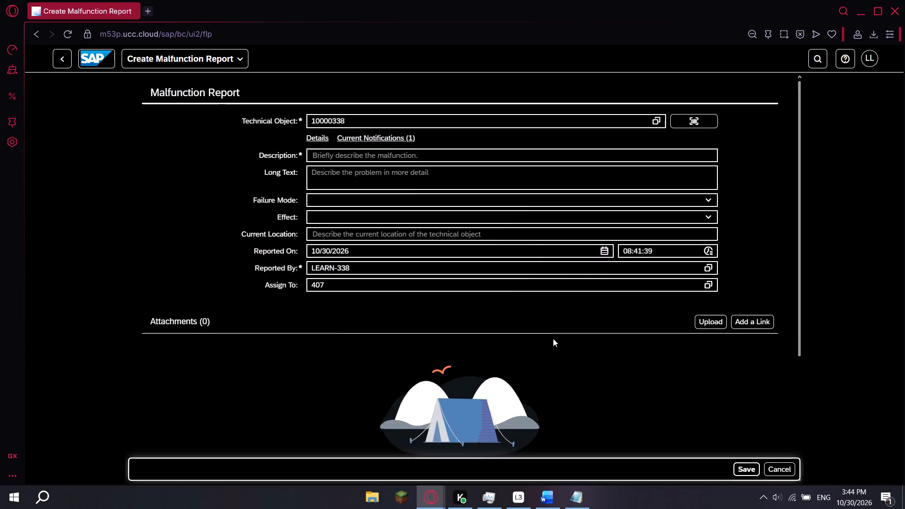
pyautogui.click(549, 300)
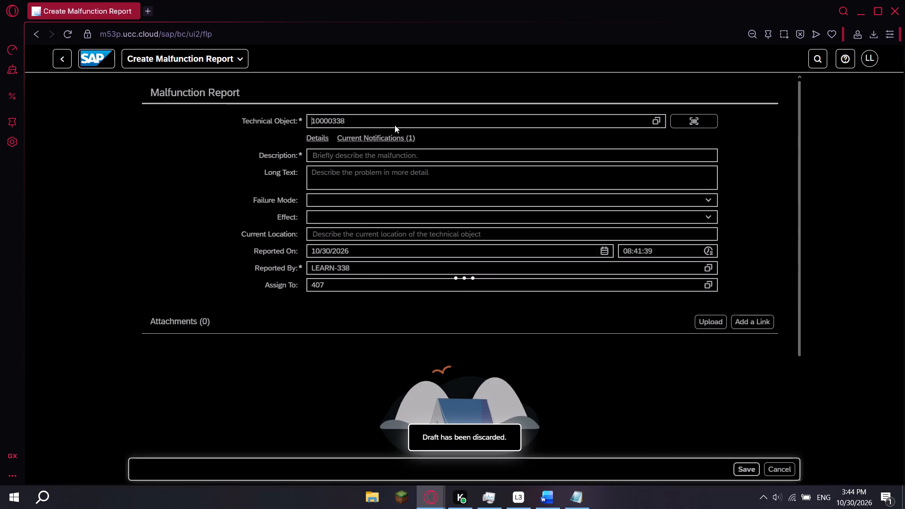
# Search the technical objects for *338 and choose Circulation Fan 10000338 on the Shop Floor for the report.
pyautogui.click(411, 117)
pyautogui.click(657, 121)
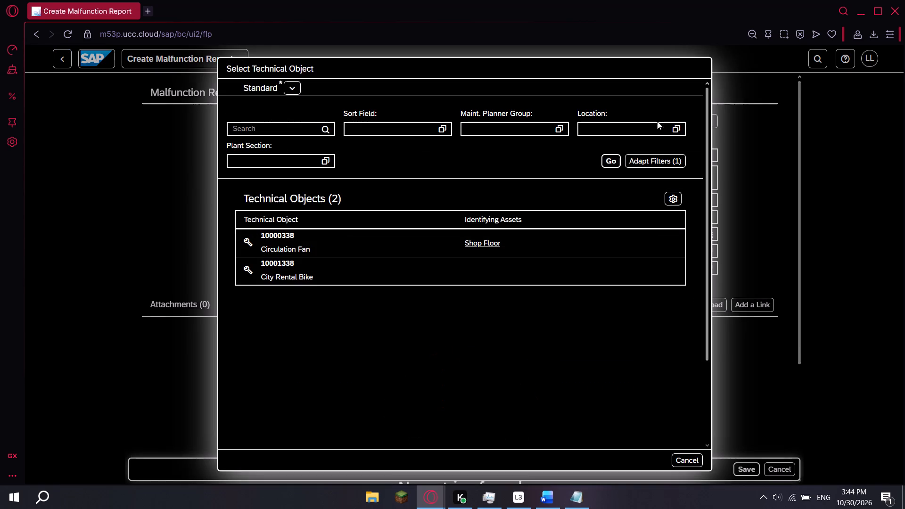
pyautogui.click(253, 129)
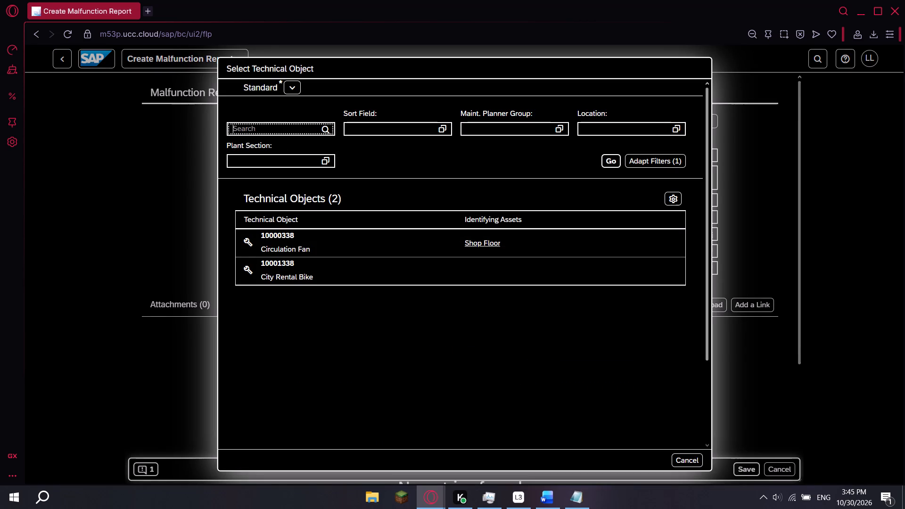
pyautogui.write('*338')
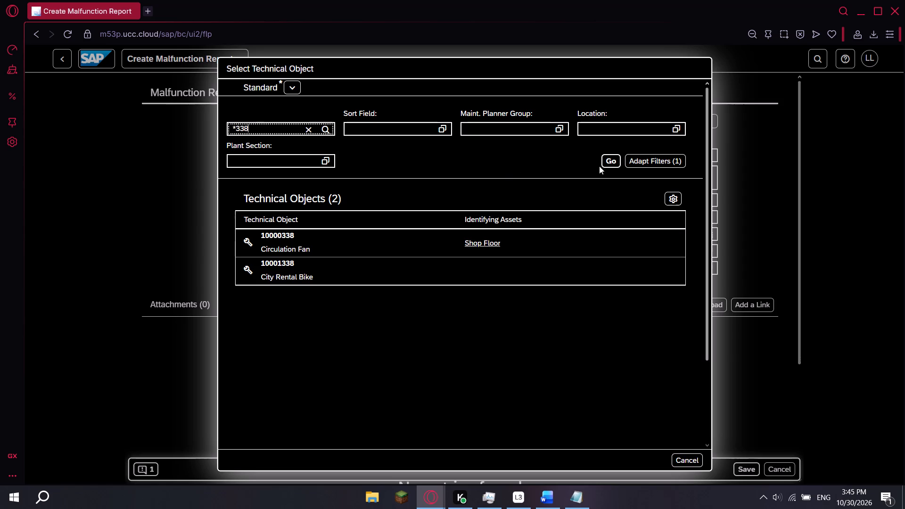
pyautogui.click(608, 161)
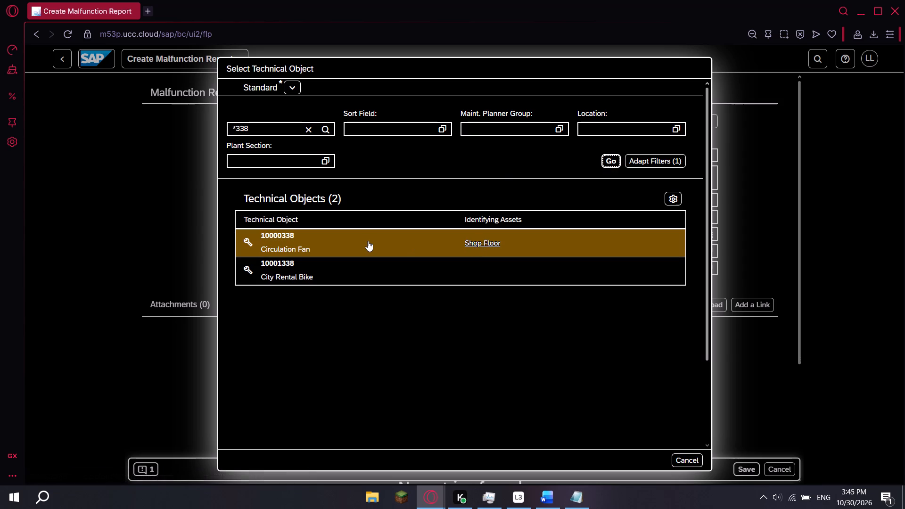
pyautogui.doubleClick(348, 236)
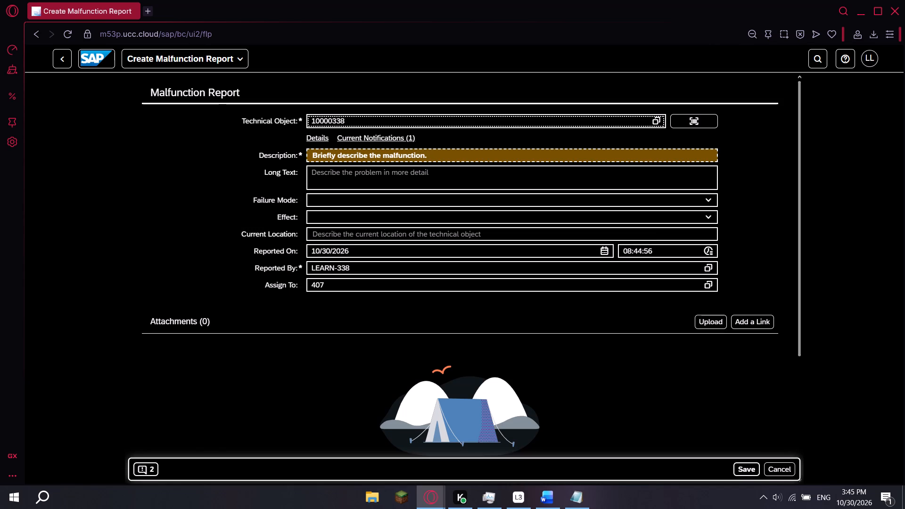
# Copy the description from item 5 of the exercise PDF into the report as "Circulation fan defective 338".
pyautogui.hotkey('alt', 'Tab')
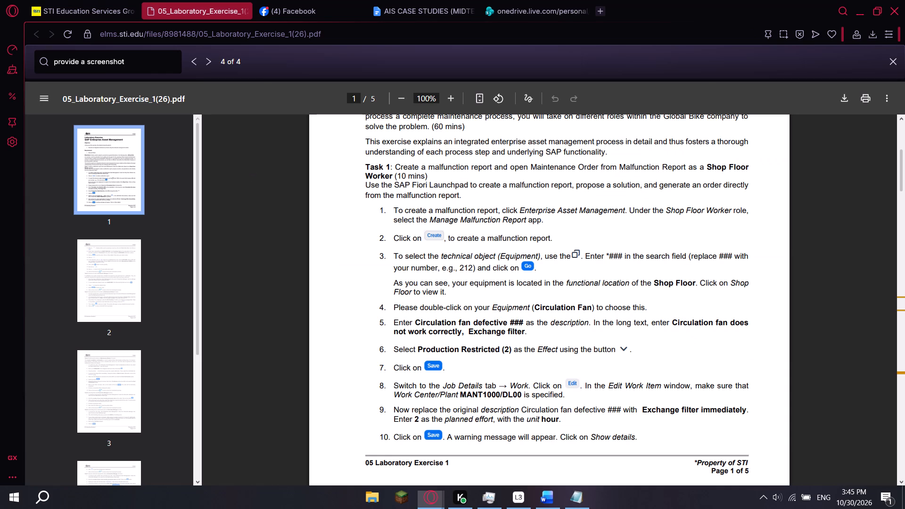
pyautogui.hotkey('alt', 'Tab')
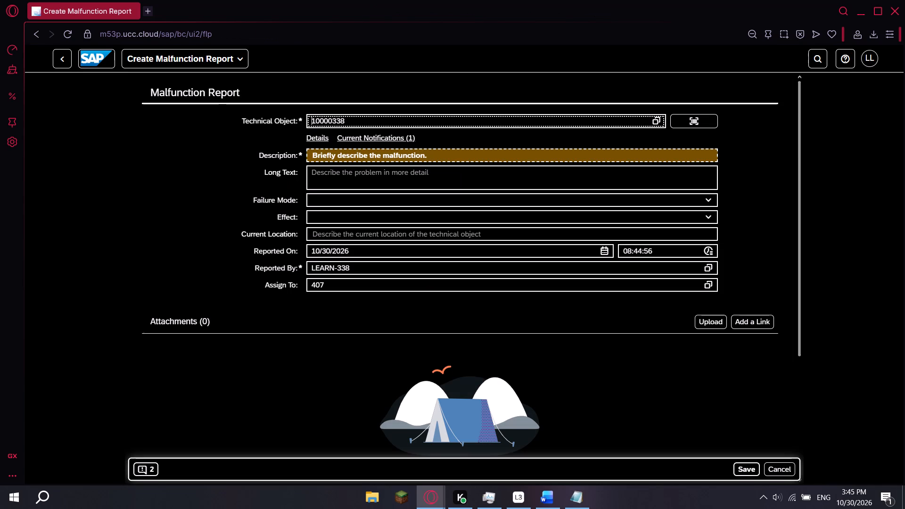
pyautogui.hotkey('alt', 'Tab')
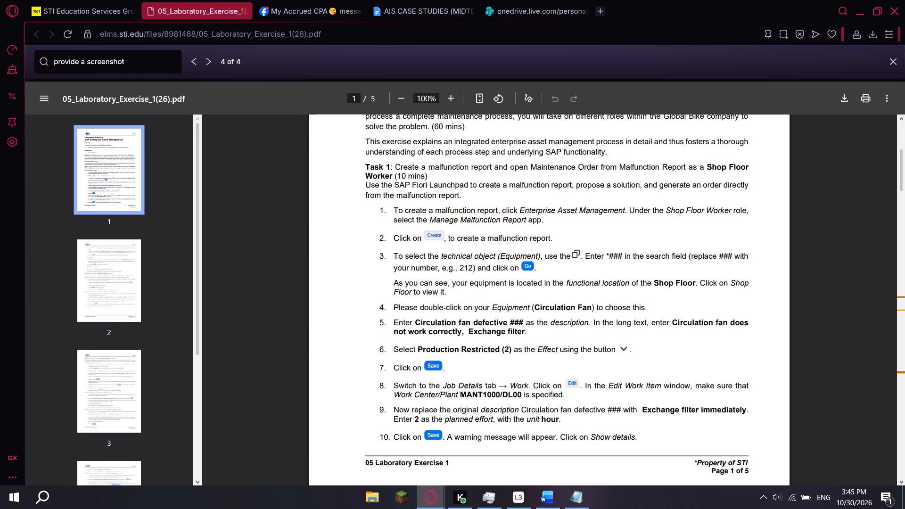
pyautogui.moveTo(523, 323); pyautogui.dragTo(410, 323)
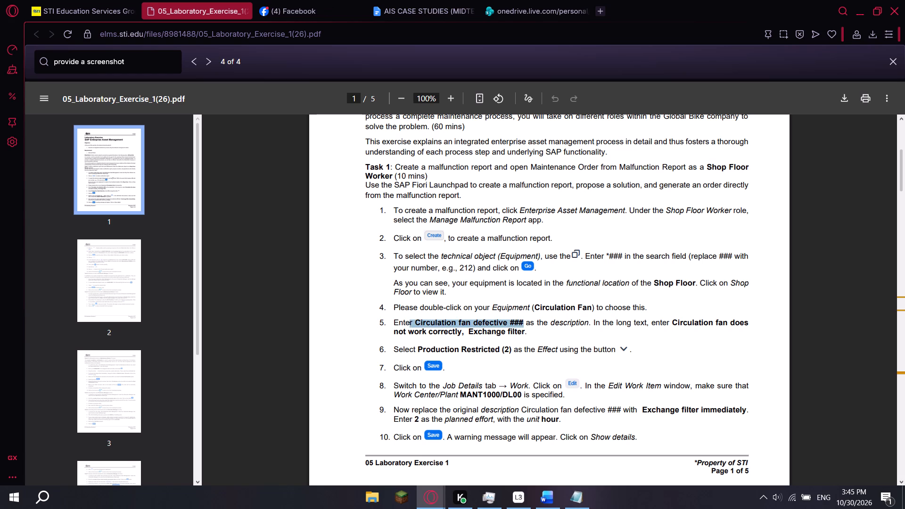
pyautogui.moveTo(410, 323); pyautogui.dragTo(418, 323)
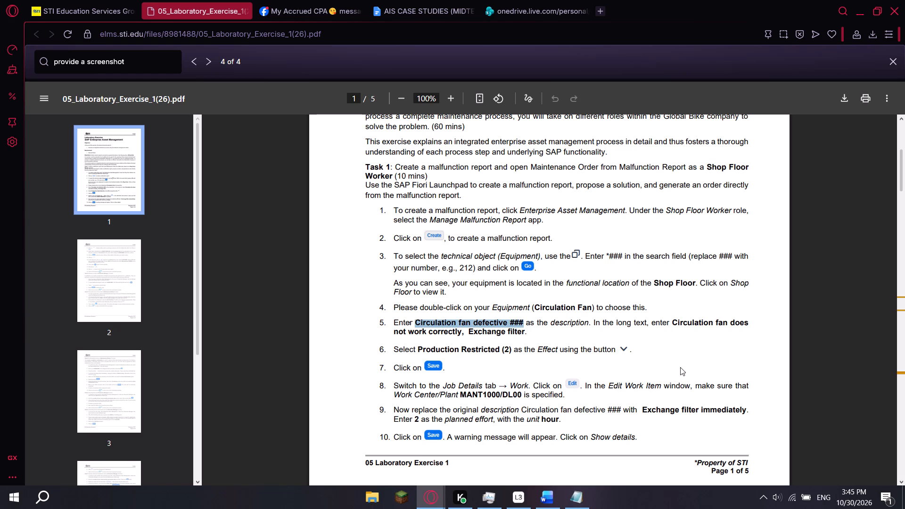
pyautogui.hotkey('ctrl', 'c')
pyautogui.hotkey('alt', 'Tab')
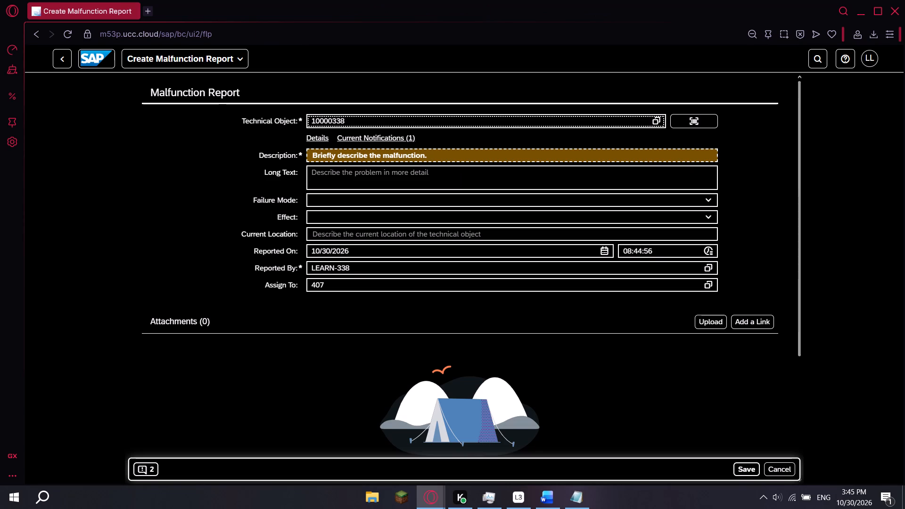
pyautogui.click(348, 156)
pyautogui.hotkey('ctrl', 'v')
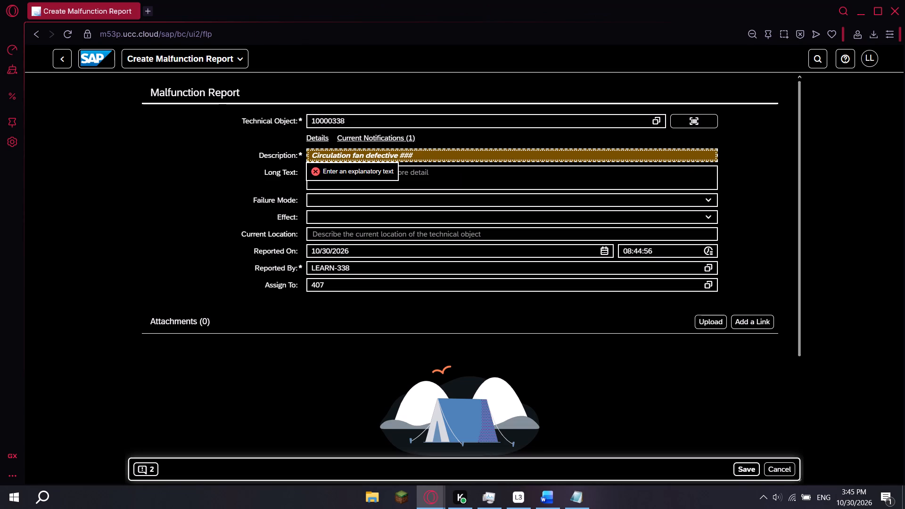
pyautogui.click(427, 153)
pyautogui.press('BackSpace')
pyautogui.press('BackSpace')
pyautogui.press('BackSpace')
pyautogui.write('33')
pyautogui.press('8')
pyautogui.click(228, 184)
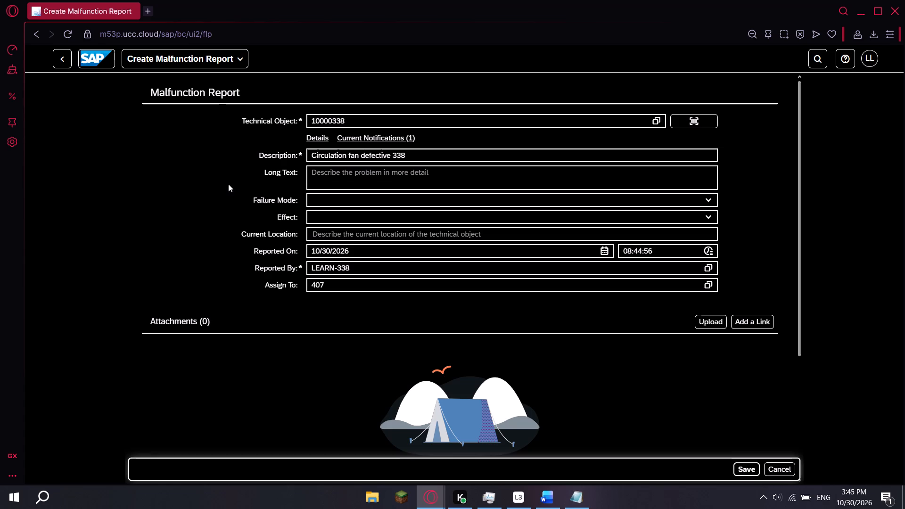
# Copy "Circulation fan does not work correctly, Exchange filter." from item 5 of the exercise PDF into the report's Long Text.
pyautogui.hotkey('alt', 'Tab')
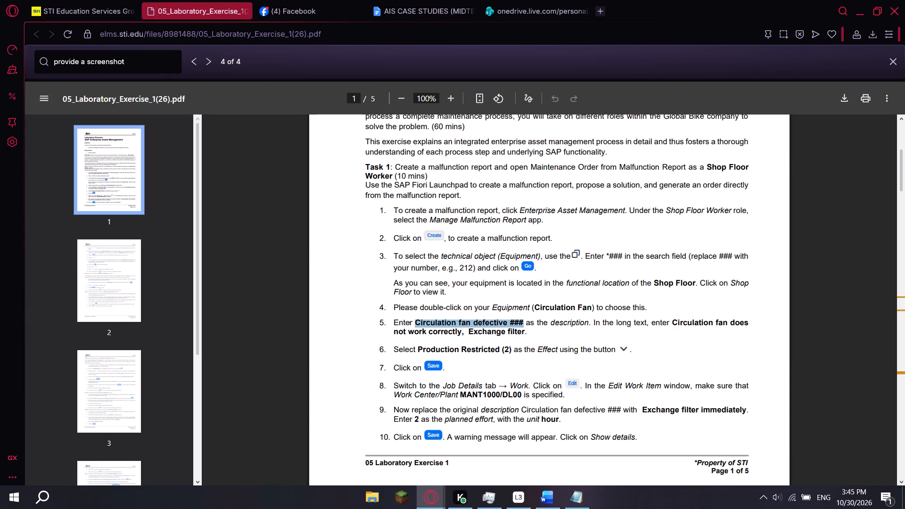
pyautogui.moveTo(670, 323); pyautogui.dragTo(524, 326)
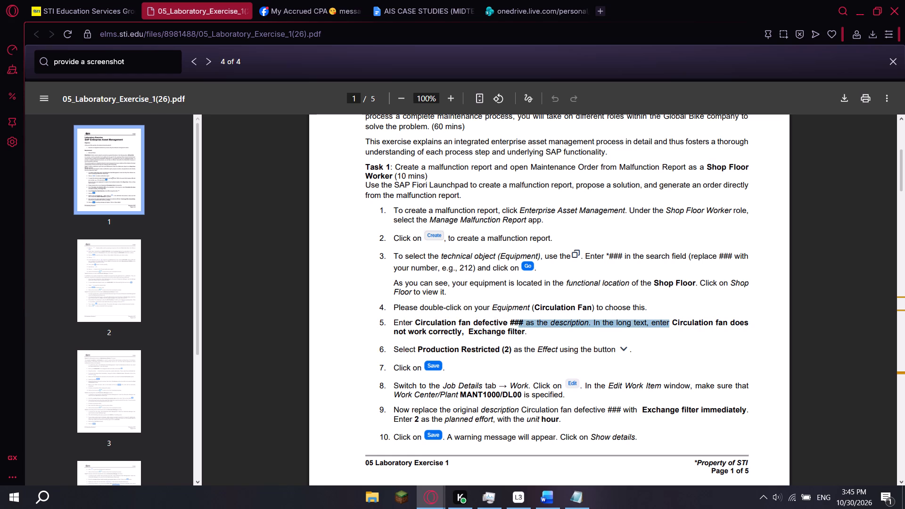
pyautogui.moveTo(524, 326); pyautogui.dragTo(529, 333)
pyautogui.hotkey('ctrl', 'c')
pyautogui.hotkey('alt', 'Tab')
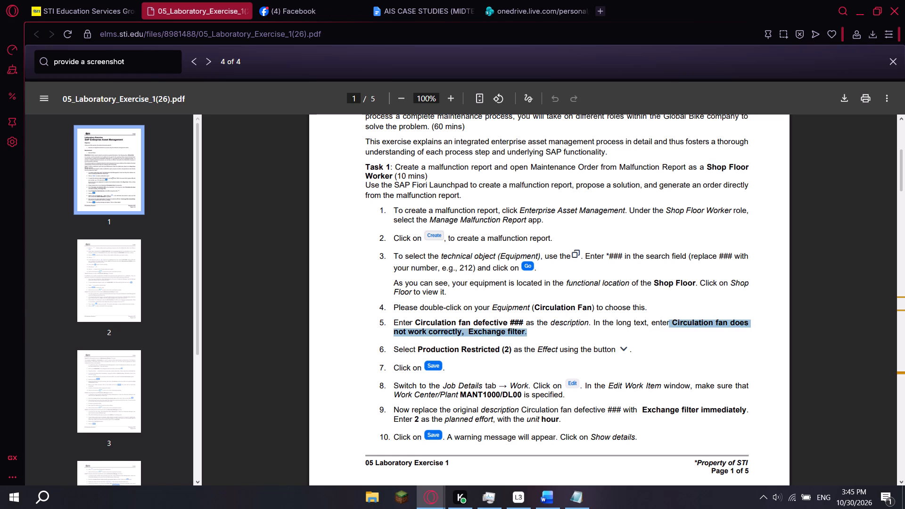
pyautogui.click(325, 154)
pyautogui.click(341, 175)
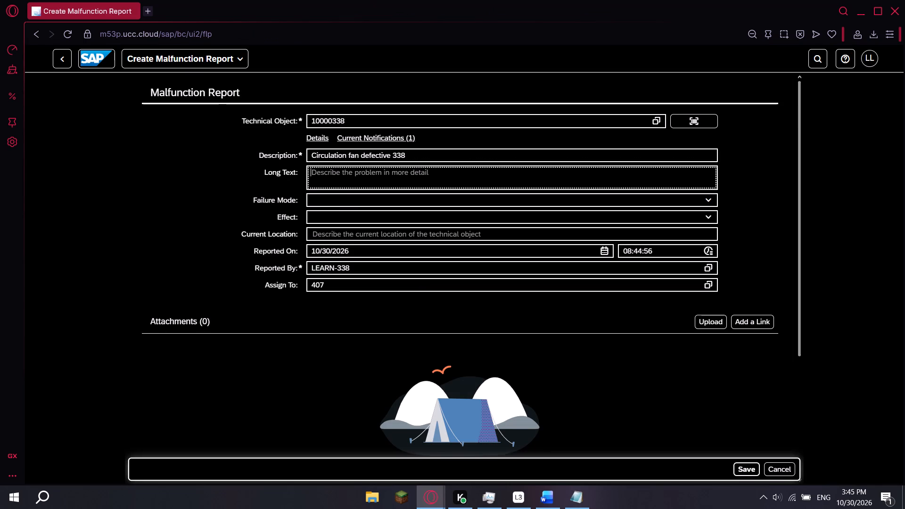
pyautogui.hotkey('ctrl', 'v')
# Clean up the Long Text by removing its leading space and replacing the line break after "does" with a space.
pyautogui.click(319, 171)
pyautogui.press('Left')
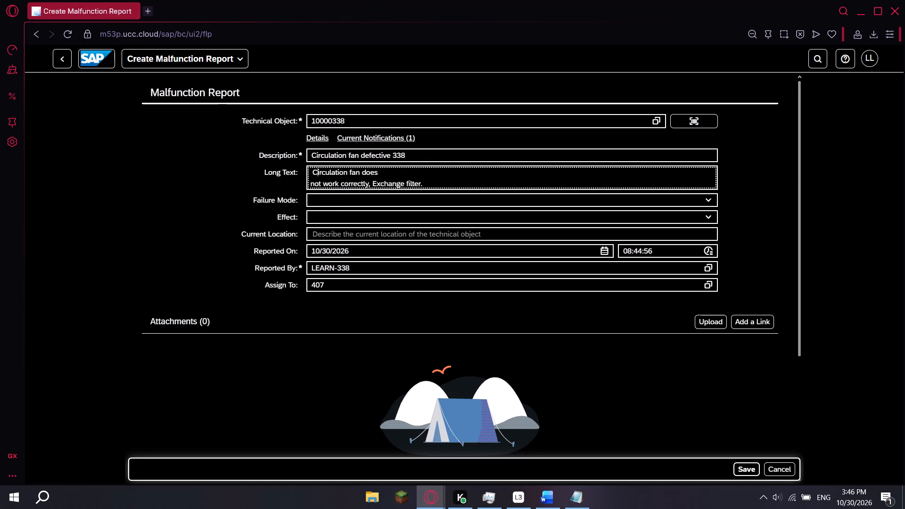
pyautogui.press('BackSpace')
pyautogui.press('BackSpace')
pyautogui.press('BackSpace')
pyautogui.press('c')
pyautogui.press('BackSpace')
pyautogui.hotkey('shift', 'c')
pyautogui.click(437, 181)
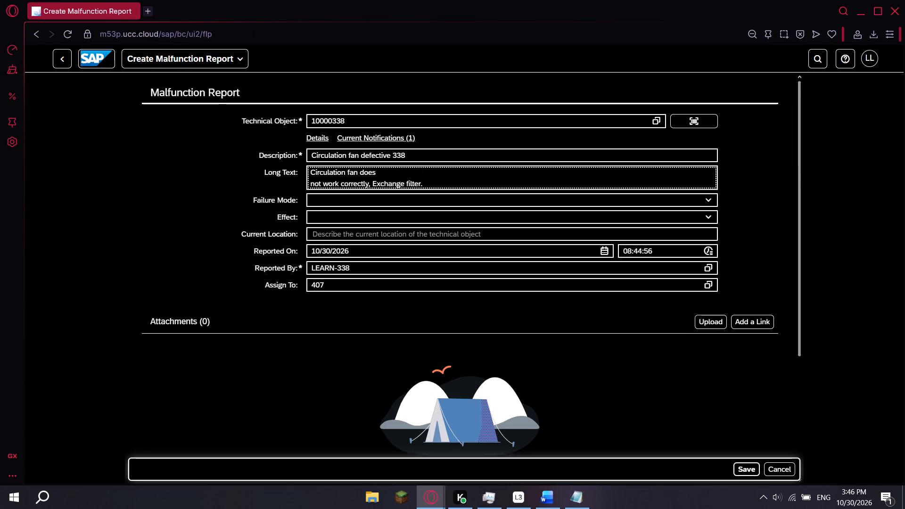
pyautogui.click(313, 180)
pyautogui.press('Left')
pyautogui.press('BackSpace')
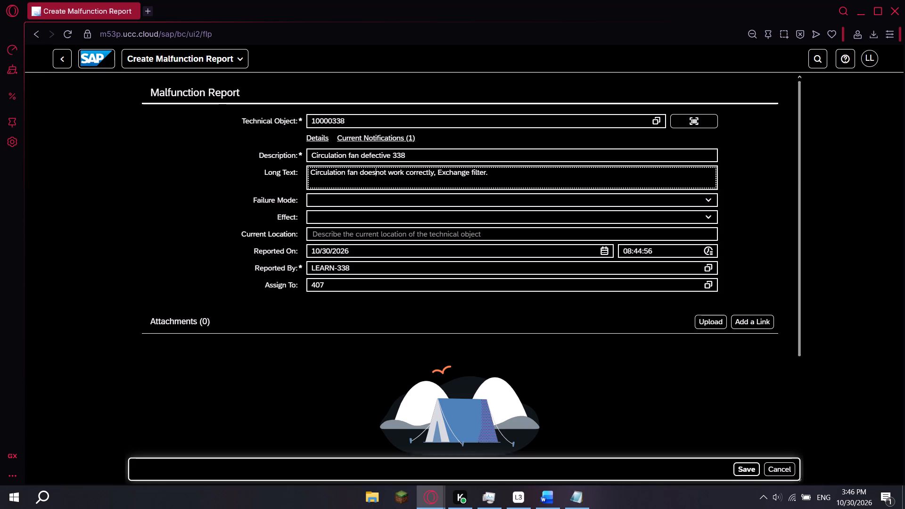
pyautogui.press('space')
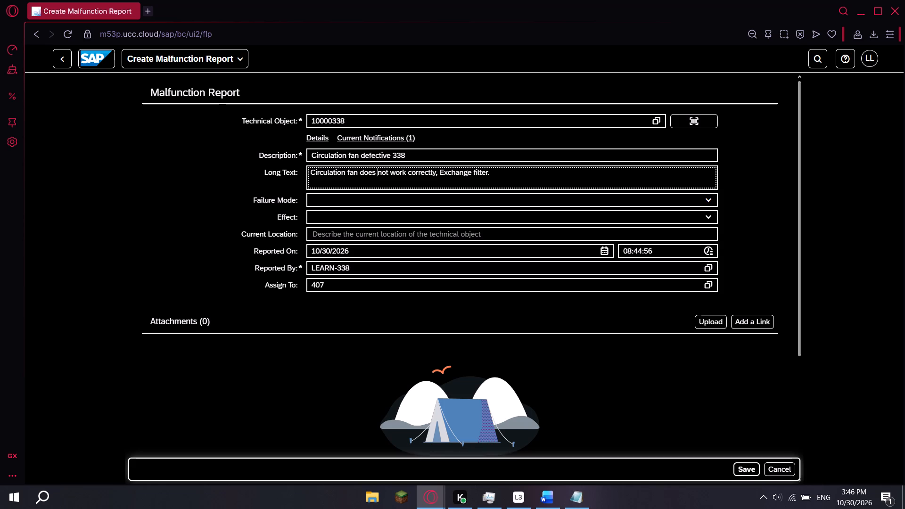
# Set the malfunction report's Effect to Production restricted (2), following item 6 of the exercise PDF.
pyautogui.hotkey('alt', 'Tab')
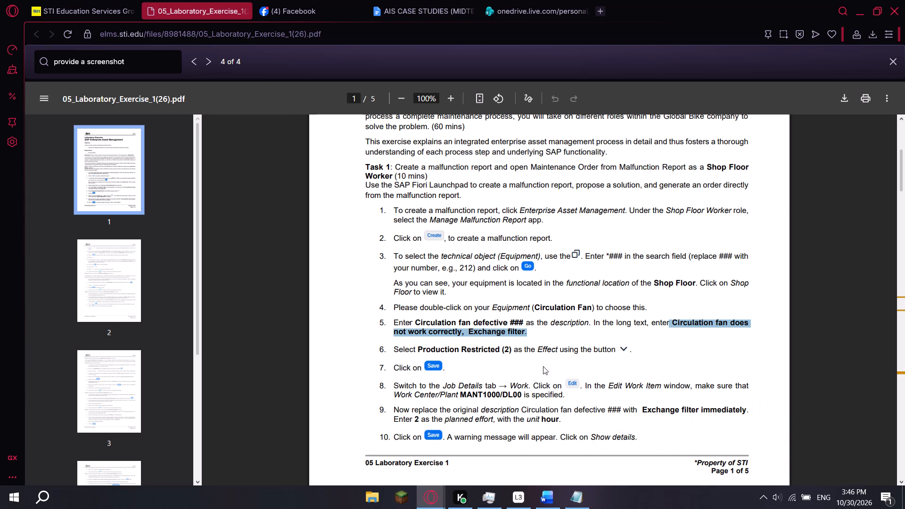
pyautogui.scroll(-1, 459, 353)
pyautogui.scroll(-1, 441, 287)
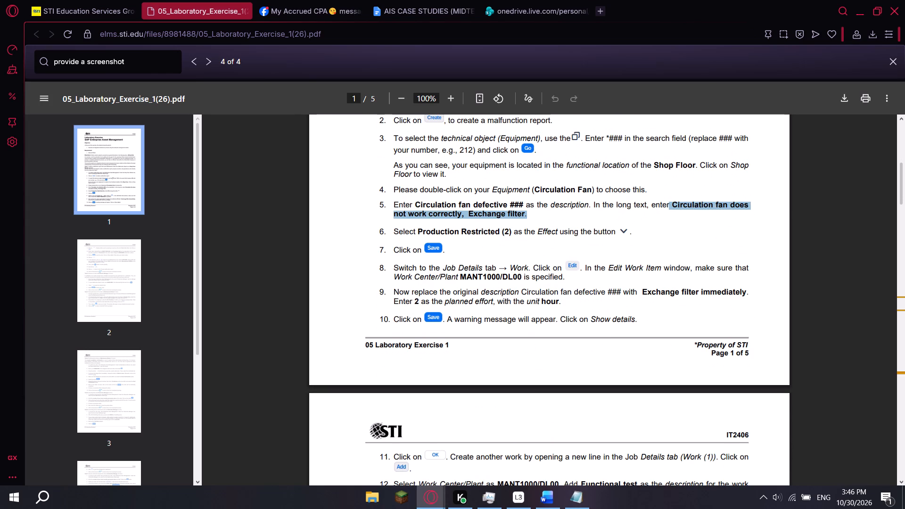
pyautogui.moveTo(416, 233); pyautogui.dragTo(478, 235)
pyautogui.click(478, 235)
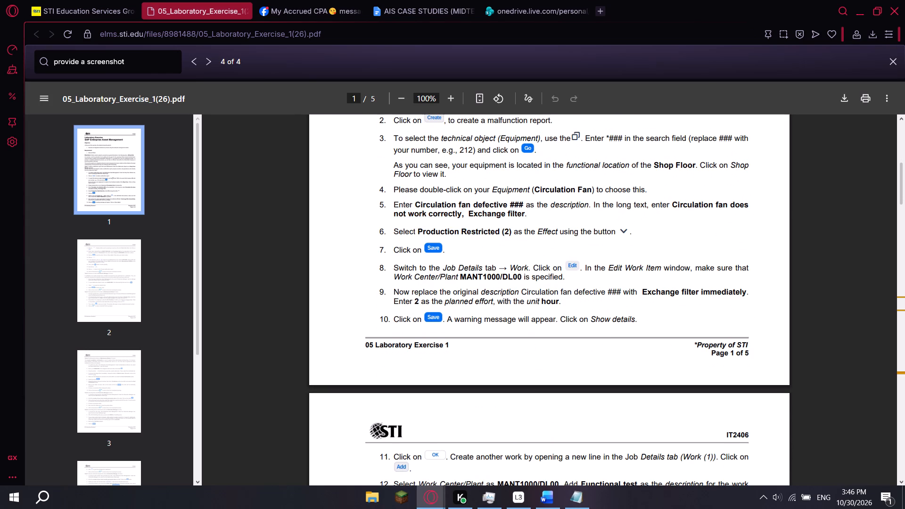
pyautogui.moveTo(418, 232); pyautogui.dragTo(511, 232)
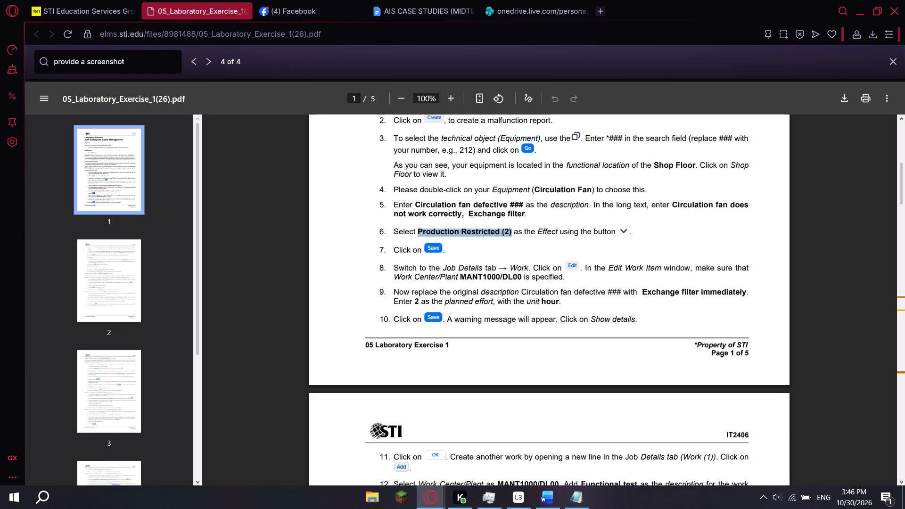
pyautogui.hotkey('ctrl', 'c')
pyautogui.hotkey('alt', 'Tab')
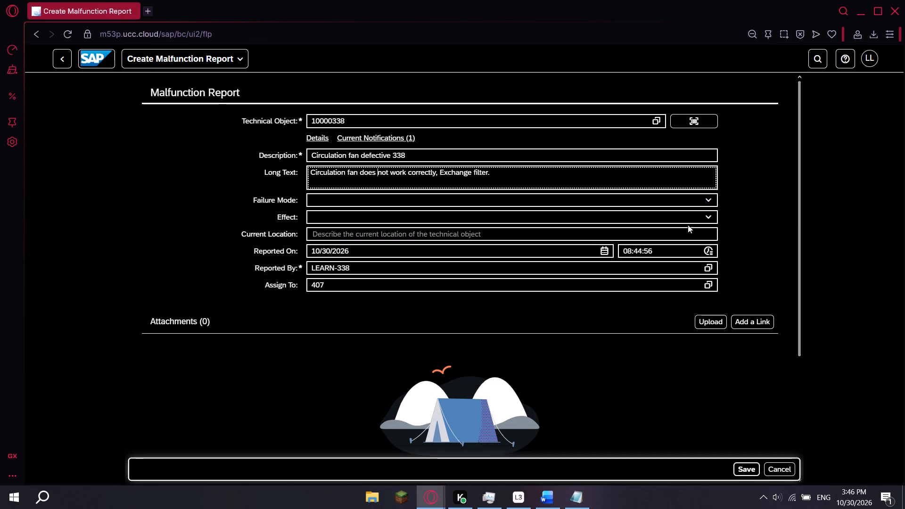
pyautogui.click(709, 217)
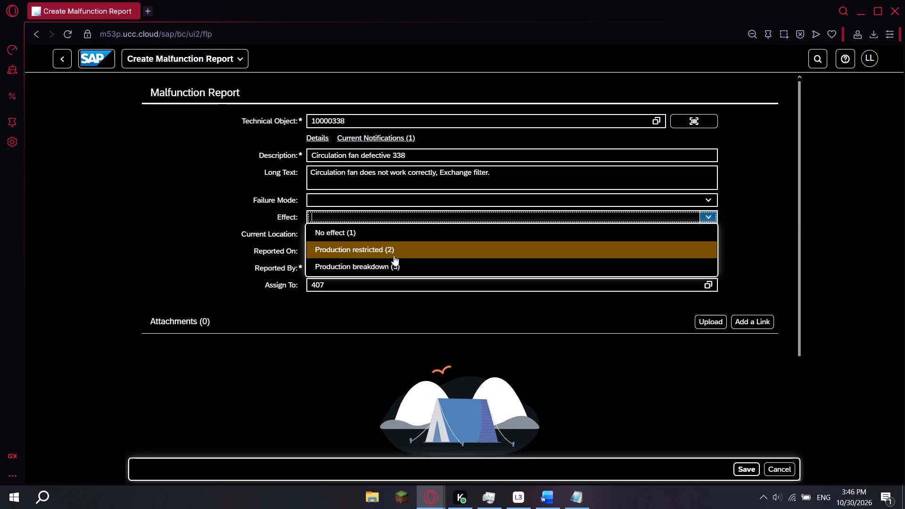
pyautogui.click(391, 254)
# Check the exercise PDF for the next instruction and save the malfunction report.
pyautogui.hotkey('alt', 'Tab')
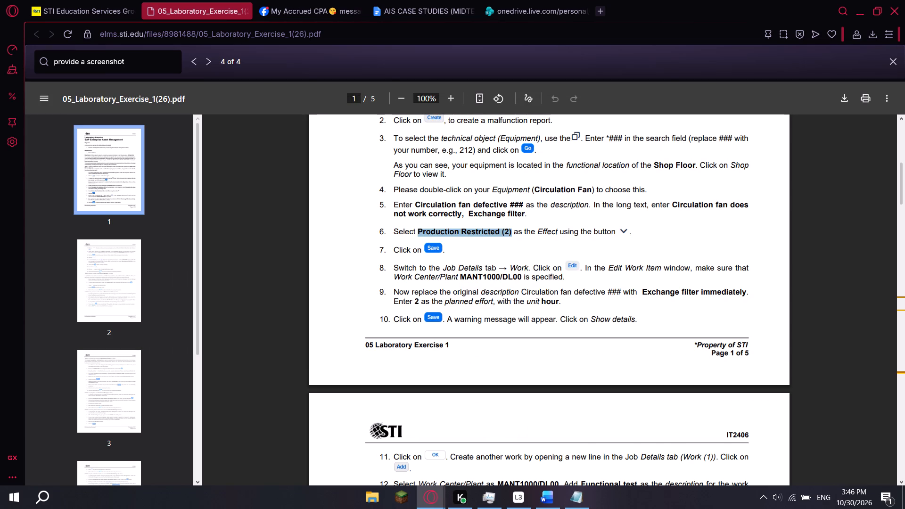
pyautogui.hotkey('alt', 'Tab')
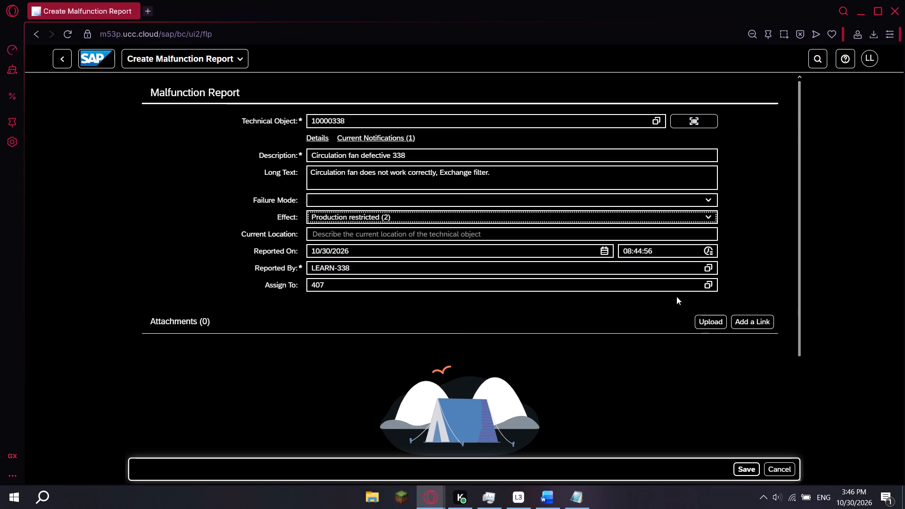
pyautogui.click(734, 467)
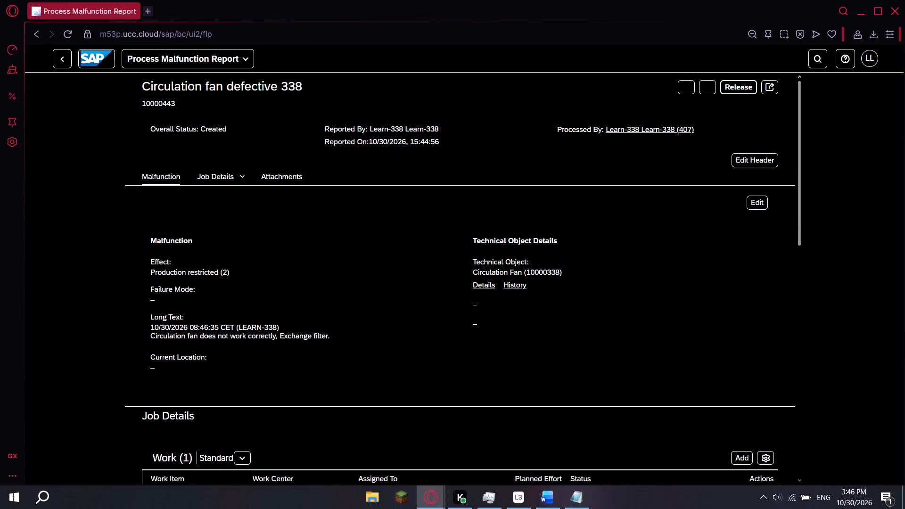
# Following item 8 of the exercise PDF, open the Circulation fan defective 338 work item in Job Details for editing.
pyautogui.scroll(-1, 306, 267)
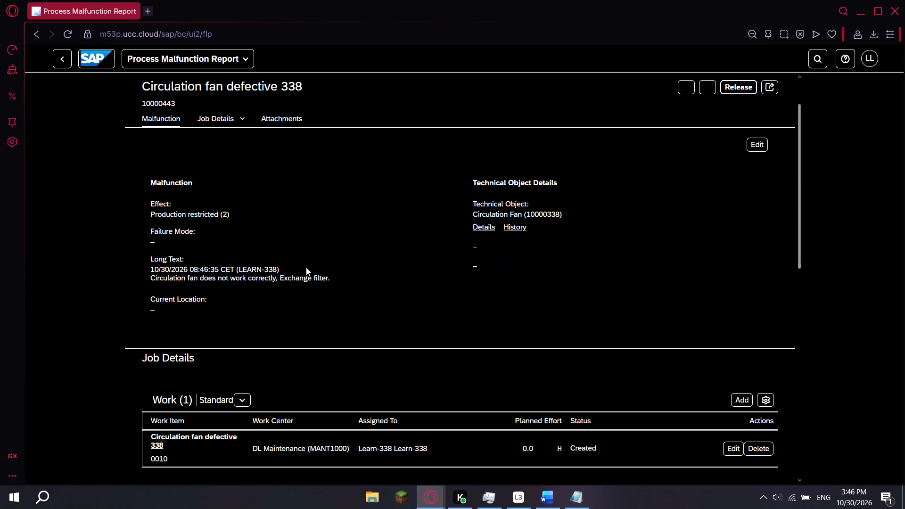
pyautogui.scroll(-3, 306, 267)
pyautogui.hotkey('alt', 'Tab')
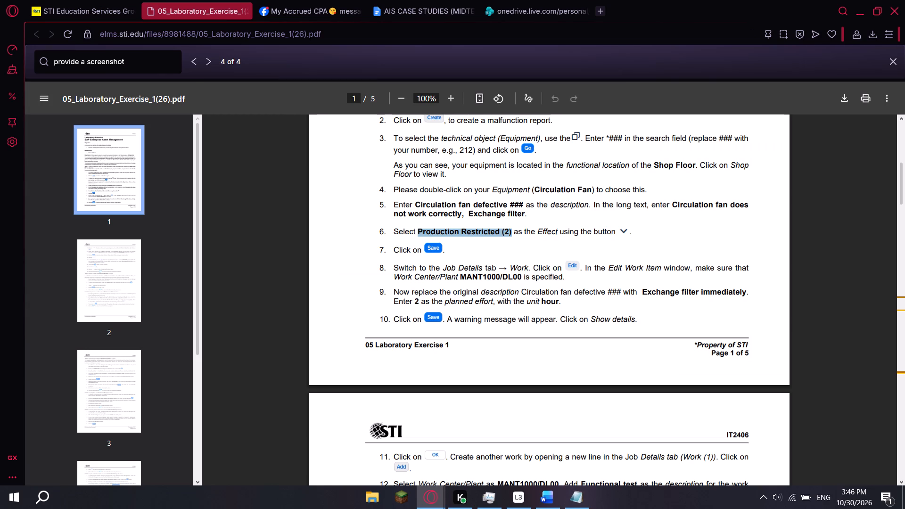
pyautogui.hotkey('alt', 'Tab')
pyautogui.hotkey('alt', 'Tab')
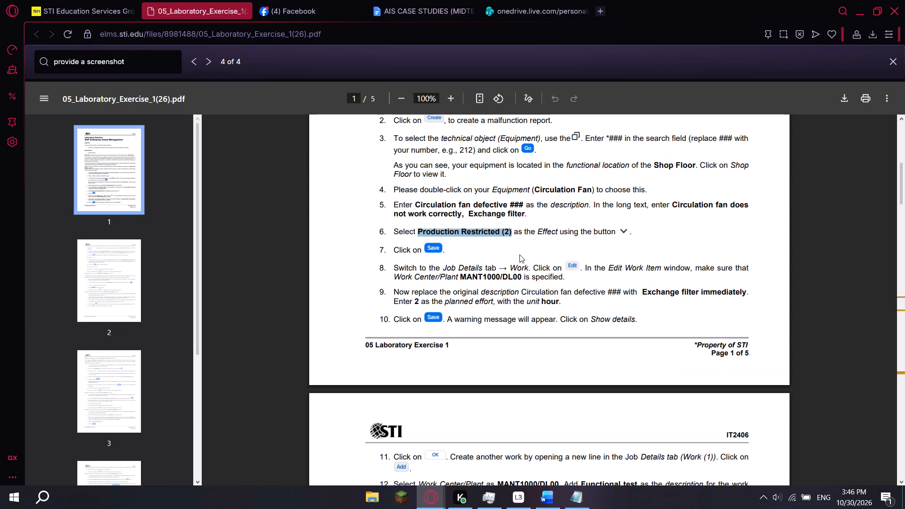
pyautogui.scroll(-1, 379, 276)
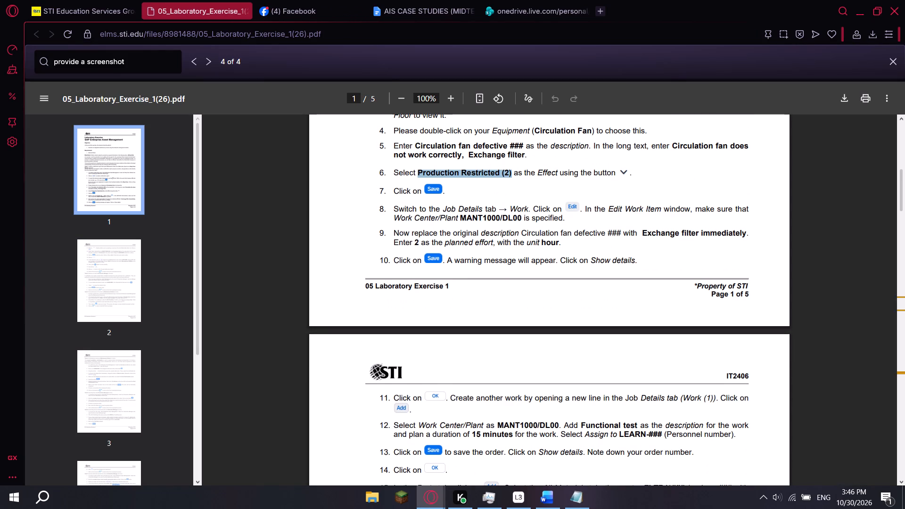
pyautogui.hotkey('alt', 'Tab')
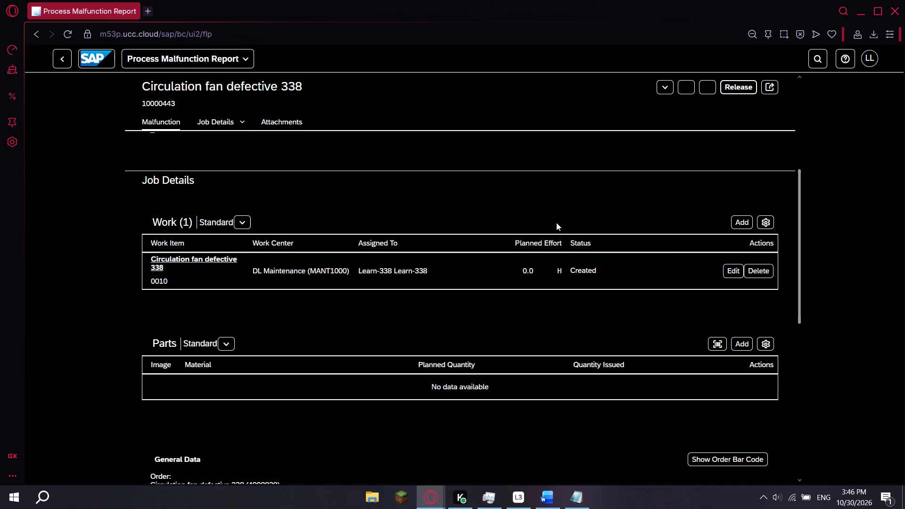
pyautogui.click(731, 271)
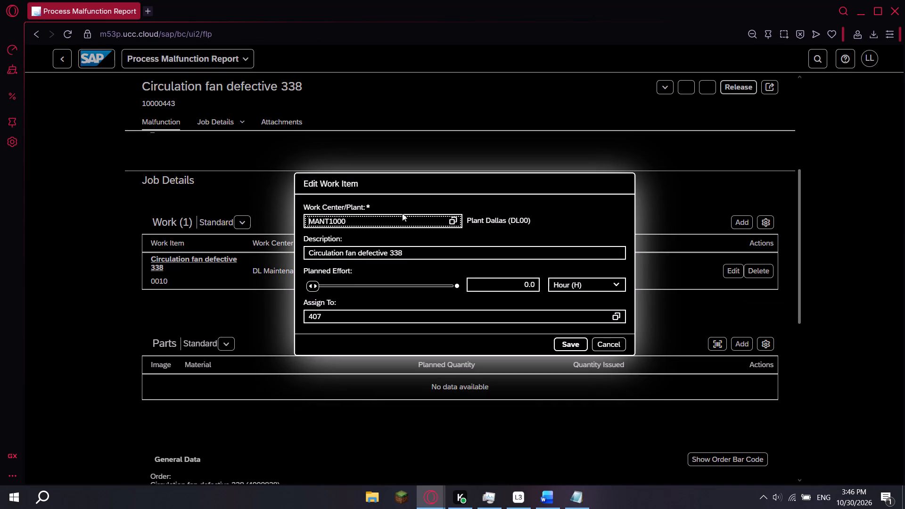
# Check the work item's Work Center/Plant against the MANT1000/DL00 required by item 8 of the exercise PDF, and review its Assign To entry.
pyautogui.click(403, 216)
pyautogui.hotkey('alt', 'Tab')
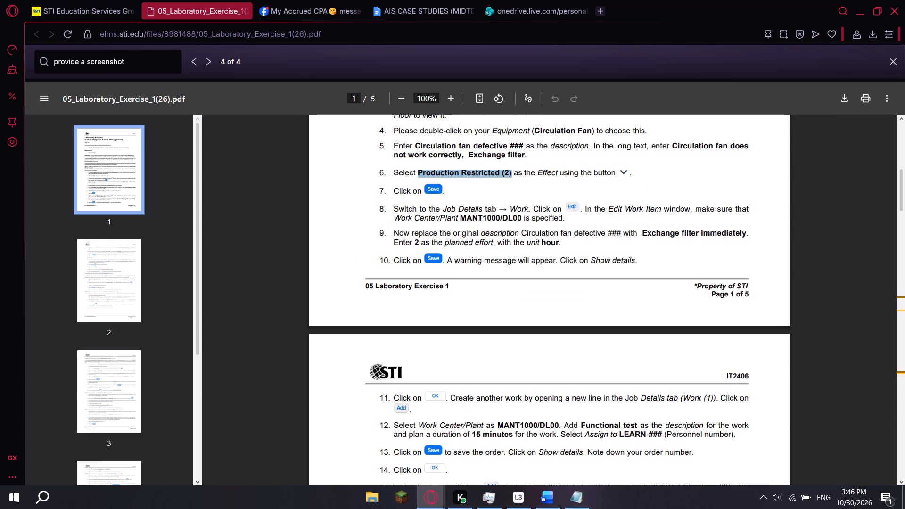
pyautogui.moveTo(604, 209); pyautogui.dragTo(563, 209)
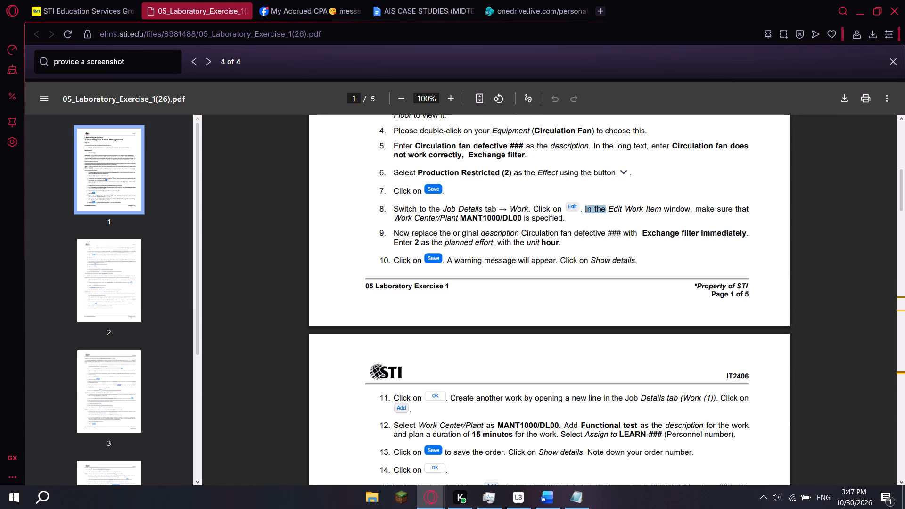
pyautogui.moveTo(563, 209); pyautogui.dragTo(564, 220)
pyautogui.hotkey('alt', 'Tab')
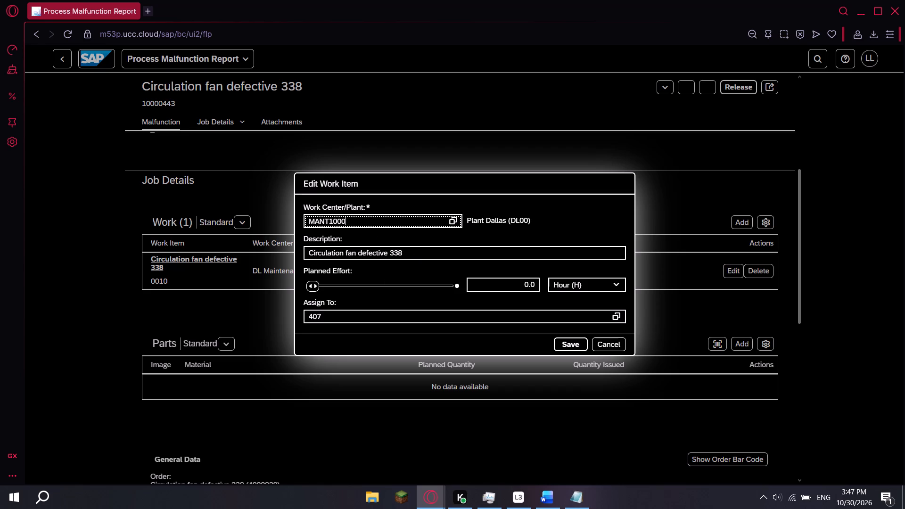
pyautogui.hotkey('alt', 'Tab')
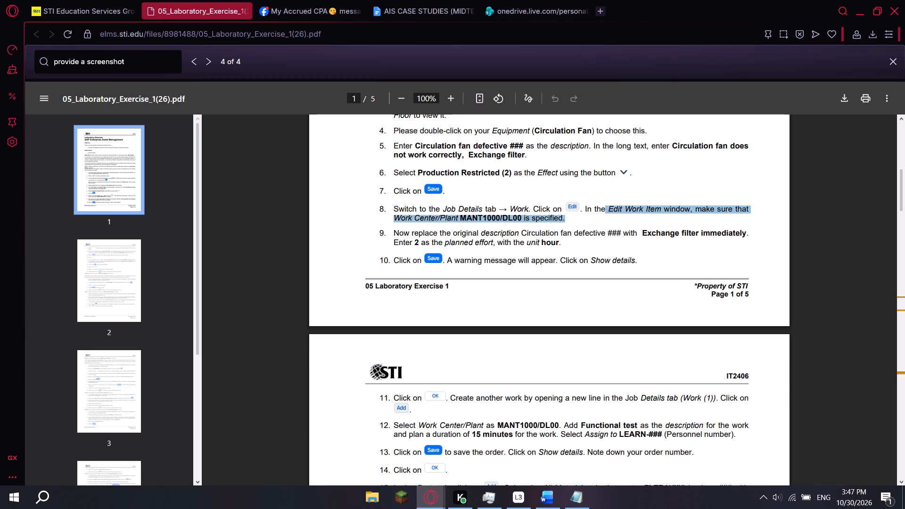
pyautogui.hotkey('alt', 'Tab')
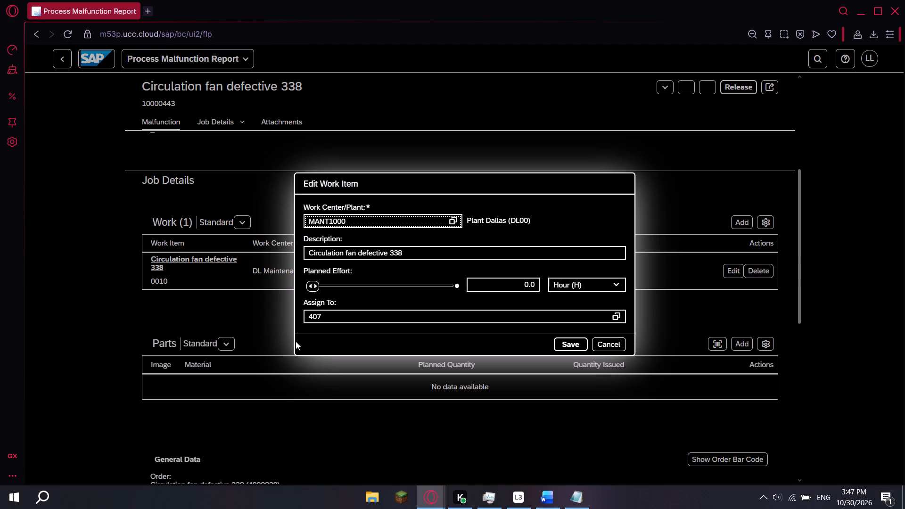
pyautogui.click(343, 317)
pyautogui.hotkey('alt', 'Tab')
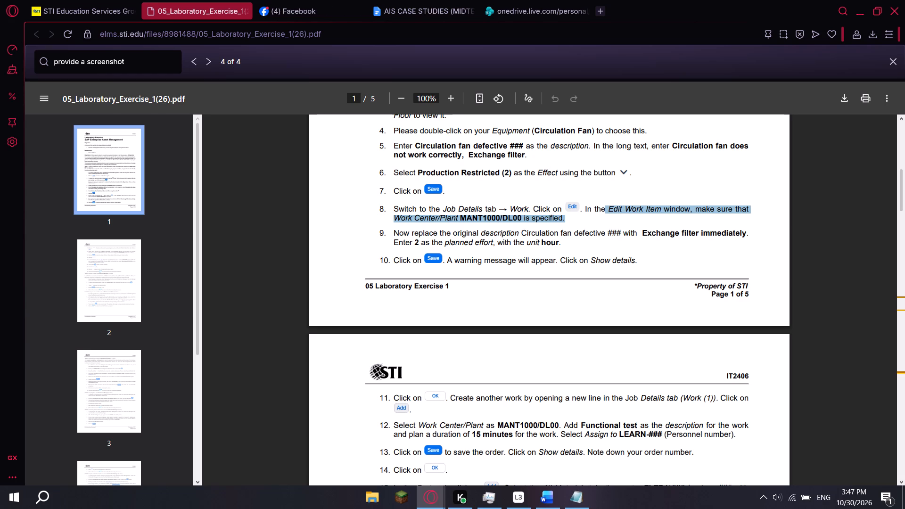
pyautogui.hotkey('alt', 'Tab')
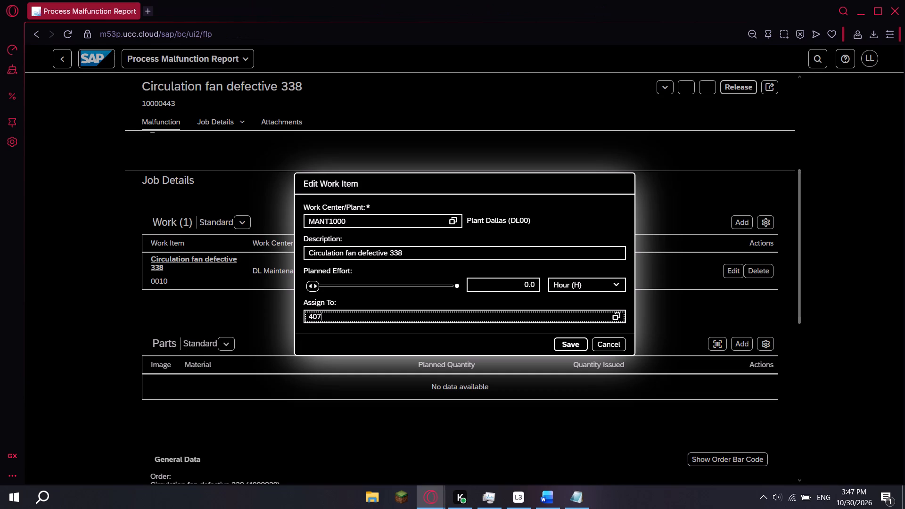
pyautogui.hotkey('alt', 'Tab')
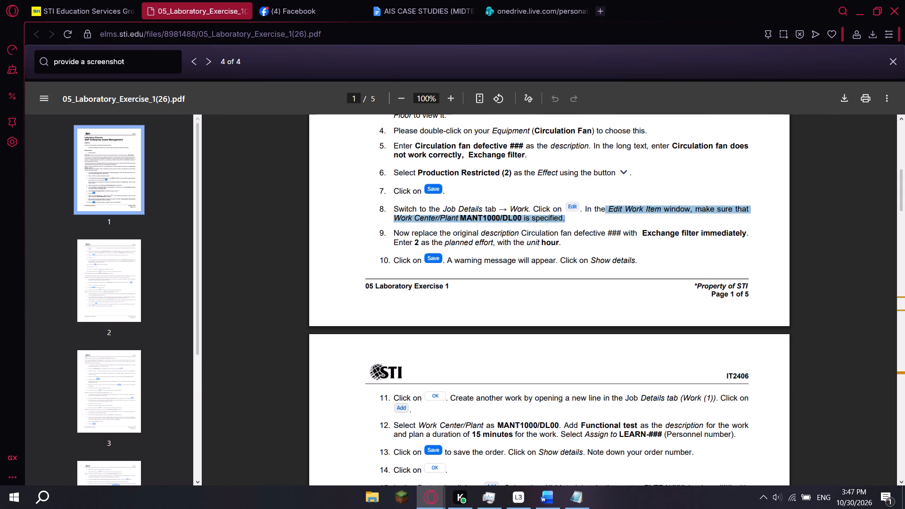
pyautogui.hotkey('alt', 'Tab')
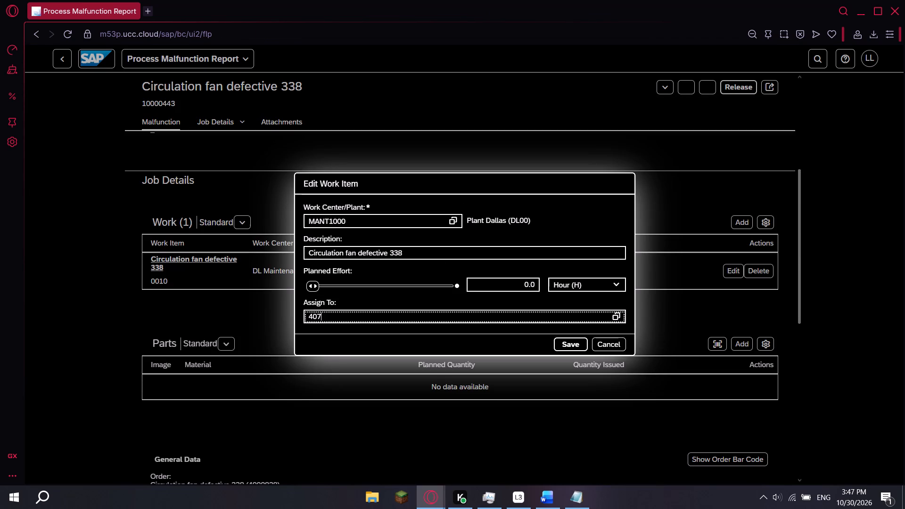
# Set the work item's Planned Effort to 2 hours.
pyautogui.click(532, 281)
pyautogui.click(534, 283)
pyautogui.press('BackSpace')
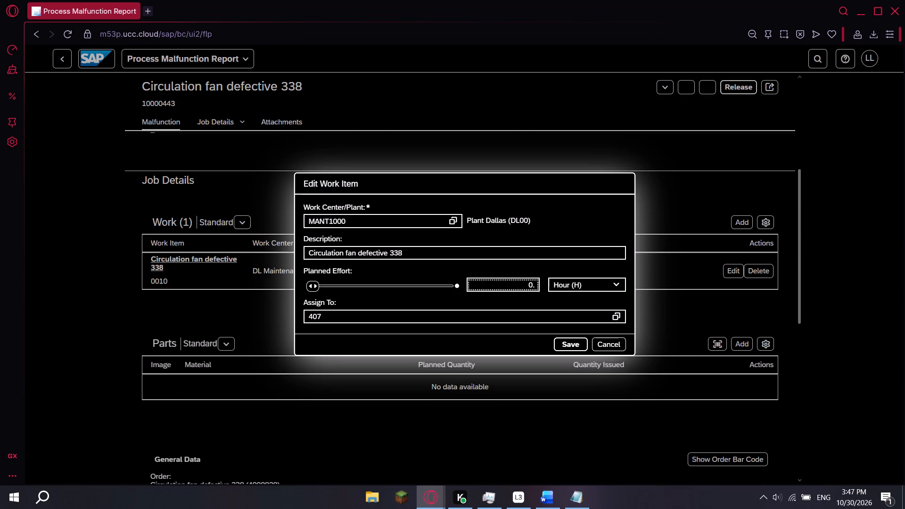
pyautogui.press('BackSpace')
pyautogui.press('2')
pyautogui.press('BackSpace')
pyautogui.press('BackSpace')
pyautogui.press('2')
pyautogui.click(534, 266)
# Compare the Edit Work Item entries with items 8 to 12 of the exercise PDF, covering description, planned effort, unit and assignment.
pyautogui.hotkey('alt', 'Tab')
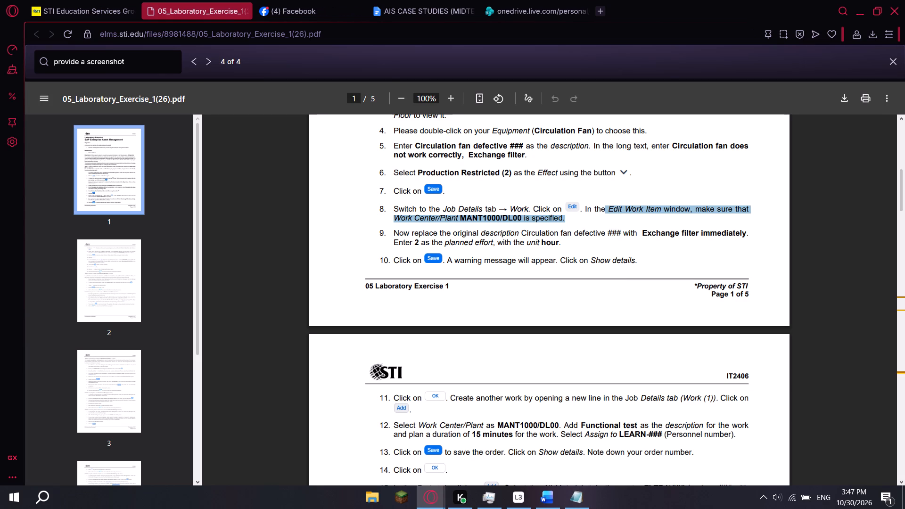
pyautogui.moveTo(643, 233); pyautogui.dragTo(647, 233)
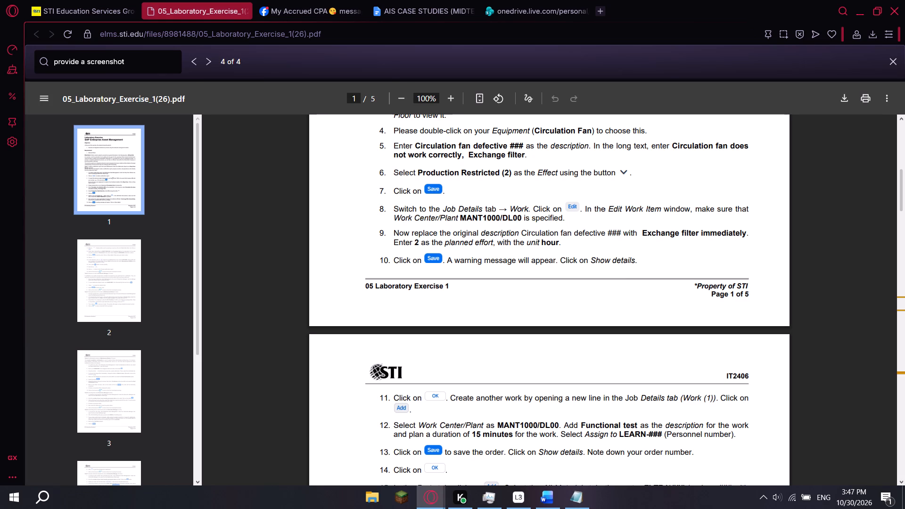
pyautogui.moveTo(647, 233); pyautogui.dragTo(739, 234)
pyautogui.hotkey('alt', 'Tab')
pyautogui.hotkey('alt', 'Tab')
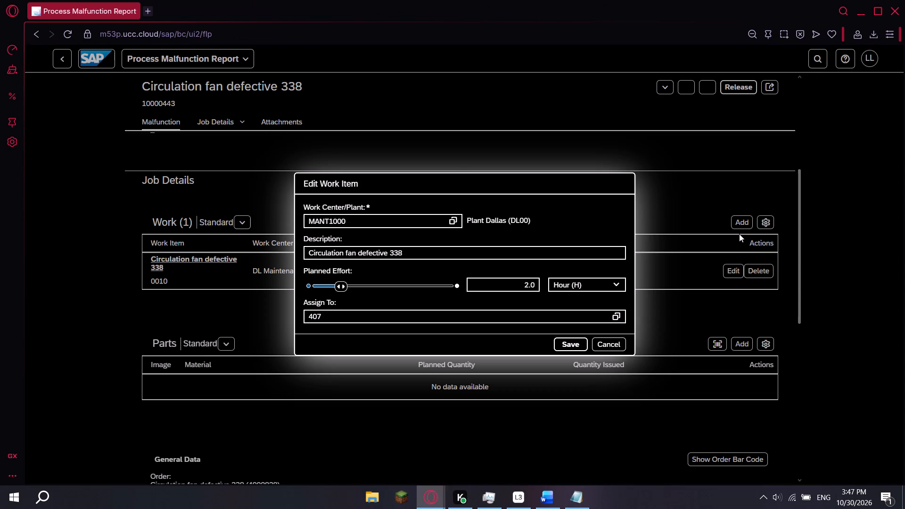
pyautogui.click(709, 245)
pyautogui.hotkey('alt', 'Tab')
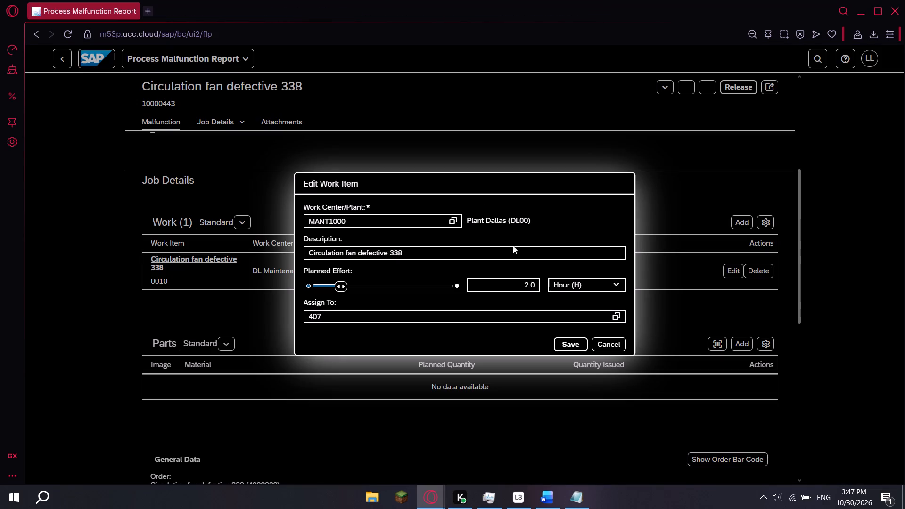
pyautogui.hotkey('alt', 'Tab')
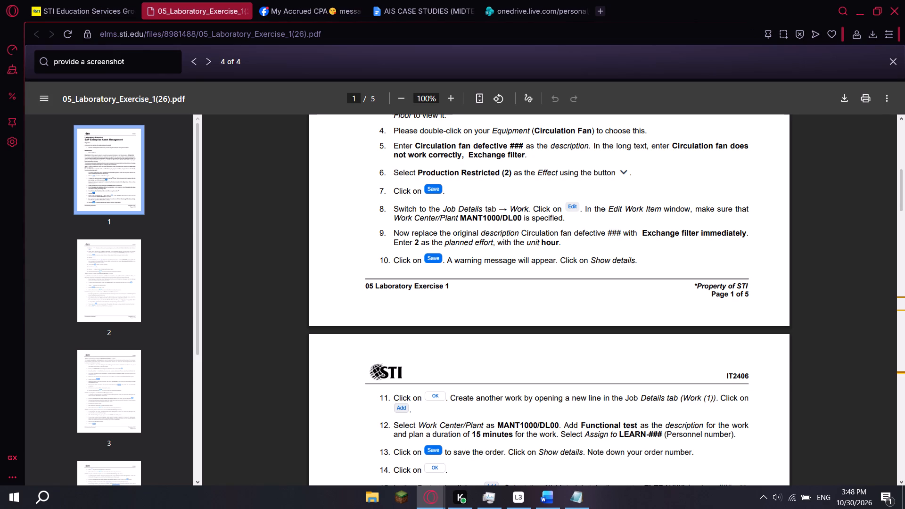
pyautogui.hotkey('alt', 'Tab')
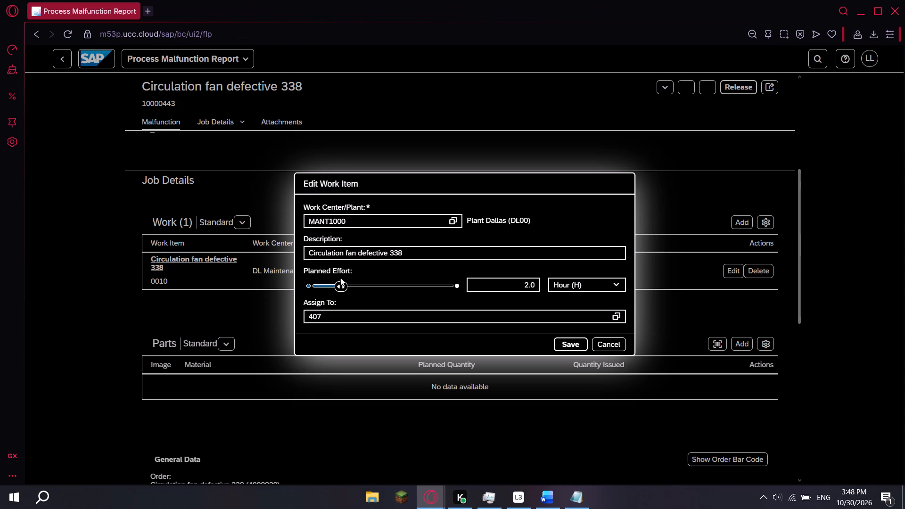
pyautogui.hotkey('alt', 'Tab')
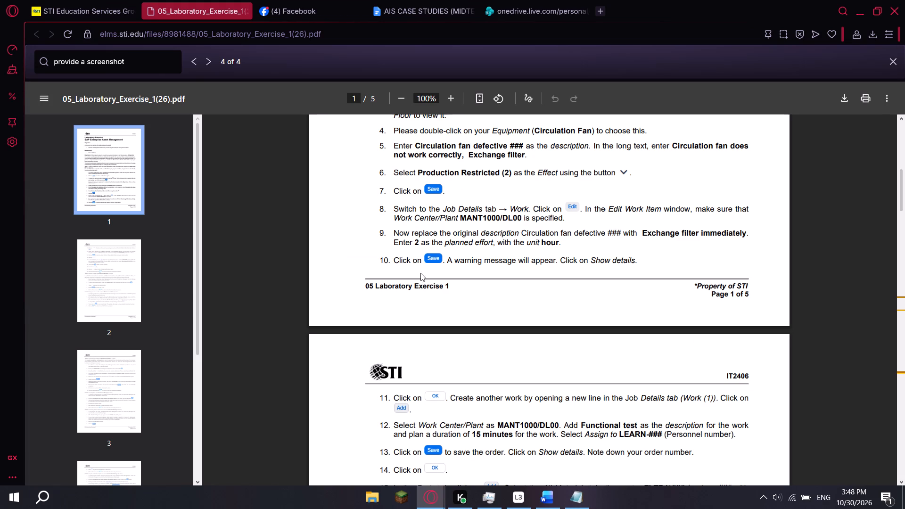
pyautogui.hotkey('alt', 'Tab')
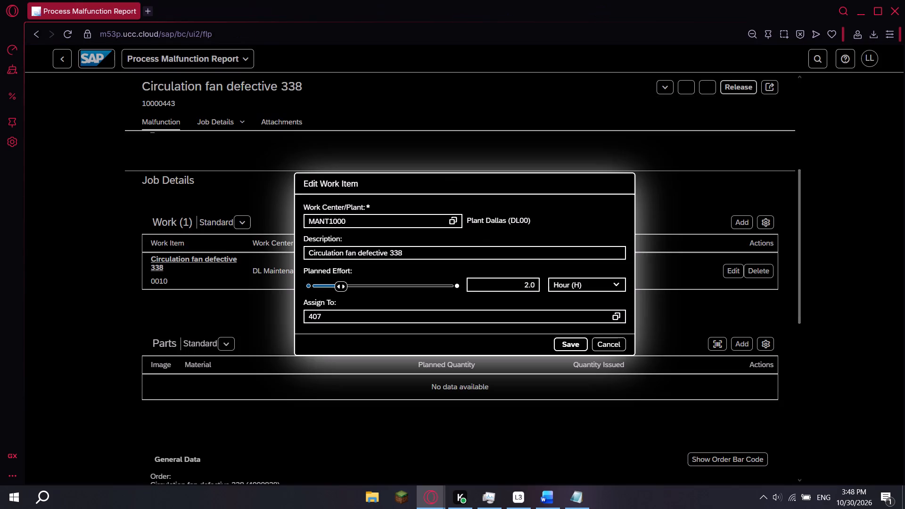
pyautogui.hotkey('alt', 'Tab')
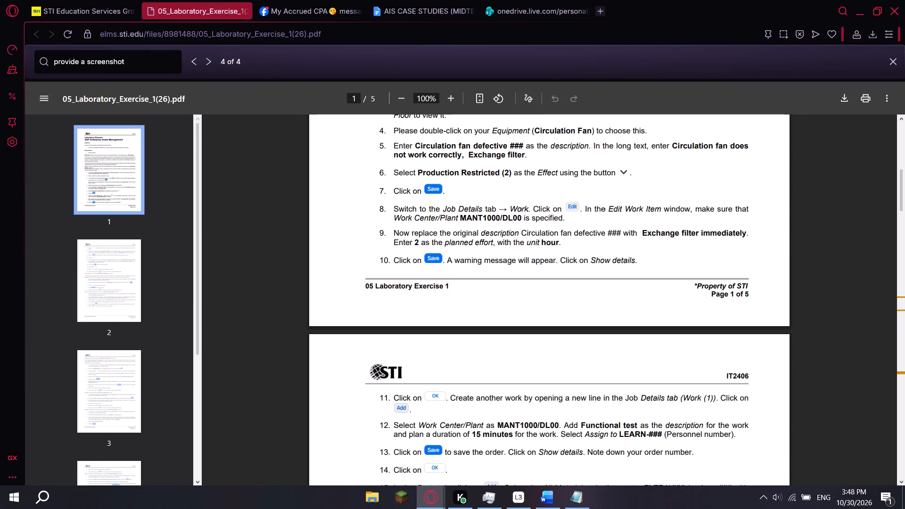
pyautogui.hotkey('alt', 'Tab')
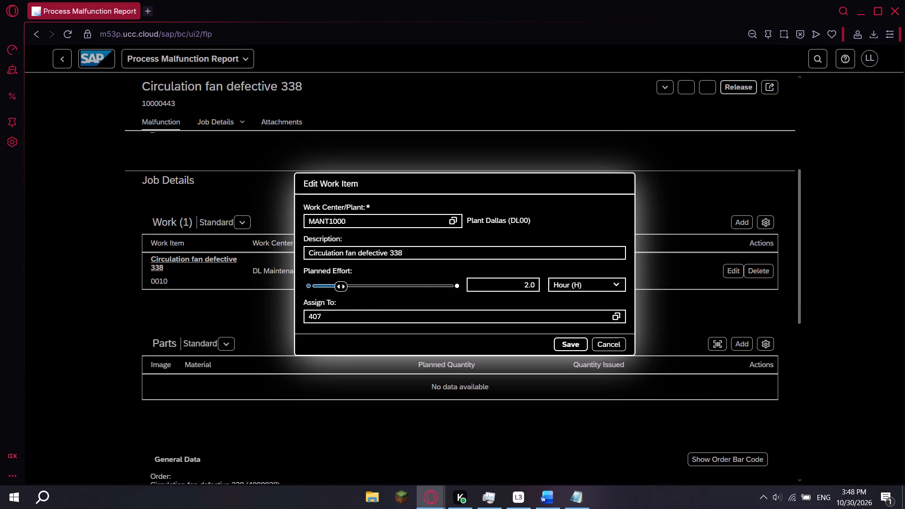
pyautogui.hotkey('alt', 'Tab')
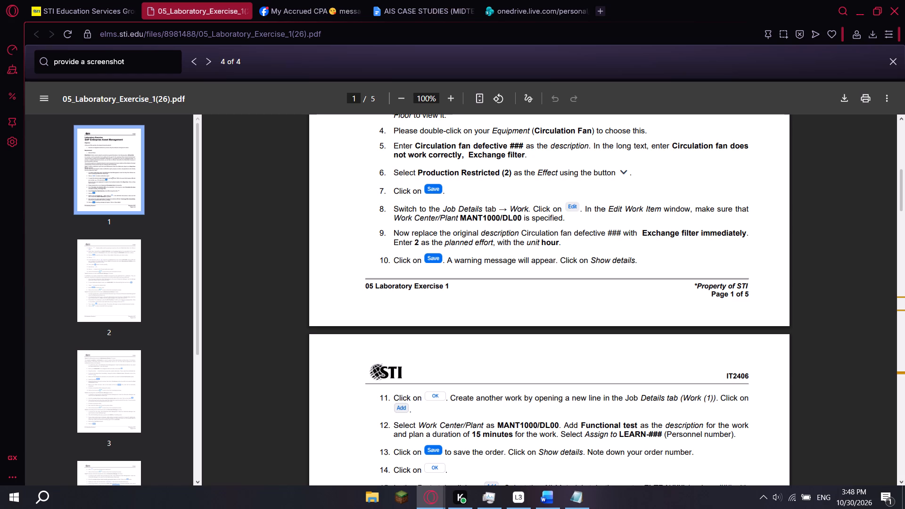
pyautogui.scroll(-1, 434, 267)
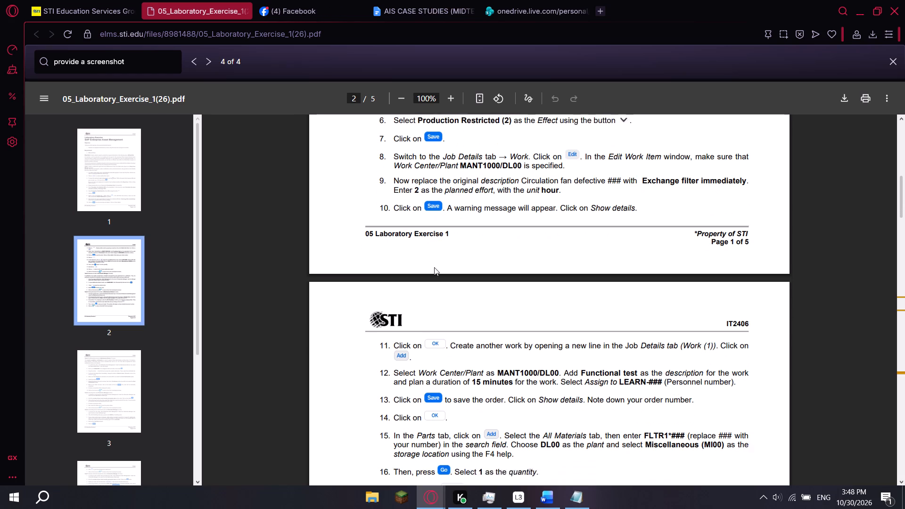
pyautogui.scroll(-1, 435, 295)
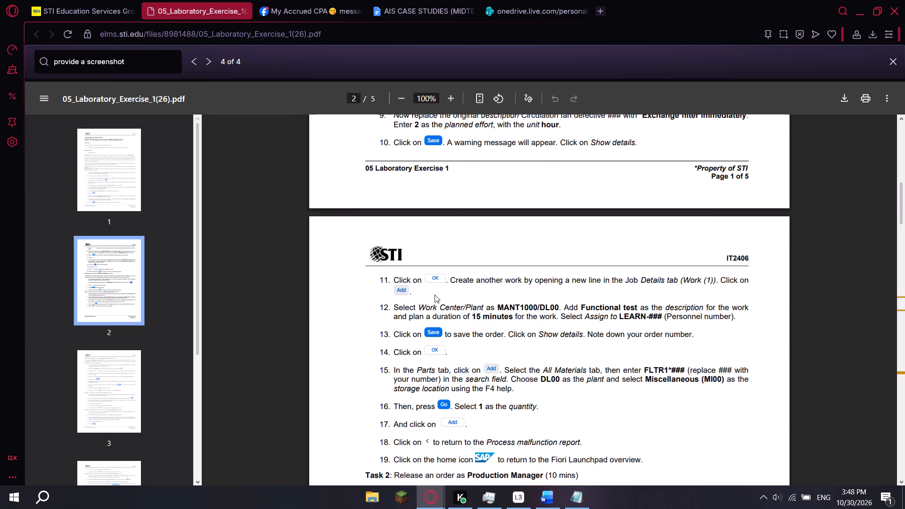
pyautogui.scroll(-1, 452, 284)
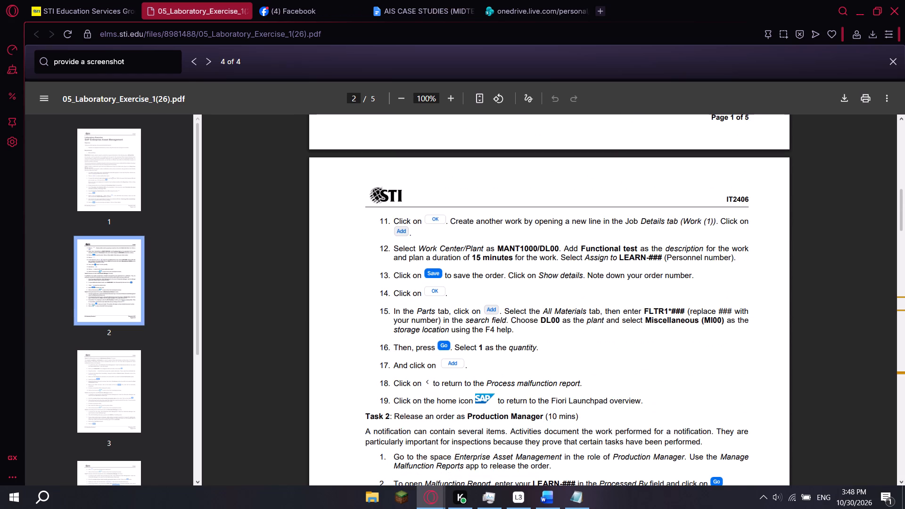
# Re-enter the work item's Assign To by looking up 338 and choosing LEARN-338, and save the work item.
pyautogui.hotkey('alt', 'Tab')
pyautogui.moveTo(343, 321); pyautogui.dragTo(287, 320)
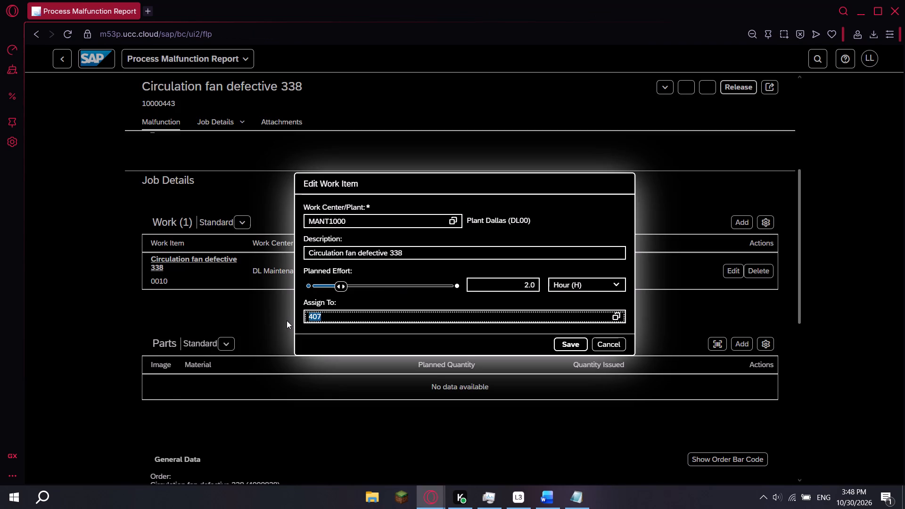
pyautogui.press('BackSpace')
pyautogui.write('336')
pyautogui.press('BackSpace')
pyautogui.press('7')
pyautogui.press('BackSpace')
pyautogui.press('8')
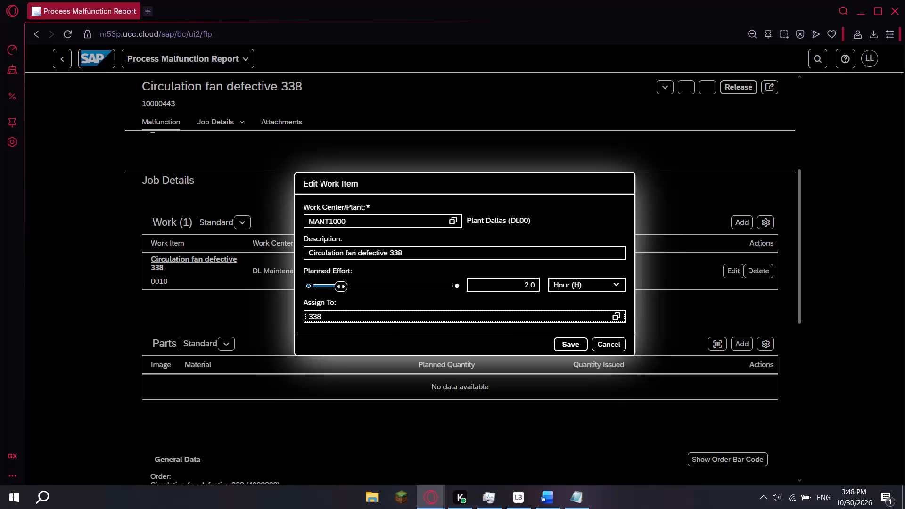
pyautogui.click(289, 356)
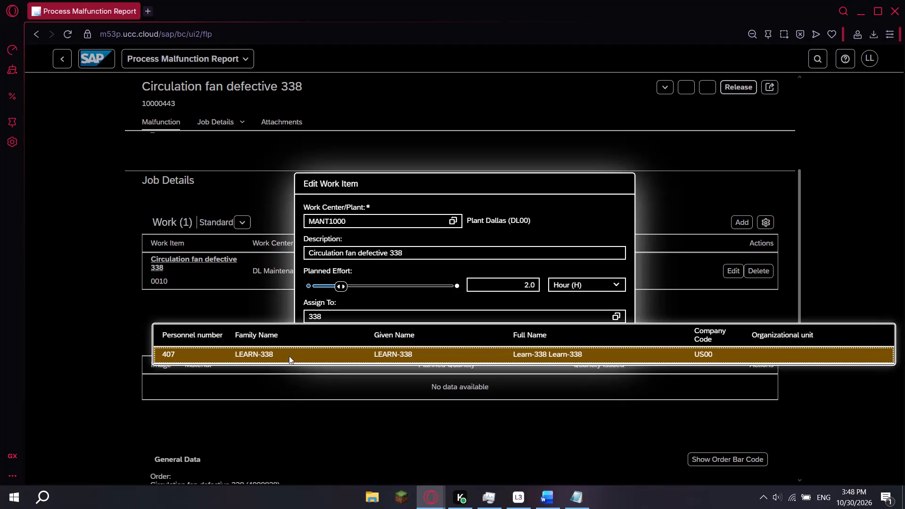
pyautogui.click(409, 297)
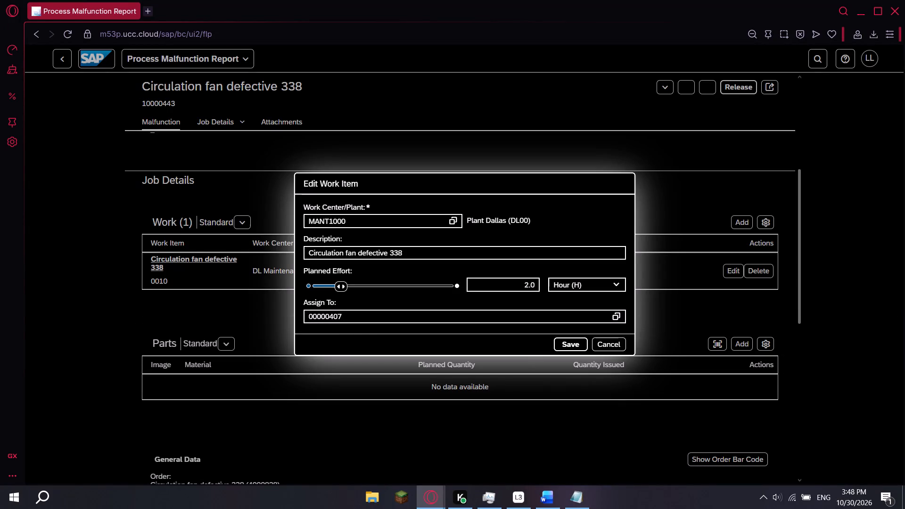
pyautogui.click(569, 342)
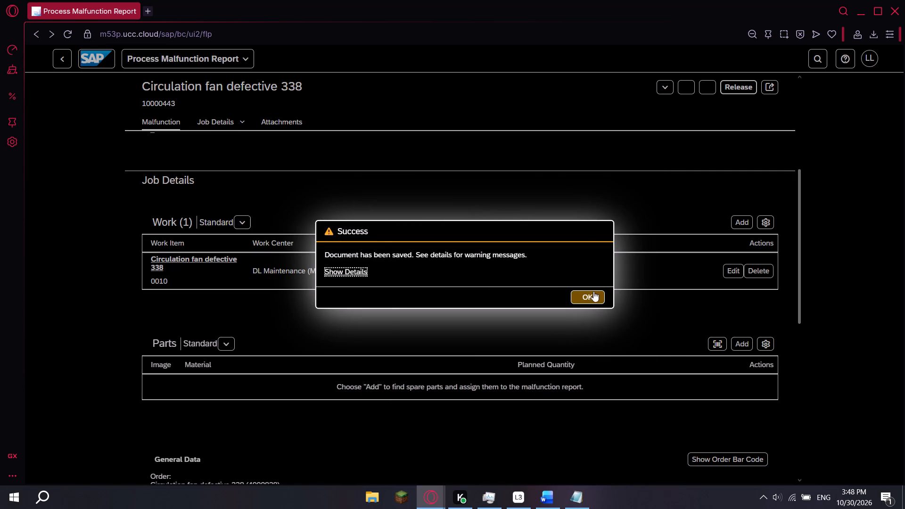
# Show the details of the save message and examine the warning about the assigned person and work center.
pyautogui.click(361, 275)
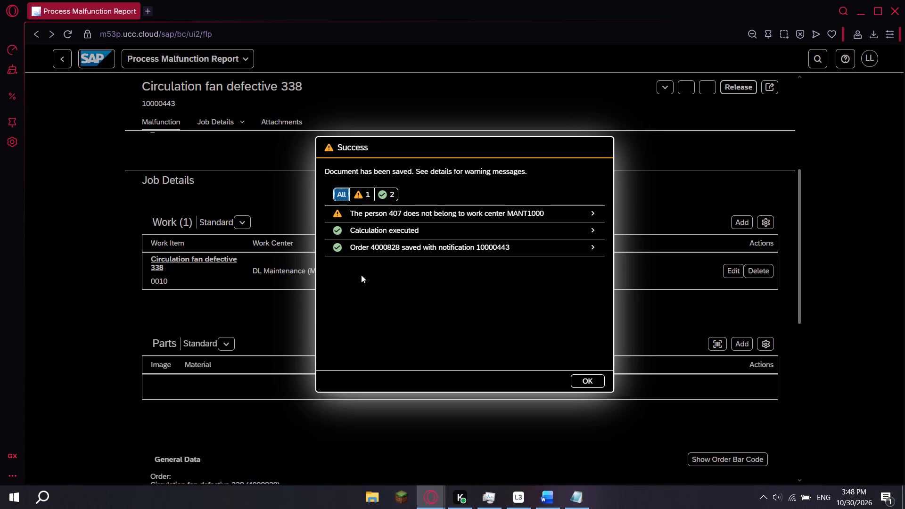
pyautogui.click(570, 213)
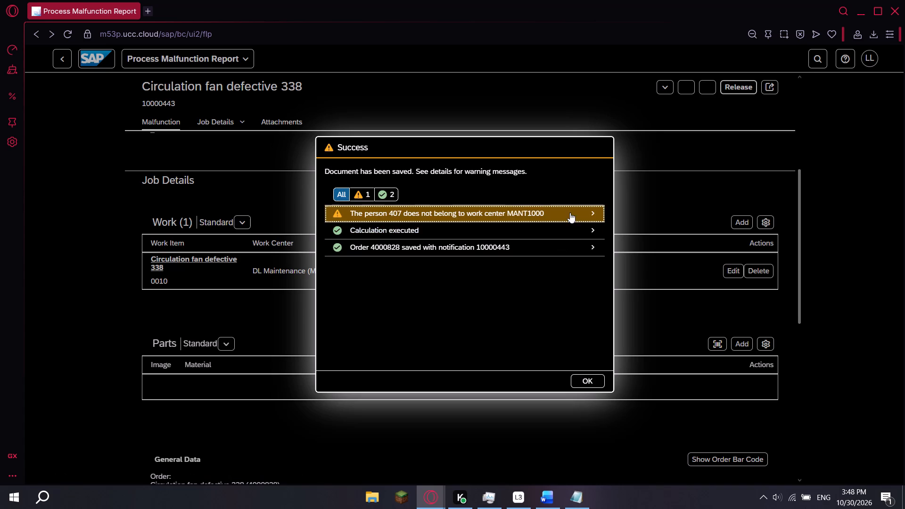
pyautogui.moveTo(406, 217); pyautogui.dragTo(410, 217)
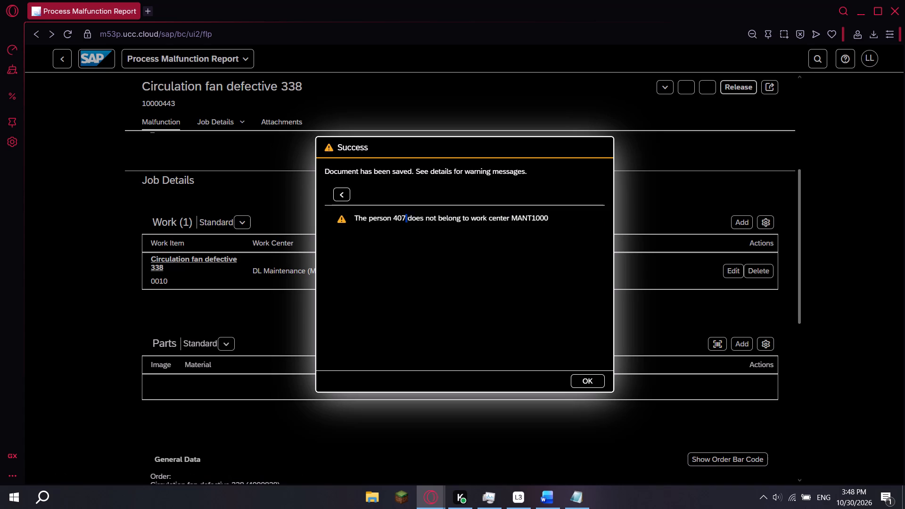
pyautogui.moveTo(410, 217); pyautogui.dragTo(557, 216)
pyautogui.click(556, 246)
pyautogui.click(348, 190)
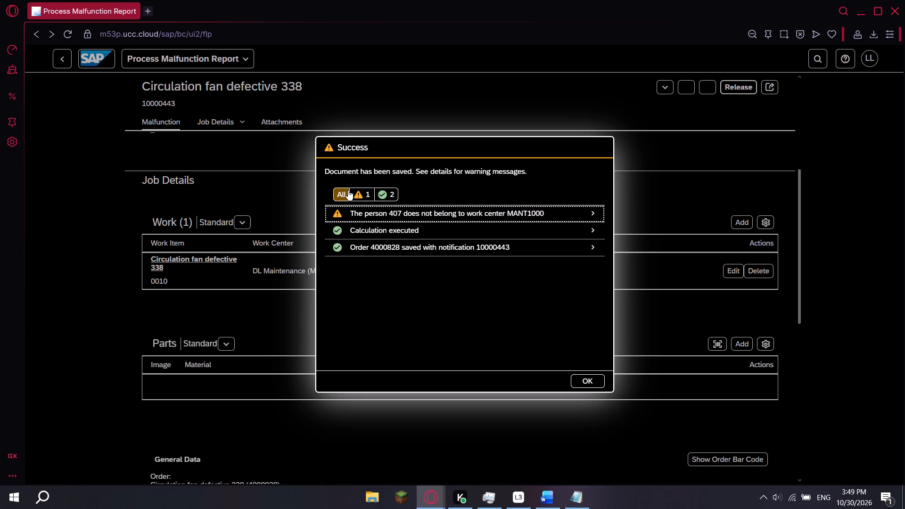
# Capture the screen with the SAP save warning and send the screenshot to the classmate in the Facebook chat discussing Task 1.
pyautogui.press('Print')
pyautogui.hotkey('alt', 'Tab')
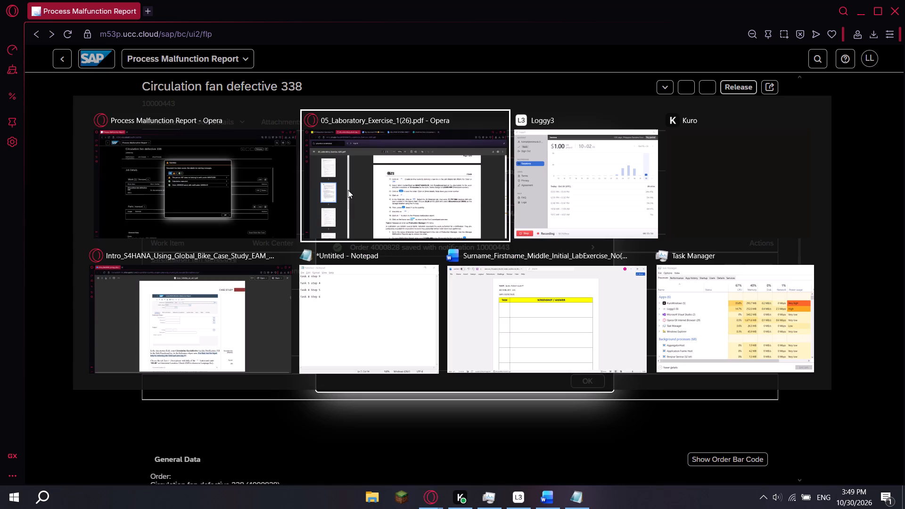
pyautogui.click(313, 7)
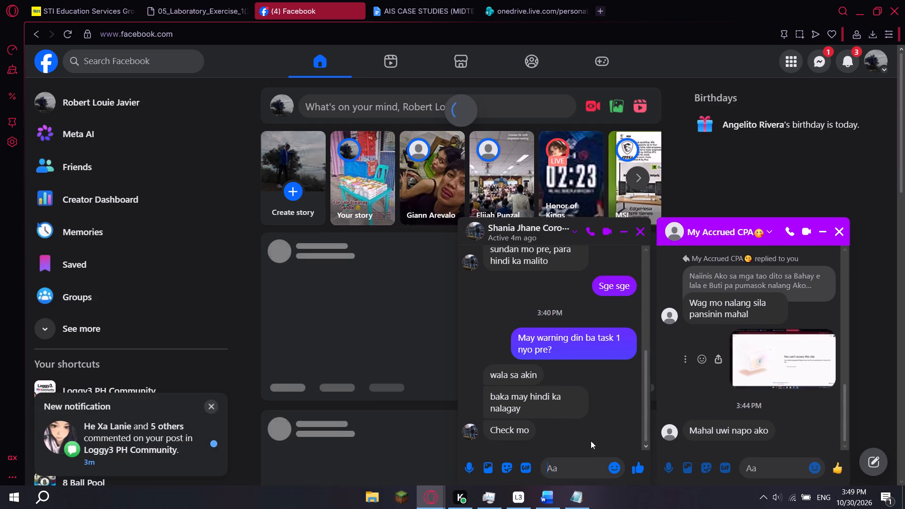
pyautogui.moveTo(577, 452); pyautogui.dragTo(573, 455)
pyautogui.hotkey('ctrl', 'v')
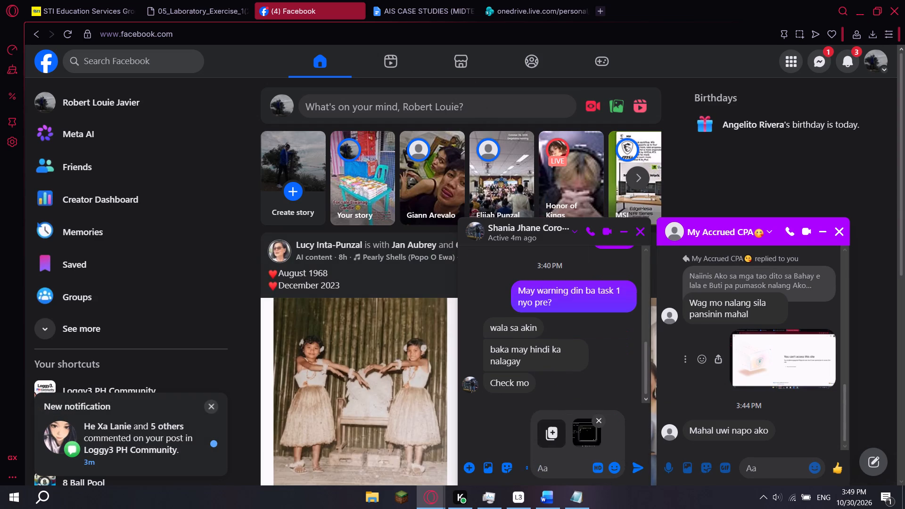
pyautogui.press('Return')
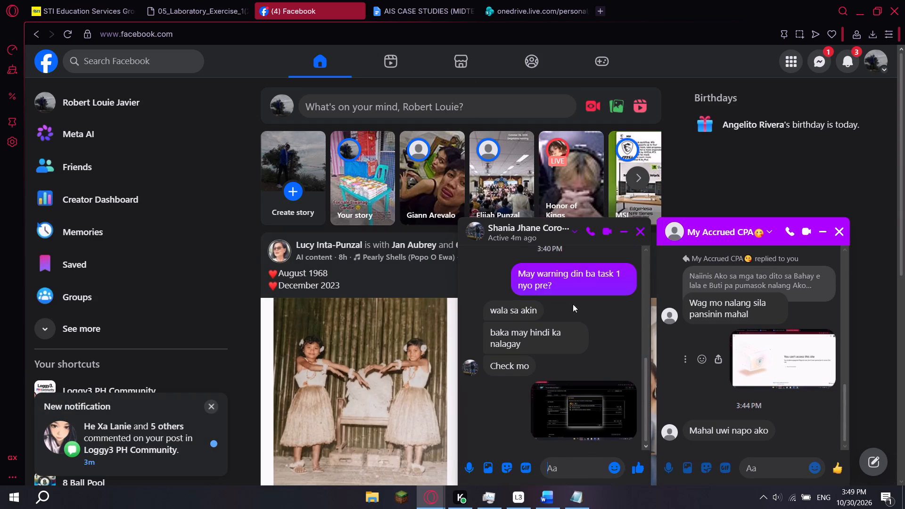
pyautogui.click(623, 234)
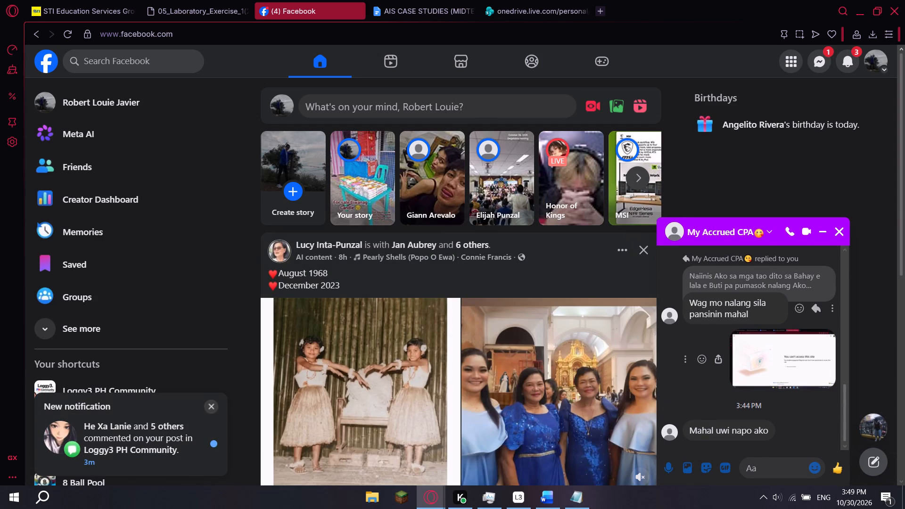
# Reply "bakit po" and "aamuyin pa kita e" in the My Accrued CPA chat, and minimise the conversation.
pyautogui.click(773, 473)
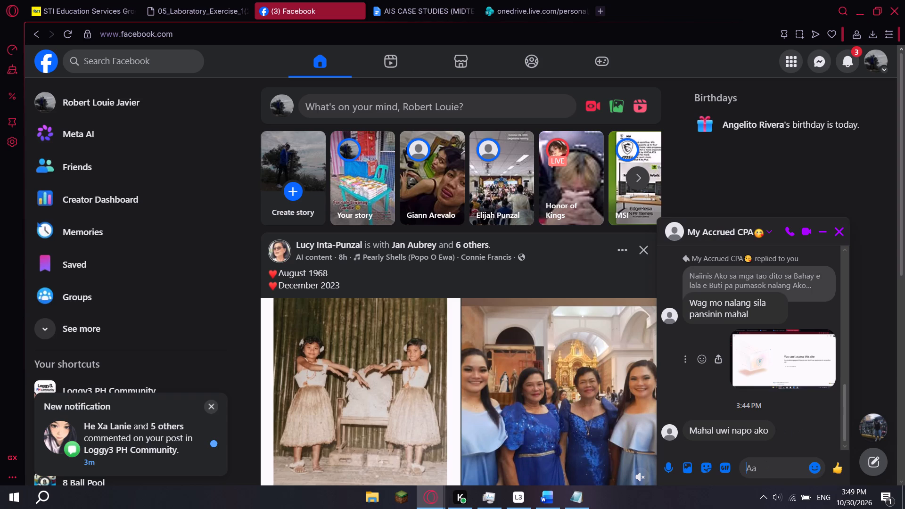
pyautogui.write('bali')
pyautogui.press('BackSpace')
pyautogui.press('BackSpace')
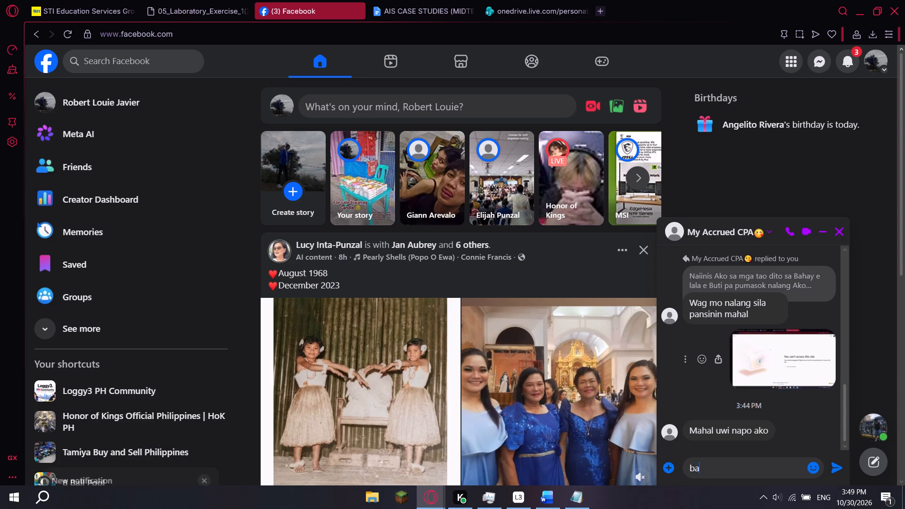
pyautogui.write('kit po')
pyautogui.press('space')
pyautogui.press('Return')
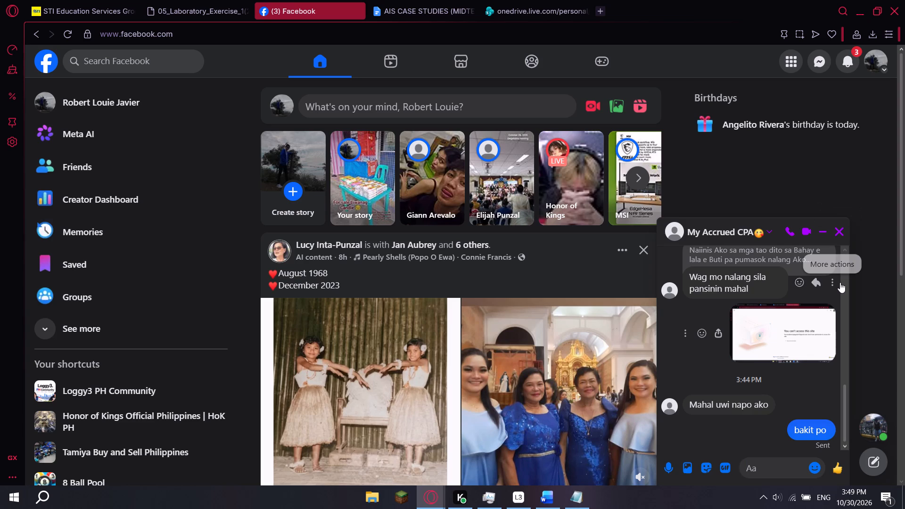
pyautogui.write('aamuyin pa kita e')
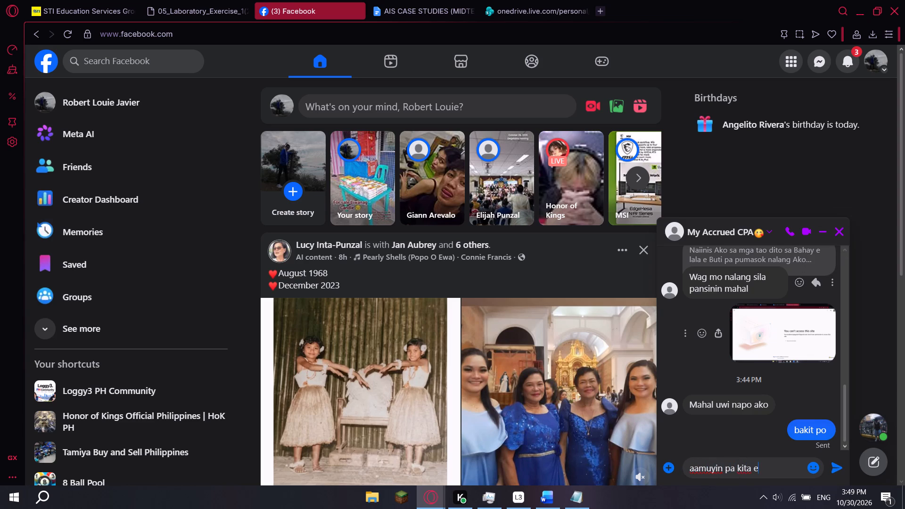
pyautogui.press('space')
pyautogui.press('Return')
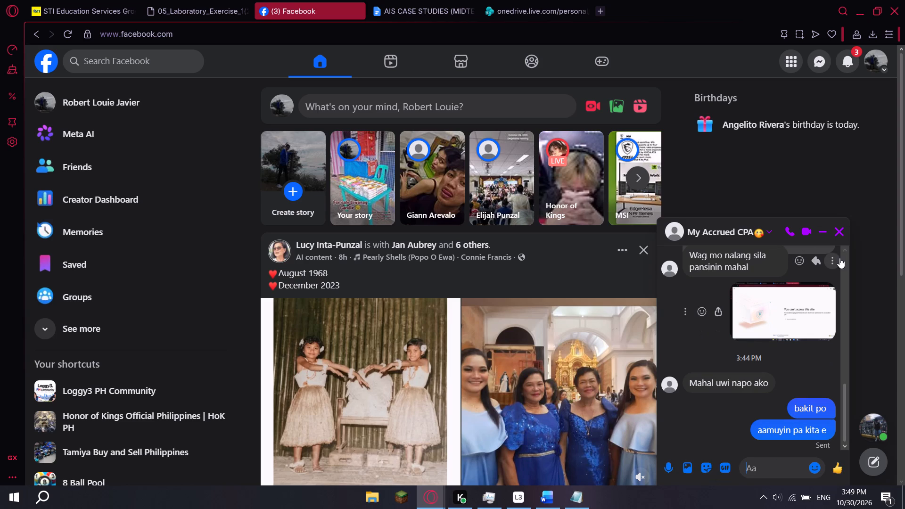
pyautogui.click(823, 225)
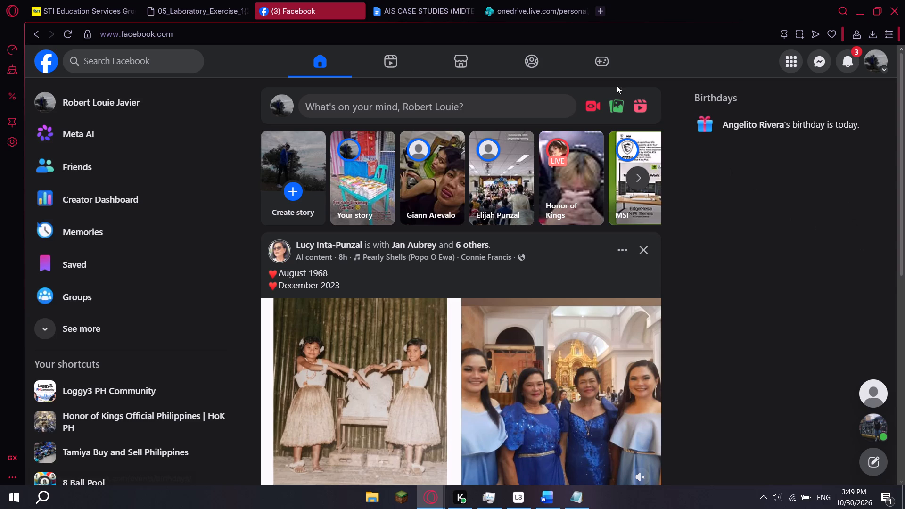
# Switch back to the SAP malfunction report and dismiss the save message.
pyautogui.hotkey('alt', 'Tab')
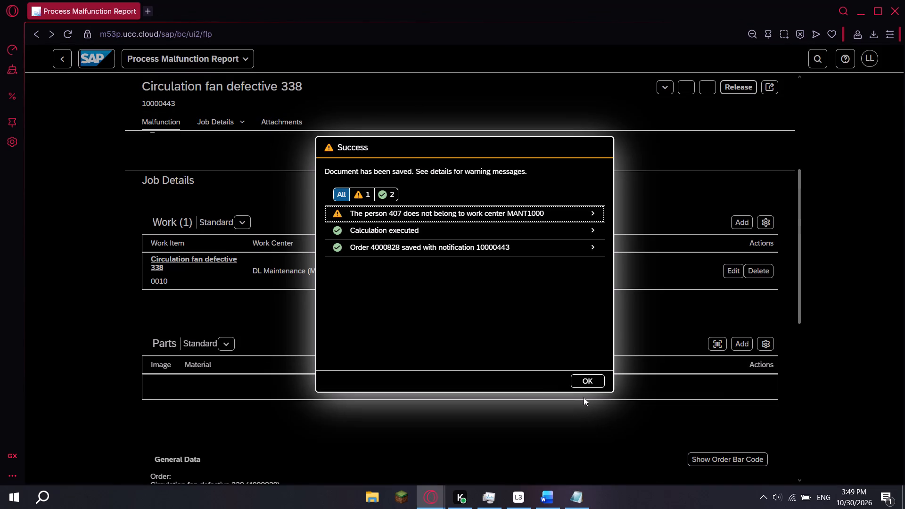
pyautogui.click(583, 381)
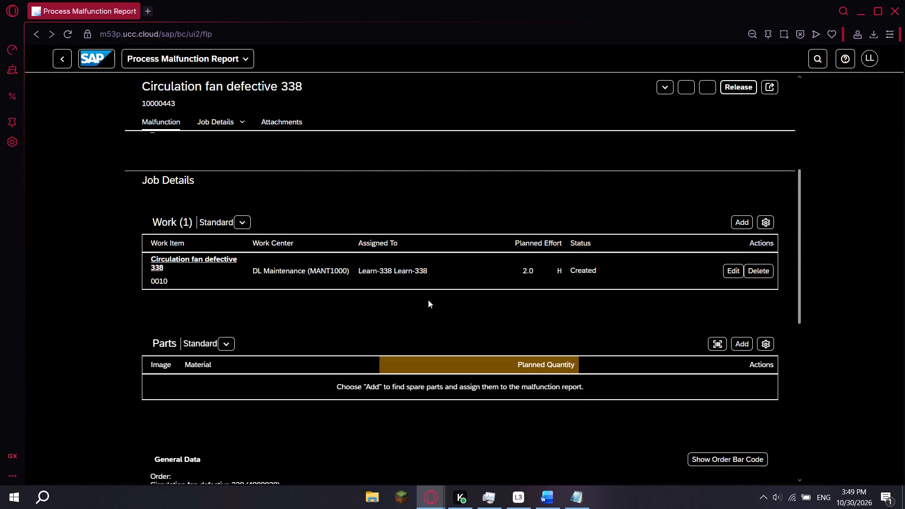
pyautogui.scroll(-5, 428, 299)
pyautogui.scroll(3, 428, 299)
# Return to the classmate's Facebook chat and reply "sinundan kolang naman yung sa sti guide e".
pyautogui.hotkey('alt', 'Tab')
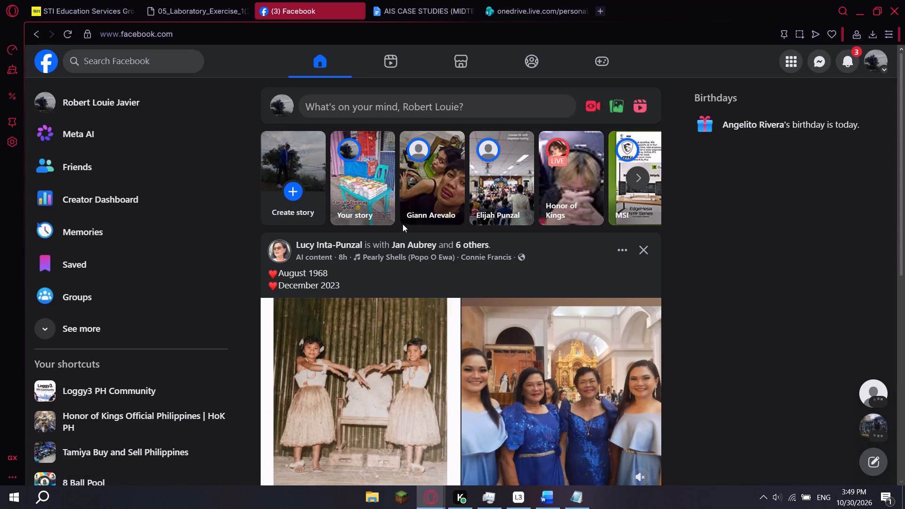
pyautogui.click(865, 432)
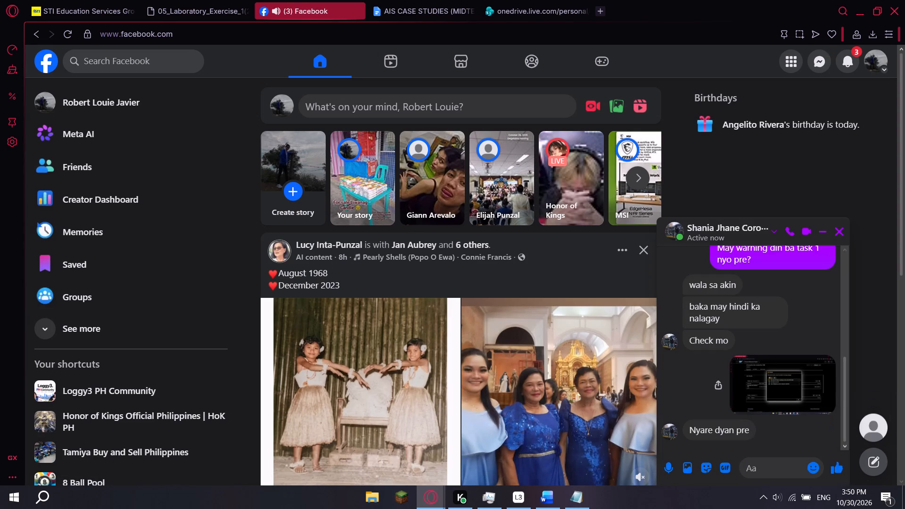
pyautogui.click(768, 468)
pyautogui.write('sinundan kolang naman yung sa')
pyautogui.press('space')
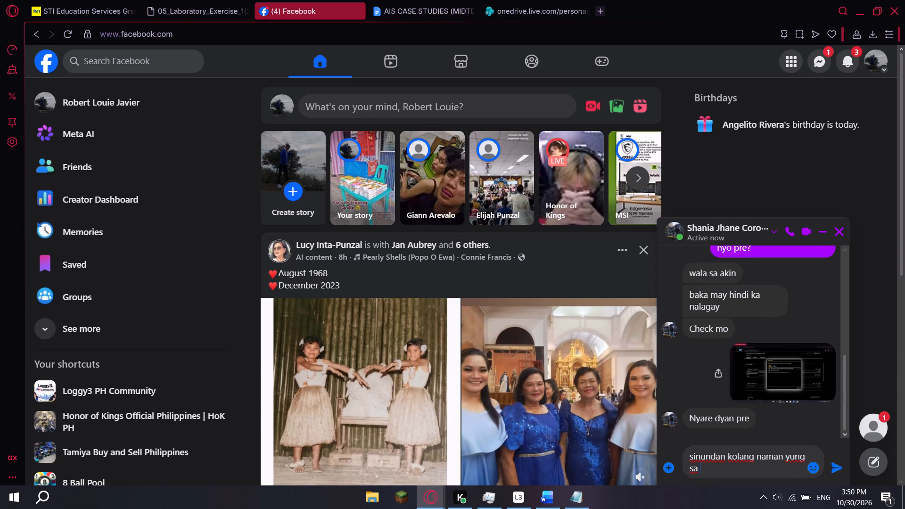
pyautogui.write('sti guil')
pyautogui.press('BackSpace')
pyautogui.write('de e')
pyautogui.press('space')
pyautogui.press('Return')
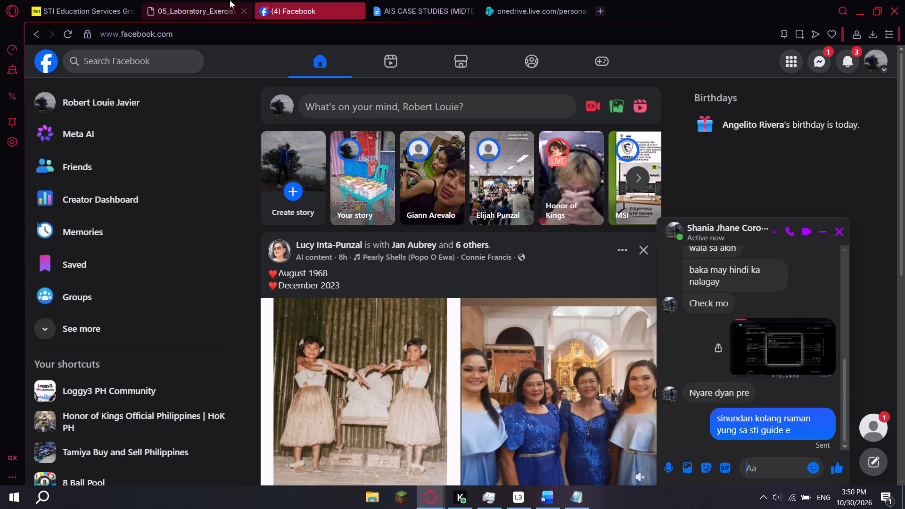
# Close the AIS CASE STUDIES document and the OneDrive page in the browser.
pyautogui.click(200, 13)
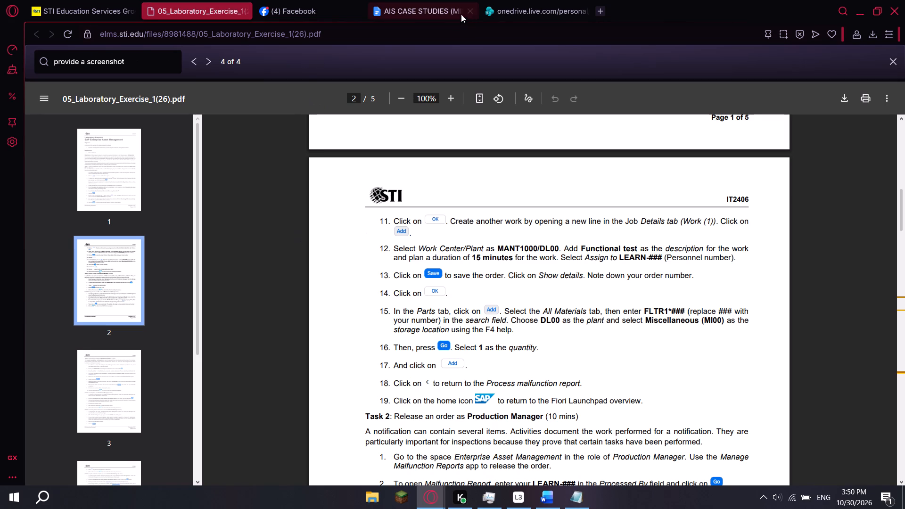
pyautogui.click(432, 4)
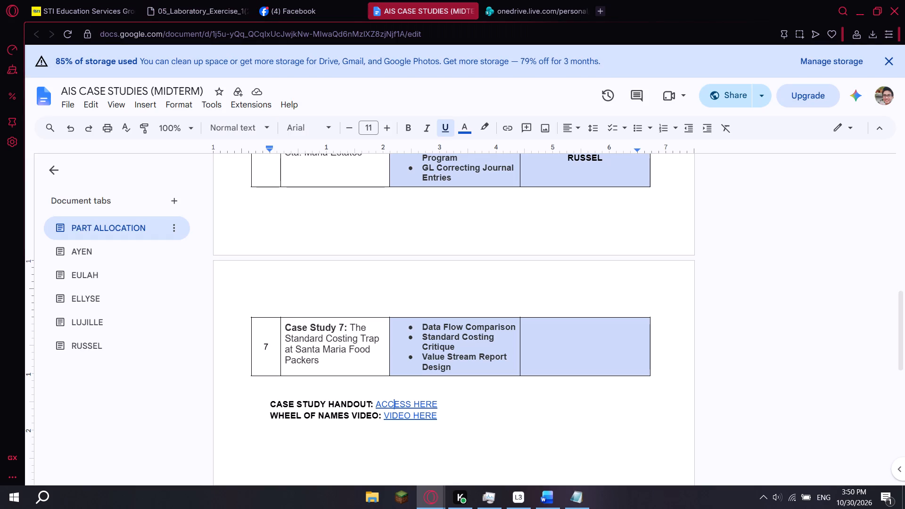
pyautogui.click(469, 10)
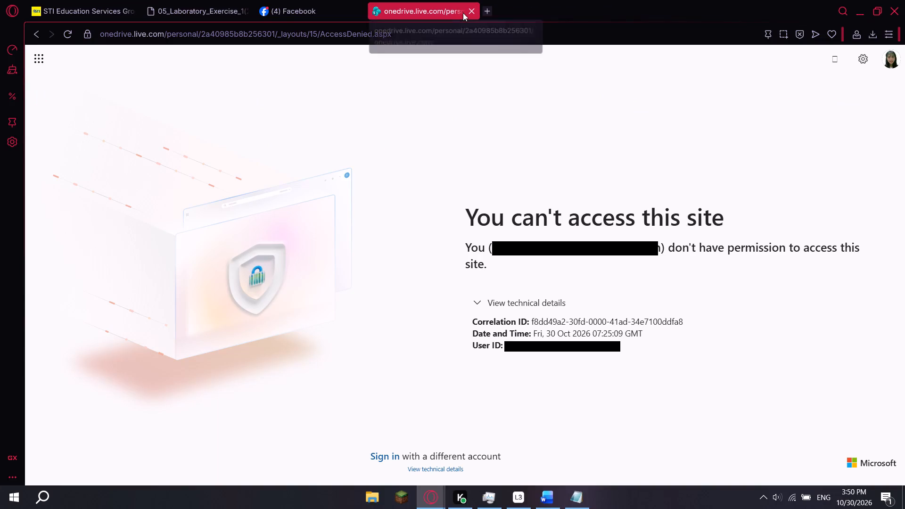
pyautogui.click(471, 11)
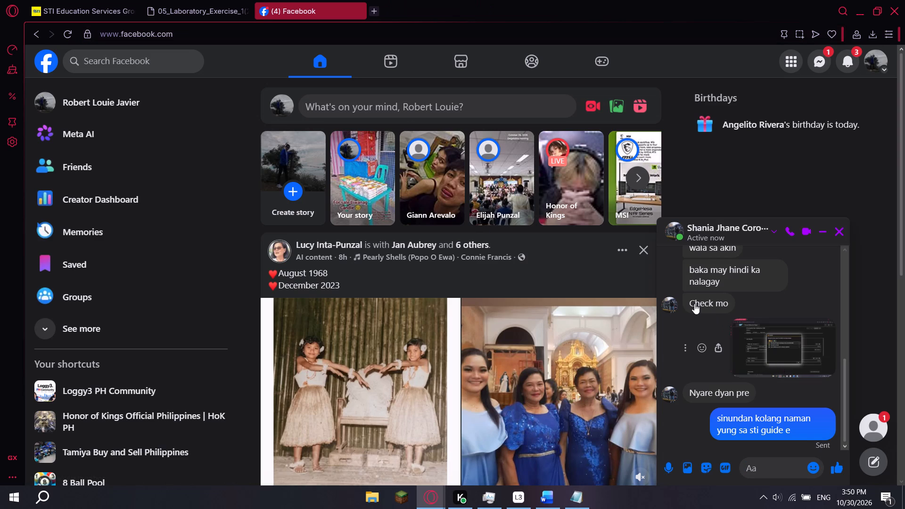
# Check the SAP malfunction report's job details against the Task 1 instructions in the laboratory exercise PDF.
pyautogui.hotkey('alt', 'Tab')
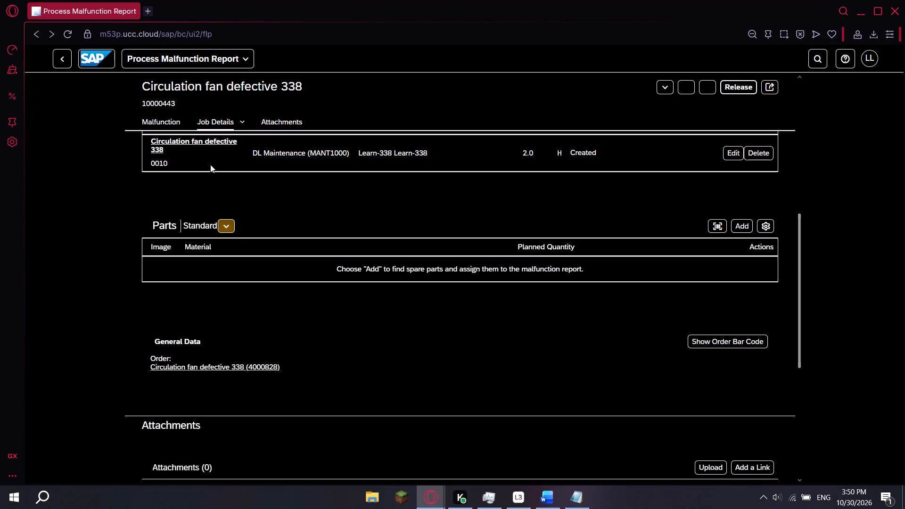
pyautogui.hotkey('alt', 'Tab')
pyautogui.click(191, 9)
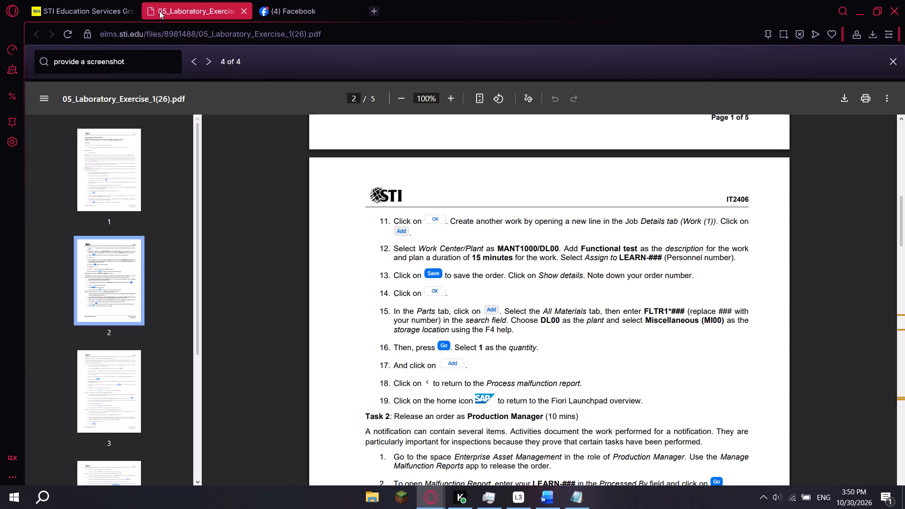
# Switch to the Intro S4HANA Global Bike EAM case study PDF and read its malfunction report instructions from page 5 onward.
pyautogui.click(69, 6)
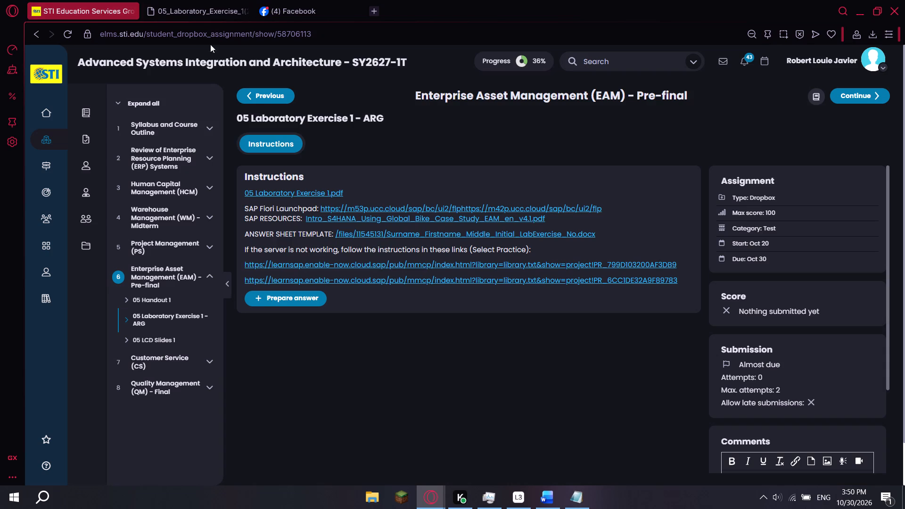
pyautogui.click(194, 11)
pyautogui.hotkey('alt', 'Tab')
pyautogui.hotkey('alt', 'Tab')
pyautogui.hotkey('alt', 'Tab')
pyautogui.hotkey('alt', 'Tab')
pyautogui.hotkey('alt', 'Tab')
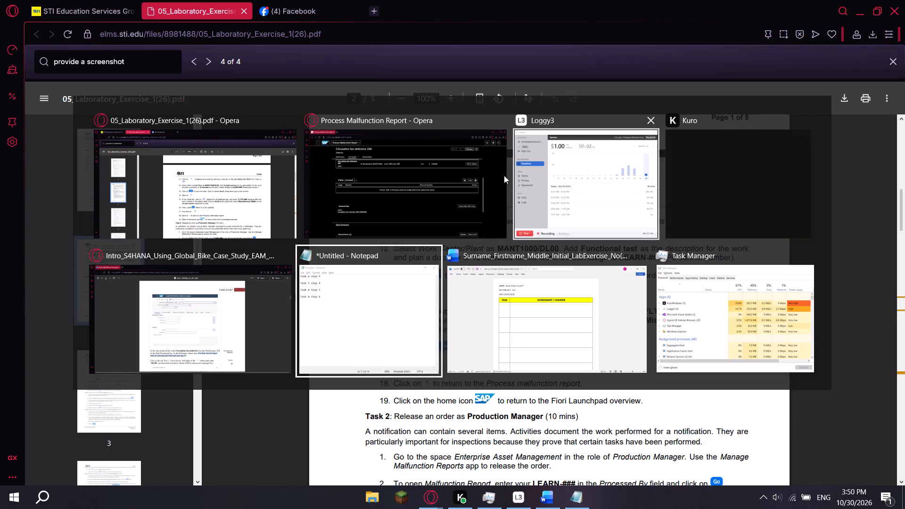
pyautogui.hotkey('alt', 'Tab')
pyautogui.hotkey('alt', 'Tab')
pyautogui.hotkey('alt', 'Tab')
pyautogui.keyDown('alt'); pyautogui.click(148, 296); pyautogui.keyUp('alt')
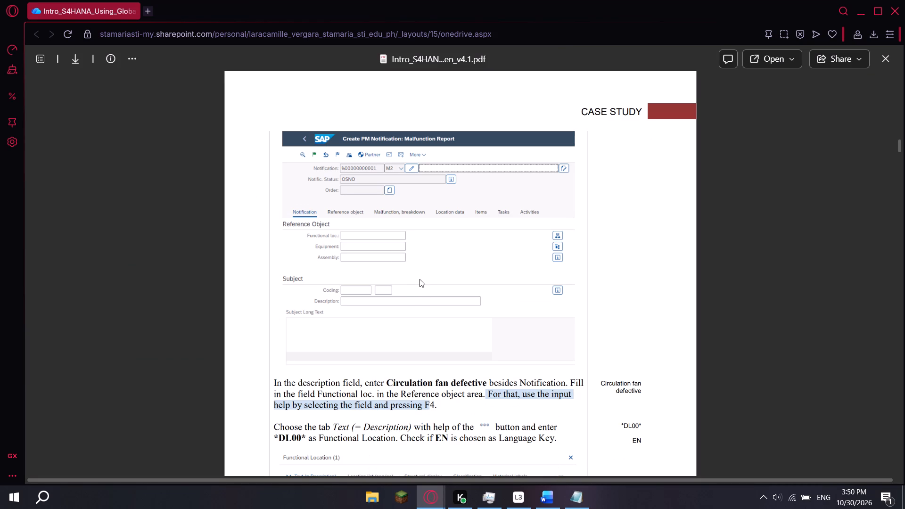
pyautogui.scroll(-2, 420, 279)
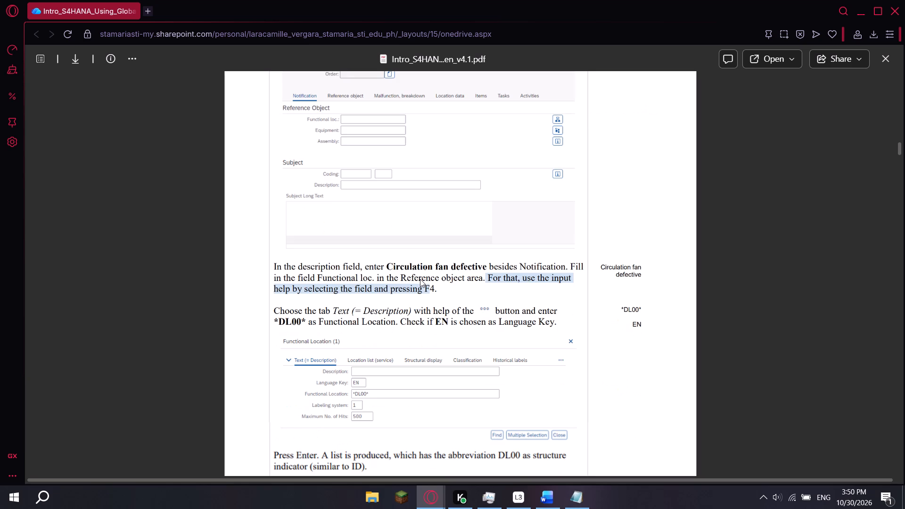
pyautogui.scroll(-2, 420, 279)
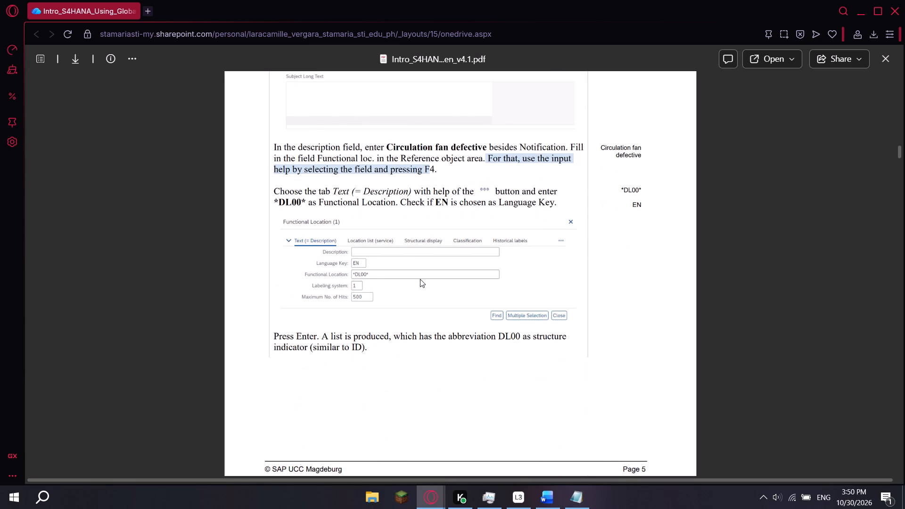
pyautogui.scroll(-3, 420, 279)
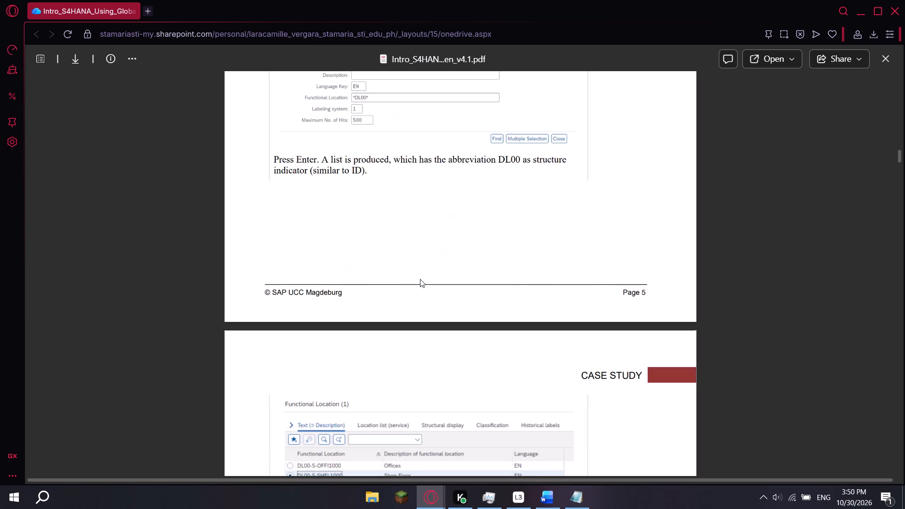
pyautogui.scroll(-2, 420, 279)
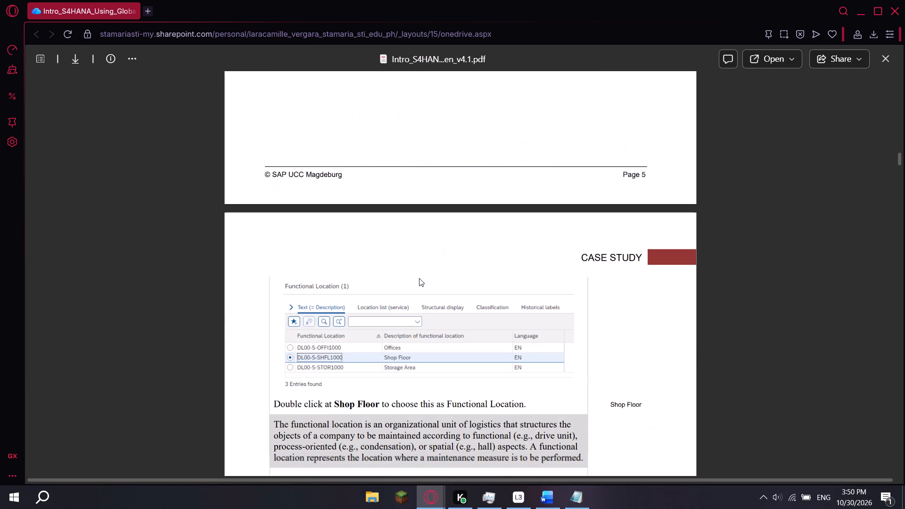
pyautogui.scroll(-7, 419, 278)
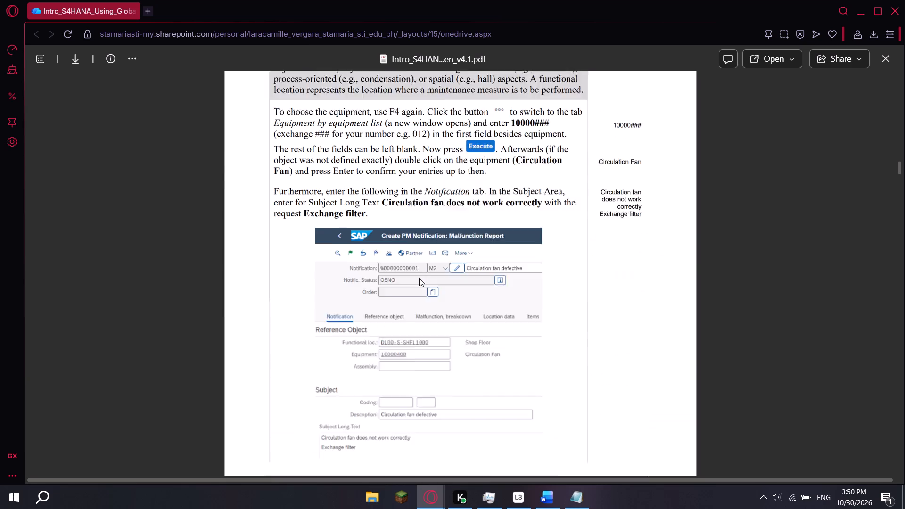
pyautogui.scroll(-6, 419, 278)
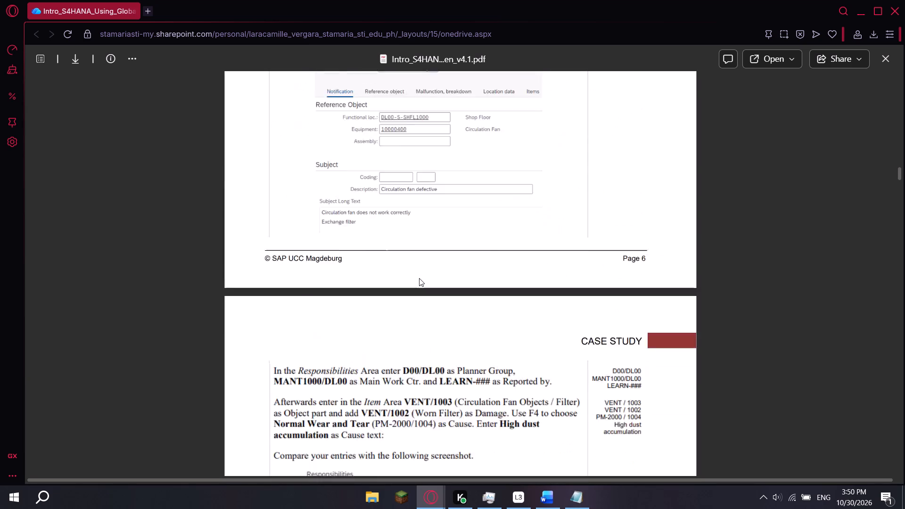
pyautogui.scroll(-2, 419, 278)
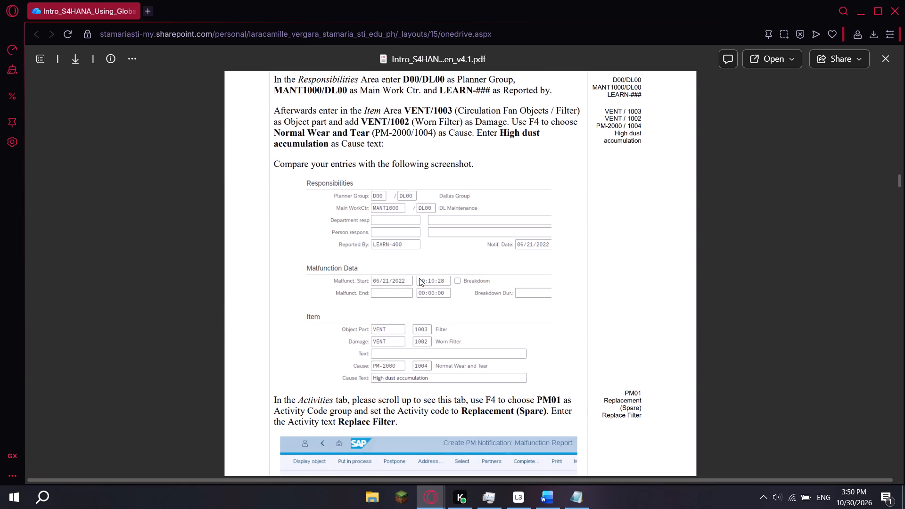
# Read pages 7 to 10 of the case study PDF, covering the activity entries, maintenance order creation, operations and component selection.
pyautogui.scroll(-7, 419, 278)
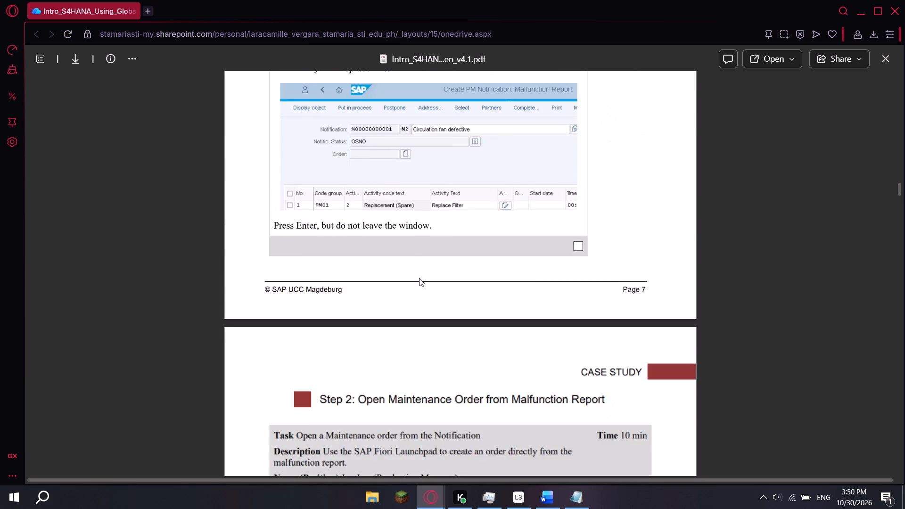
pyautogui.scroll(-7, 419, 278)
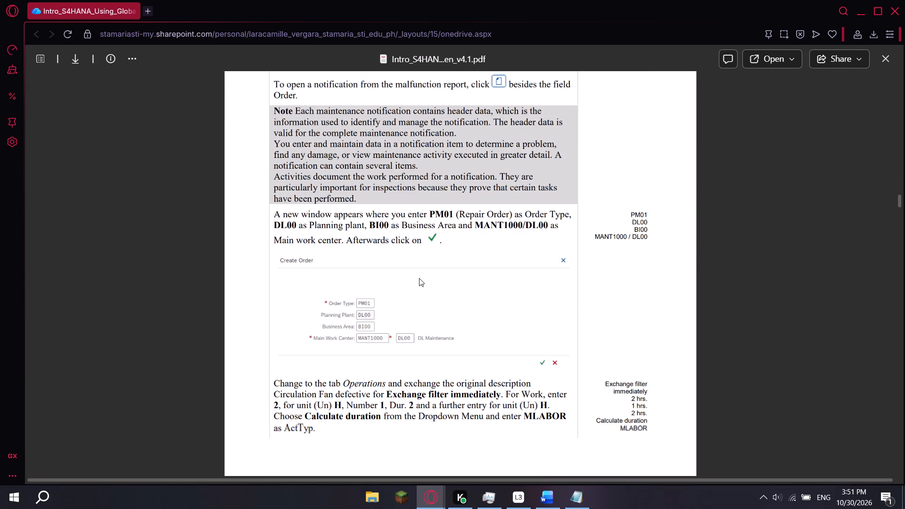
pyautogui.scroll(-7, 419, 278)
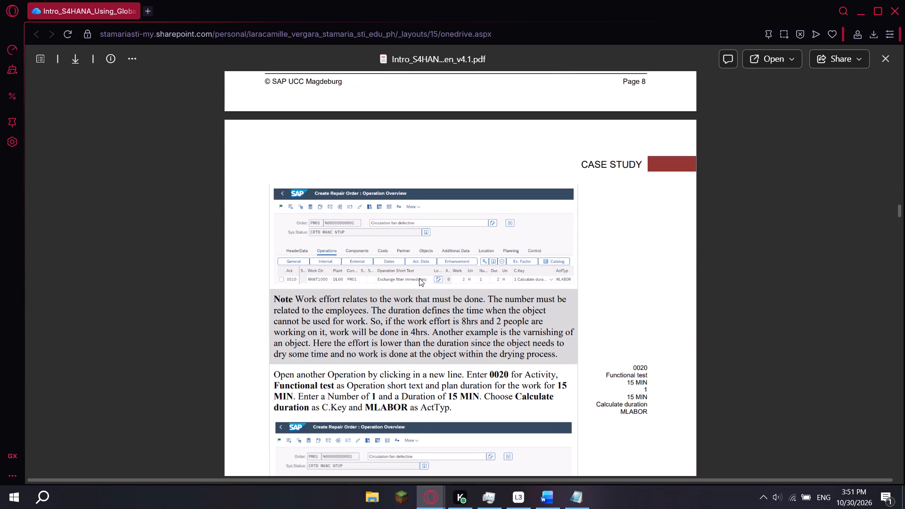
pyautogui.scroll(-10, 419, 278)
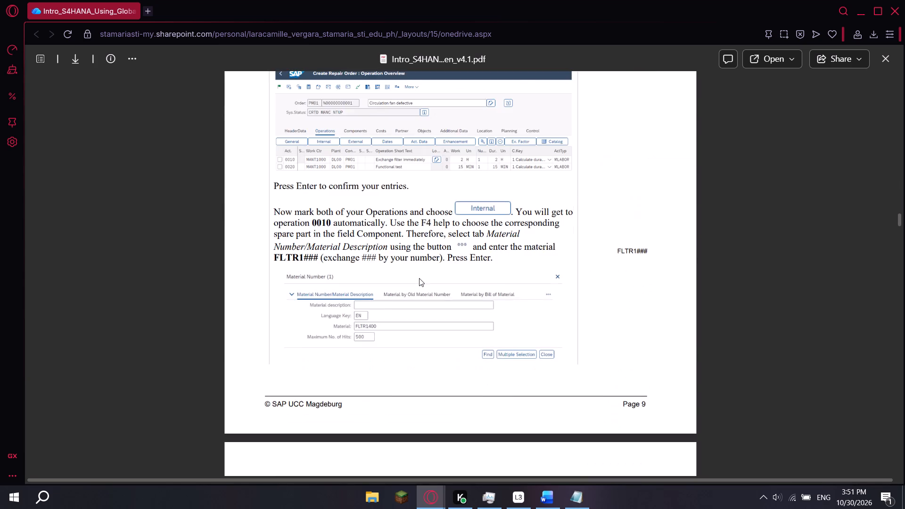
pyautogui.scroll(-8, 419, 278)
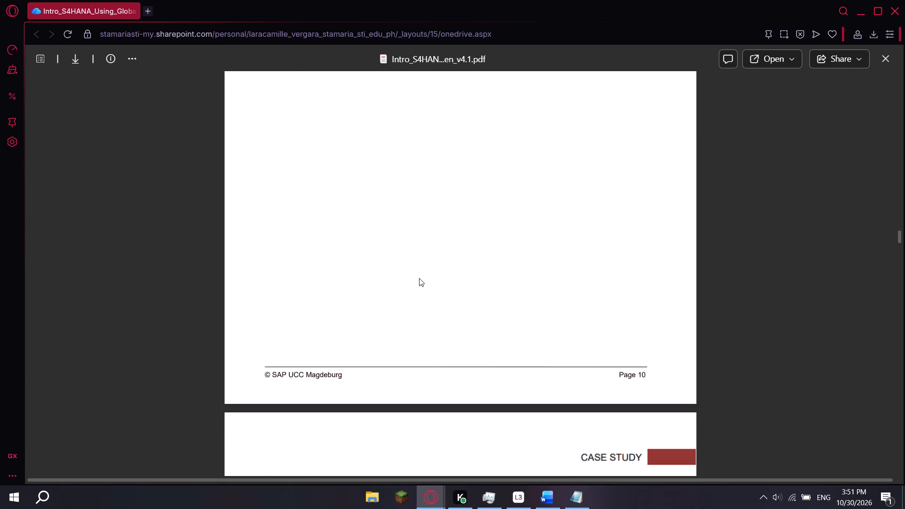
# Switch to the Facebook chat with the classmate and reply "oo pre warning".
pyautogui.hotkey('alt', 'Tab')
pyautogui.click(283, 10)
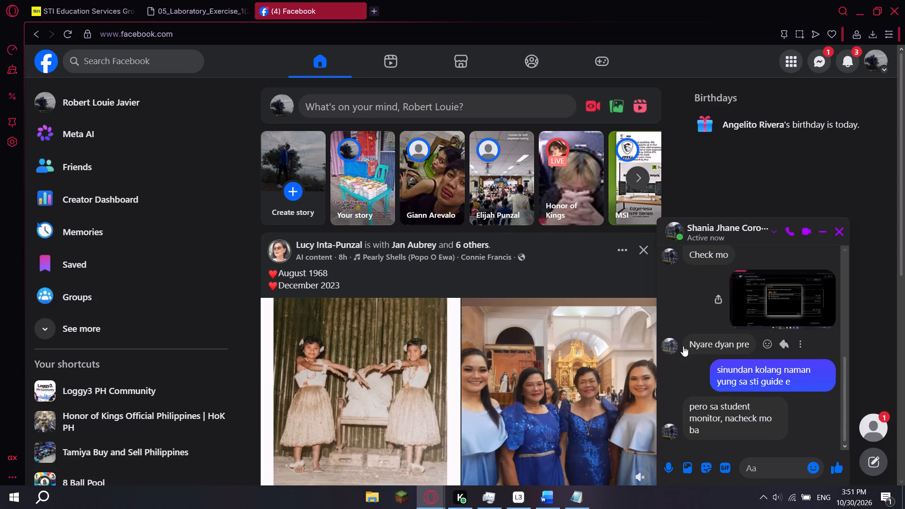
pyautogui.click(767, 474)
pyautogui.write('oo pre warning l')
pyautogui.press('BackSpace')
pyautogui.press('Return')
# Return to SAP Fiori and open the Global Bike Monitor from the Student Monitor area of the home page.
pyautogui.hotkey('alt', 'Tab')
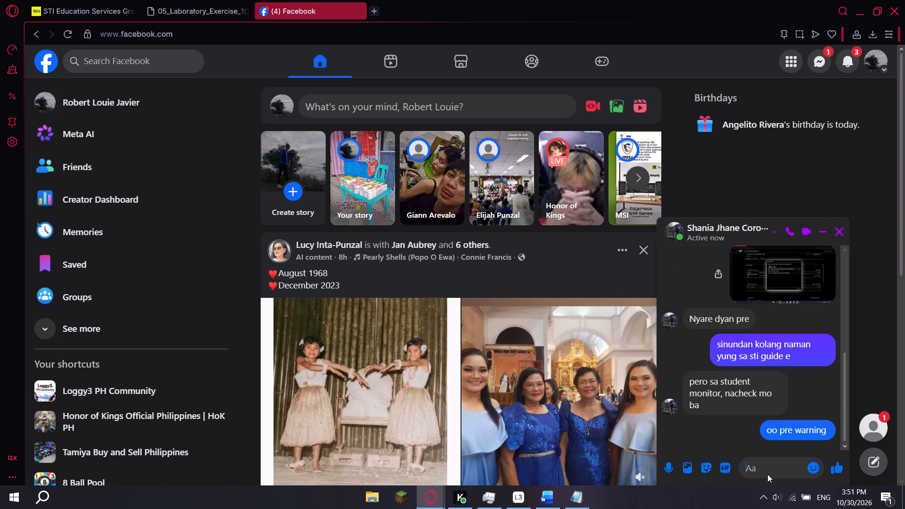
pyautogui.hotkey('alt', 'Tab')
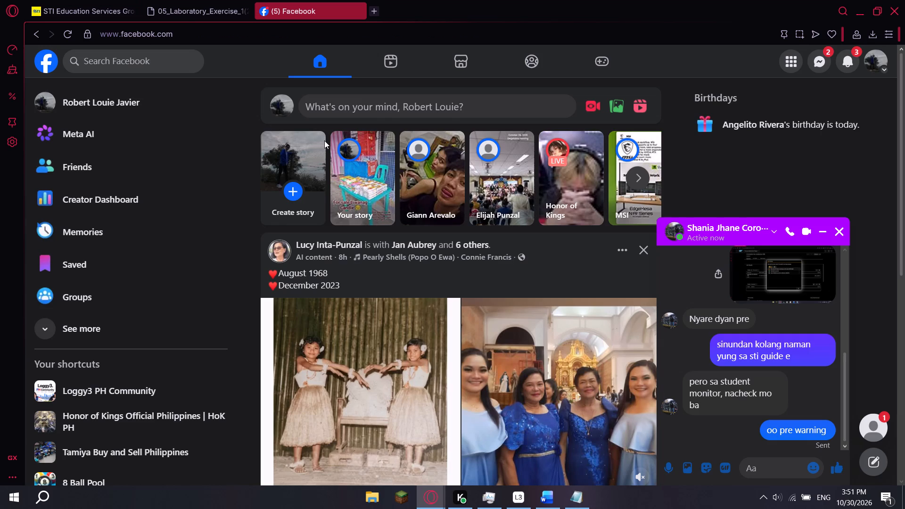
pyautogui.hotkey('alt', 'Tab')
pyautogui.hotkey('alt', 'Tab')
pyautogui.click(87, 61)
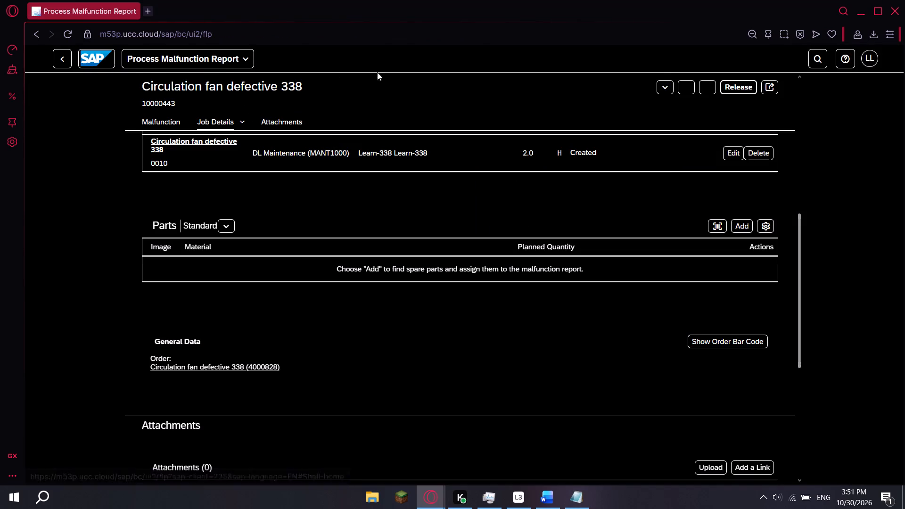
pyautogui.click(872, 86)
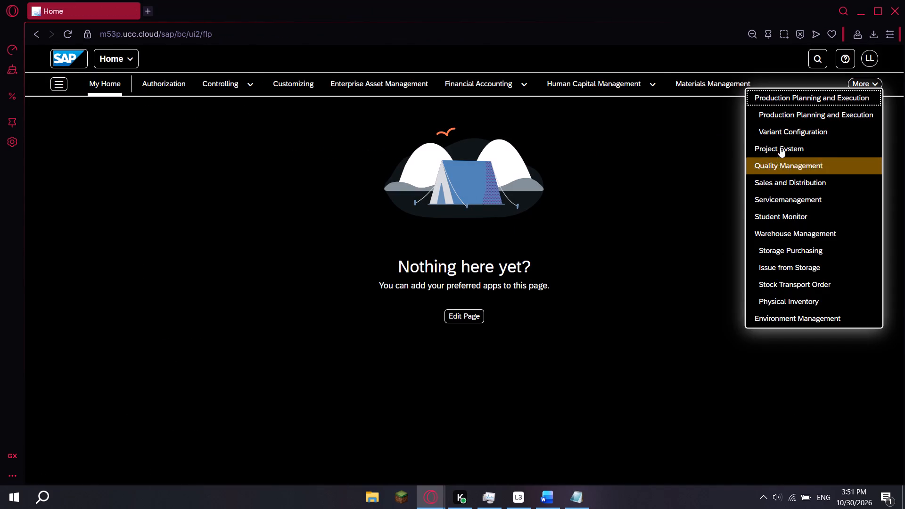
pyautogui.click(793, 215)
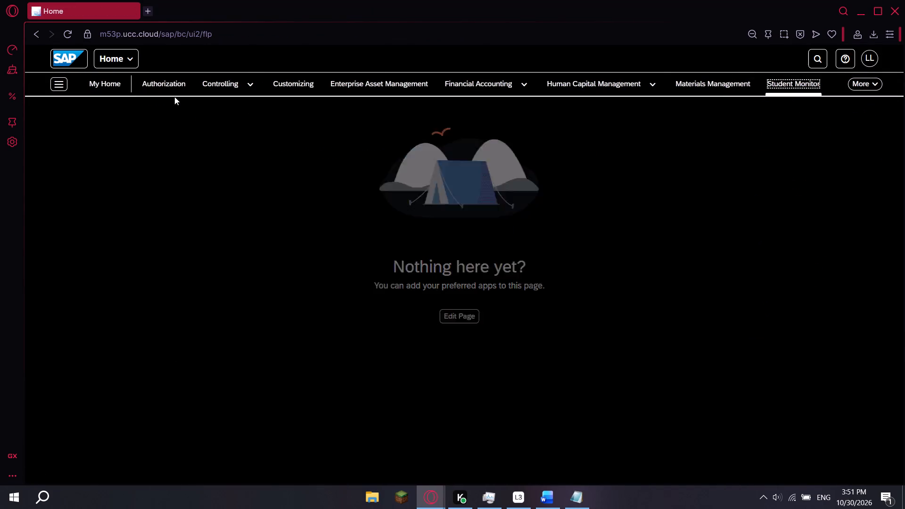
pyautogui.click(156, 187)
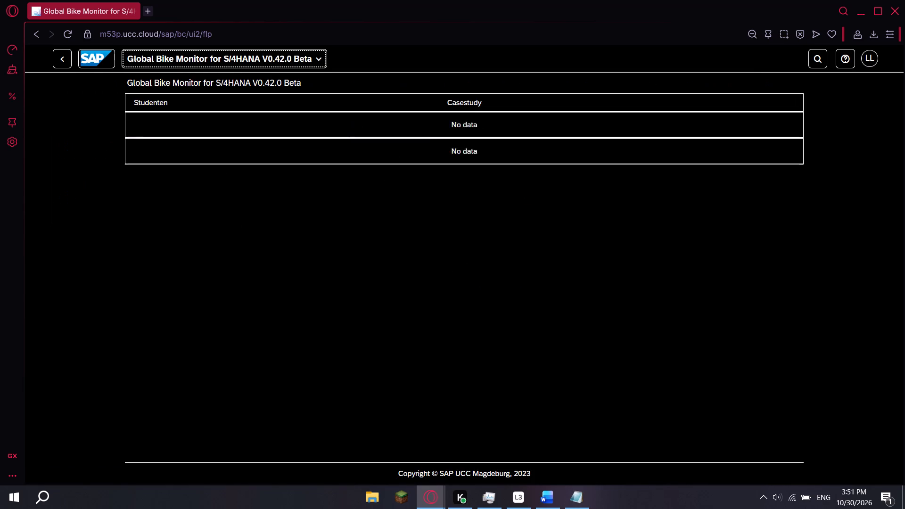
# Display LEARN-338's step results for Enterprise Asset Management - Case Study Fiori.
pyautogui.click(452, 125)
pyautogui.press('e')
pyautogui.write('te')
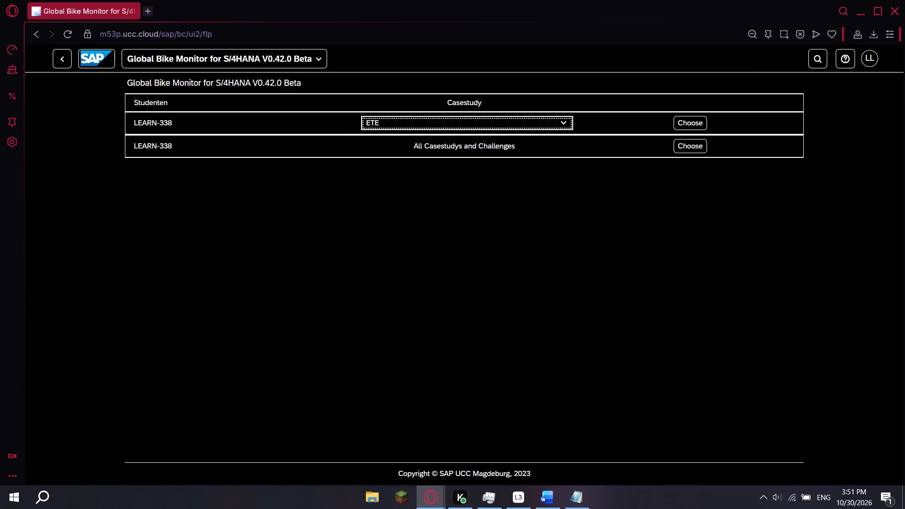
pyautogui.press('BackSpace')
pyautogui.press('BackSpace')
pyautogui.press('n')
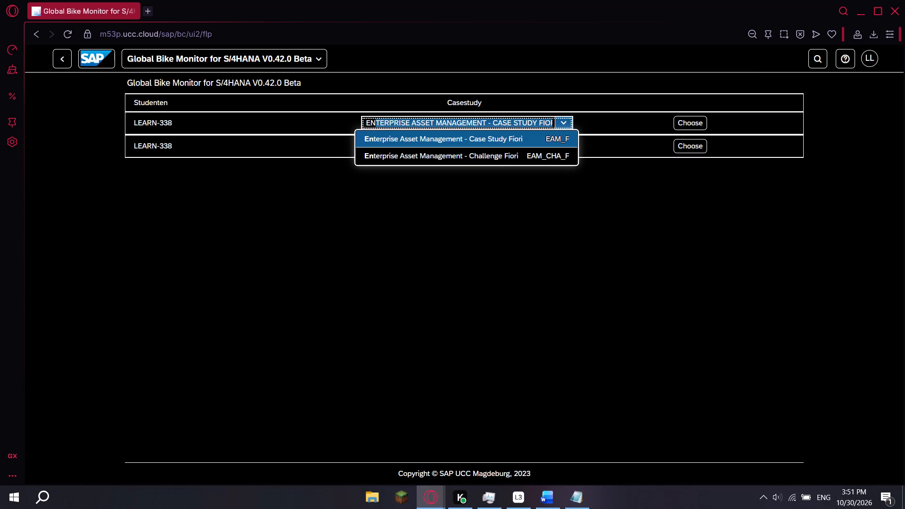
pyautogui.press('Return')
pyautogui.click(707, 119)
pyautogui.click(701, 121)
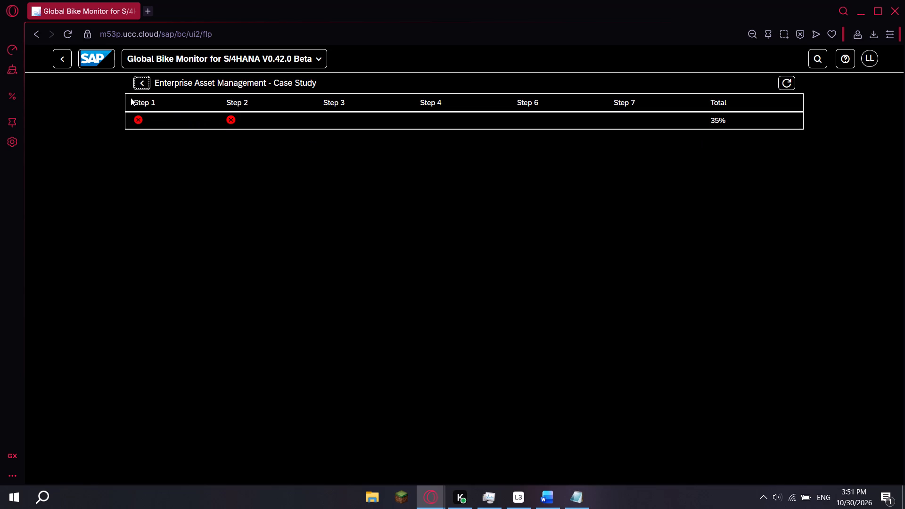
# Go back to the SAP home page and open the Shop Floor Worker's Manage Malfunction Reports app under Enterprise Asset Management.
pyautogui.click(95, 61)
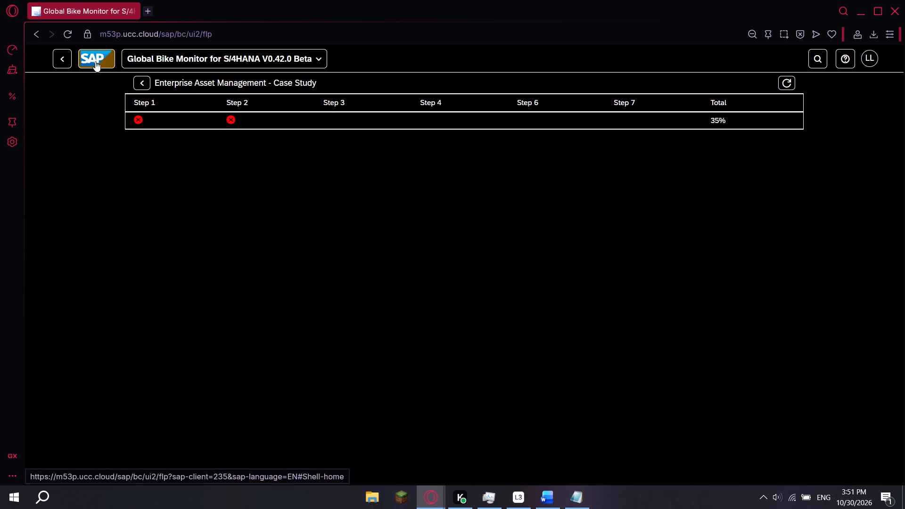
pyautogui.click(870, 73)
pyautogui.click(874, 80)
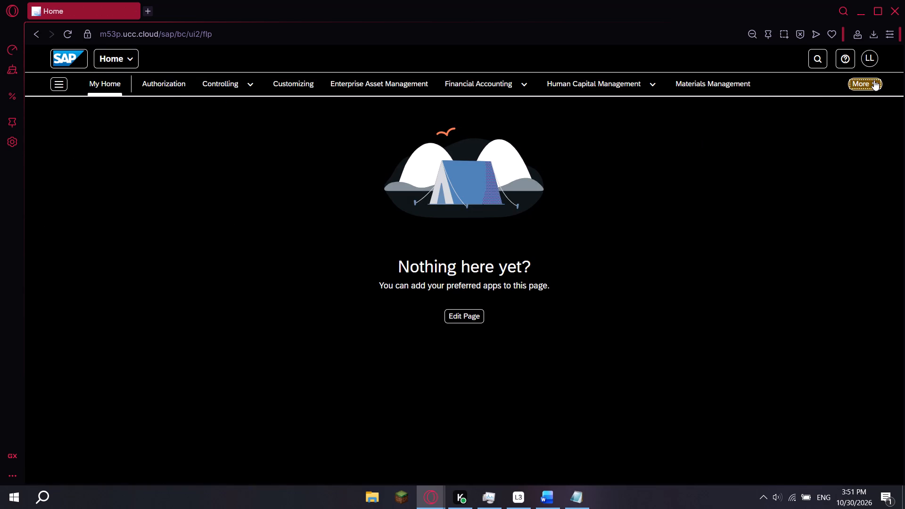
pyautogui.click(192, 198)
pyautogui.click(364, 82)
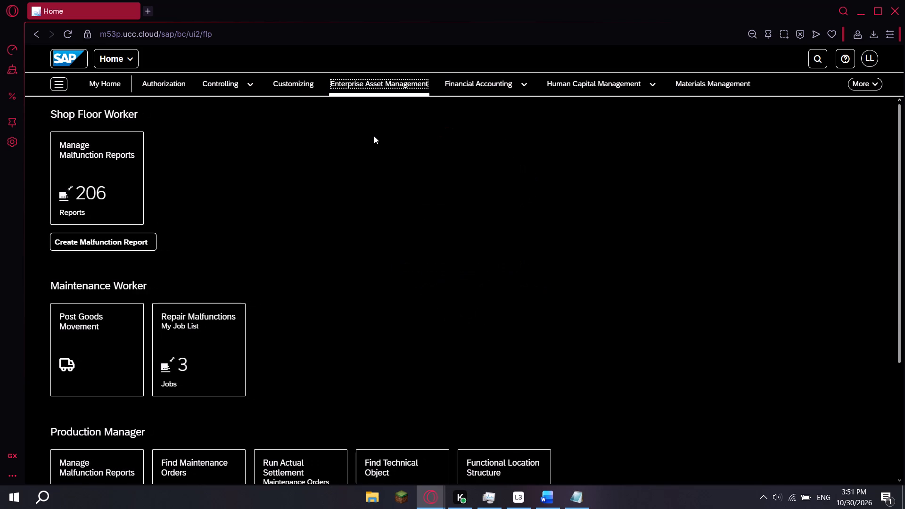
pyautogui.click(118, 187)
# Switch to the classmate's Facebook chat and send the message "wait".
pyautogui.hotkey('alt', 'Tab')
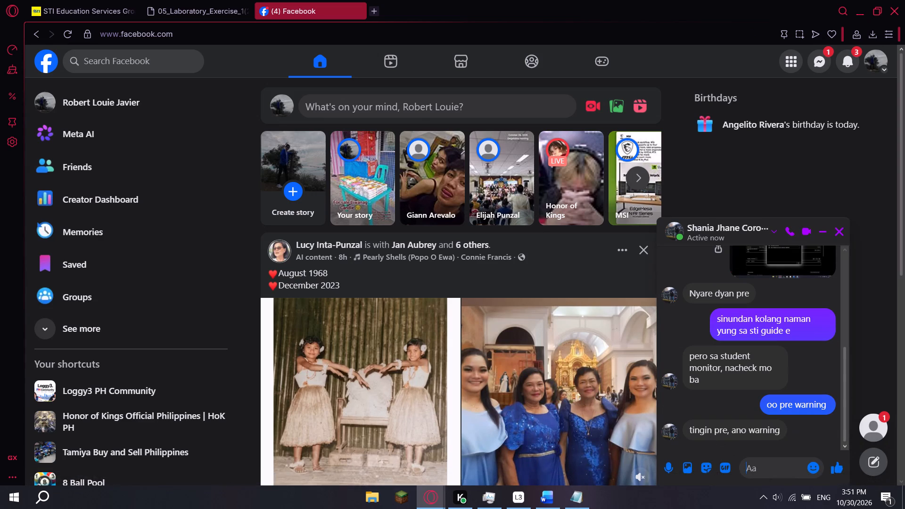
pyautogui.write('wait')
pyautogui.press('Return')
# Return to Manage Malfunction Reports and start a search of the reports.
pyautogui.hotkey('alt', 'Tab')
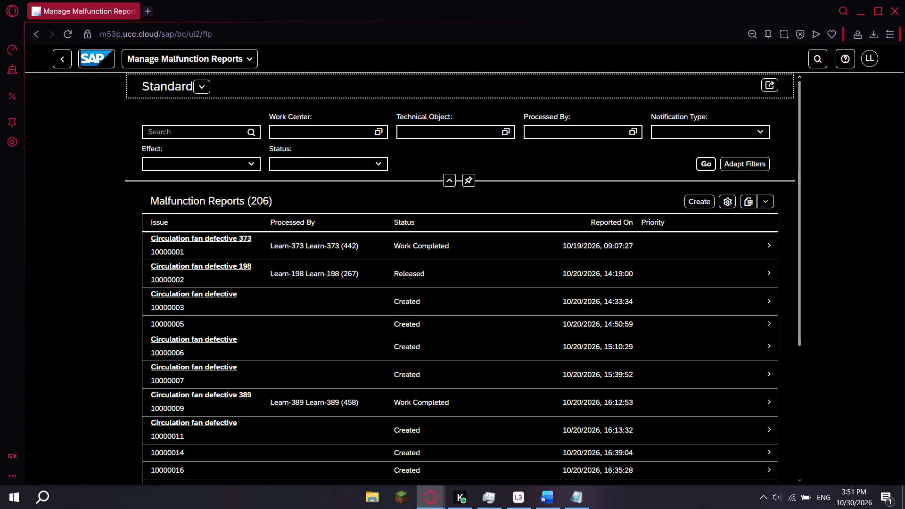
pyautogui.click(233, 142)
pyautogui.click(227, 137)
pyautogui.hotkey('alt', 'Tab')
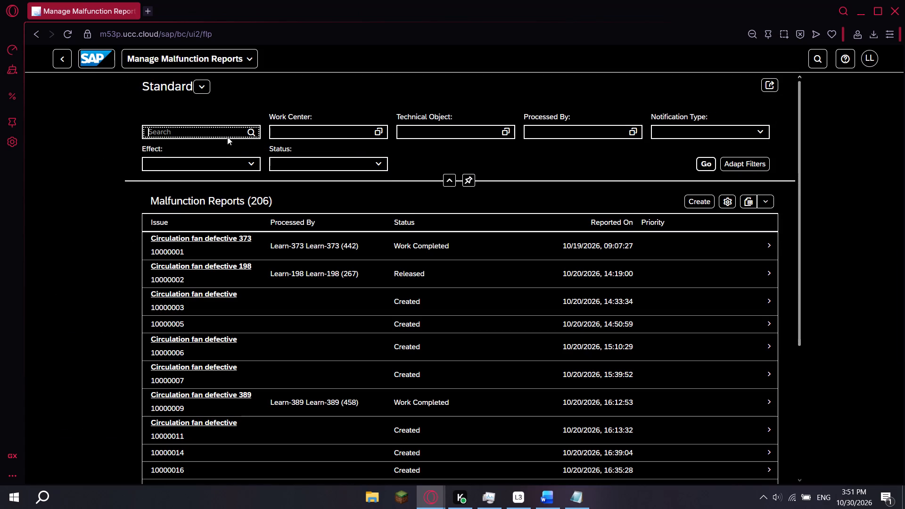
# Return to the Task 1 instructions in the laboratory exercise PDF and start a new malfunction report in SAP.
pyautogui.click(186, 2)
pyautogui.scroll(2, 510, 259)
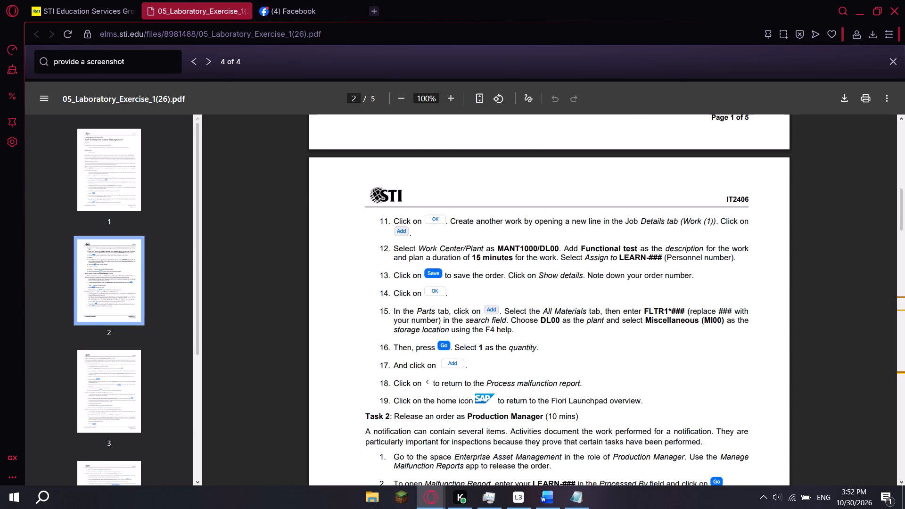
pyautogui.scroll(5, 510, 259)
pyautogui.scroll(-1, 510, 255)
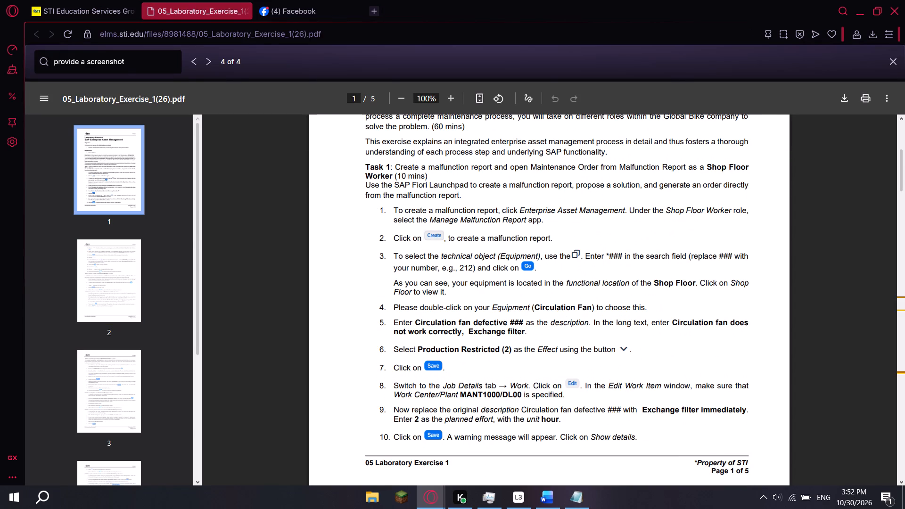
pyautogui.hotkey('alt', 'Tab')
pyautogui.click(702, 199)
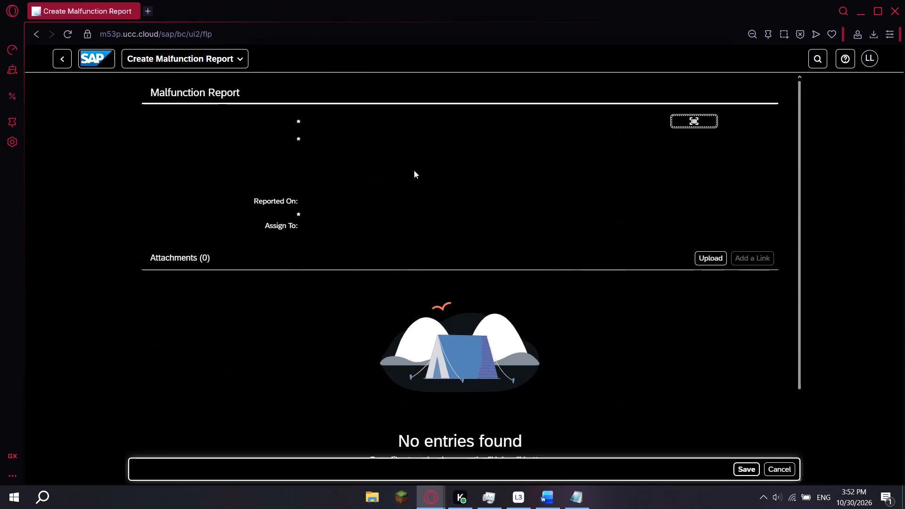
# Compare the blank malfunction report form with the exercise PDF, focusing on item 3 about selecting the technical object.
pyautogui.hotkey('alt', 'Tab')
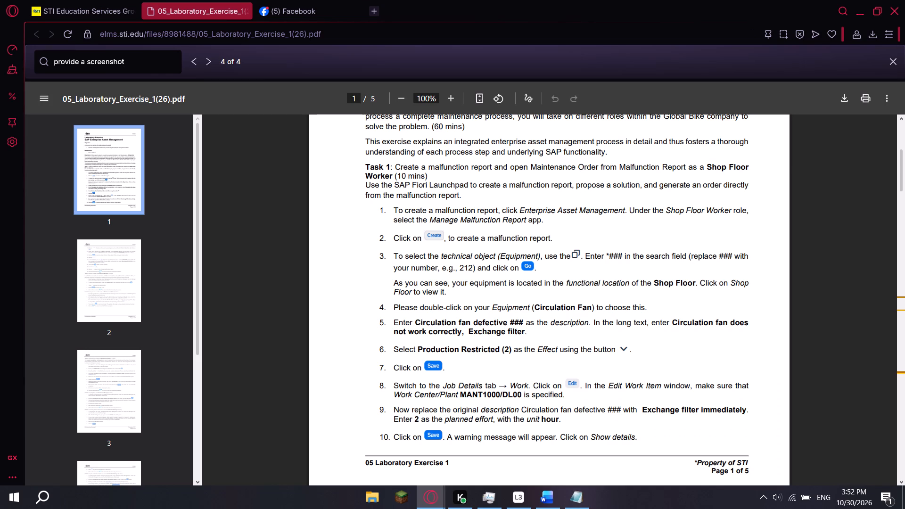
pyautogui.hotkey('alt', 'Tab')
pyautogui.hotkey('alt', 'Tab')
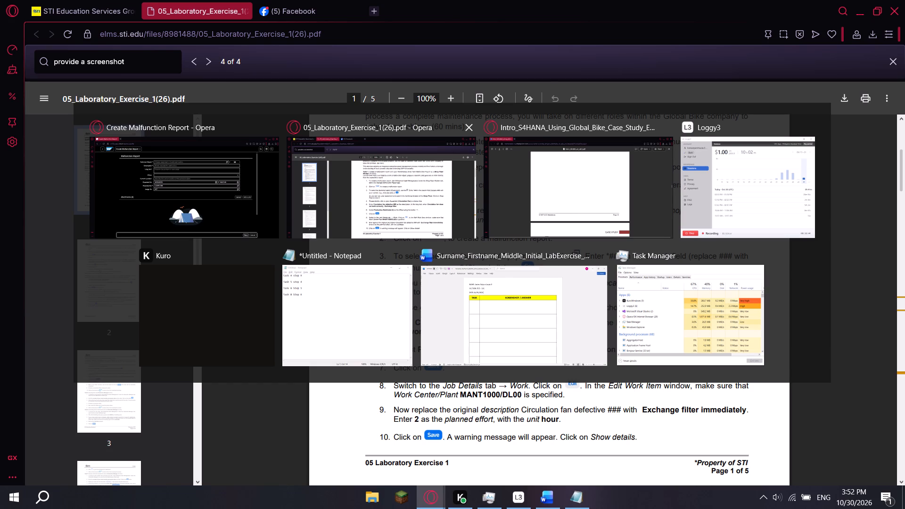
pyautogui.hotkey('alt', 'Tab')
pyautogui.hotkey('alt', 'Tab')
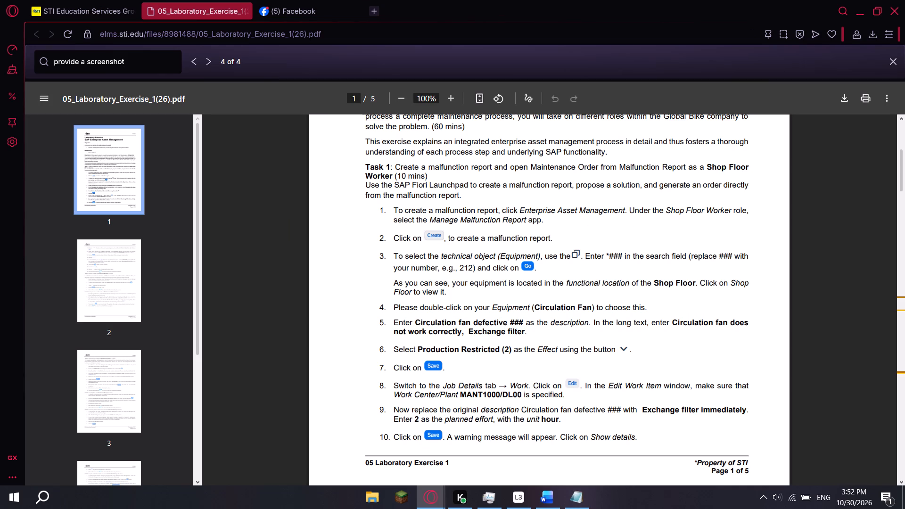
pyautogui.hotkey('alt', 'Tab')
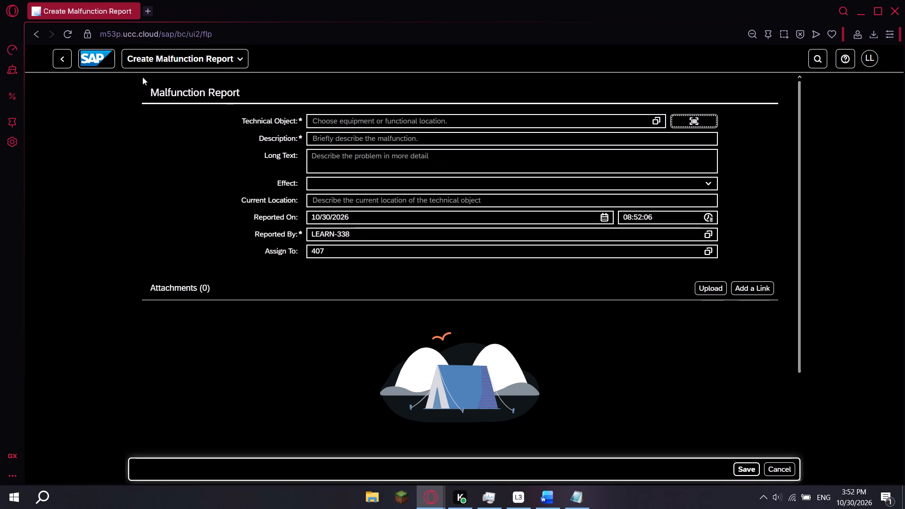
pyautogui.hotkey('alt', 'Tab')
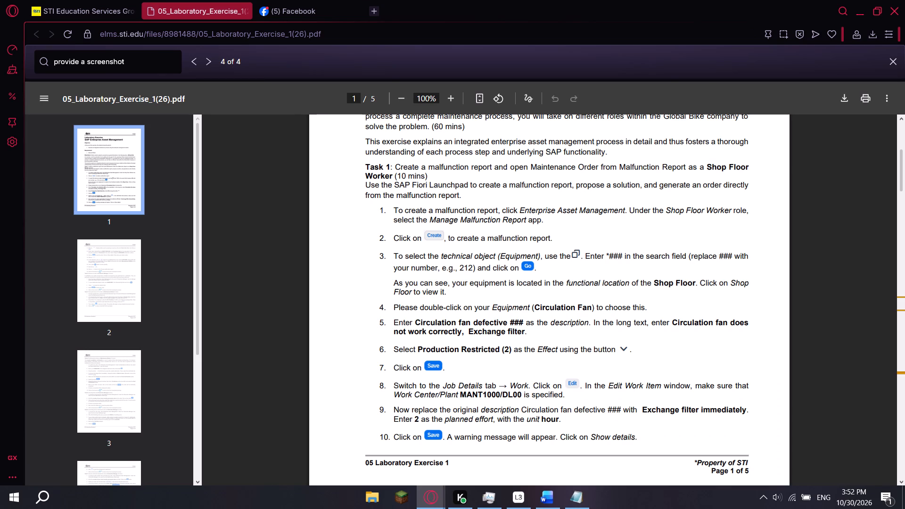
pyautogui.moveTo(409, 256); pyautogui.dragTo(440, 257)
pyautogui.moveTo(440, 257); pyautogui.dragTo(485, 260)
pyautogui.hotkey('alt', 'Tab')
pyautogui.hotkey('alt', 'Tab')
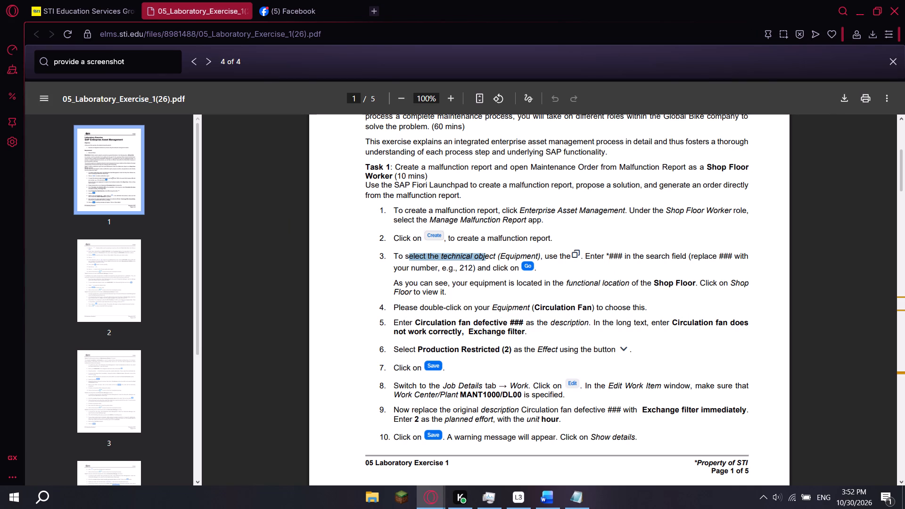
pyautogui.hotkey('alt', 'Tab')
# Reload the blank report form, search the technical objects for *338 and choose Circulation Fan 10000338 located at Shop Floor.
pyautogui.click(657, 123)
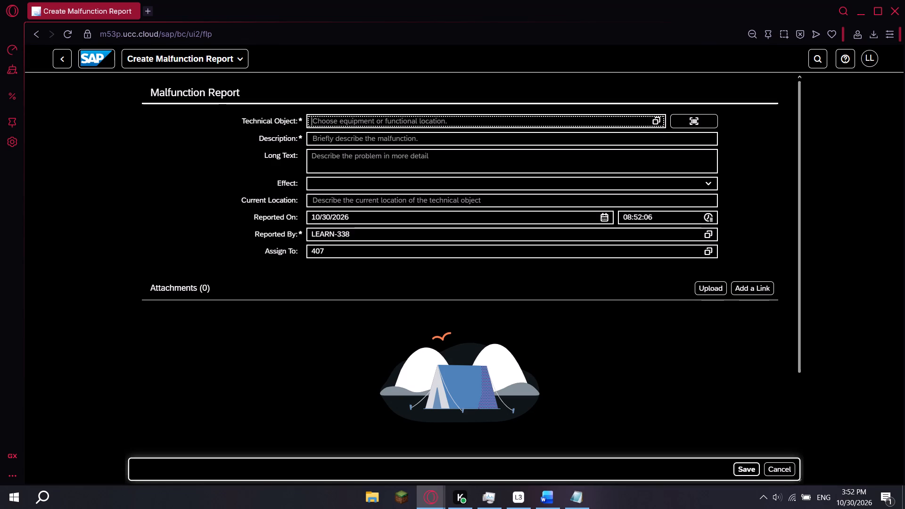
pyautogui.click(658, 118)
pyautogui.click(70, 29)
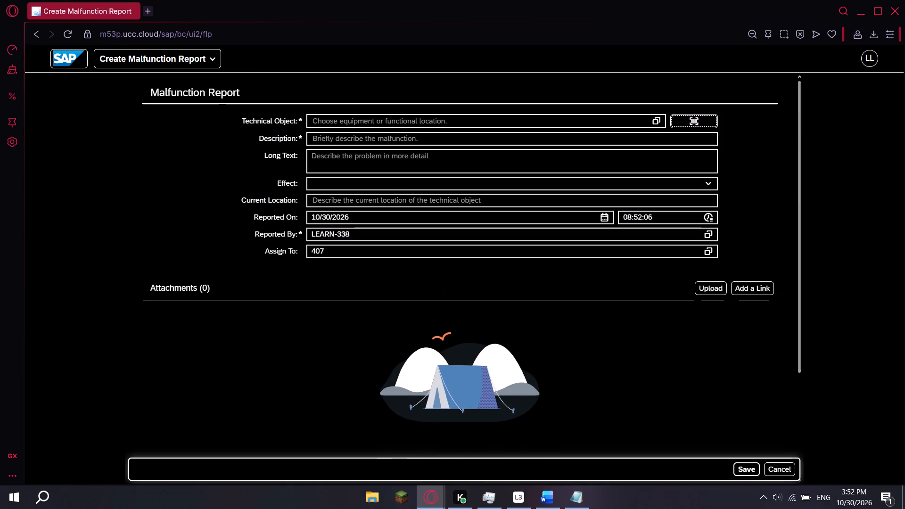
pyautogui.click(657, 124)
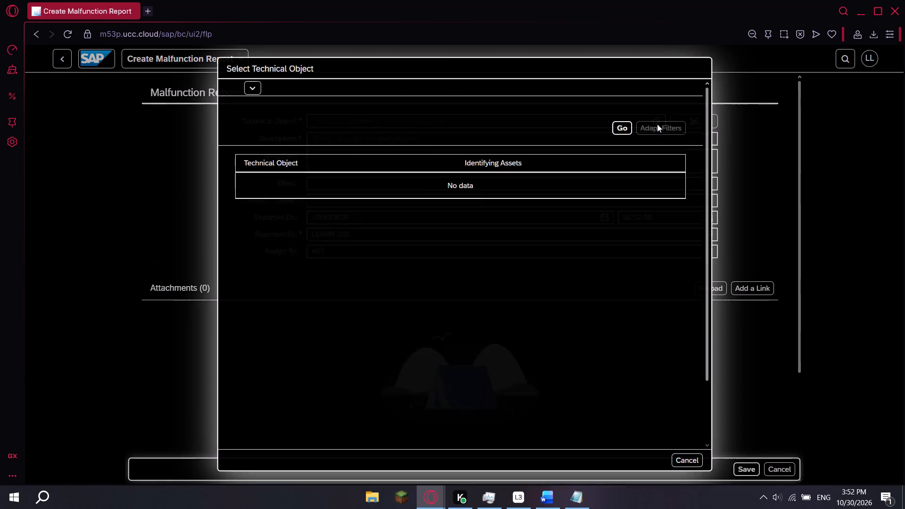
pyautogui.click(267, 133)
pyautogui.hotkey('alt', 'Tab')
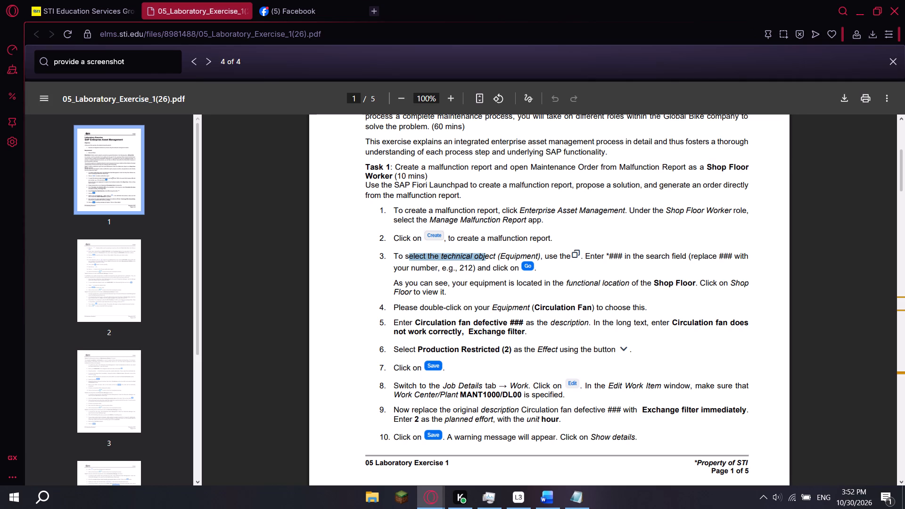
pyautogui.hotkey('alt', 'Tab')
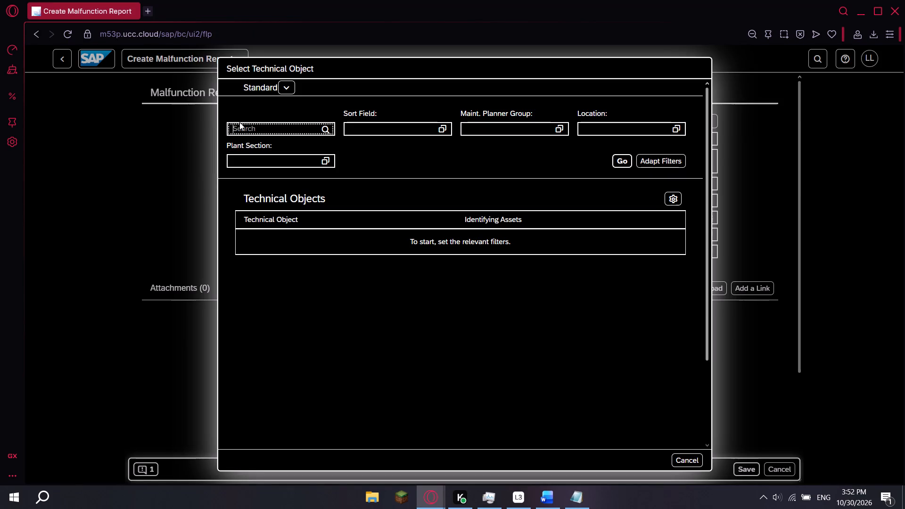
pyautogui.write('*337')
pyautogui.press('BackSpace')
pyautogui.press('8')
pyautogui.hotkey('alt', 'Tab')
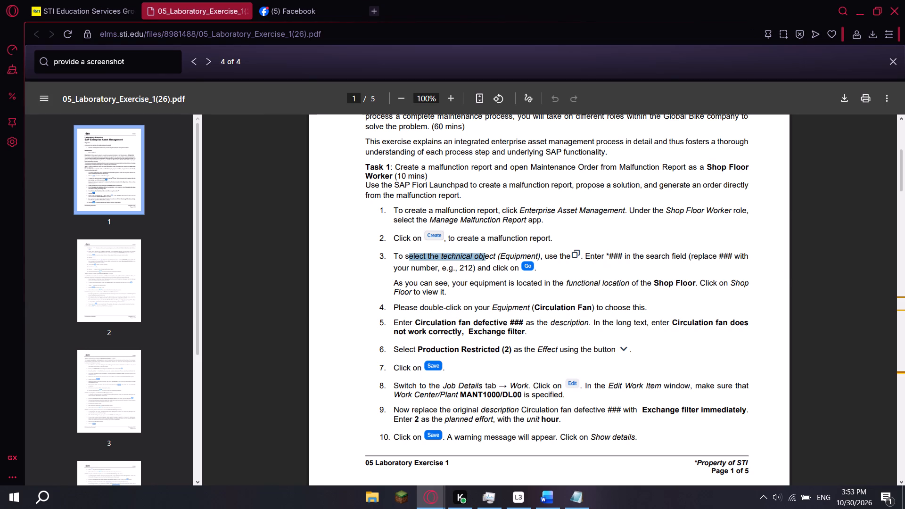
pyautogui.hotkey('alt', 'Tab')
pyautogui.click(605, 163)
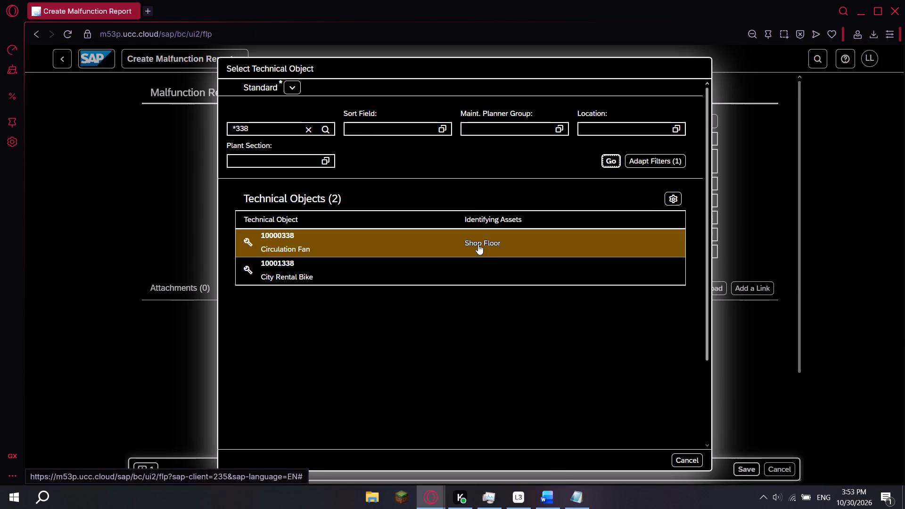
pyautogui.click(478, 248)
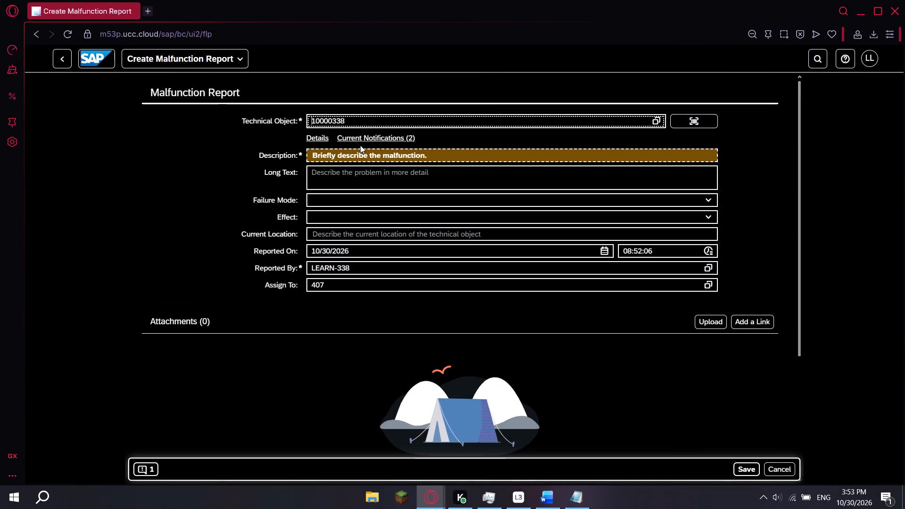
# Read the exercise PDF's note under item 3 about the equipment's functional location.
pyautogui.hotkey('alt', 'Tab')
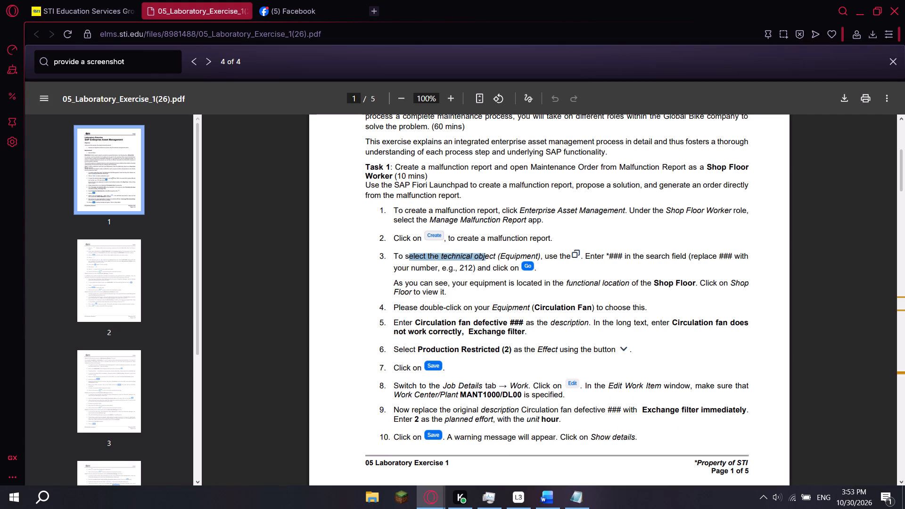
pyautogui.moveTo(396, 287); pyautogui.dragTo(422, 285)
pyautogui.click(419, 284)
pyautogui.moveTo(455, 284); pyautogui.dragTo(461, 284)
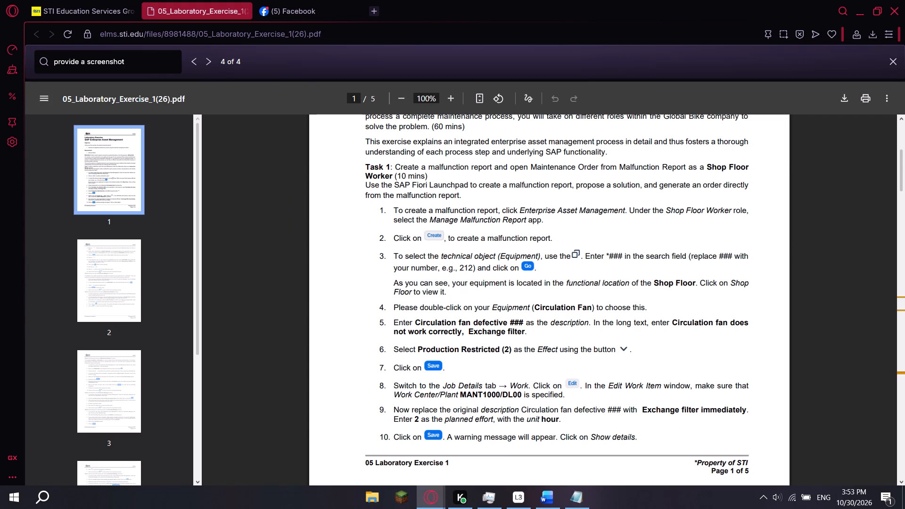
pyautogui.moveTo(461, 284); pyautogui.dragTo(608, 284)
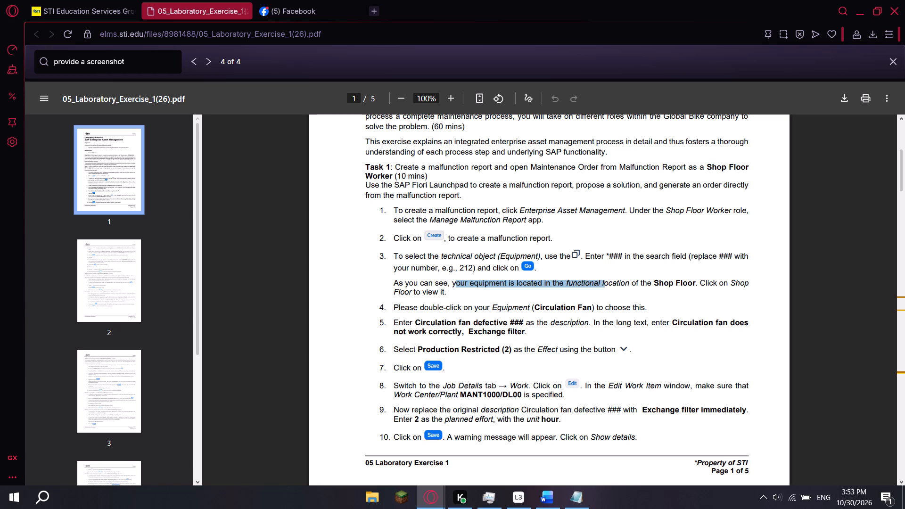
pyautogui.moveTo(608, 284); pyautogui.dragTo(622, 285)
pyautogui.moveTo(622, 285); pyautogui.dragTo(622, 285)
# Fill the report's description with the wording copied from item 5 of the exercise, adapted to read Circulation fan defective 338.
pyautogui.moveTo(414, 322); pyautogui.dragTo(526, 322)
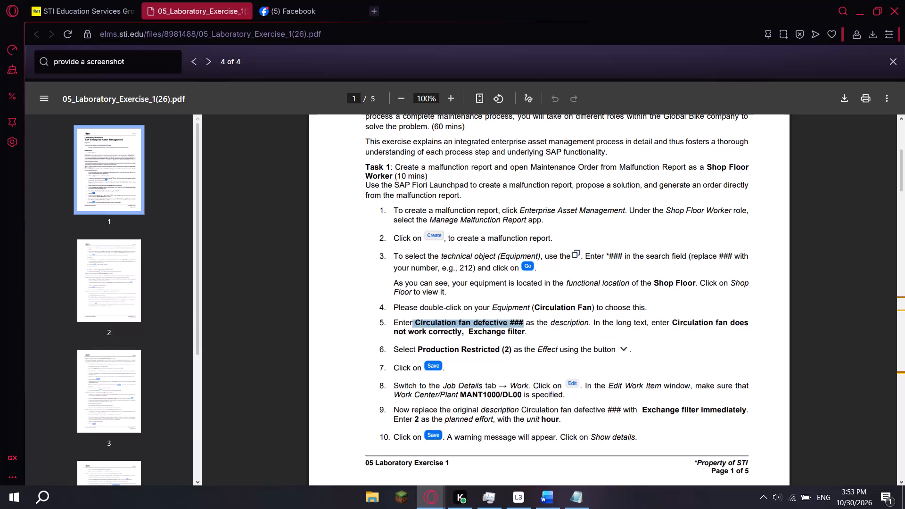
pyautogui.moveTo(526, 322); pyautogui.dragTo(521, 321)
pyautogui.hotkey('ctrl', 'c')
pyautogui.hotkey('alt', 'Tab')
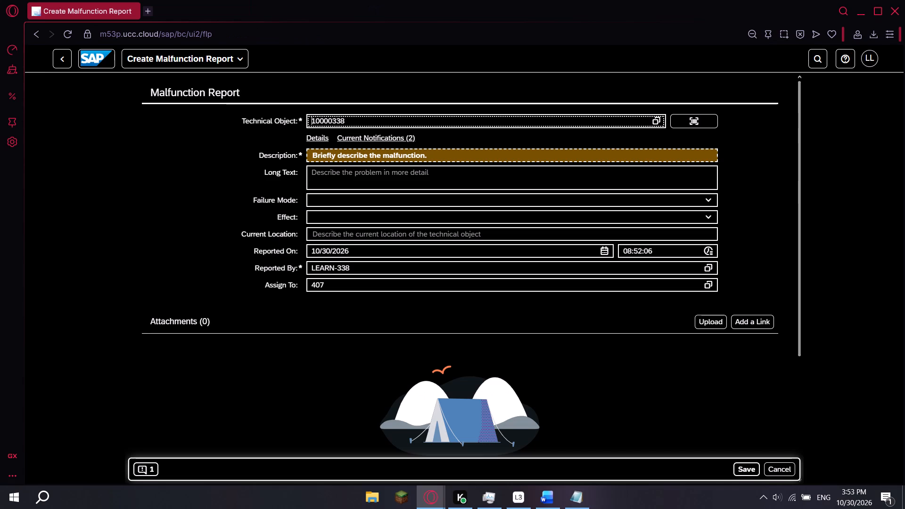
pyautogui.click(330, 148)
pyautogui.click(333, 156)
pyautogui.hotkey('ctrl', 'v')
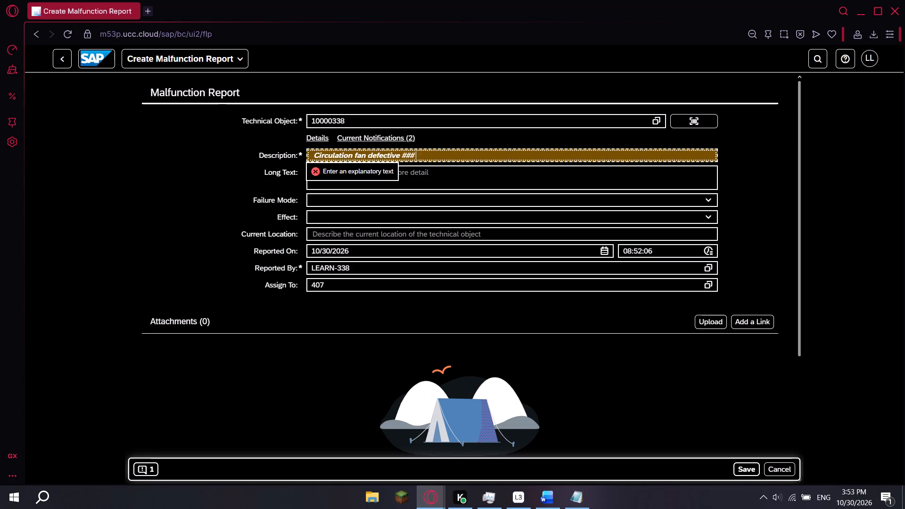
pyautogui.click(316, 158)
pyautogui.press('BackSpace')
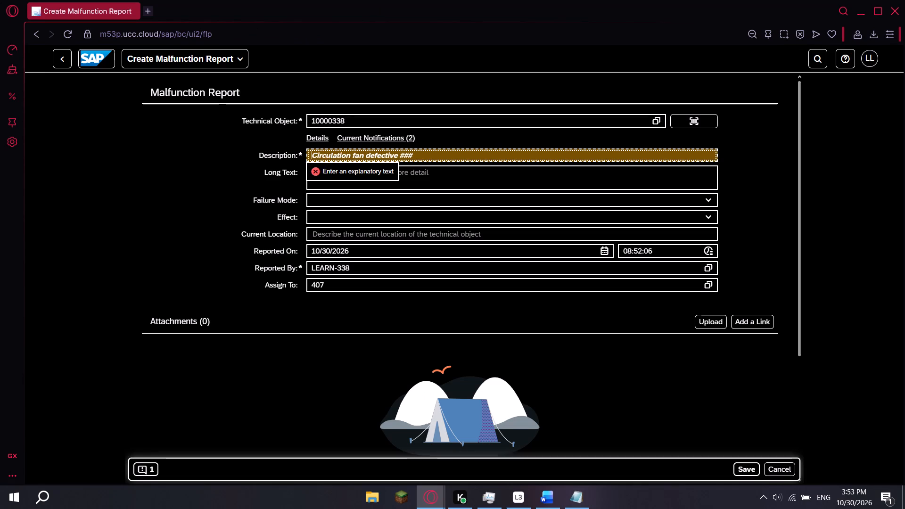
pyautogui.click(81, 208)
pyautogui.click(418, 149)
pyautogui.press('BackSpace')
pyautogui.press('BackSpace')
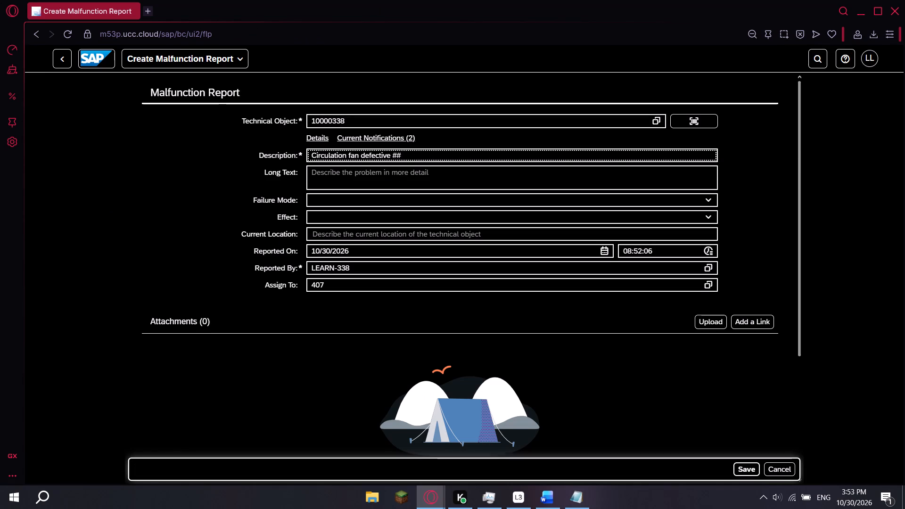
pyautogui.press('BackSpace')
pyautogui.press('BackSpace')
pyautogui.write('33')
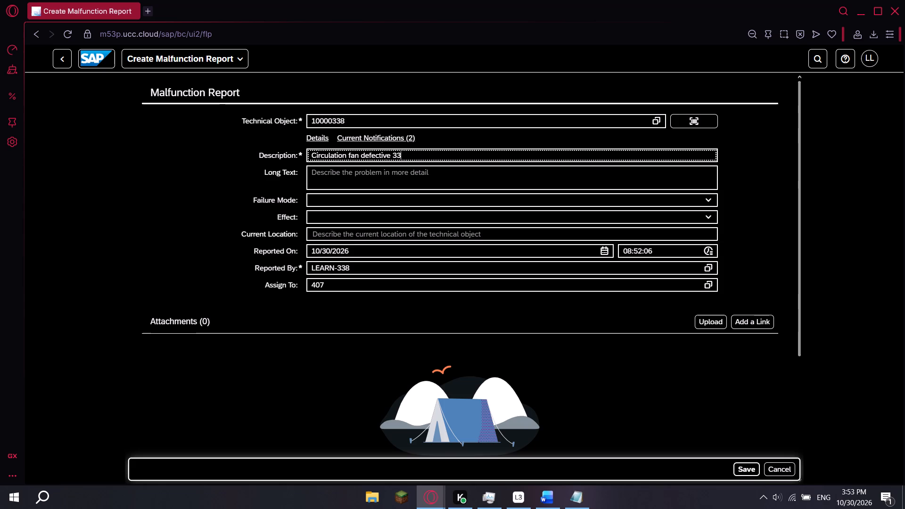
pyautogui.press('8')
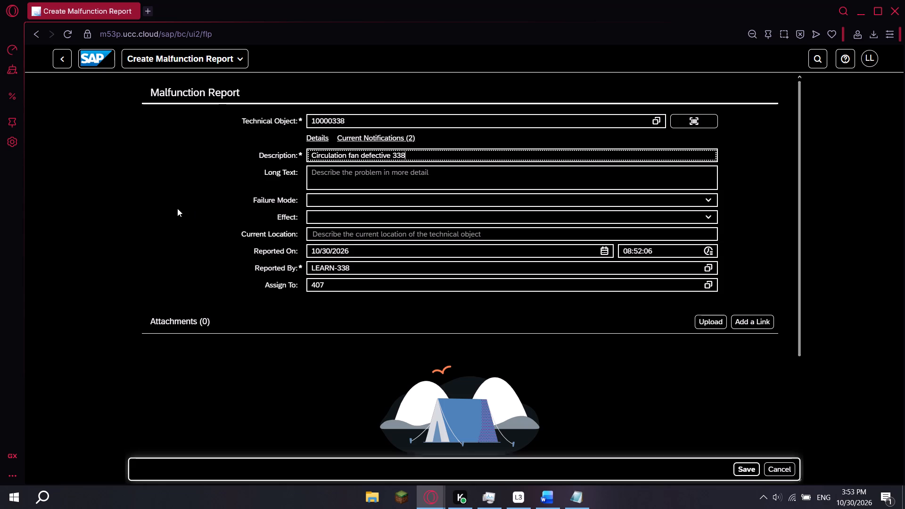
pyautogui.click(177, 208)
# Open the full technical object record of Circulation Fan 10000338, examine its installation information against the exercise PDF, and return to the report.
pyautogui.hotkey('alt', 'Tab')
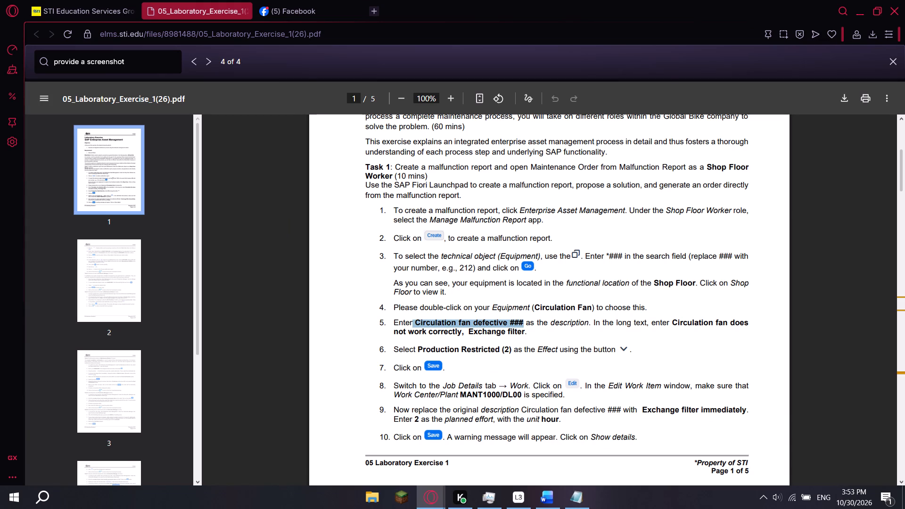
pyautogui.hotkey('alt', 'Tab')
pyautogui.click(350, 125)
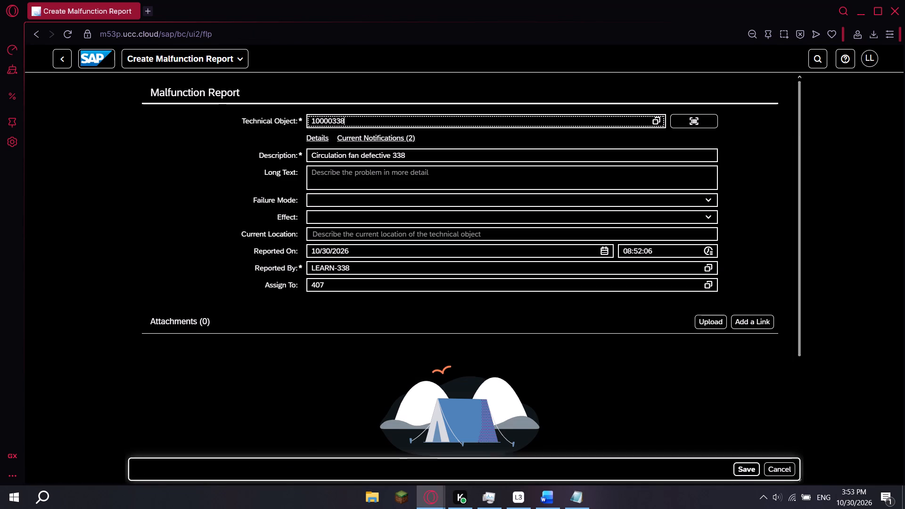
pyautogui.click(318, 134)
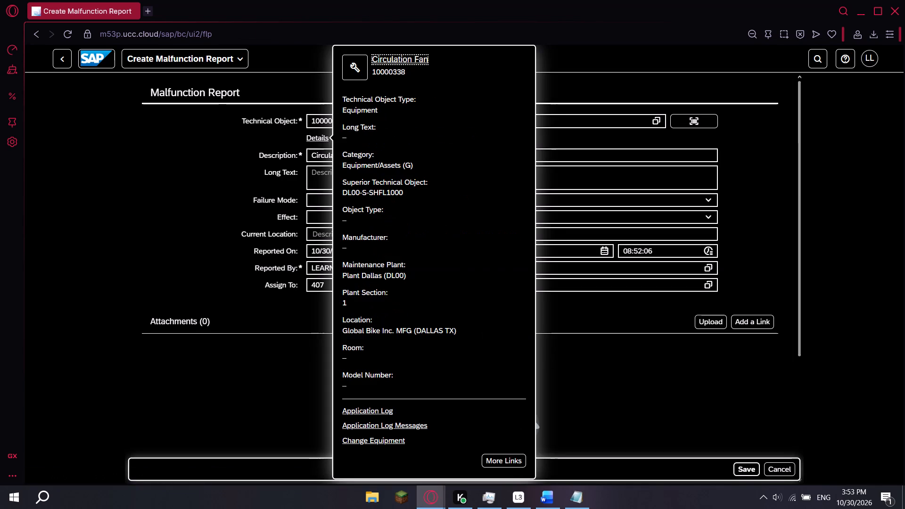
pyautogui.hotkey('alt', 'Tab')
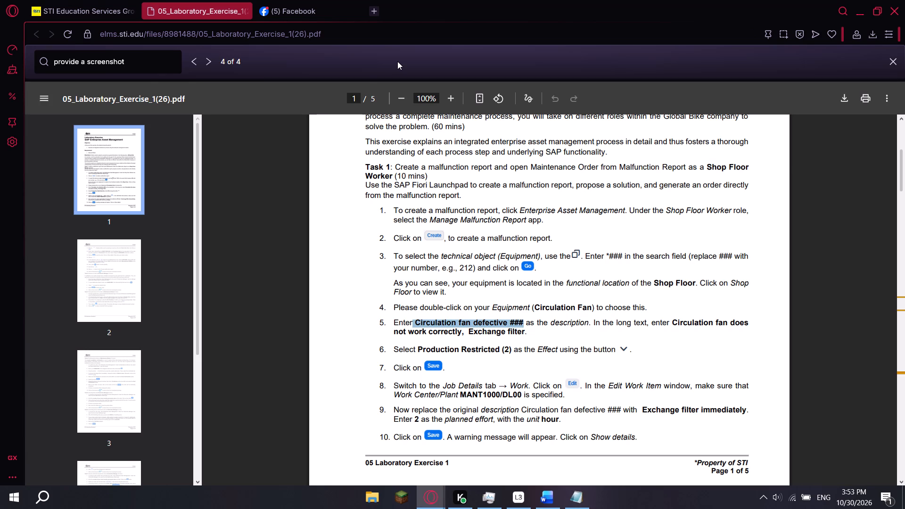
pyautogui.hotkey('alt', 'Tab')
pyautogui.click(397, 61)
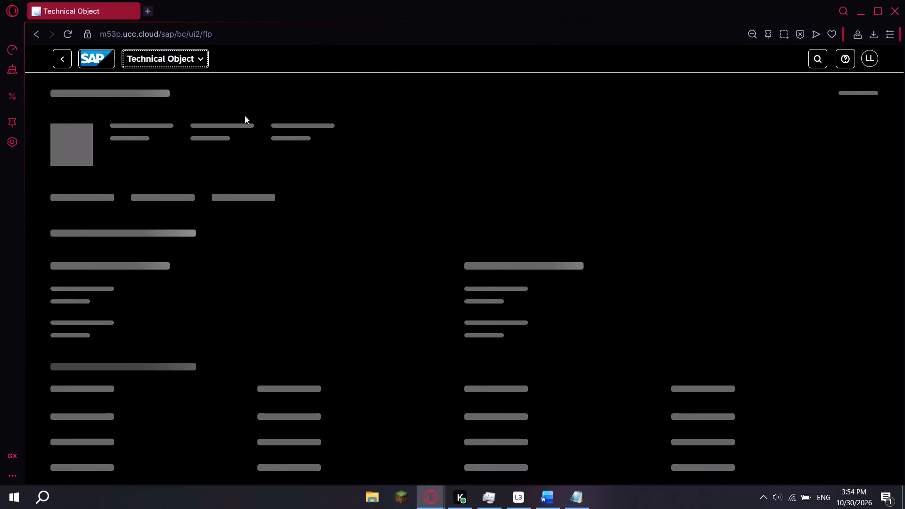
pyautogui.hotkey('alt', 'Tab')
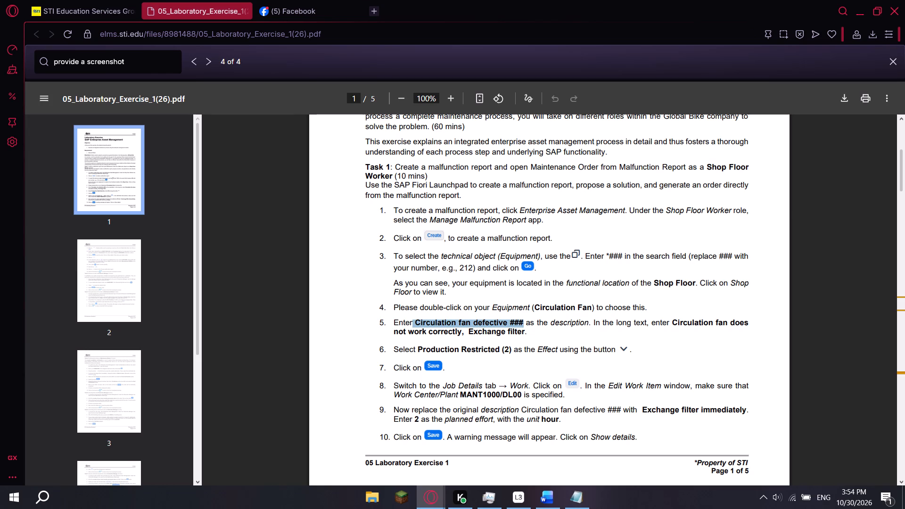
pyautogui.hotkey('alt', 'Tab')
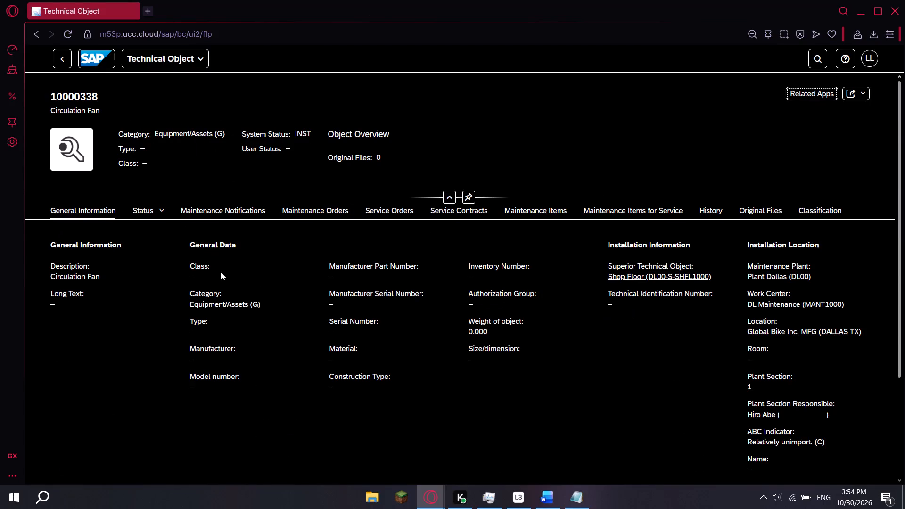
pyautogui.scroll(-2, 221, 272)
pyautogui.scroll(3, 313, 304)
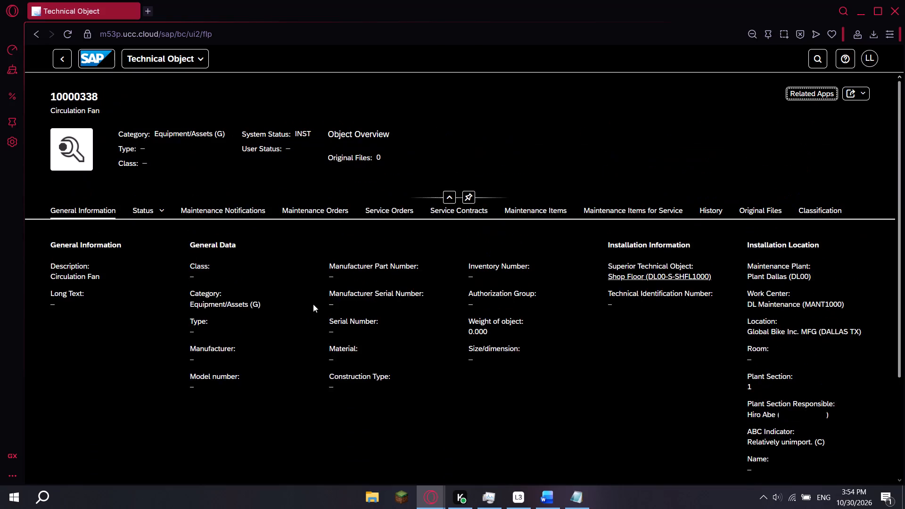
pyautogui.scroll(-6, 332, 307)
pyautogui.scroll(6, 332, 308)
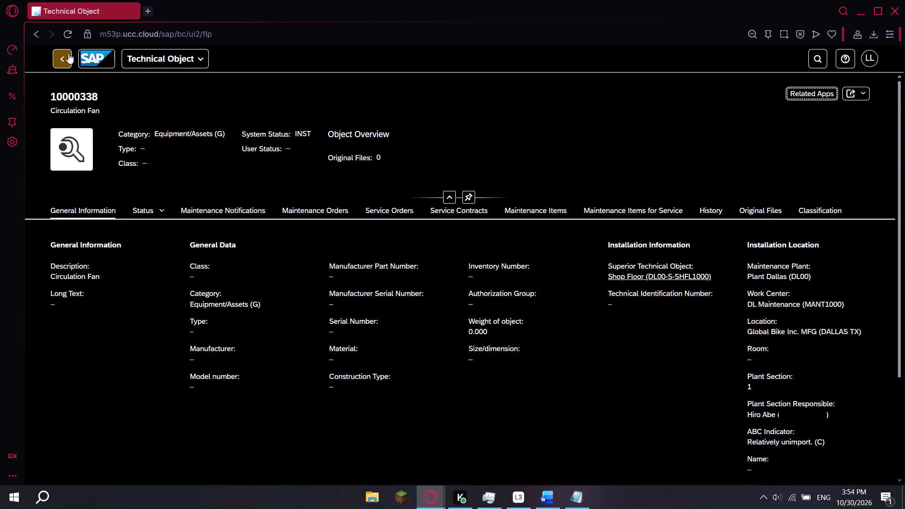
pyautogui.click(66, 59)
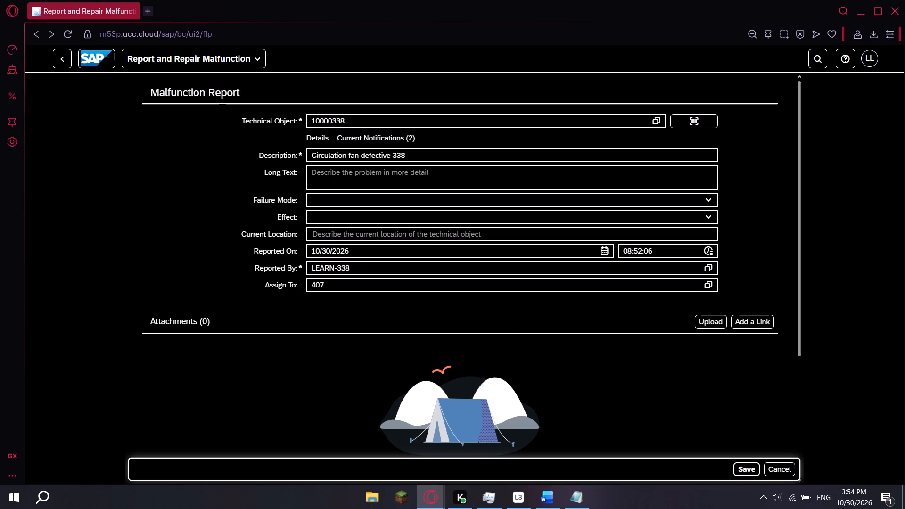
# Fill the report's long text with item 5's wording on a single line: Circulation fan does not work correctly, Exchange filter.
pyautogui.hotkey('alt', 'Tab')
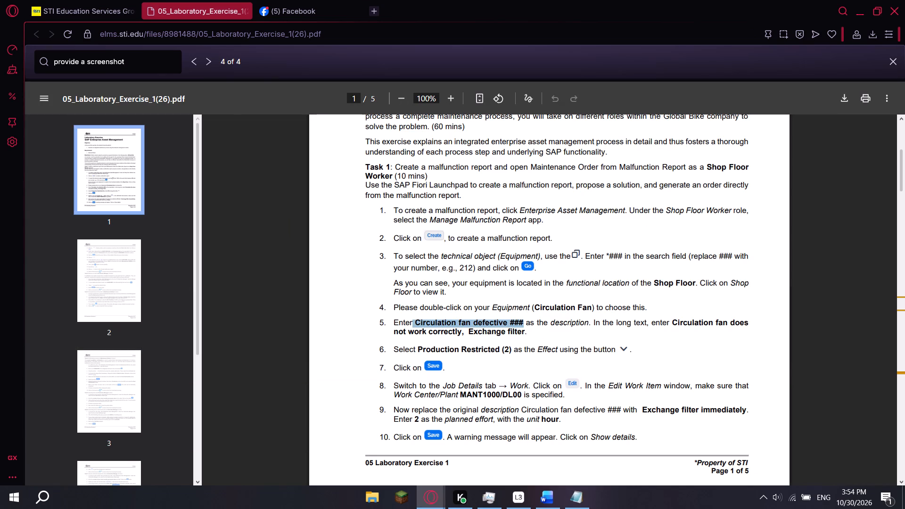
pyautogui.moveTo(672, 322); pyautogui.dragTo(574, 328)
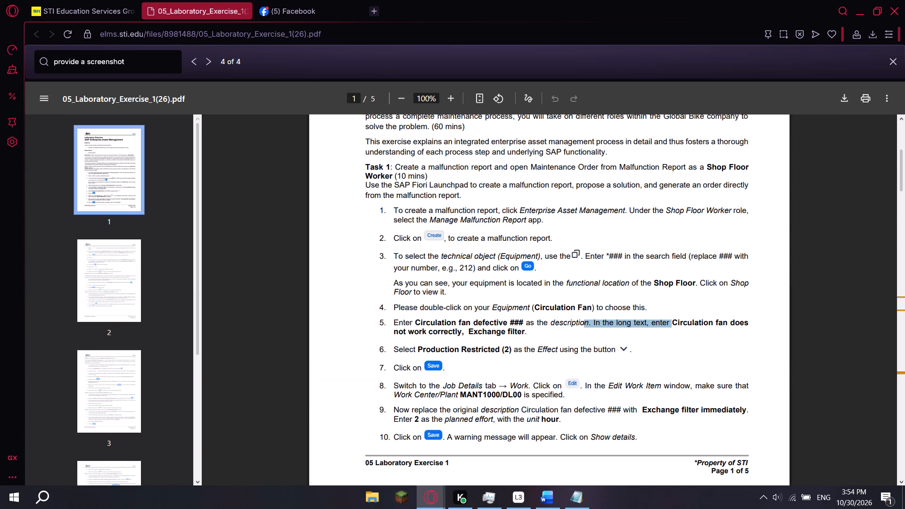
pyautogui.moveTo(574, 328); pyautogui.dragTo(529, 336)
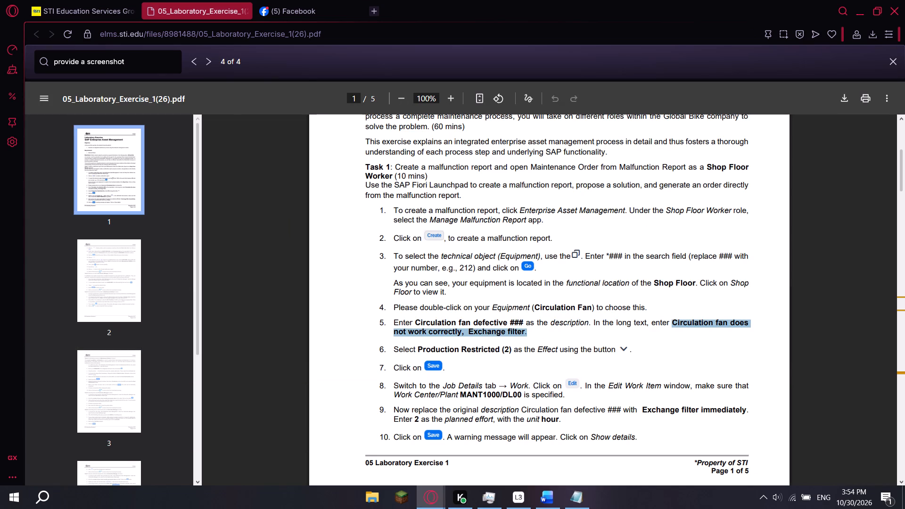
pyautogui.hotkey('ctrl', 'c')
pyautogui.hotkey('alt', 'Tab')
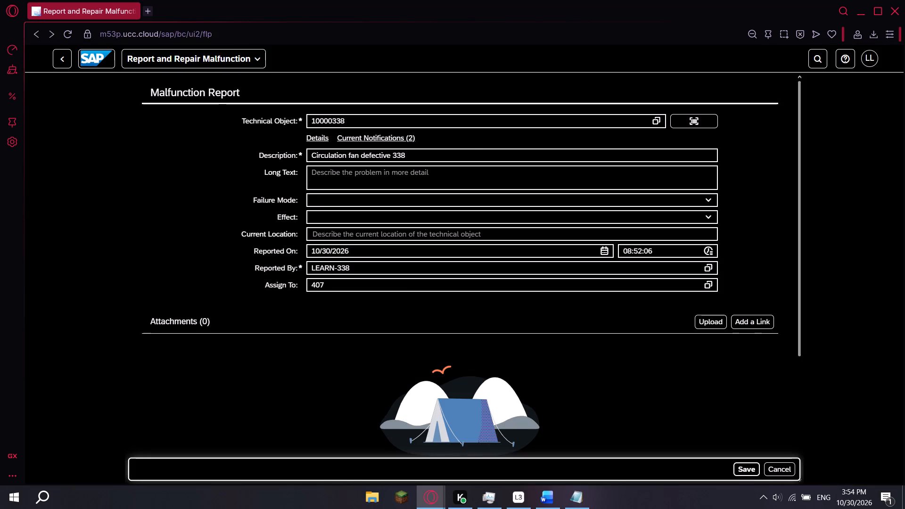
pyautogui.click(330, 173)
pyautogui.hotkey('ctrl', 'v')
pyautogui.click(309, 187)
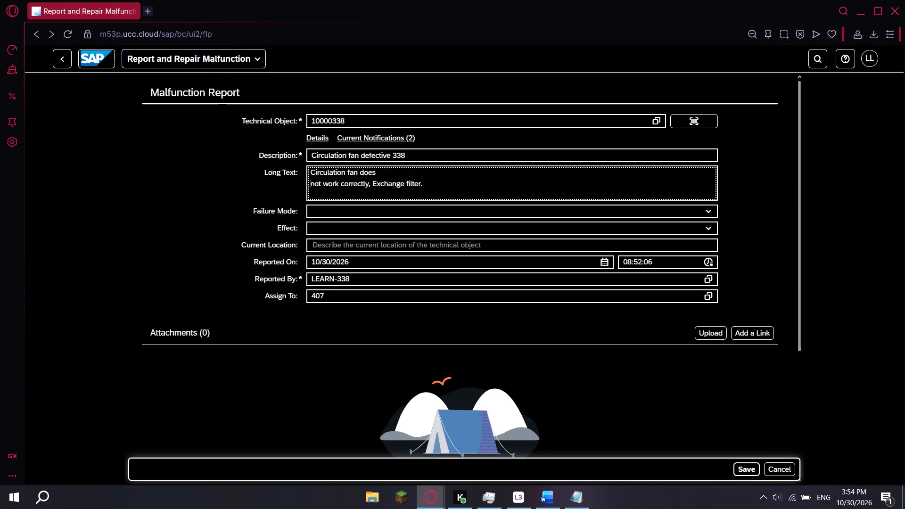
pyautogui.press('BackSpace')
pyautogui.press('space')
pyautogui.click(207, 197)
# Set the report's effect to Production restricted (2), following item 6 of the exercise, and save the malfunction report.
pyautogui.hotkey('alt', 'Tab')
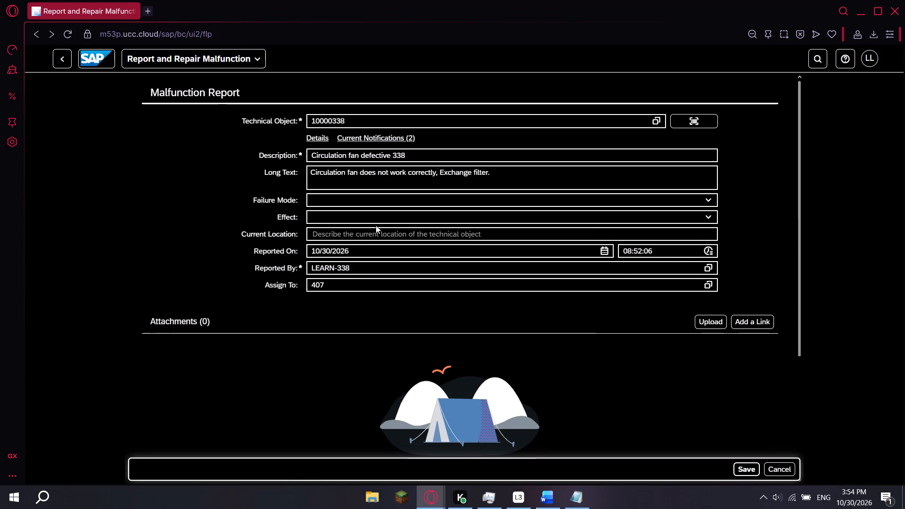
pyautogui.scroll(-1, 476, 319)
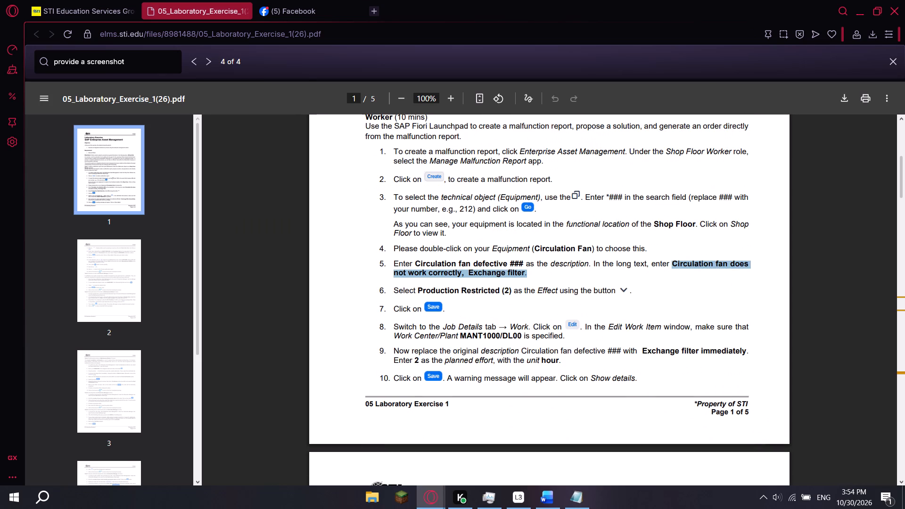
pyautogui.hotkey('alt', 'Tab')
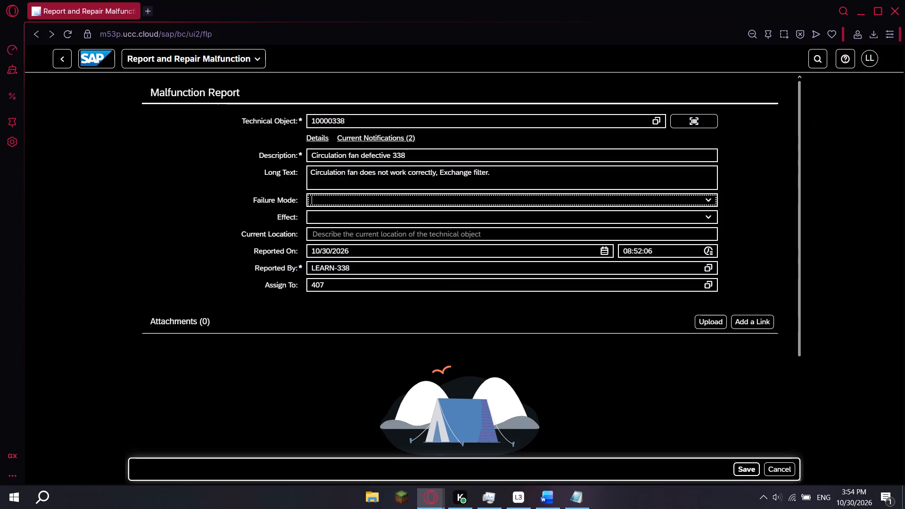
pyautogui.click(710, 220)
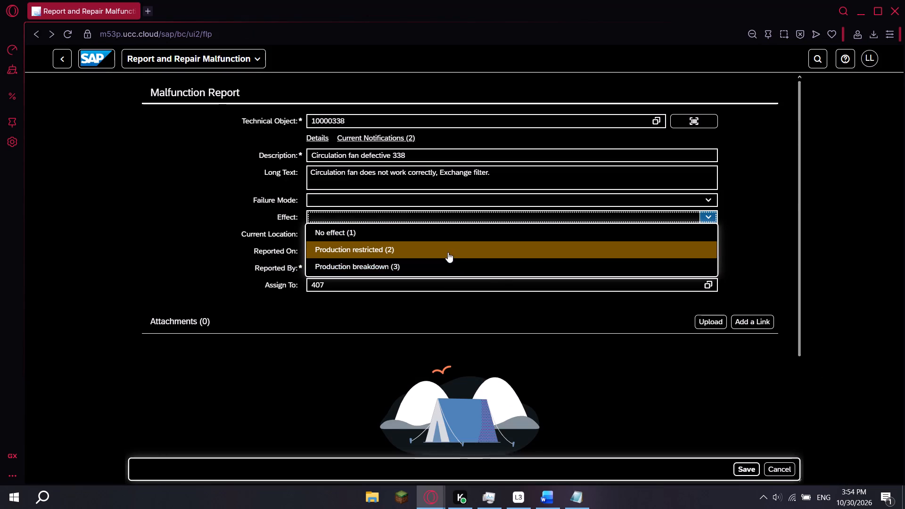
pyautogui.click(445, 251)
pyautogui.click(159, 195)
pyautogui.hotkey('alt', 'Tab')
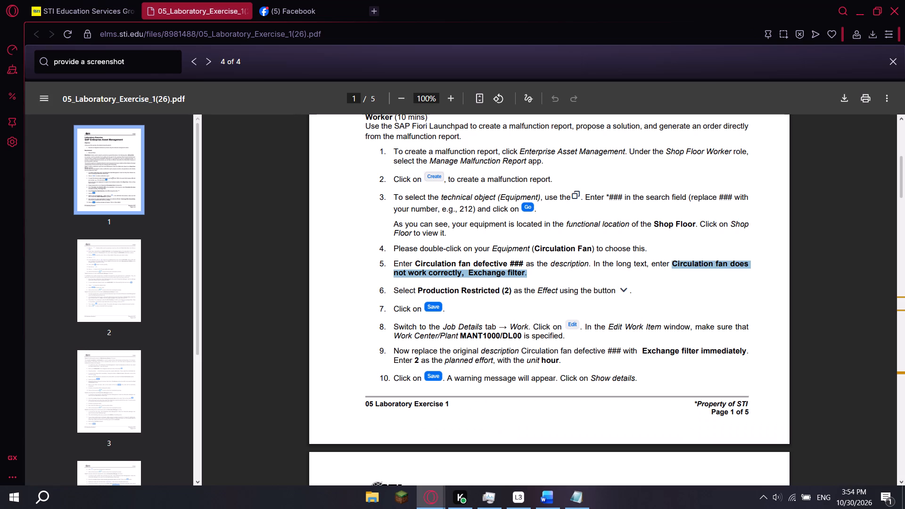
pyautogui.moveTo(555, 290); pyautogui.dragTo(587, 290)
pyautogui.hotkey('alt', 'Tab')
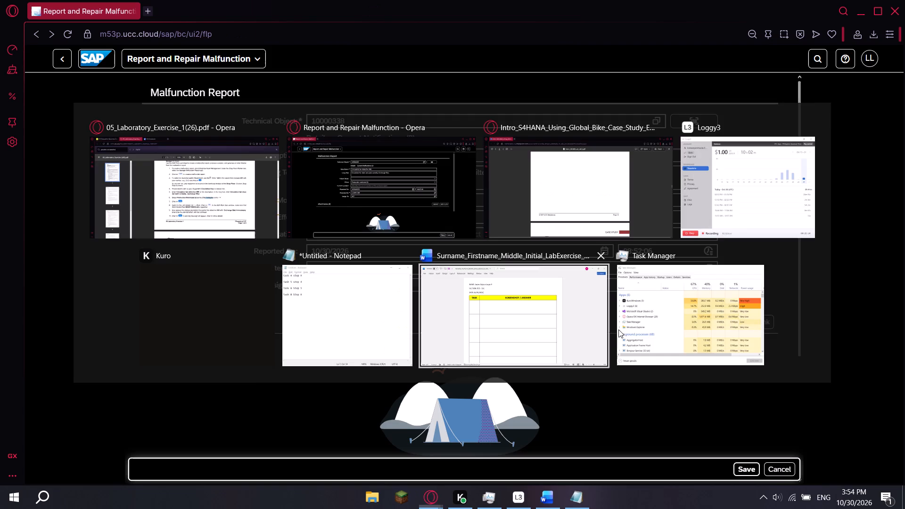
pyautogui.click(748, 468)
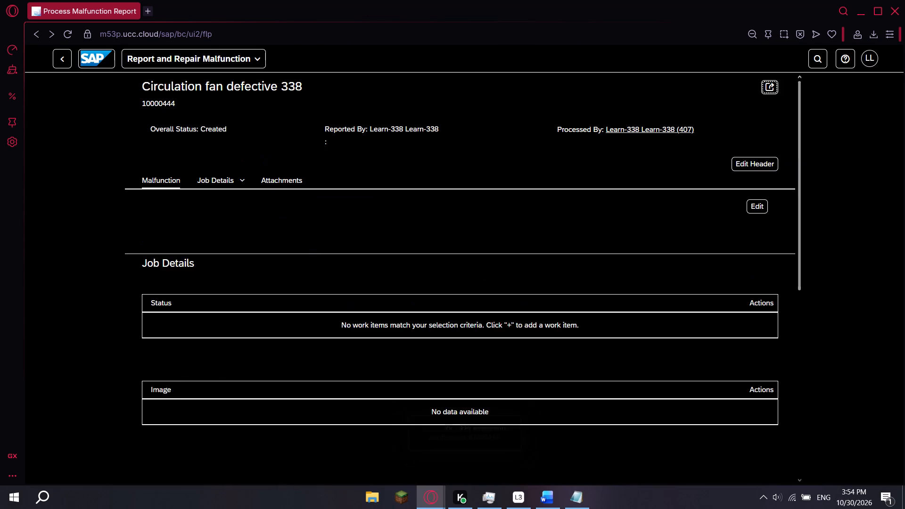
# Review the saved report's malfunction data and job details against the next instructions in the exercise PDF.
pyautogui.scroll(-1, 451, 255)
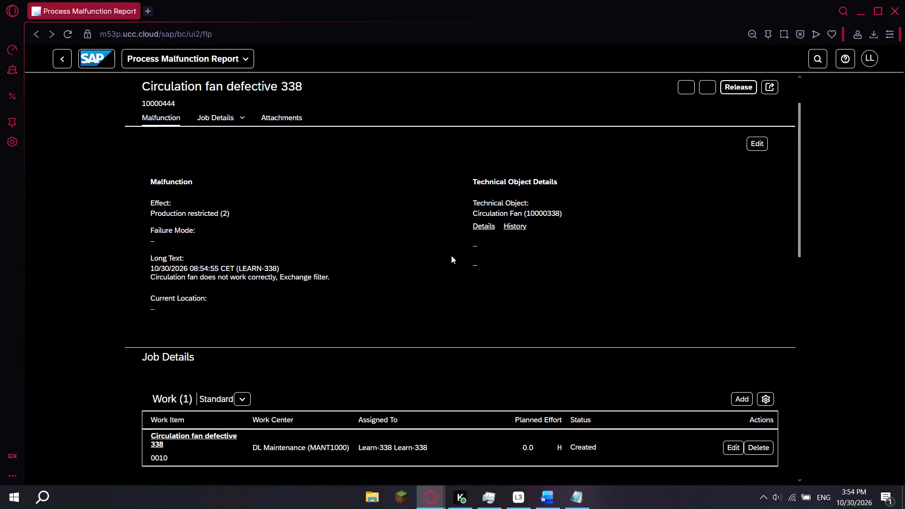
pyautogui.scroll(-2, 451, 255)
pyautogui.hotkey('alt', 'Tab')
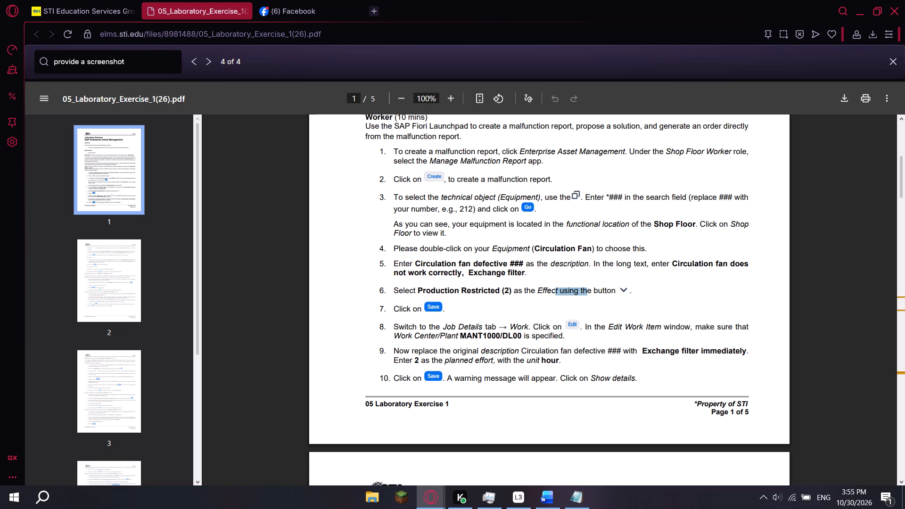
pyautogui.hotkey('alt', 'Tab')
pyautogui.scroll(3, 208, 204)
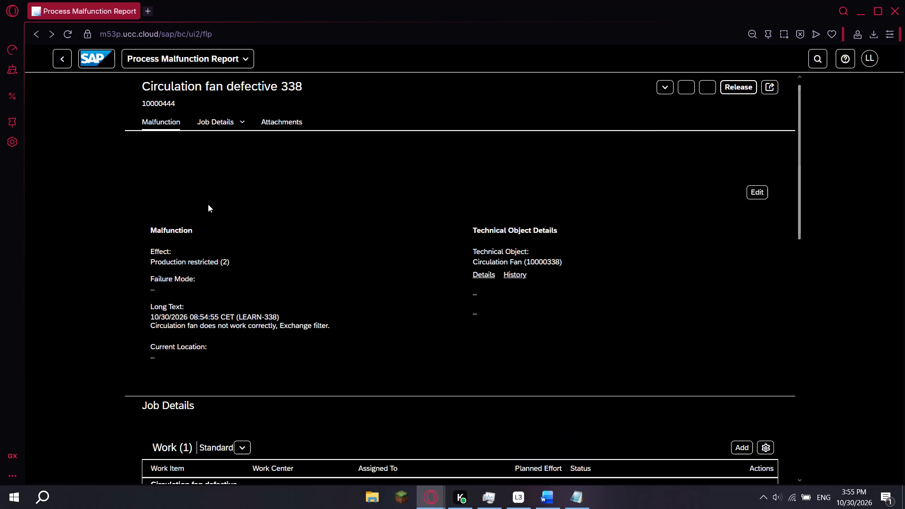
pyautogui.scroll(-1, 208, 204)
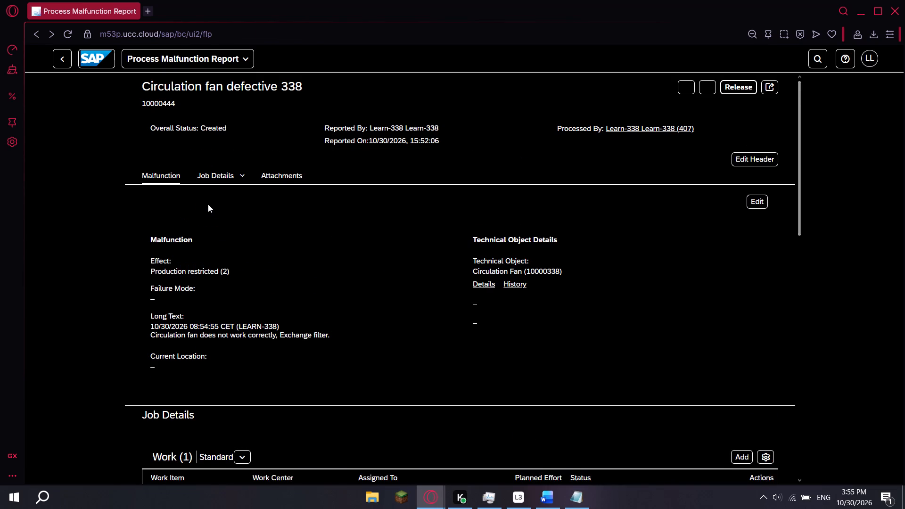
pyautogui.scroll(-2, 208, 204)
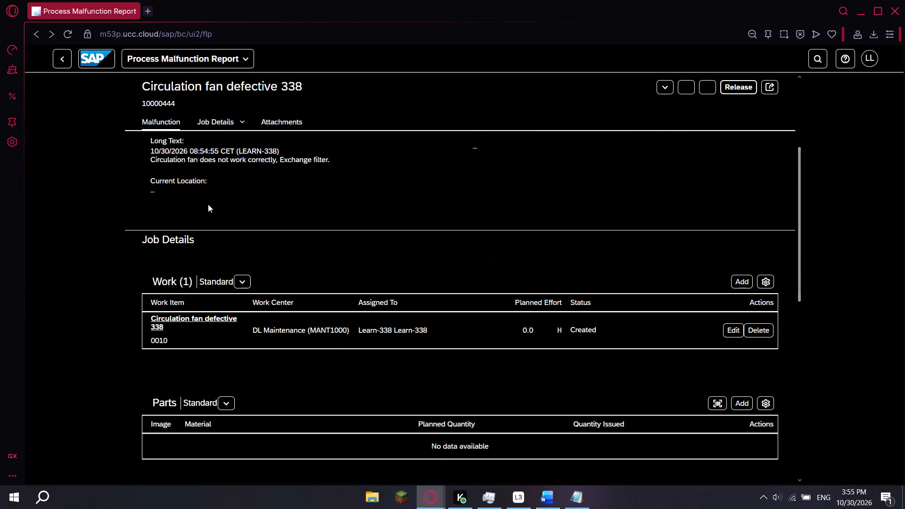
# Return to the malfunction reports list and search it for 338.
pyautogui.click(64, 60)
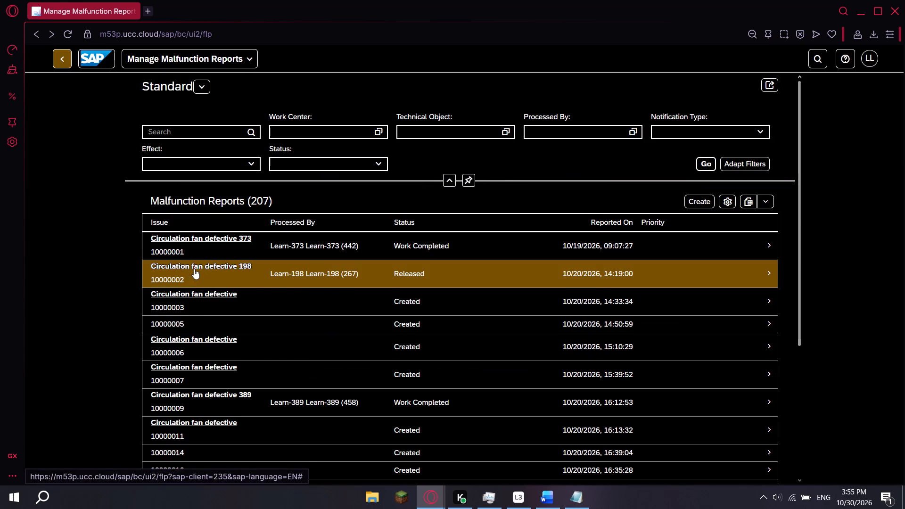
pyautogui.scroll(-1, 350, 381)
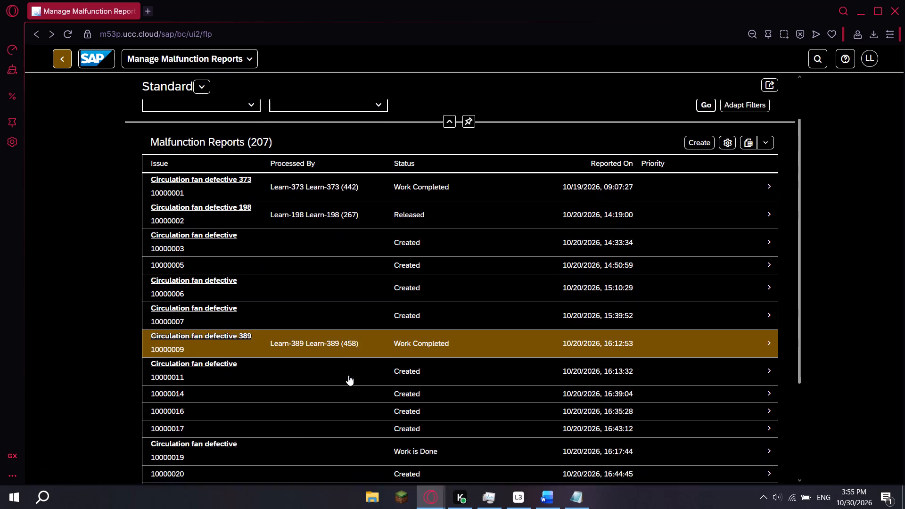
pyautogui.scroll(2, 348, 375)
pyautogui.click(183, 134)
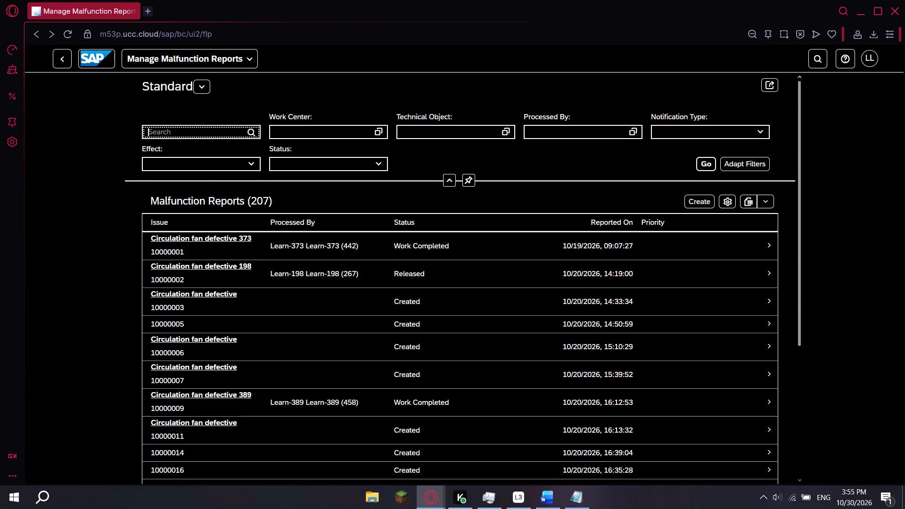
pyautogui.write('33')
pyautogui.press('8')
pyautogui.press('Return')
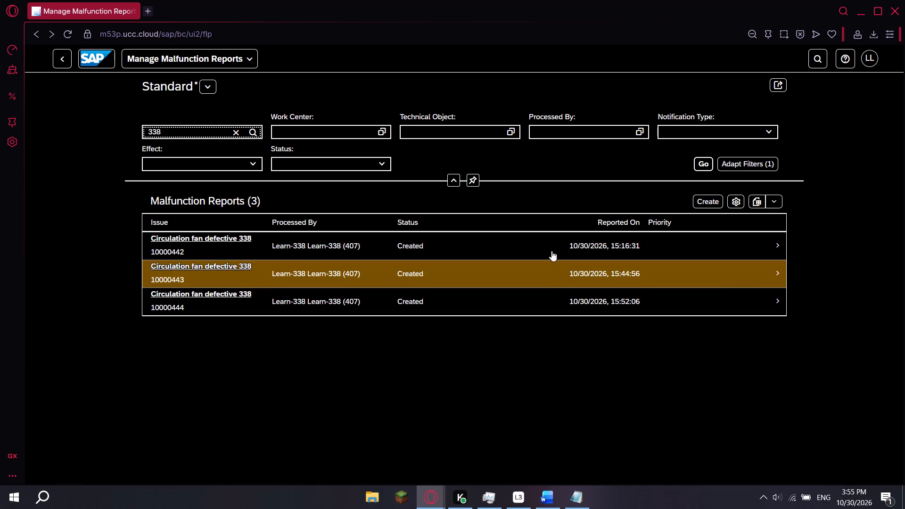
# Open malfunction report 10000442 to examine its job details and return to the list.
pyautogui.click(406, 252)
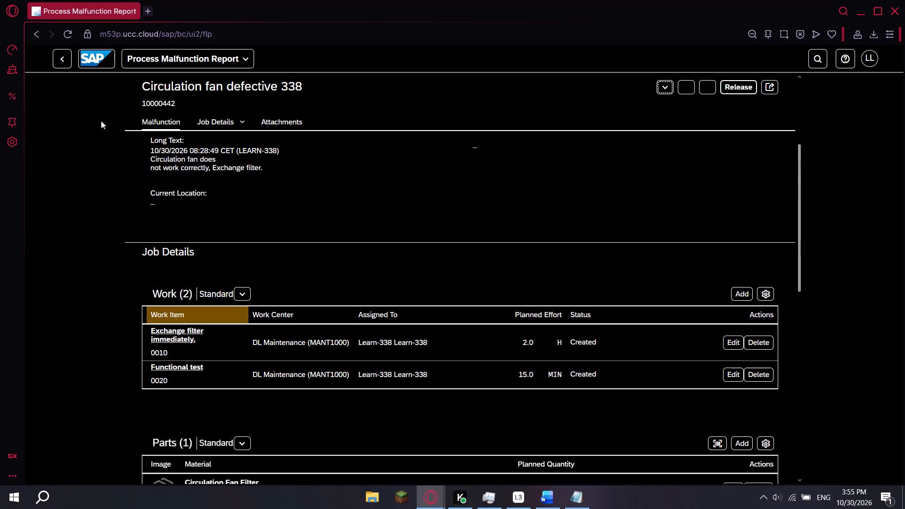
pyautogui.click(60, 56)
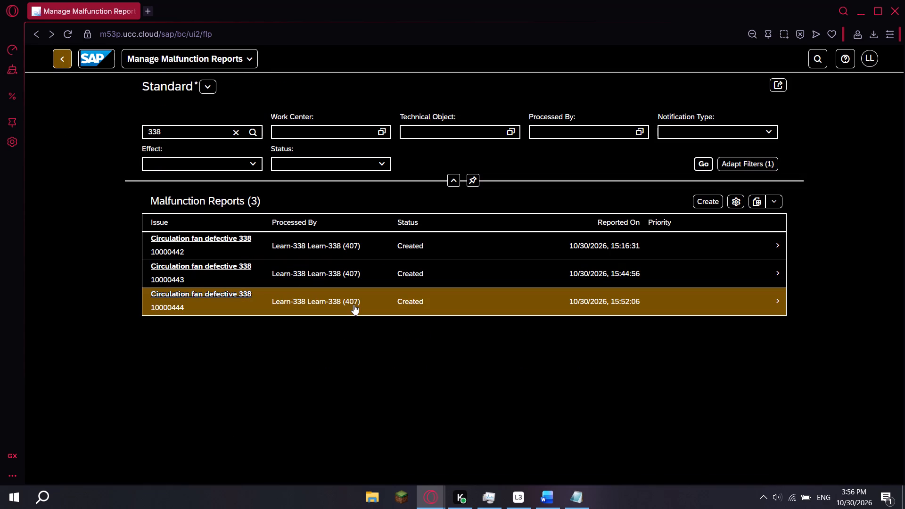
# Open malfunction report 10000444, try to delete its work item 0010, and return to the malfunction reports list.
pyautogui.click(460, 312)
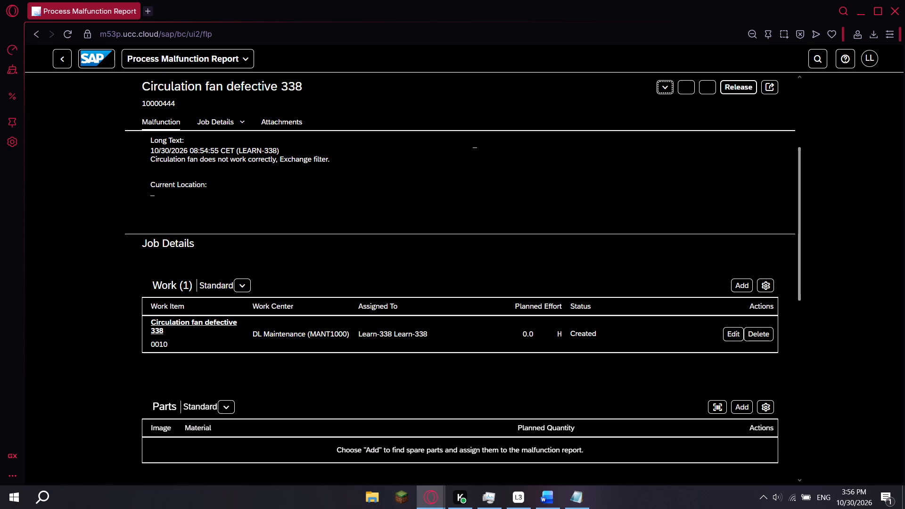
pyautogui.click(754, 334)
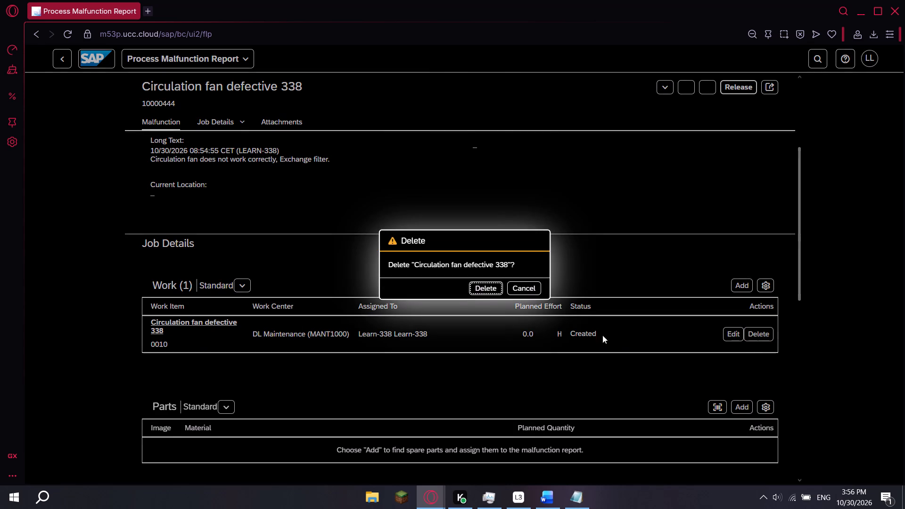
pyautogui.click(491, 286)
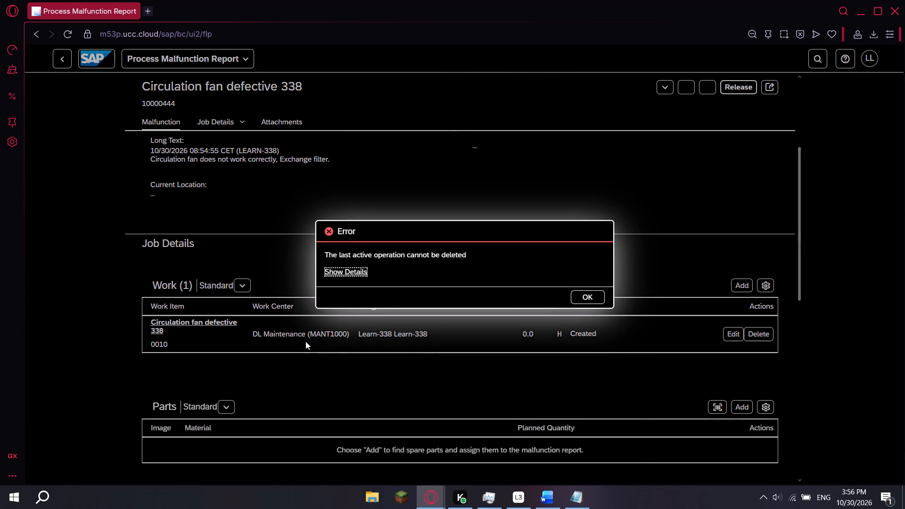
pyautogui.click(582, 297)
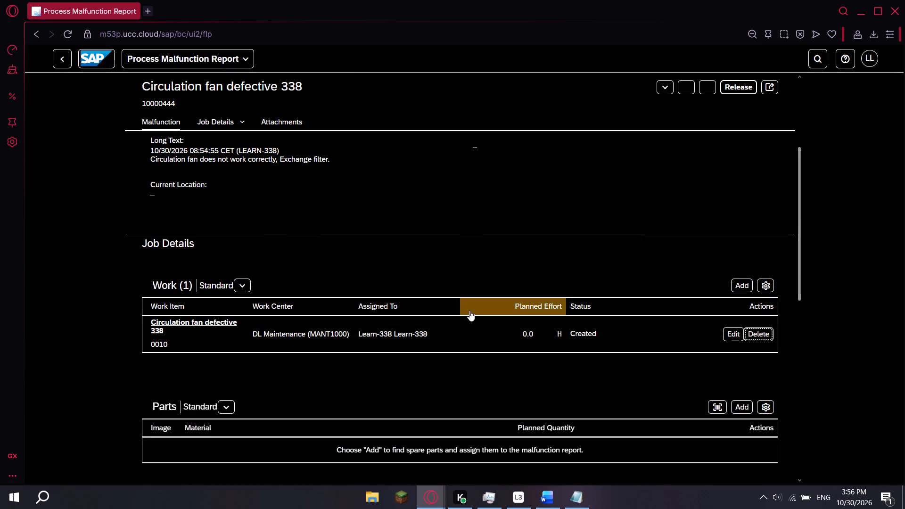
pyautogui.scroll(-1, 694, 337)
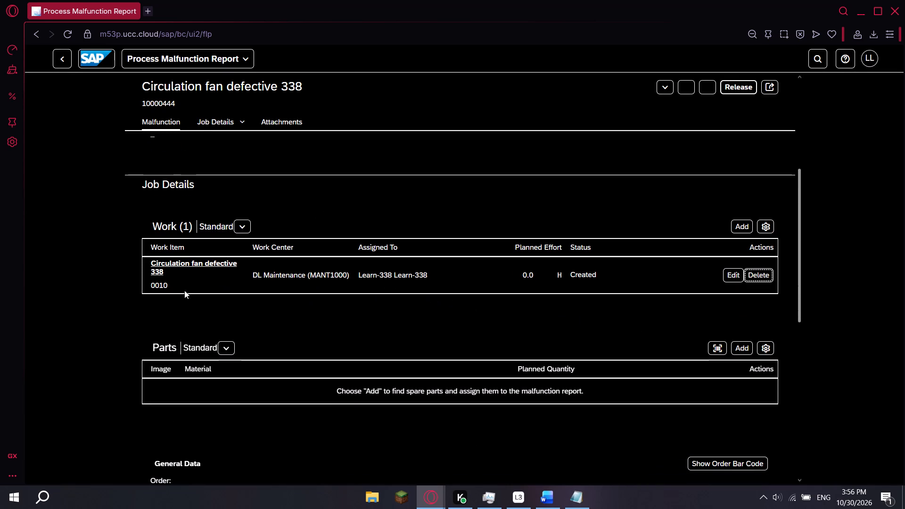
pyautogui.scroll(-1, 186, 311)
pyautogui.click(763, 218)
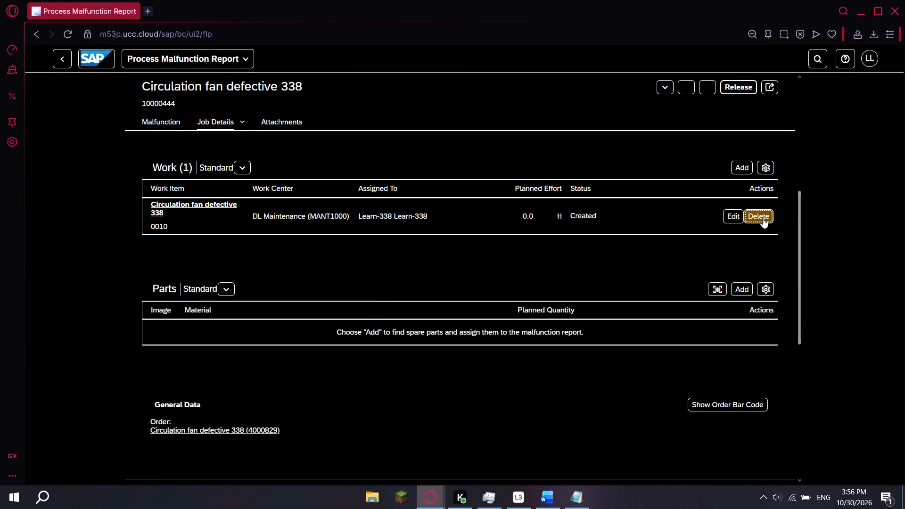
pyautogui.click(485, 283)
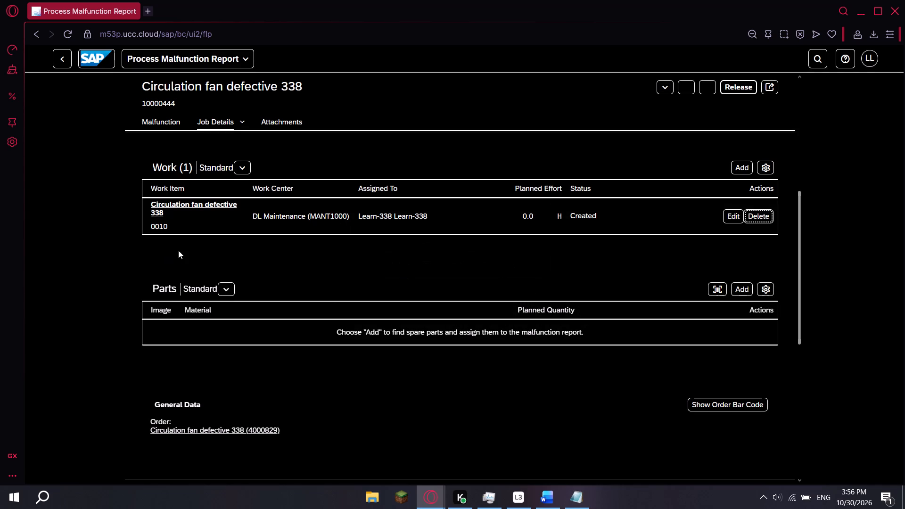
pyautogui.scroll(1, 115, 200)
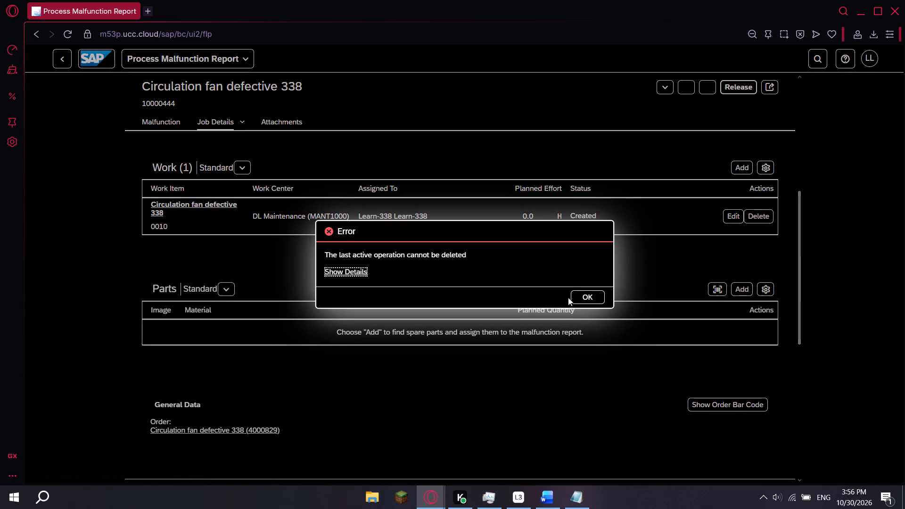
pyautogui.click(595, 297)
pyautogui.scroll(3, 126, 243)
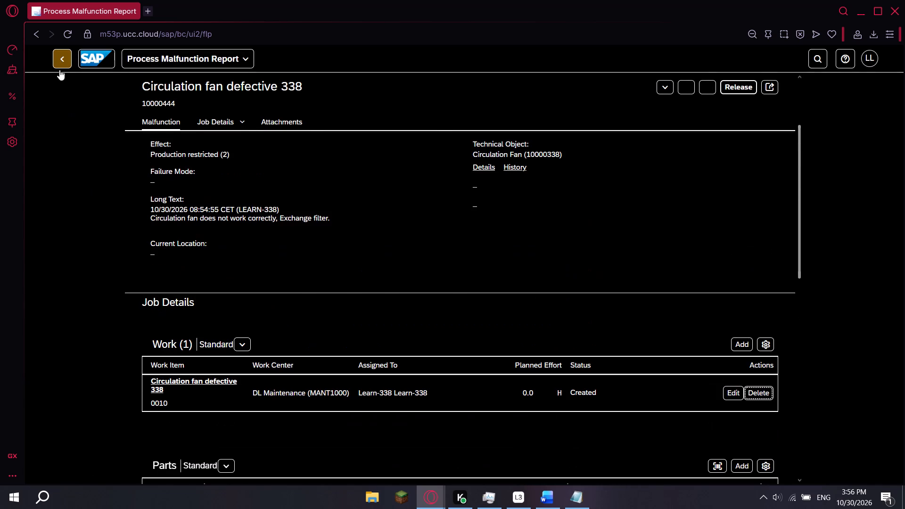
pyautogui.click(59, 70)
# Open malfunction report 10000442 to examine its work items and parts, and return to the list.
pyautogui.click(479, 248)
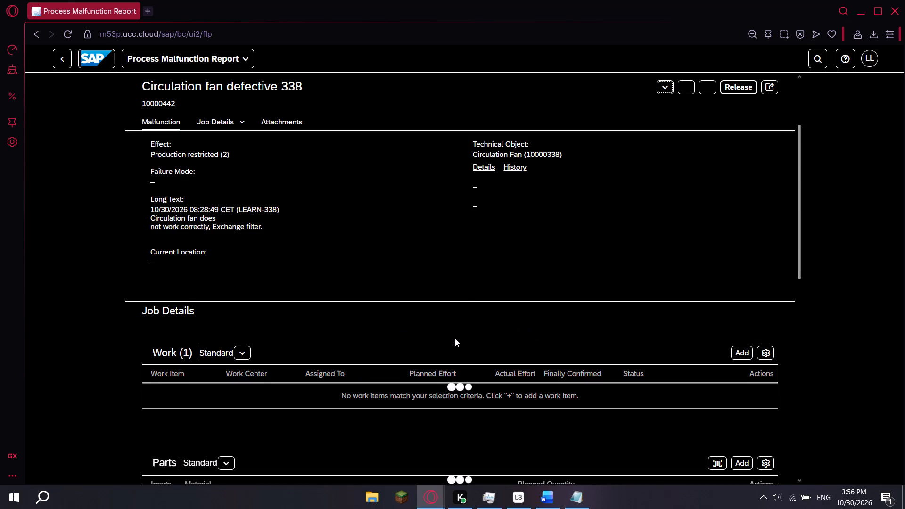
pyautogui.scroll(-1, 455, 338)
pyautogui.scroll(-2, 545, 379)
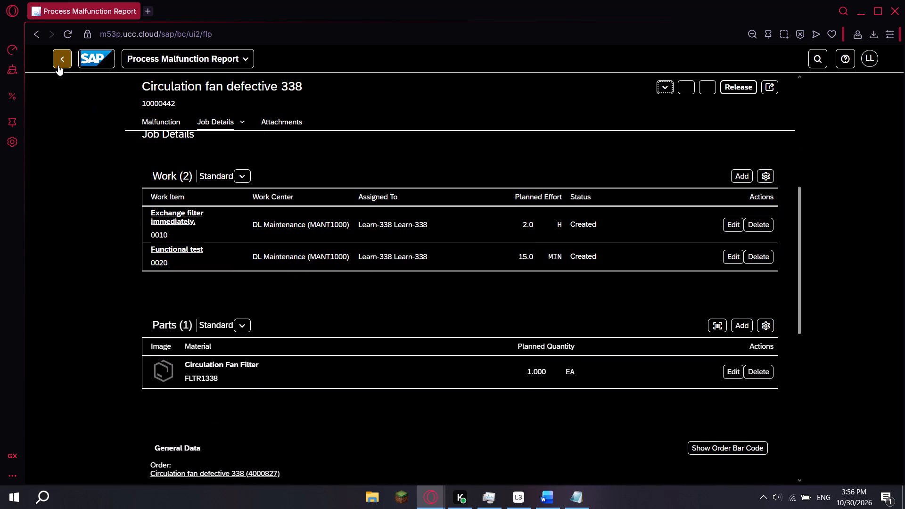
pyautogui.click(58, 65)
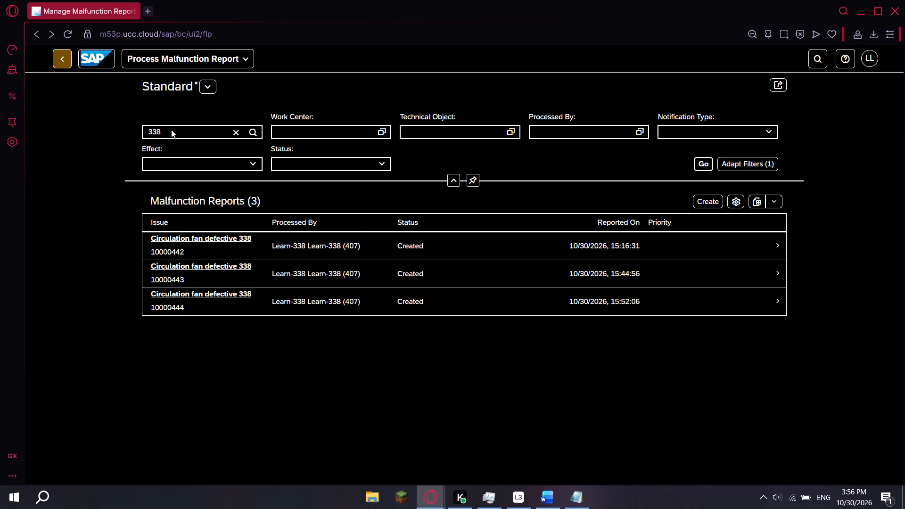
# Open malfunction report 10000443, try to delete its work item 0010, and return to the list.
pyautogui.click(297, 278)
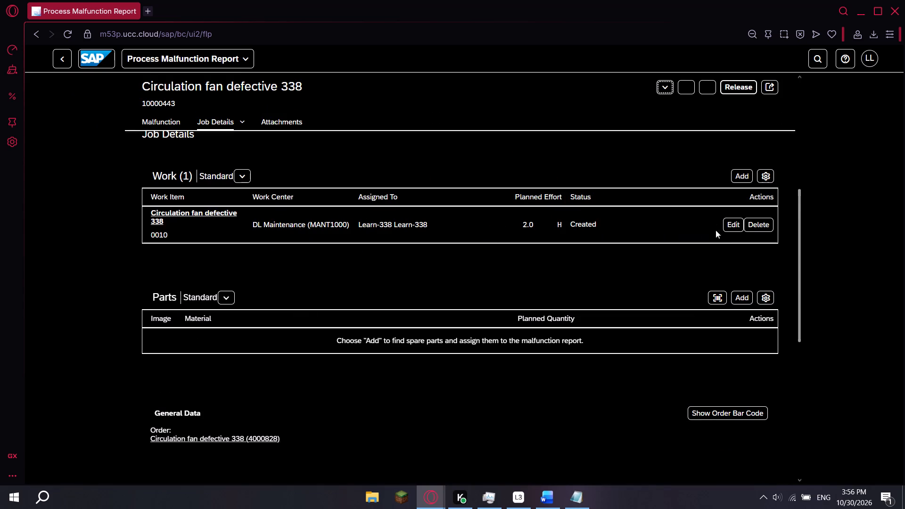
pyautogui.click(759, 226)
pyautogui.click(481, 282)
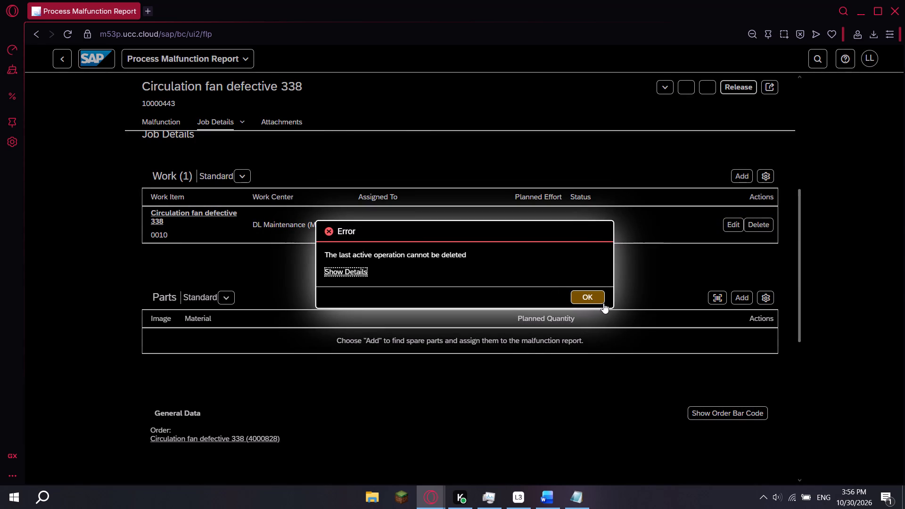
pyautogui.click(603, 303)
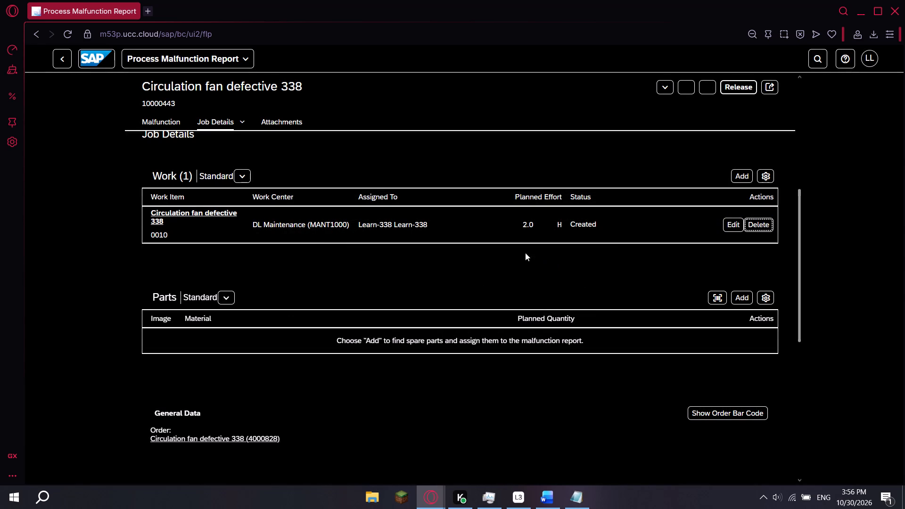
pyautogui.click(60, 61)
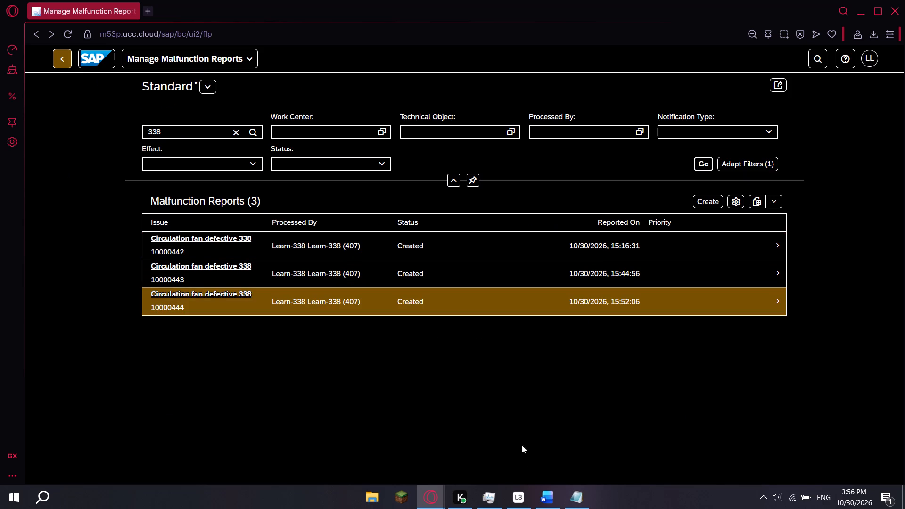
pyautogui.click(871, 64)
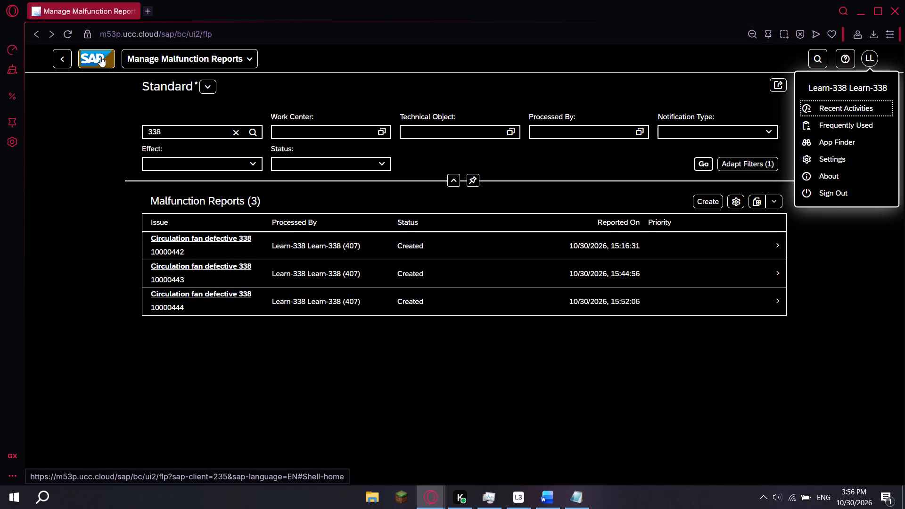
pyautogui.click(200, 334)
# Open malfunction report 10000442, check work item 0010 (Exchange filter immediately.) in edit mode, and save it.
pyautogui.click(193, 247)
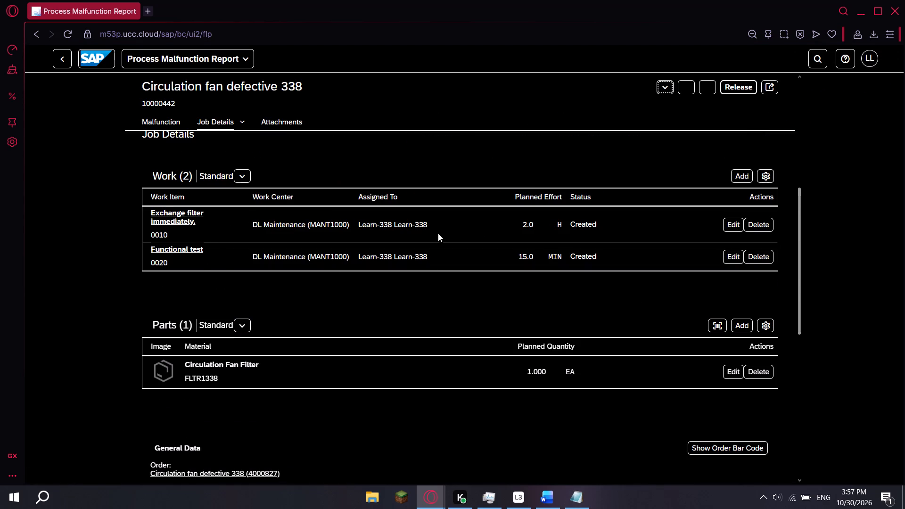
pyautogui.doubleClick(410, 229)
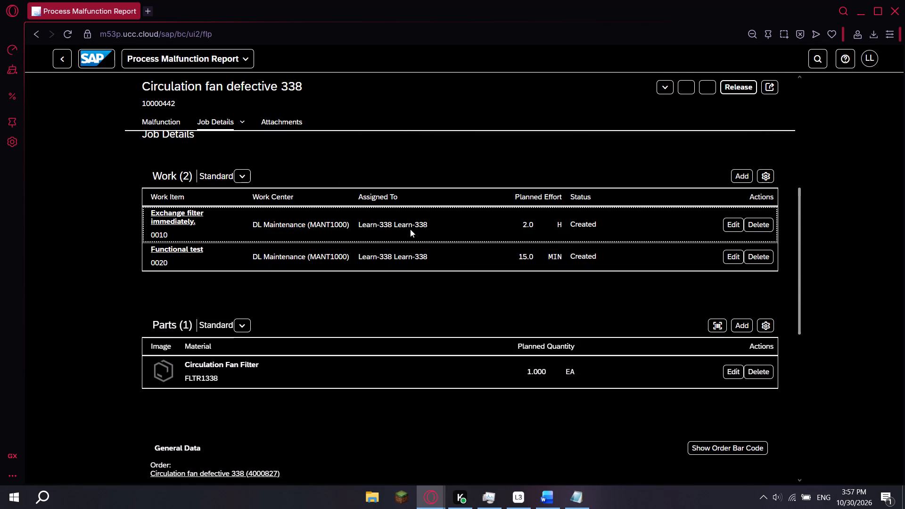
pyautogui.click(729, 221)
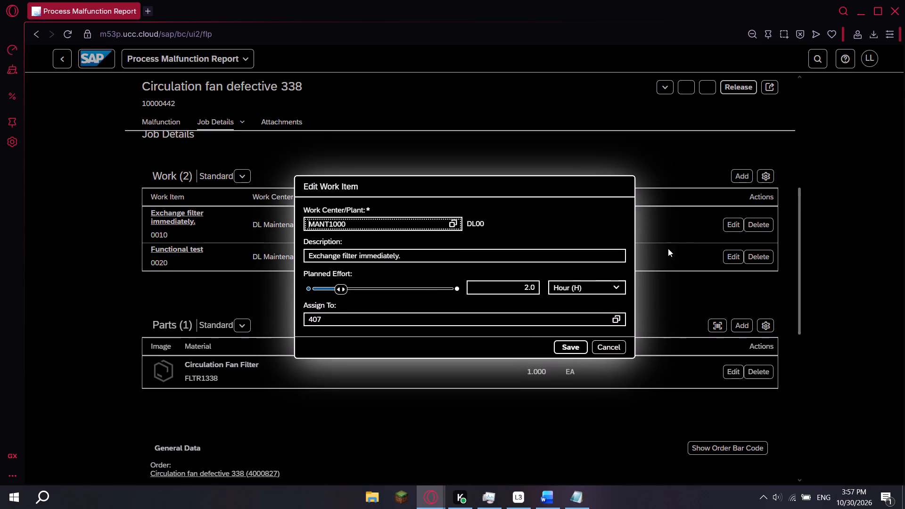
pyautogui.hotkey('alt', 'Tab')
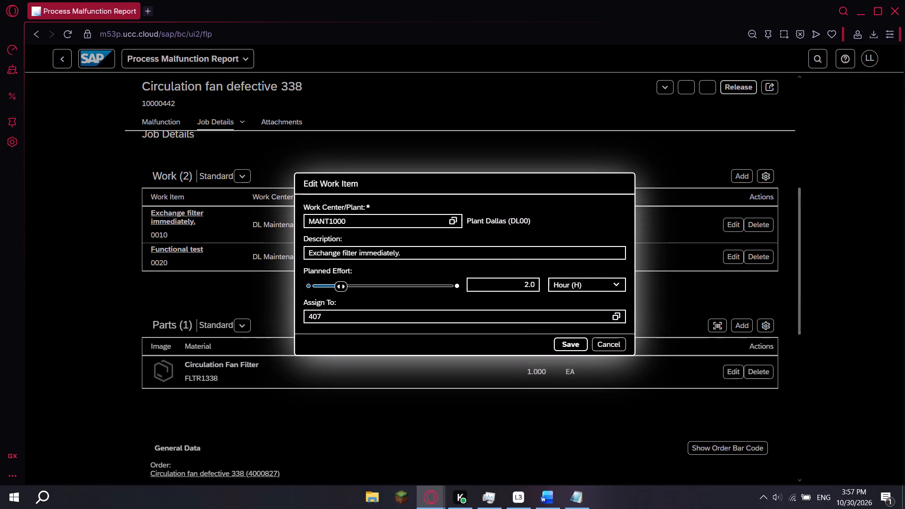
pyautogui.hotkey('alt', 'Tab')
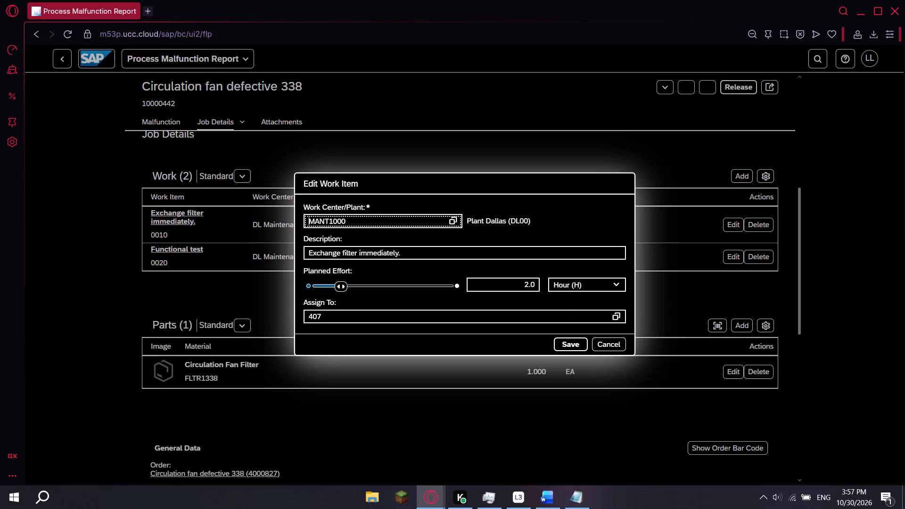
pyautogui.click(569, 345)
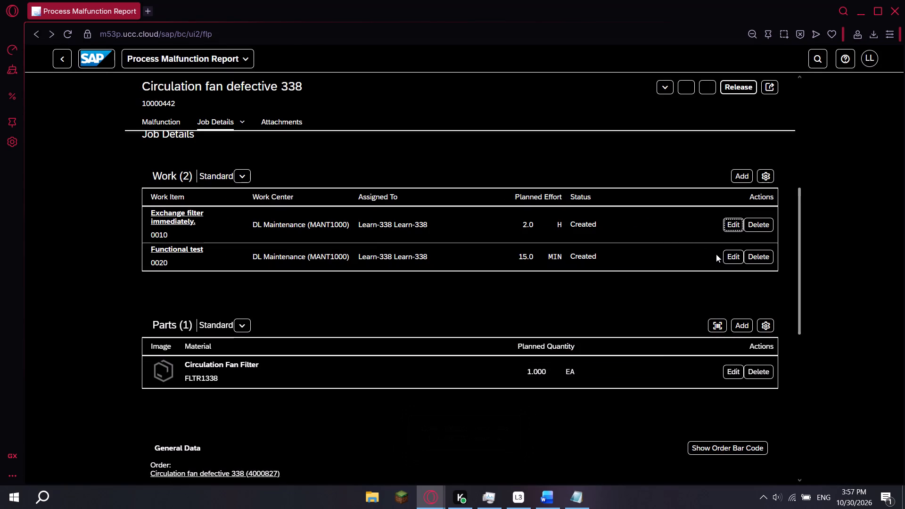
# Reopen work item 0010 for editing and review the exercise PDF's remaining Task 1 instructions, items 8 to 19.
pyautogui.click(729, 229)
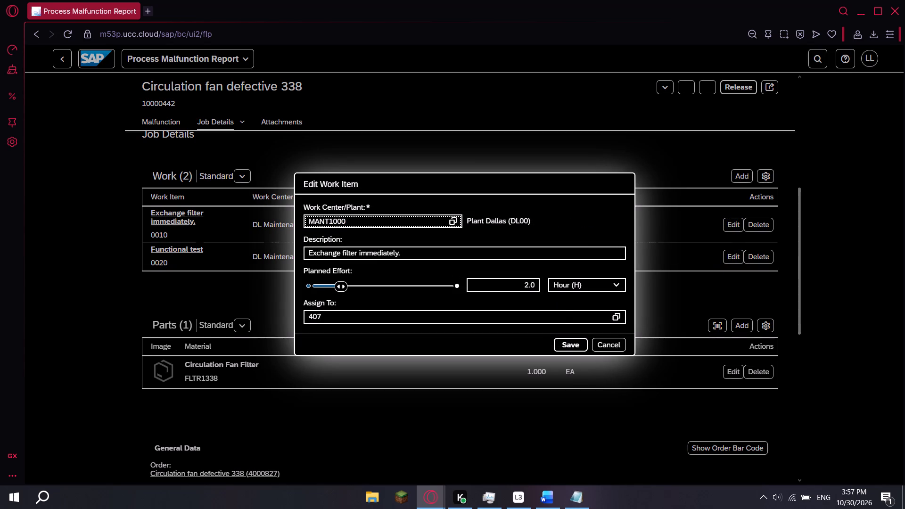
pyautogui.hotkey('alt', 'Tab')
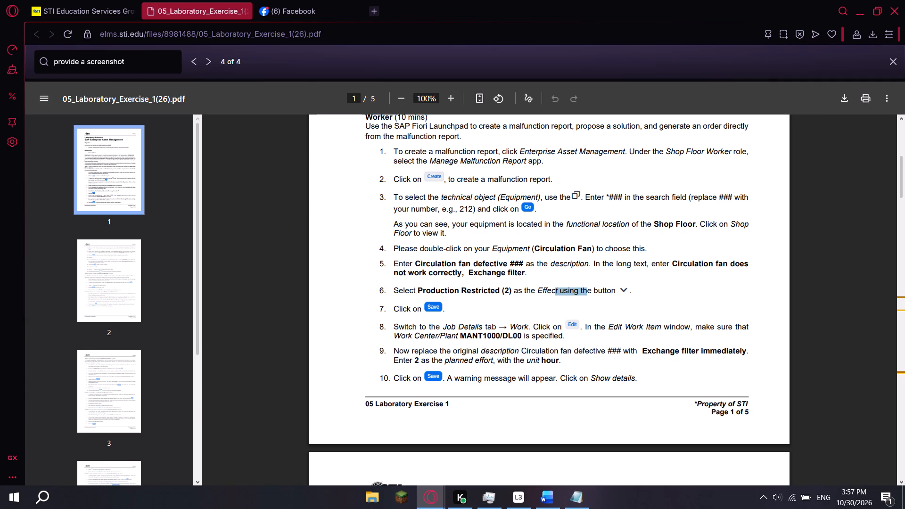
pyautogui.scroll(-2, 515, 231)
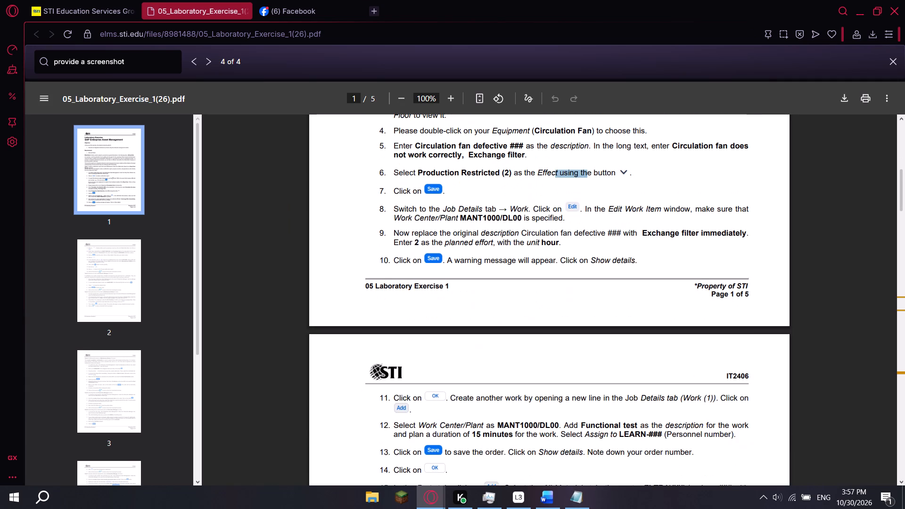
pyautogui.scroll(-2, 515, 231)
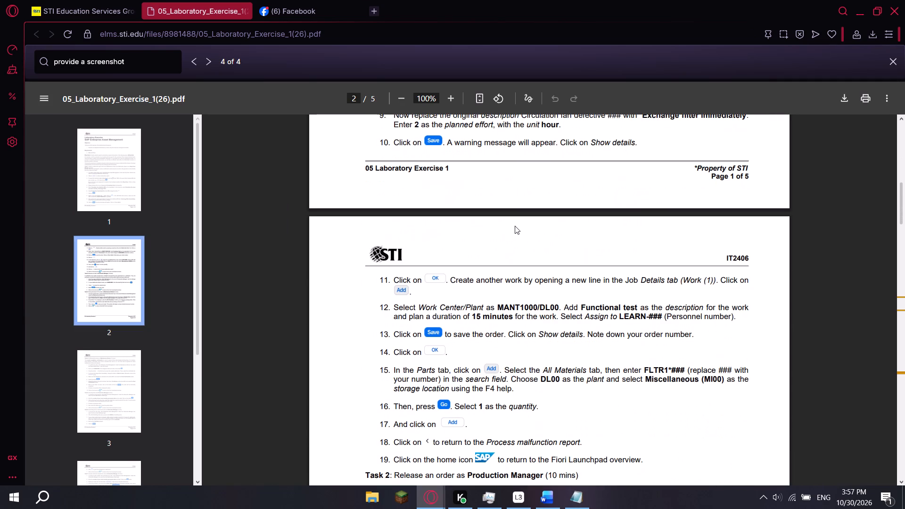
pyautogui.scroll(-1, 515, 226)
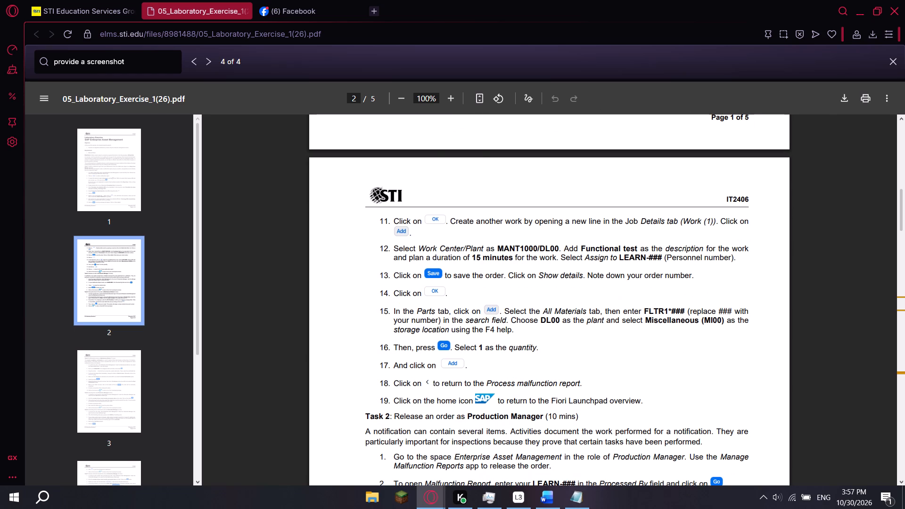
pyautogui.hotkey('alt', 'Tab')
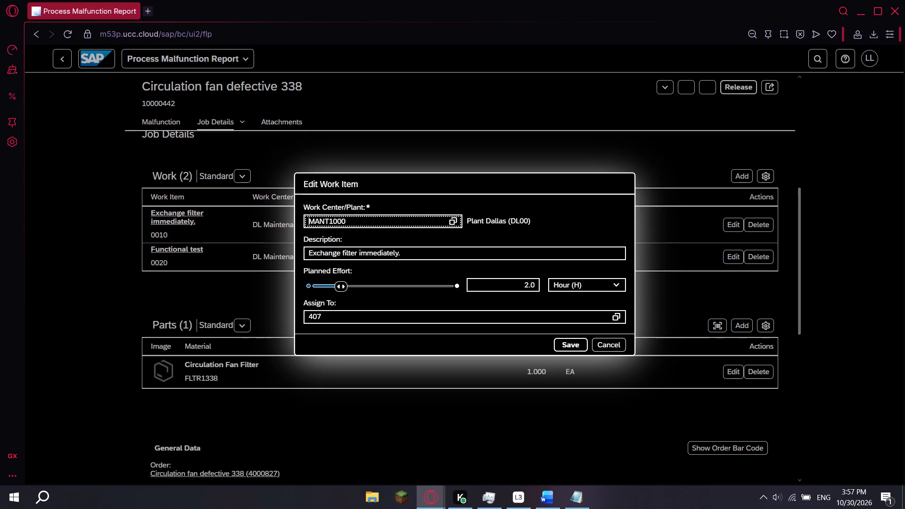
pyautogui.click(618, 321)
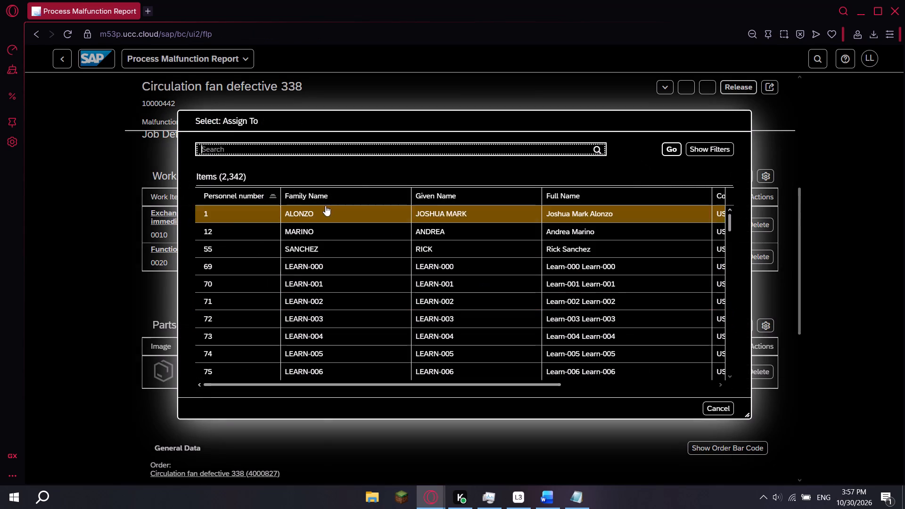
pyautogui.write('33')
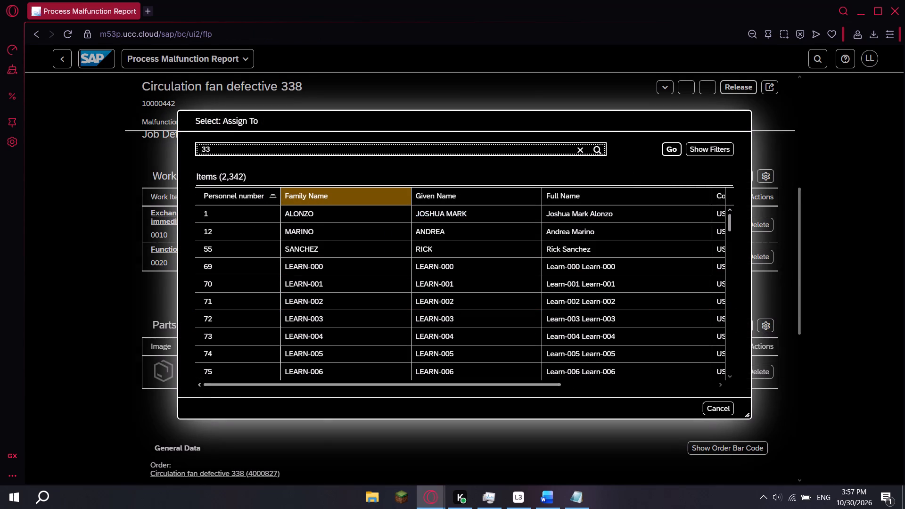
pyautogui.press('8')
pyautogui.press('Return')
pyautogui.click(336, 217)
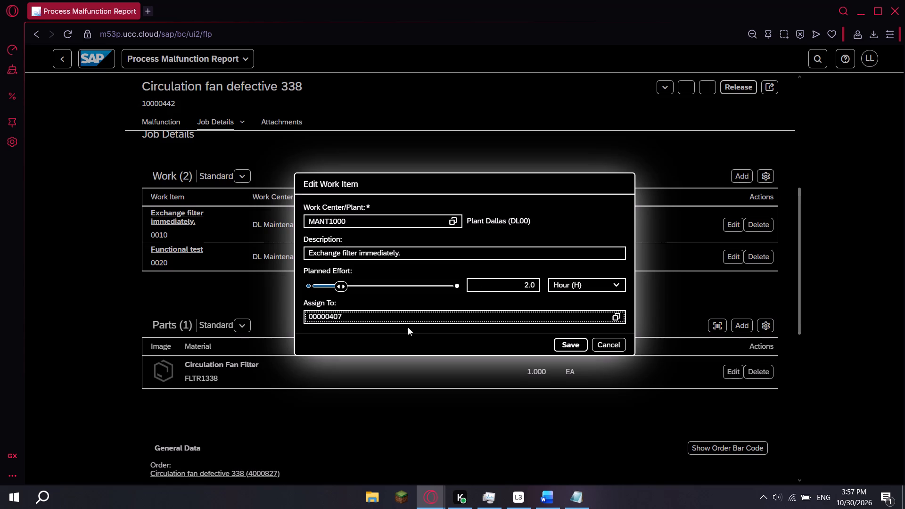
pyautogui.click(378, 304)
# Check the exercise PDF's assignment instruction and replace the work item's Assign To value with LEARN-338.
pyautogui.hotkey('alt', 'Tab')
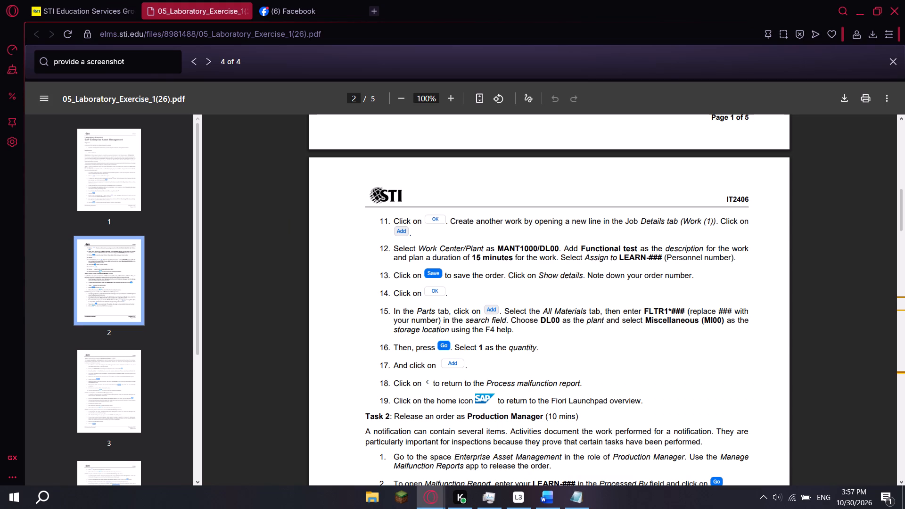
pyautogui.hotkey('alt', 'Tab')
pyautogui.hotkey('alt', 'Tab')
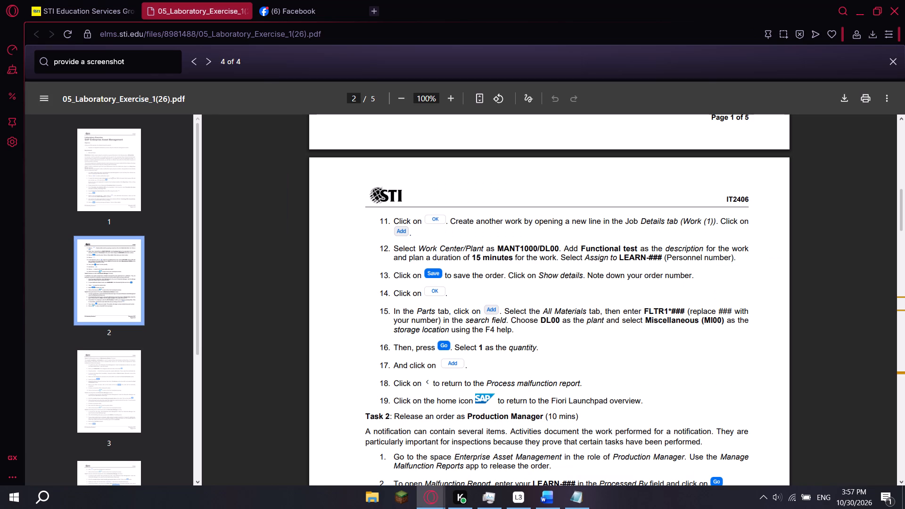
pyautogui.hotkey('alt', 'Tab')
pyautogui.click(376, 318)
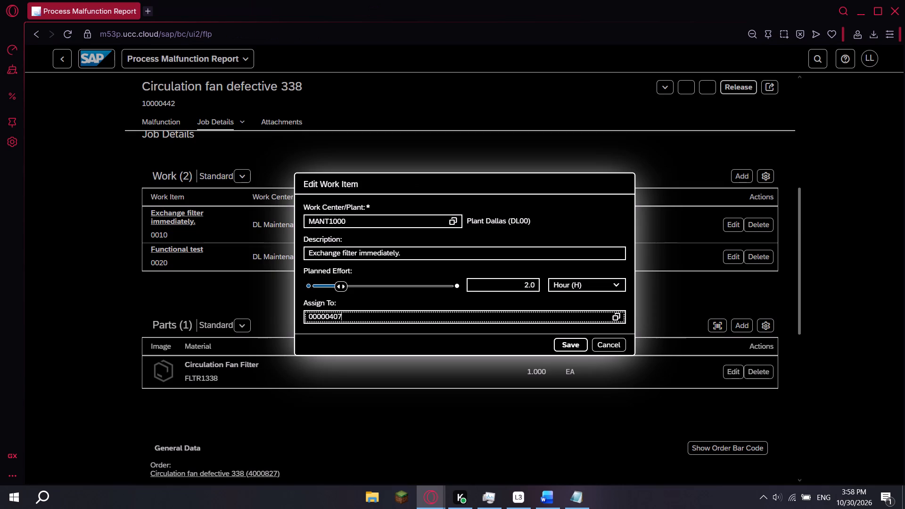
pyautogui.press('BackSpace')
pyautogui.press('BackSpace')
pyautogui.press('BackSpace')
pyautogui.press('BackSpace')
pyautogui.press('BackSpace')
pyautogui.press('BackSpace')
pyautogui.press('BackSpace')
pyautogui.press('BackSpace')
pyautogui.press('BackSpace')
pyautogui.press('BackSpace')
pyautogui.press('BackSpace')
pyautogui.press('BackSpace')
pyautogui.press('BackSpace')
pyautogui.press('BackSpace')
pyautogui.press('BackSpace')
pyautogui.write('LEARN')
pyautogui.press('space')
pyautogui.write('-')
pyautogui.press('BackSpace')
pyautogui.press('-')
pyautogui.press('BackSpace')
pyautogui.press('BackSpace')
pyautogui.press('-')
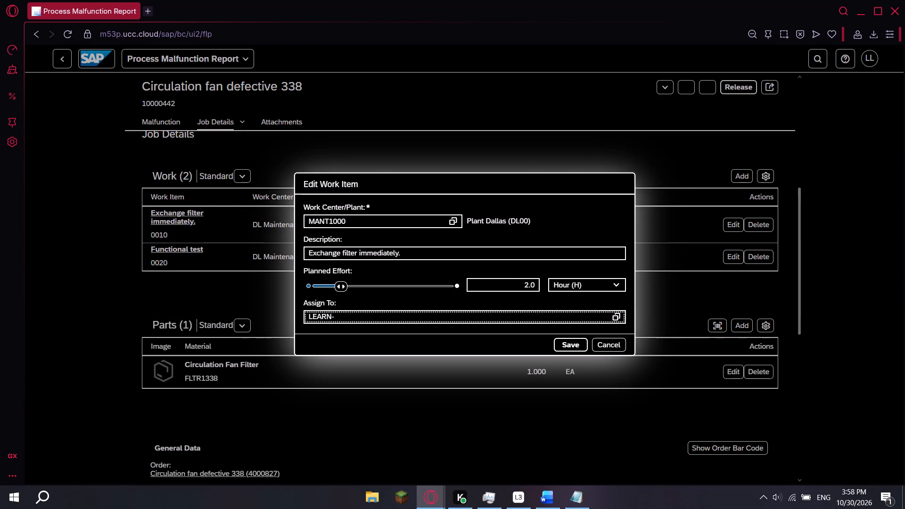
pyautogui.write('338')
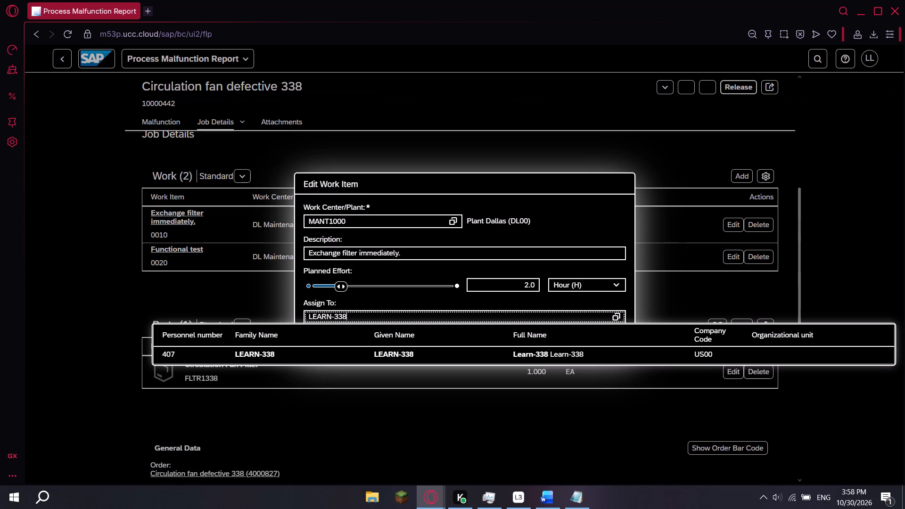
pyautogui.click(372, 301)
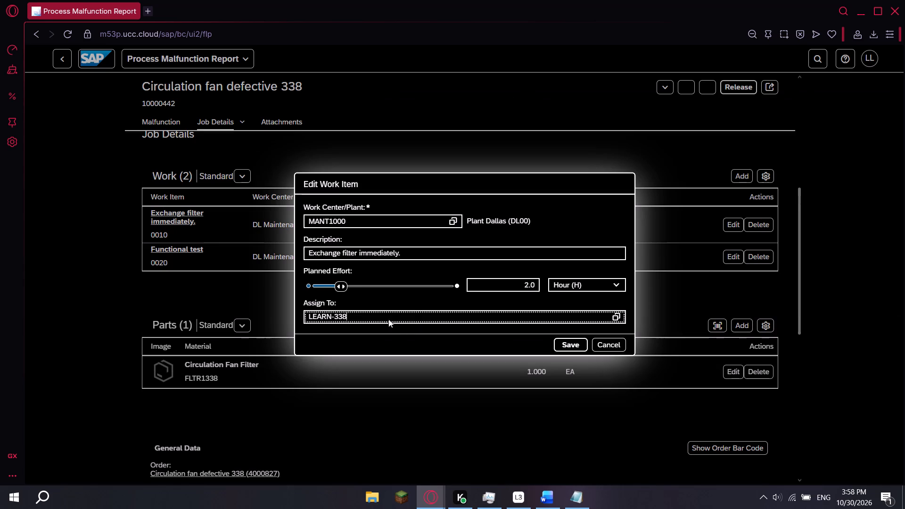
# Compare the work item's edit values with the exercise PDF's Task 1 instructions on work items, starting from item 8.
pyautogui.hotkey('alt', 'Tab')
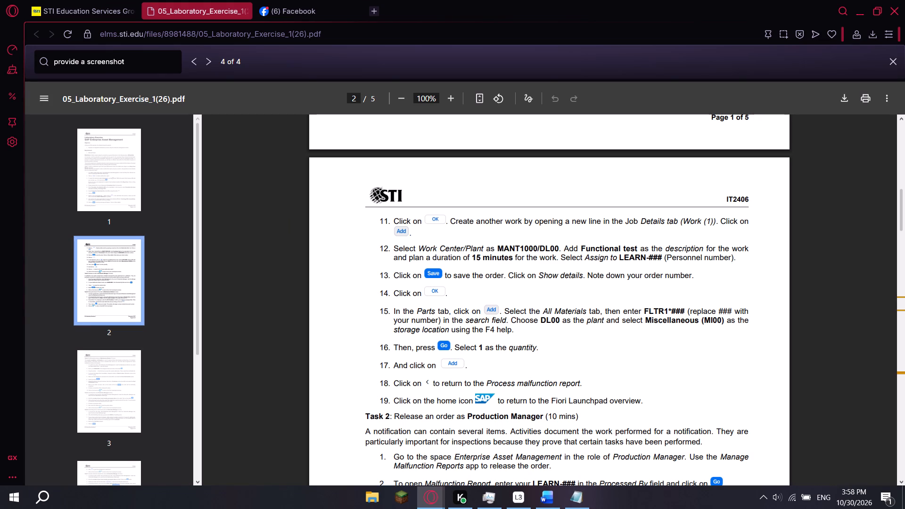
pyautogui.hotkey('alt', 'Tab')
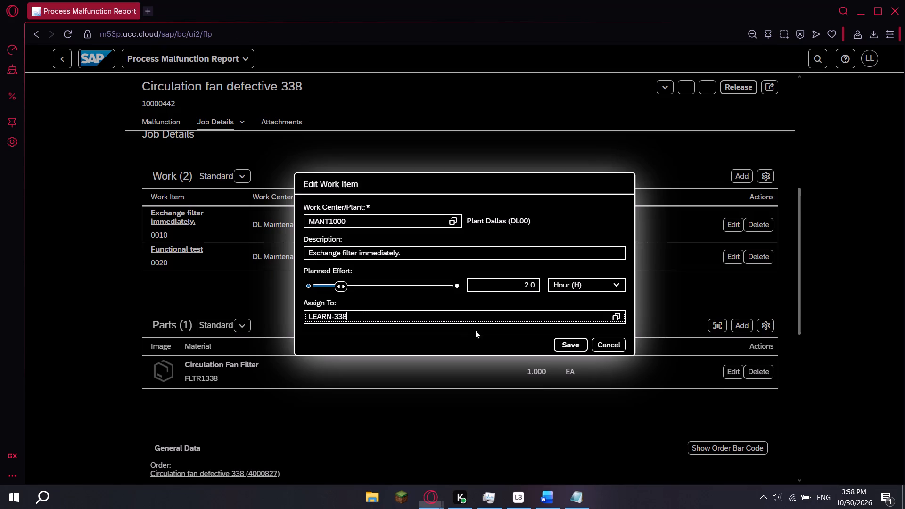
pyautogui.hotkey('alt', 'Tab')
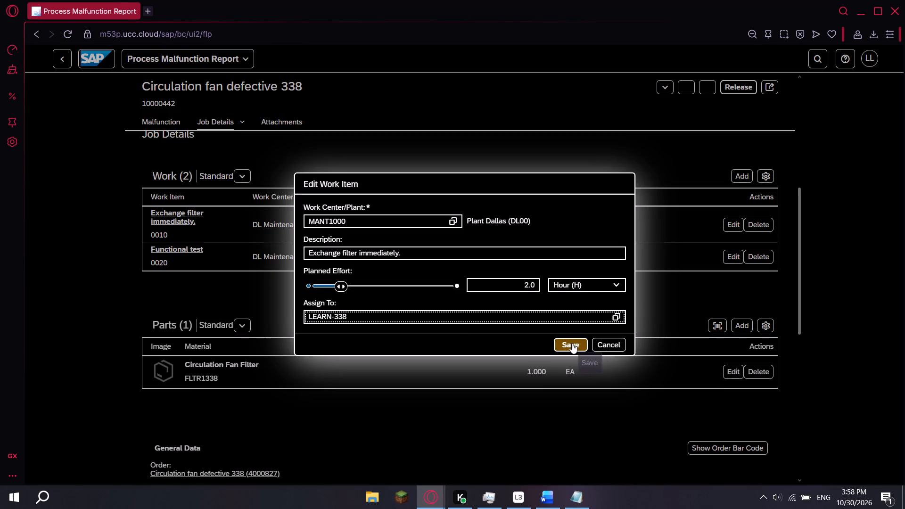
pyautogui.hotkey('alt', 'Tab')
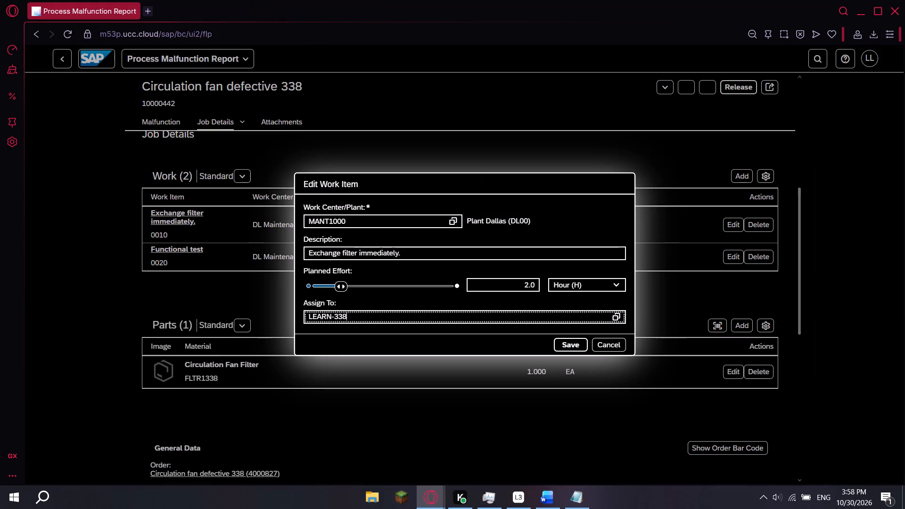
pyautogui.hotkey('alt', 'Tab')
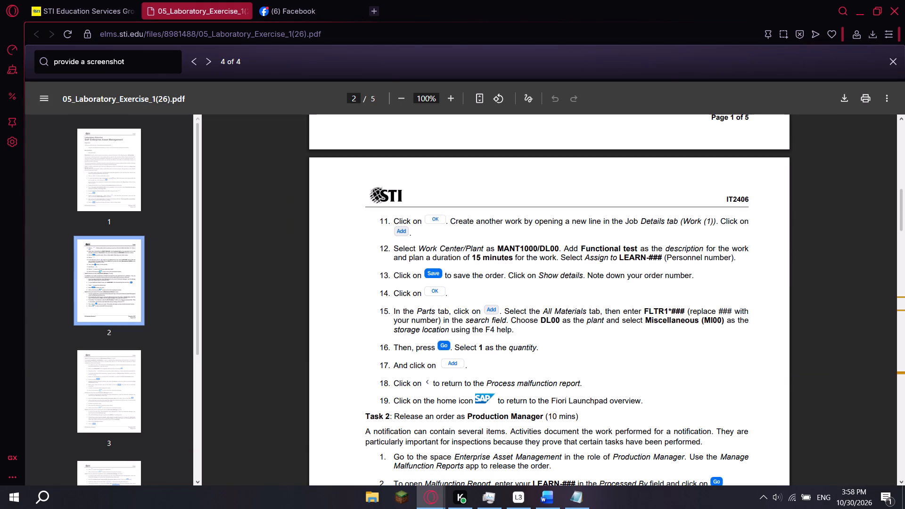
pyautogui.scroll(3, 555, 312)
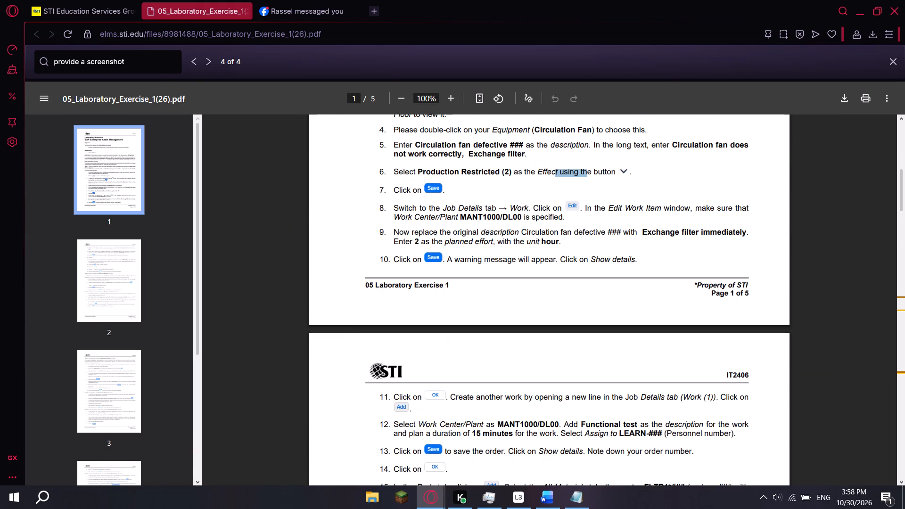
pyautogui.hotkey('alt', 'Tab')
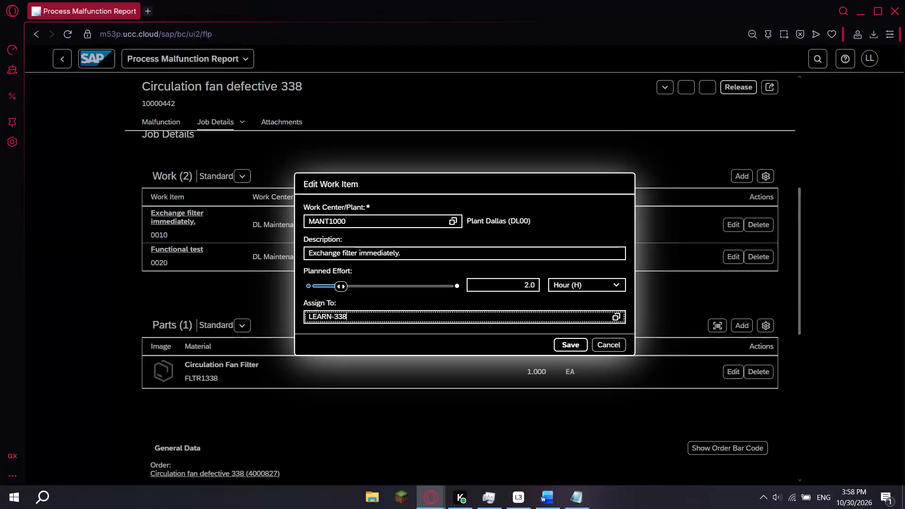
pyautogui.hotkey('alt', 'Tab')
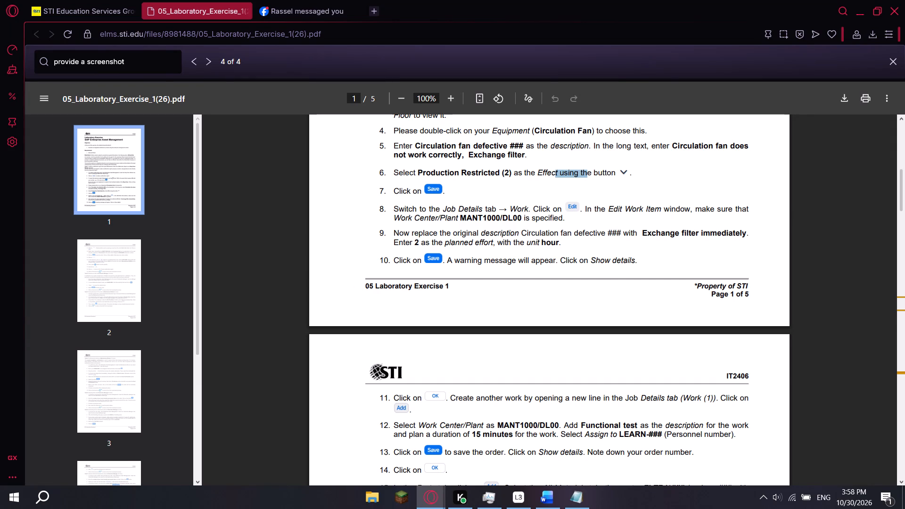
pyautogui.scroll(-1, 471, 254)
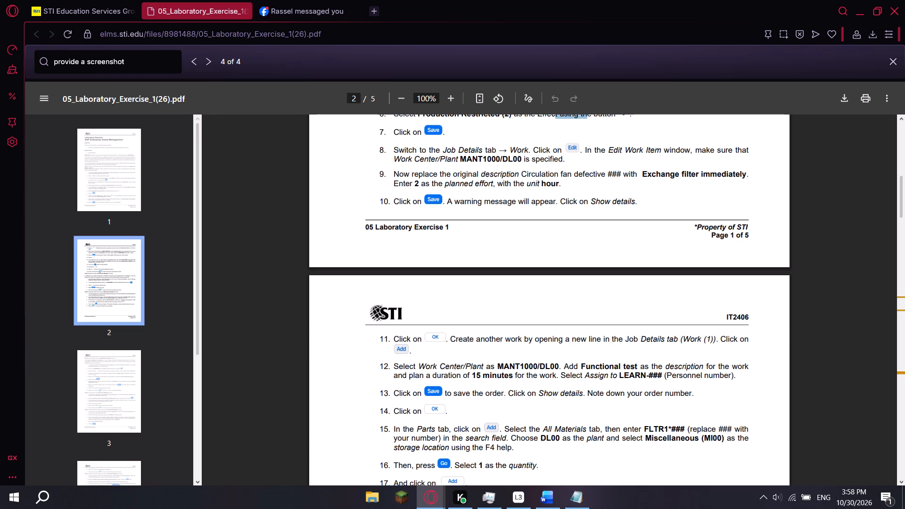
# Compare the Exchange filter immediately. work item's edit values with the exercise PDF's Task 1 instructions, items 8 to 19.
pyautogui.hotkey('alt', 'Tab')
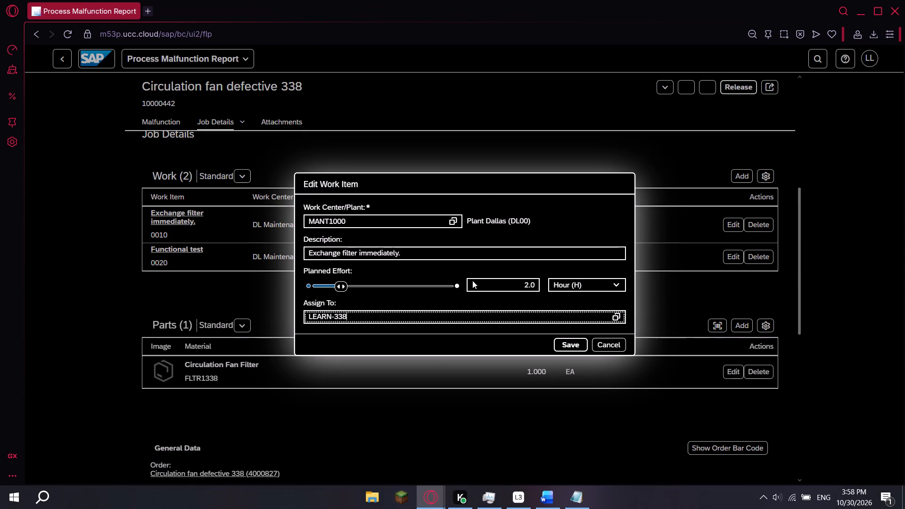
pyautogui.hotkey('alt', 'Tab')
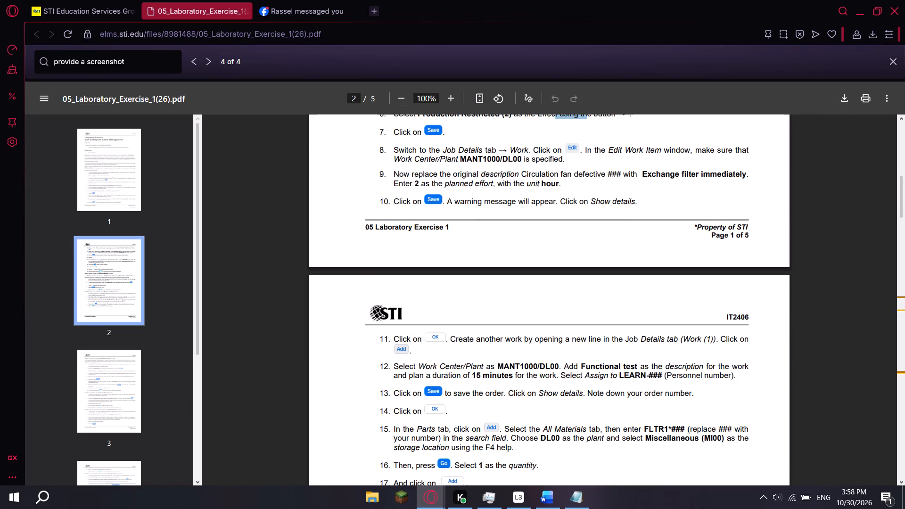
pyautogui.scroll(-1, 459, 306)
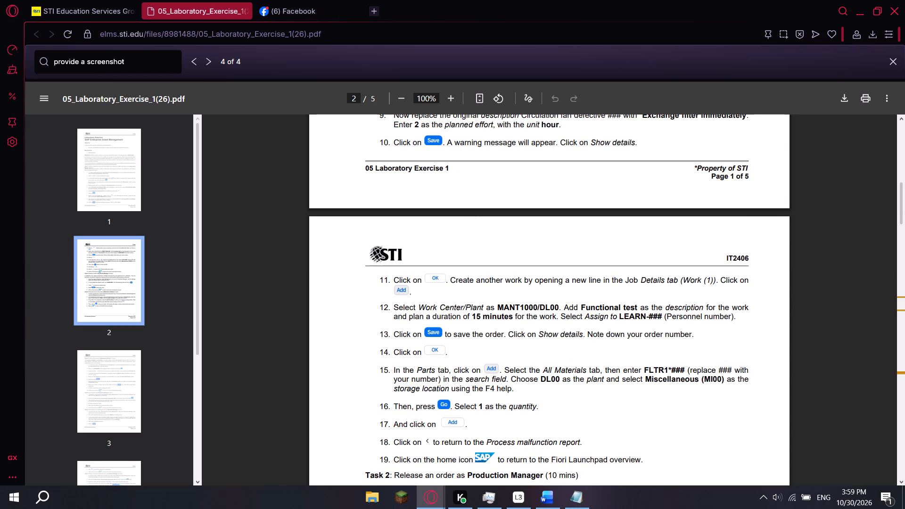
pyautogui.scroll(-1, 605, 306)
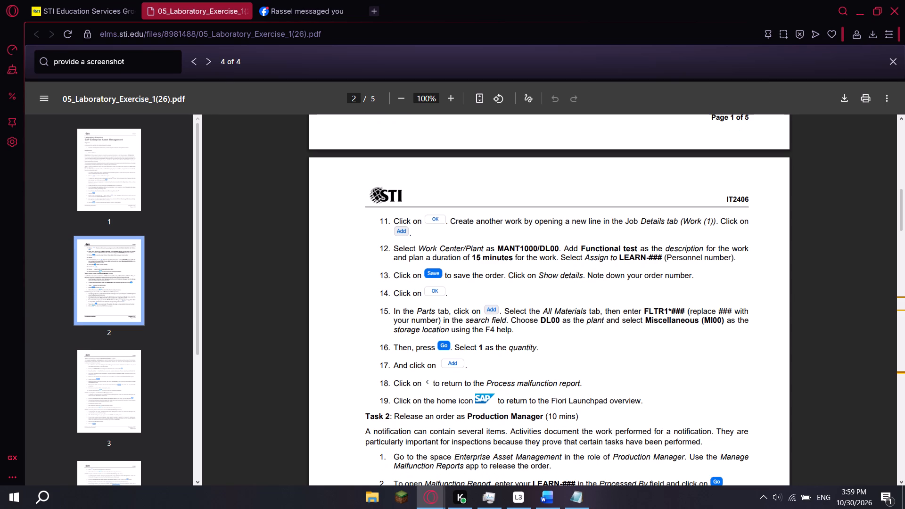
pyautogui.hotkey('alt', 'Tab')
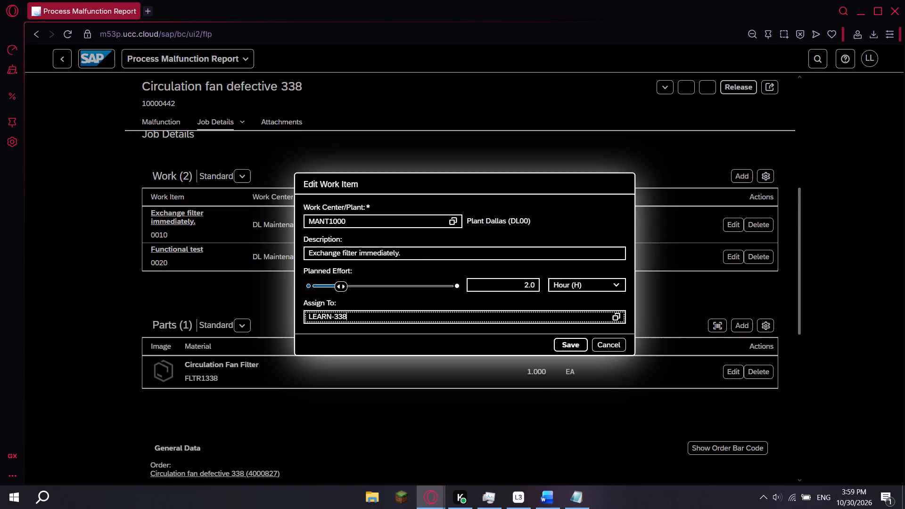
pyautogui.hotkey('alt', 'Tab')
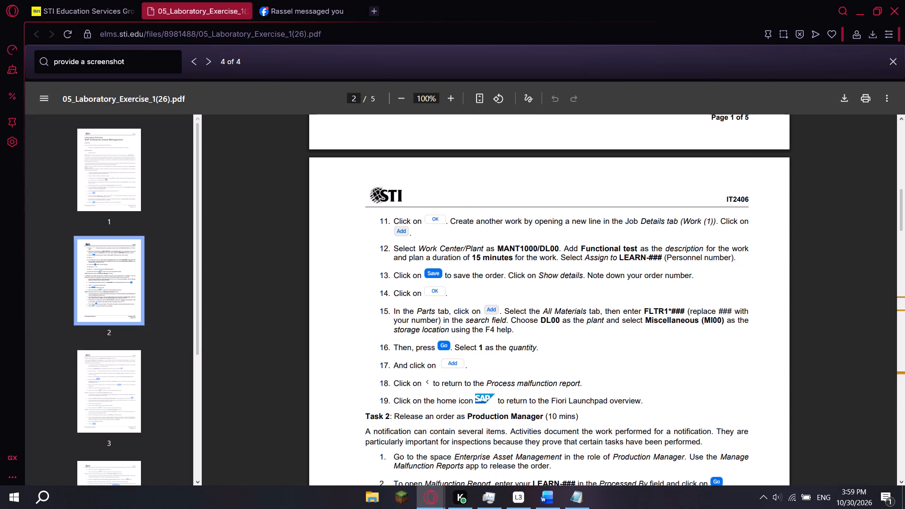
pyautogui.hotkey('alt', 'Tab')
pyautogui.hotkey('alt', 'Tab')
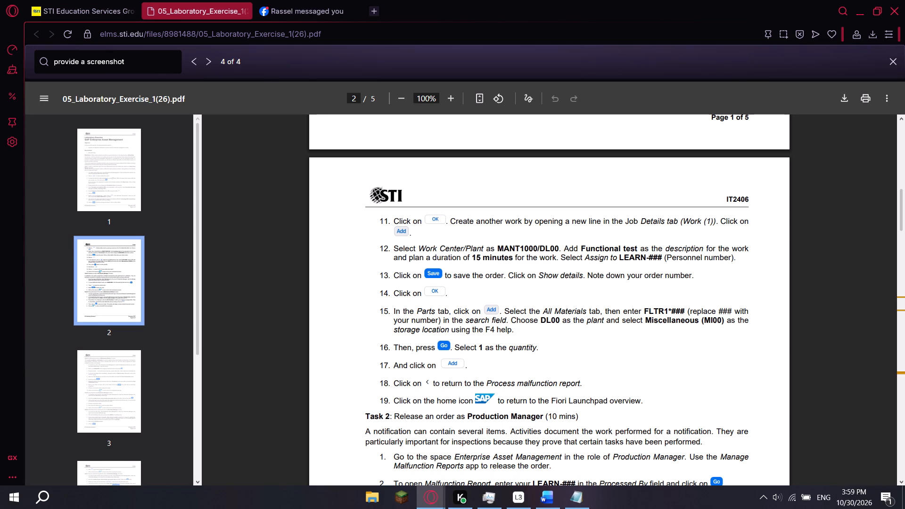
pyautogui.hotkey('alt', 'Tab')
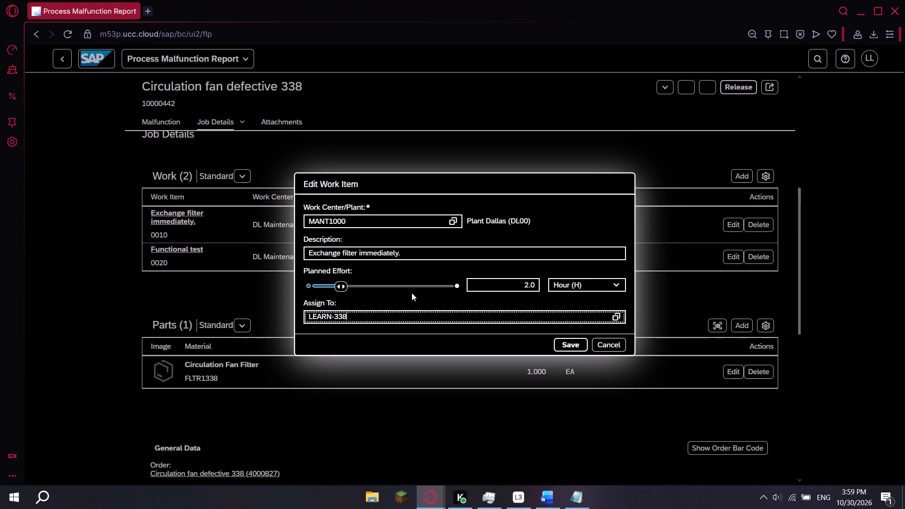
pyautogui.hotkey('alt', 'Tab')
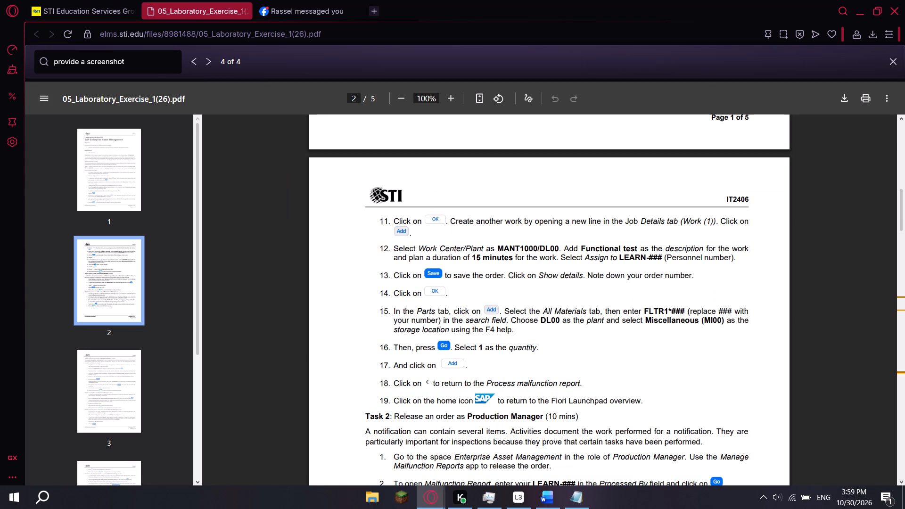
pyautogui.scroll(5, 565, 280)
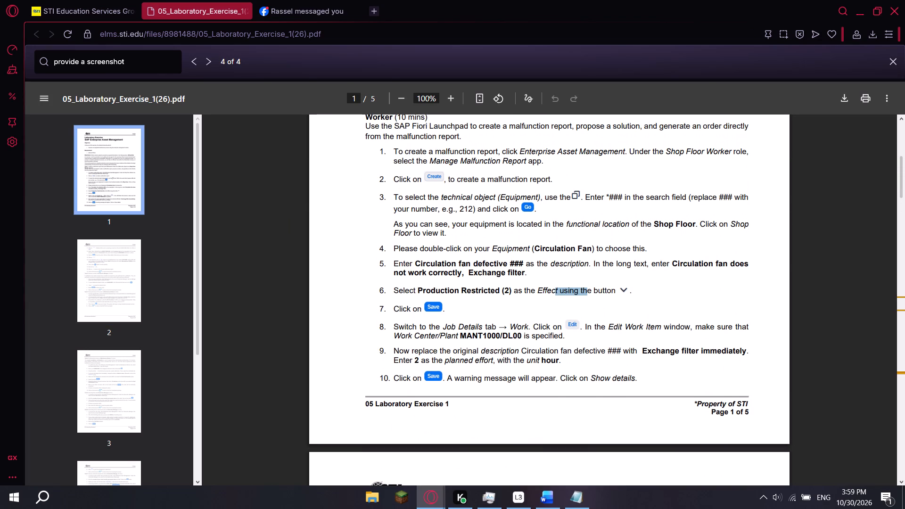
pyautogui.hotkey('alt', 'Tab')
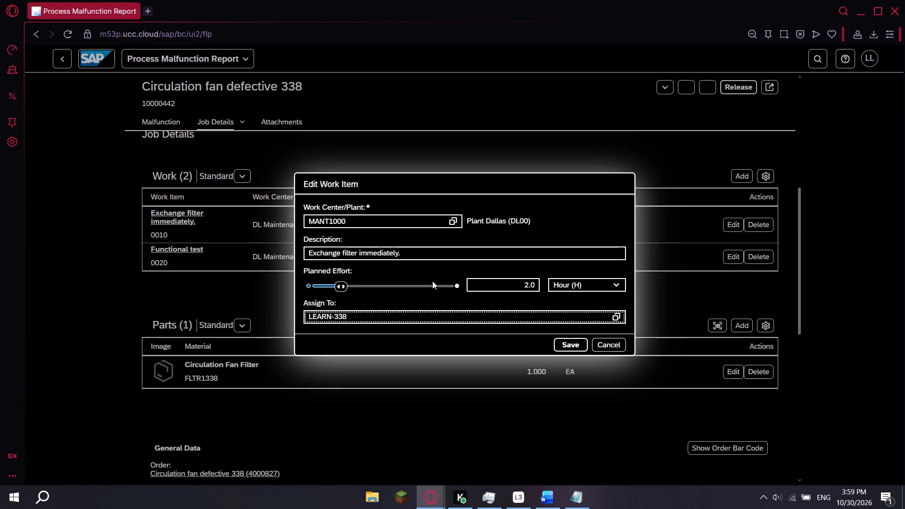
pyautogui.hotkey('alt', 'Tab')
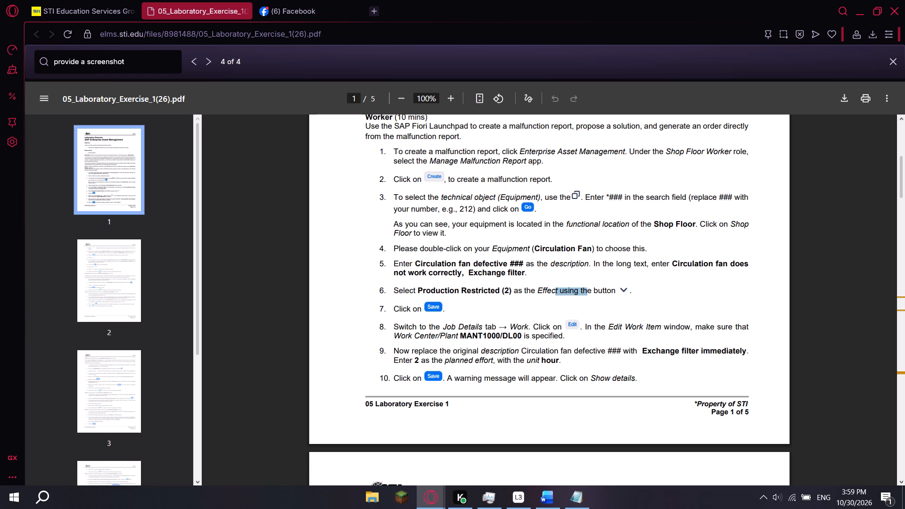
pyautogui.hotkey('alt', 'Tab')
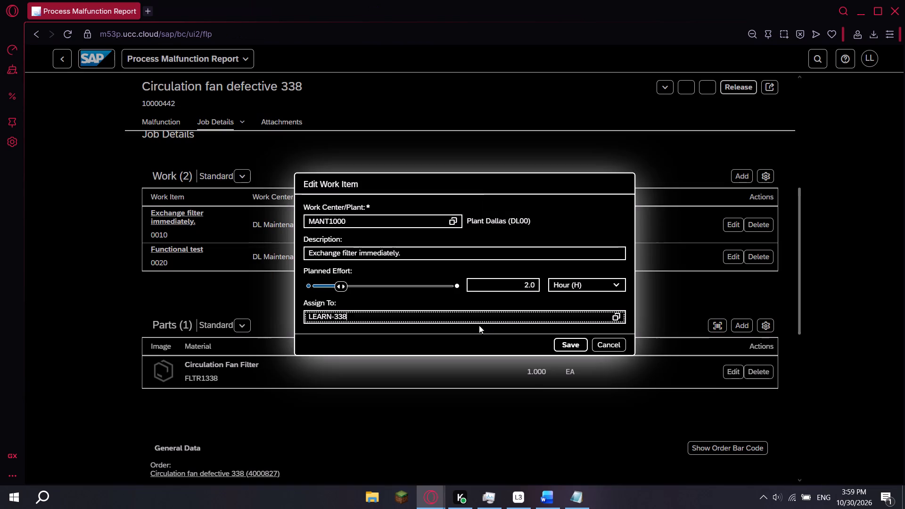
pyautogui.hotkey('alt', 'Tab')
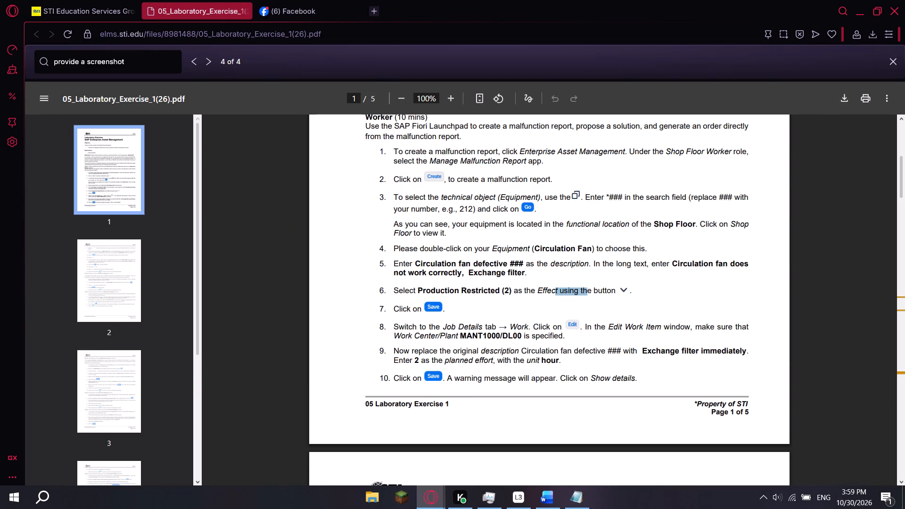
pyautogui.hotkey('alt', 'Tab')
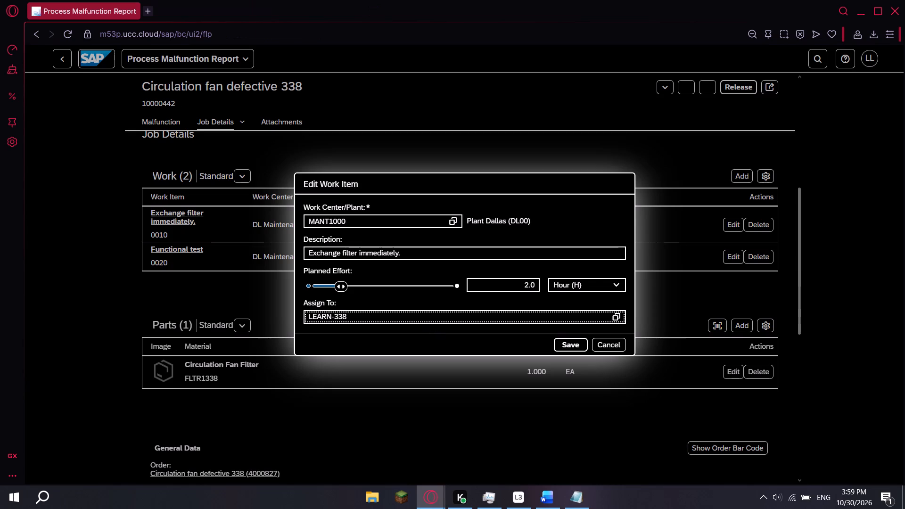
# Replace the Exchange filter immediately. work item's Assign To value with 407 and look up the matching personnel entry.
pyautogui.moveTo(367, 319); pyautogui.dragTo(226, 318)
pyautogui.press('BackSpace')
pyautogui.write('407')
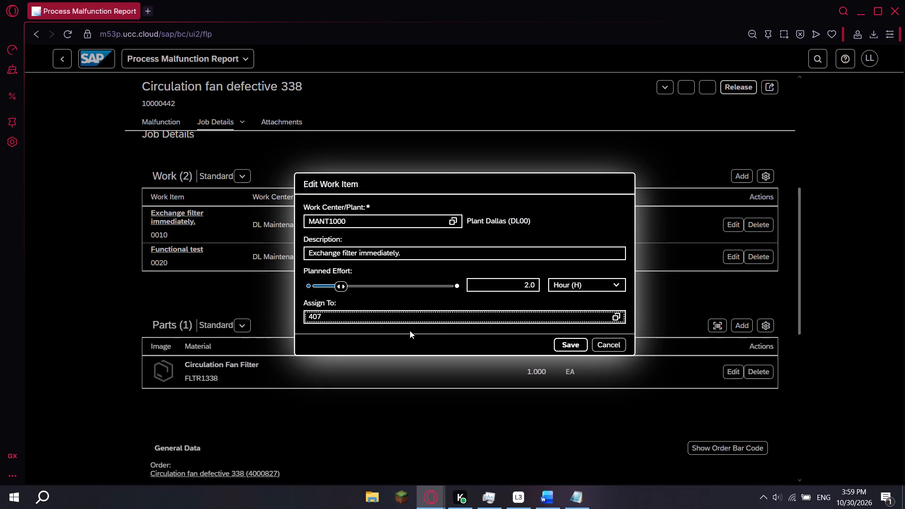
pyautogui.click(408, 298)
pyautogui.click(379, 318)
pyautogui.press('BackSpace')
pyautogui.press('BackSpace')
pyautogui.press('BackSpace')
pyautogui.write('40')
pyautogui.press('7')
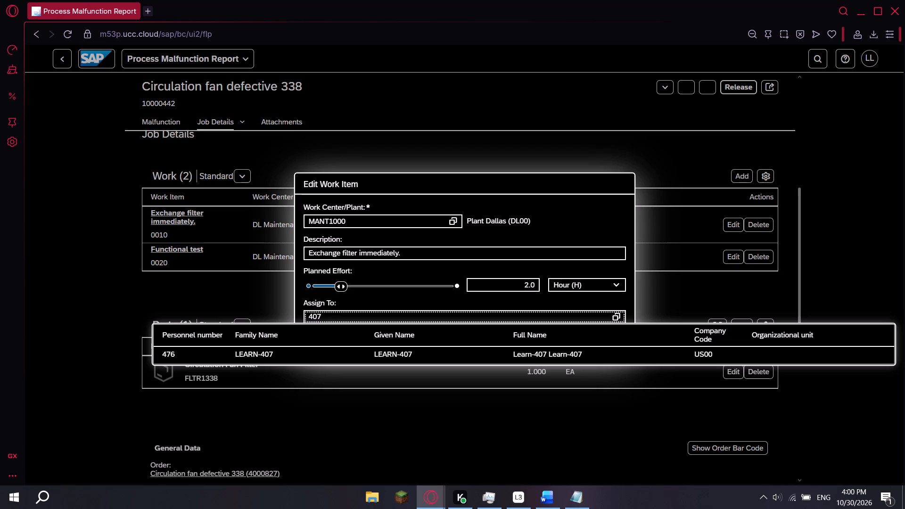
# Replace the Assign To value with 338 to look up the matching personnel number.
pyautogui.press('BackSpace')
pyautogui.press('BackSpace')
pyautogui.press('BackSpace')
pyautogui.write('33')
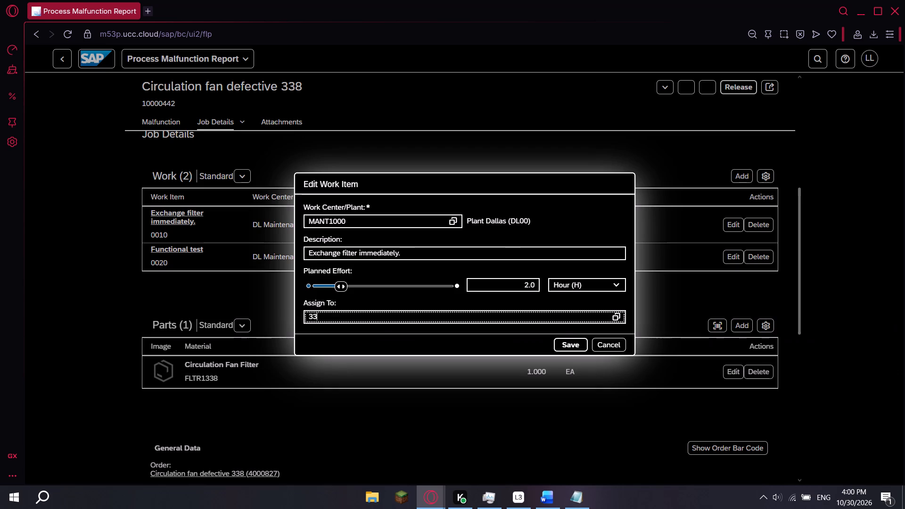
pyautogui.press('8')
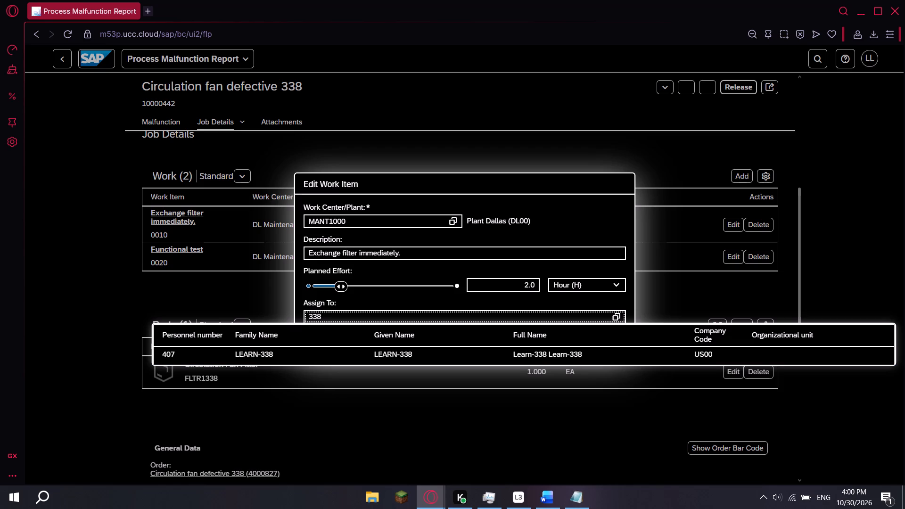
# Set the Exchange filter immediately. work item's Assign To value to 407 and save the work item.
pyautogui.press('BackSpace')
pyautogui.press('BackSpace')
pyautogui.press('BackSpace')
pyautogui.press('BackSpace')
pyautogui.write('407')
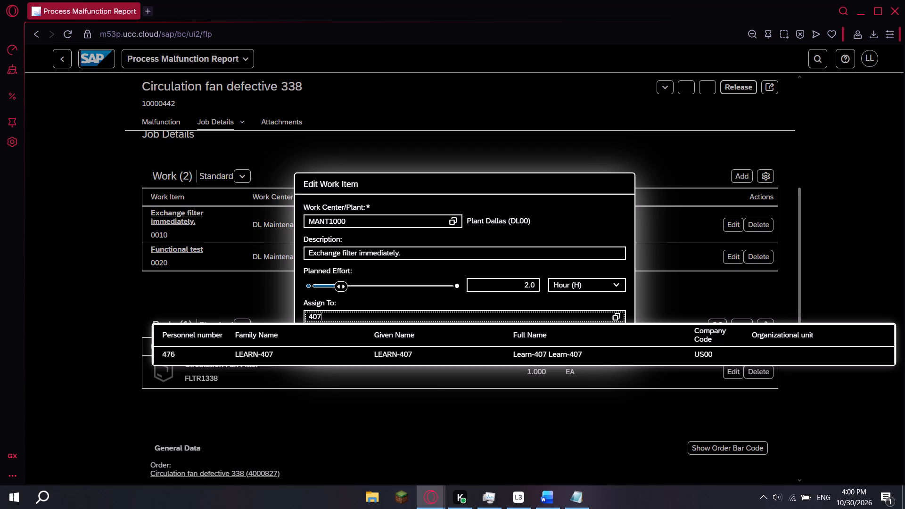
pyautogui.click(381, 297)
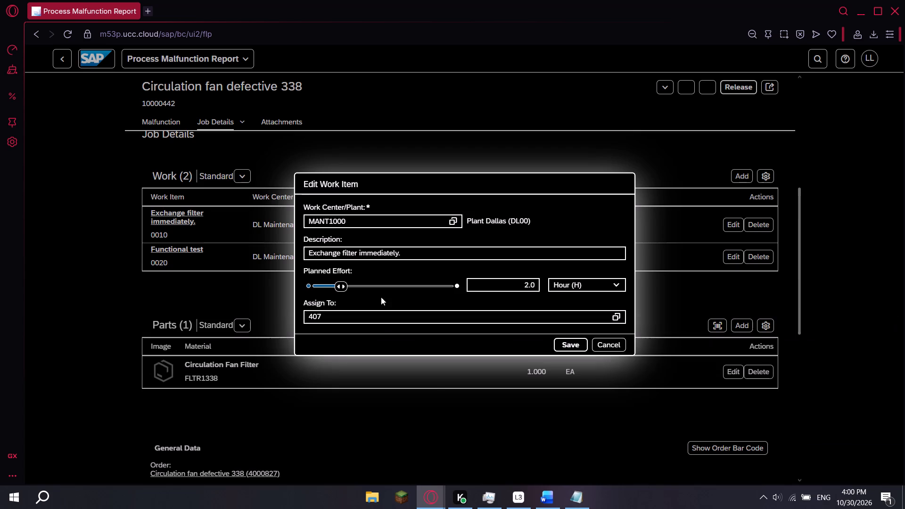
pyautogui.click(572, 343)
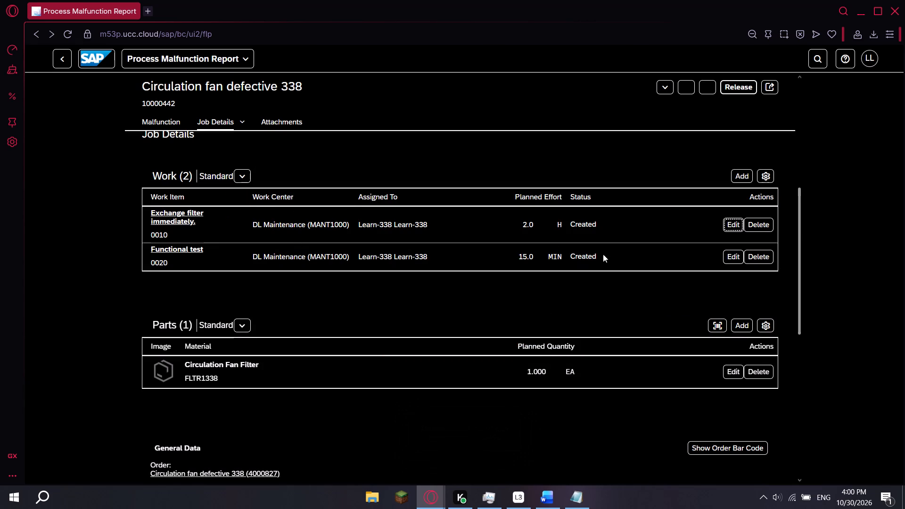
# Open the Functional test work item for editing and compare its values with item 12 in the exercise PDF.
pyautogui.click(730, 254)
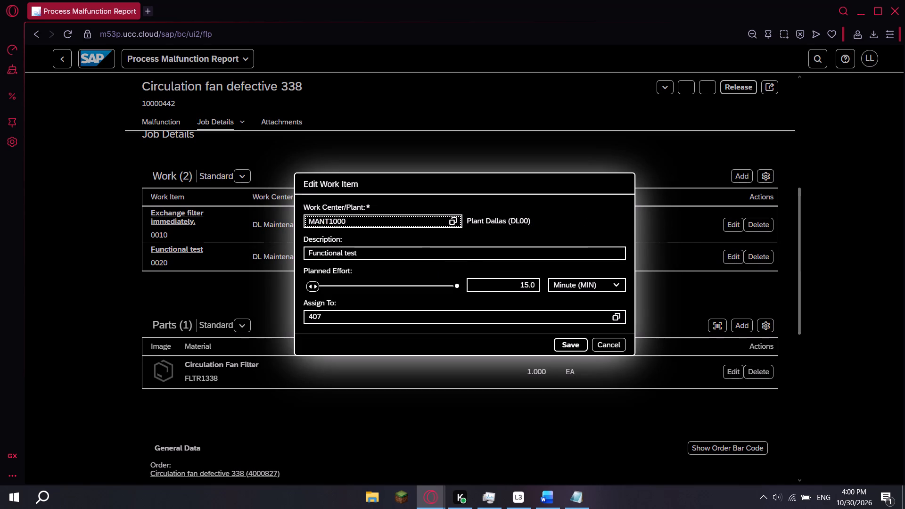
pyautogui.hotkey('alt', 'Tab')
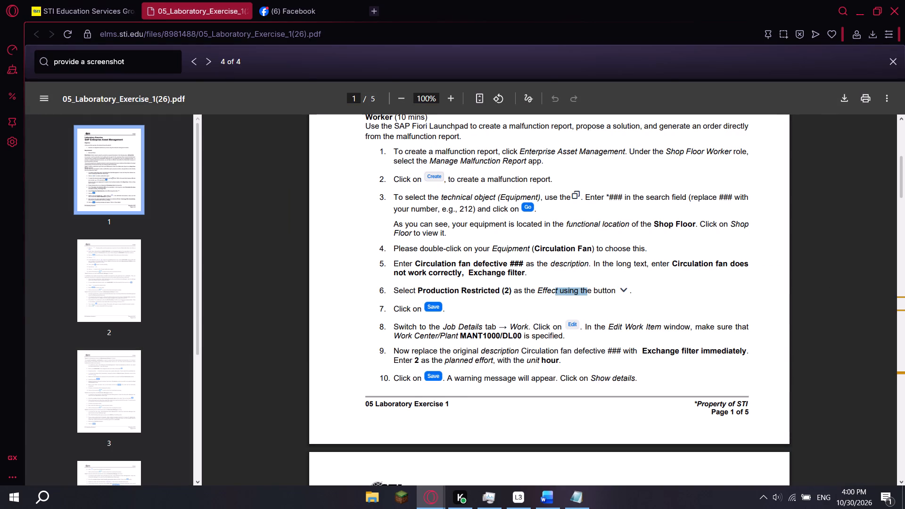
pyautogui.scroll(-2, 517, 318)
pyautogui.scroll(-2, 445, 255)
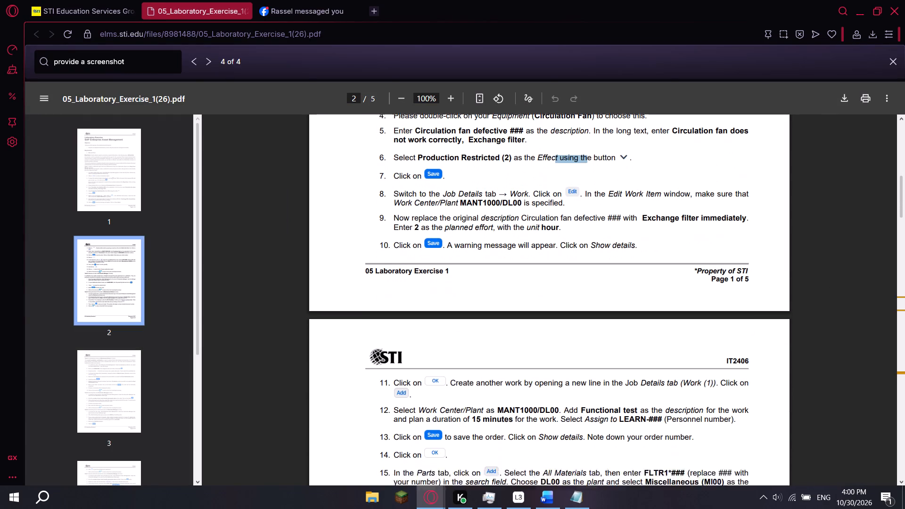
pyautogui.scroll(-1, 631, 295)
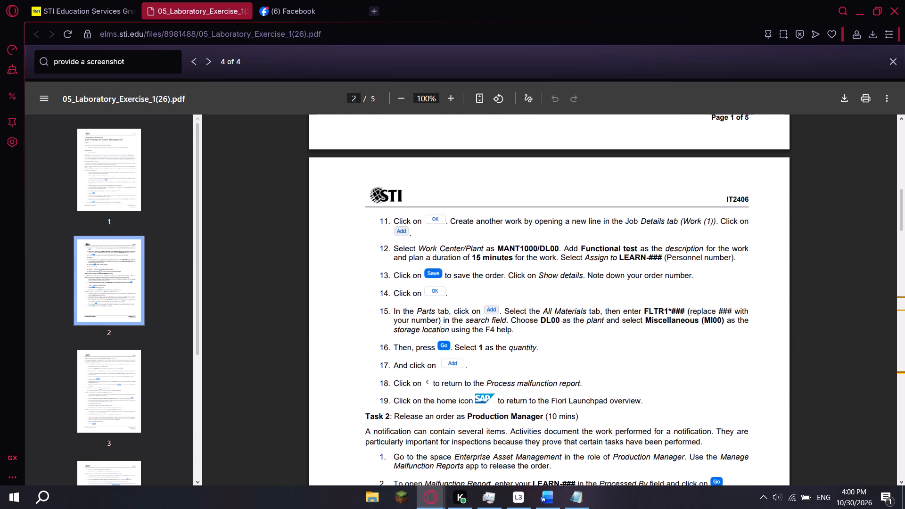
pyautogui.hotkey('alt', 'Tab')
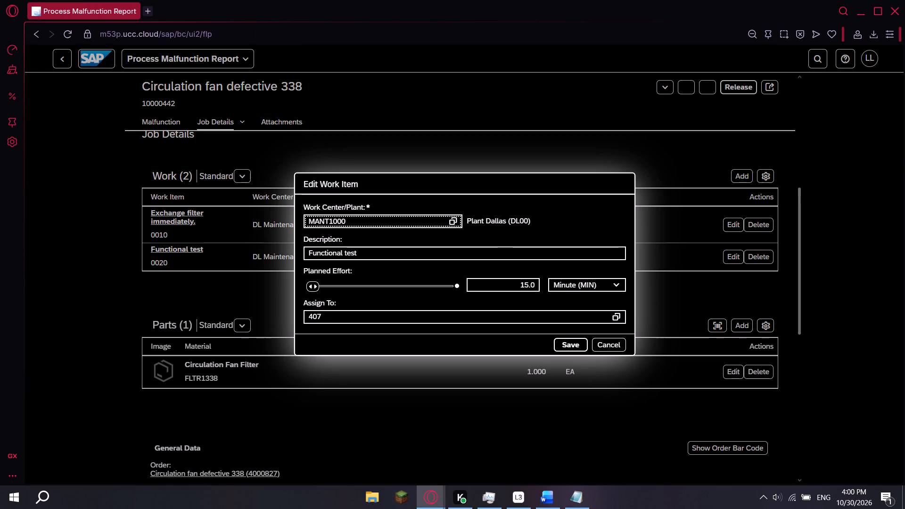
pyautogui.hotkey('alt', 'Tab')
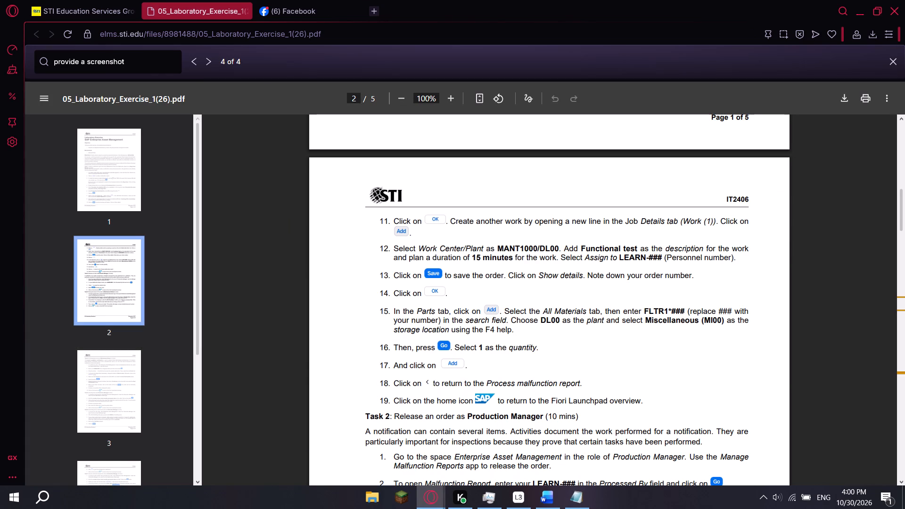
pyautogui.hotkey('alt', 'Tab')
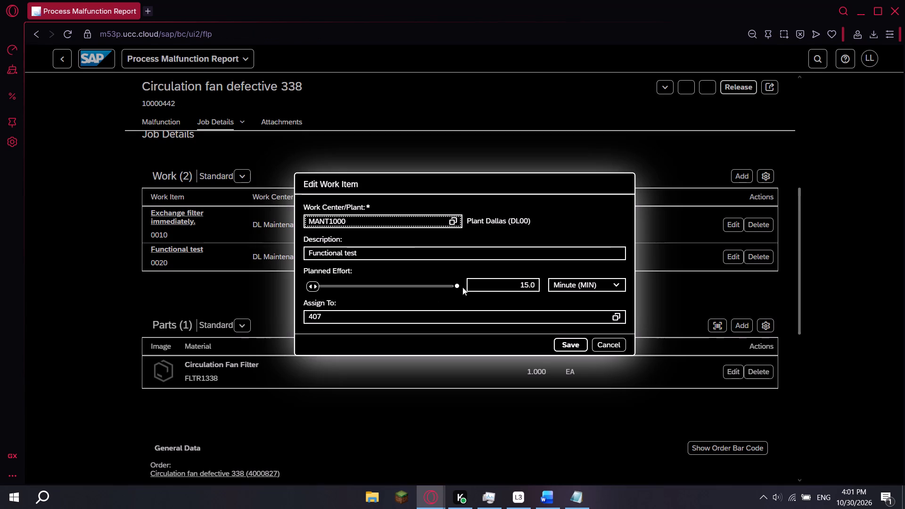
pyautogui.hotkey('alt', 'Tab')
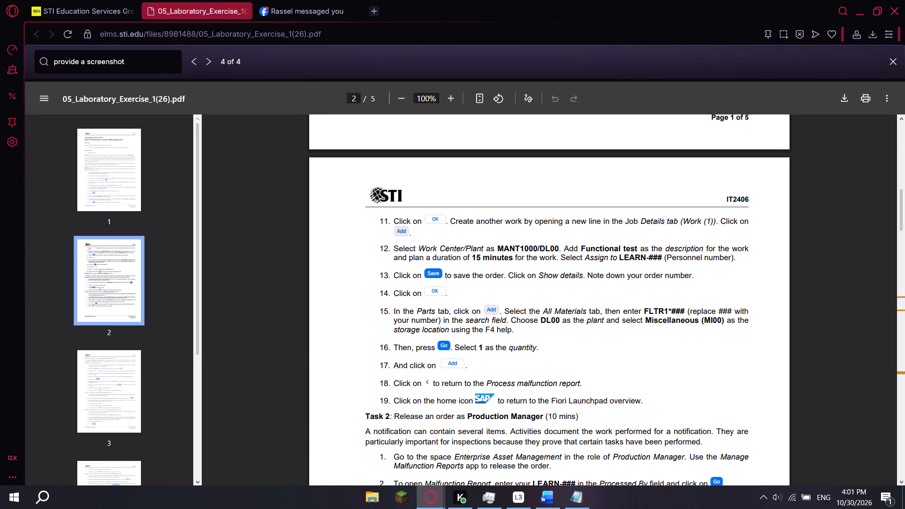
pyautogui.click(477, 259)
pyautogui.click(564, 258)
pyautogui.moveTo(635, 258); pyautogui.dragTo(653, 257)
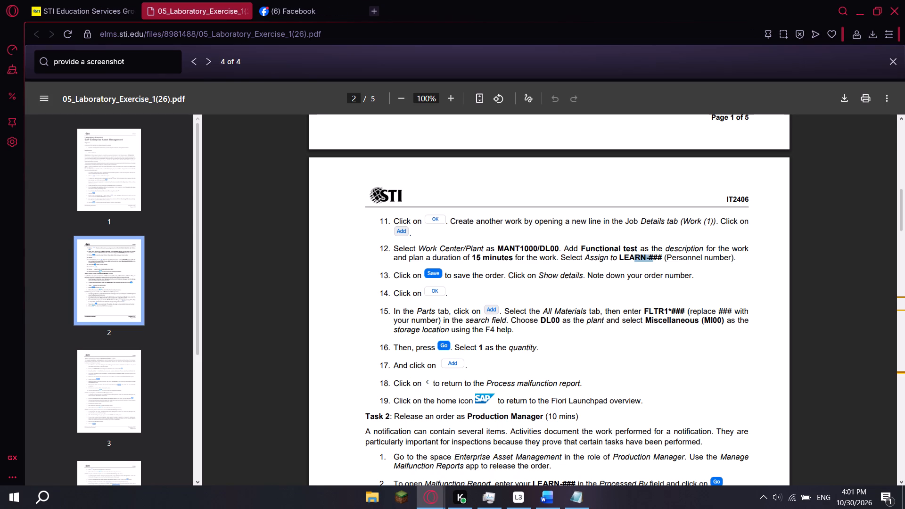
# Set the Functional test work item's Assign To value to LEARN-338 and save it, checking against the exercise PDF.
pyautogui.hotkey('alt', 'Tab')
pyautogui.moveTo(369, 317); pyautogui.dragTo(282, 319)
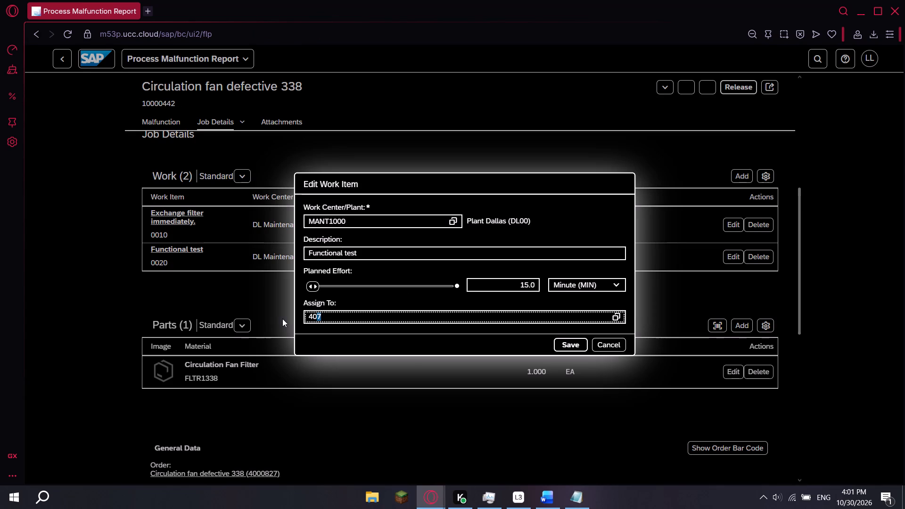
pyautogui.press('BackSpace')
pyautogui.write('LEARN-')
pyautogui.write('338')
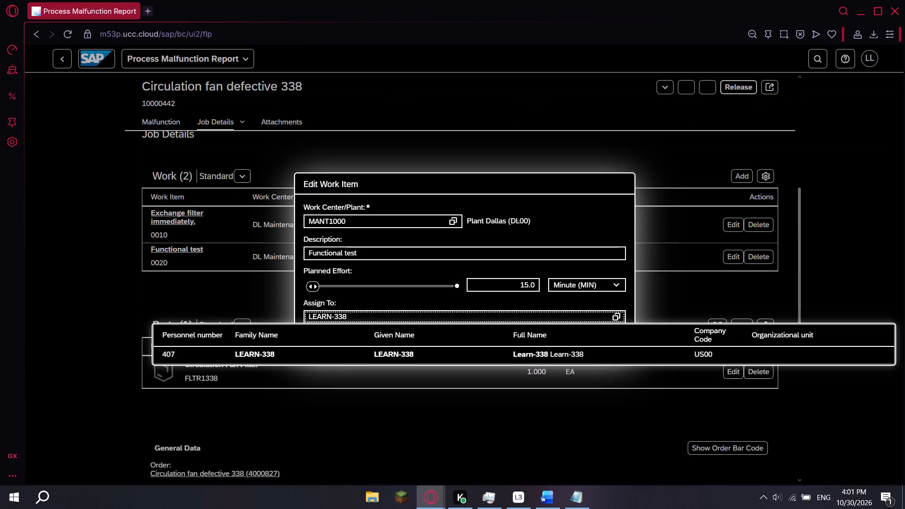
pyautogui.click(46, 310)
pyautogui.hotkey('alt', 'Tab')
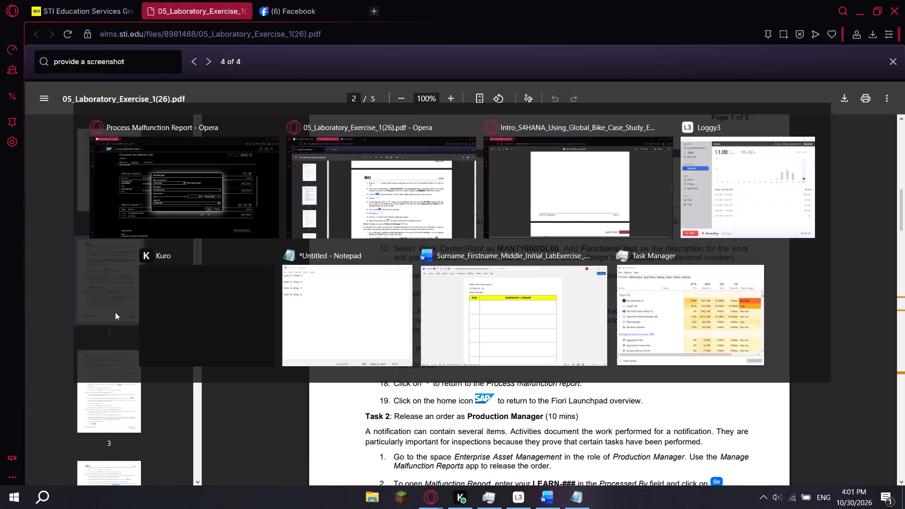
pyautogui.hotkey('alt', 'Tab')
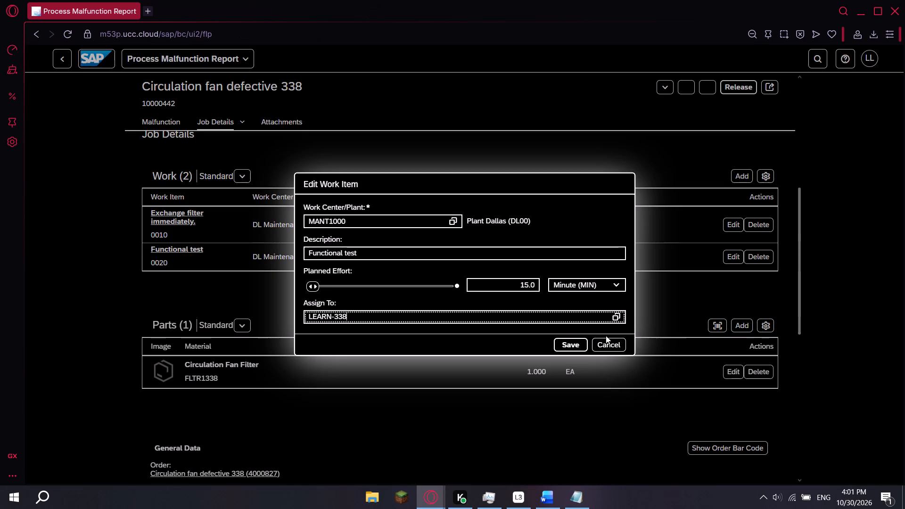
pyautogui.click(574, 342)
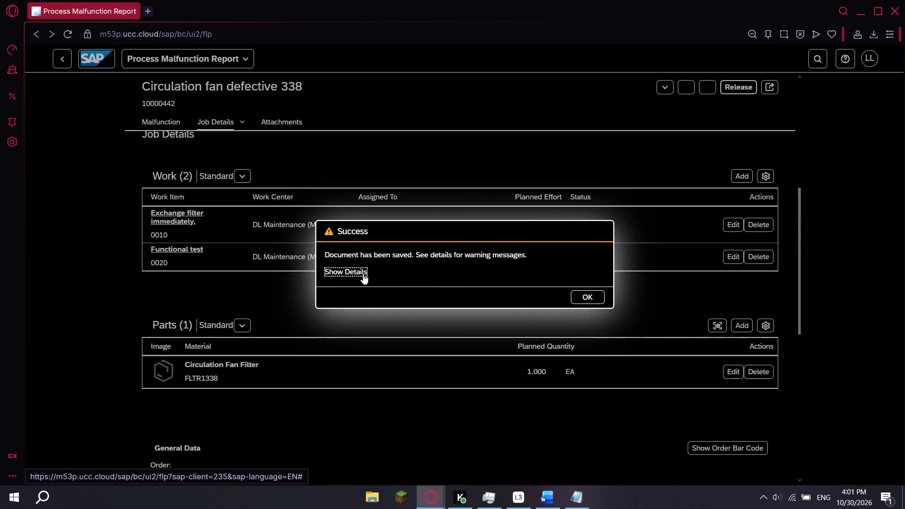
pyautogui.hotkey('alt', 'Tab')
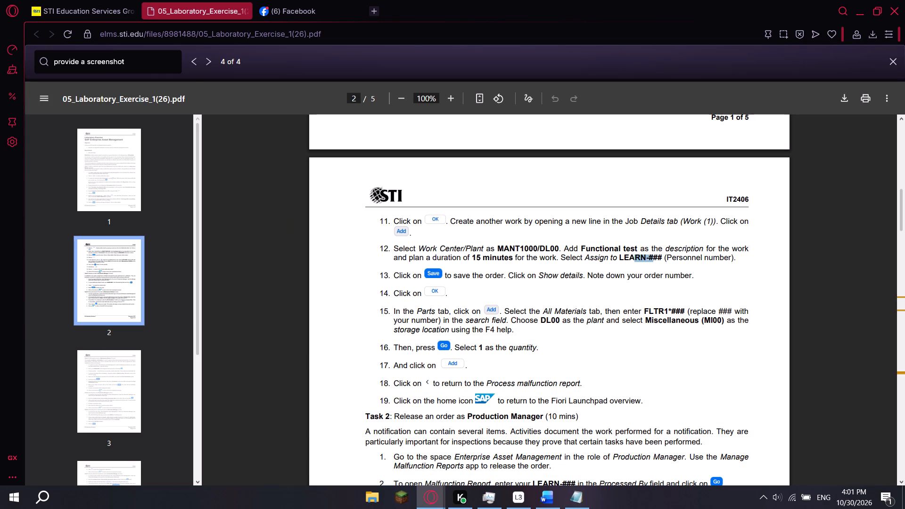
pyautogui.hotkey('alt', 'Tab')
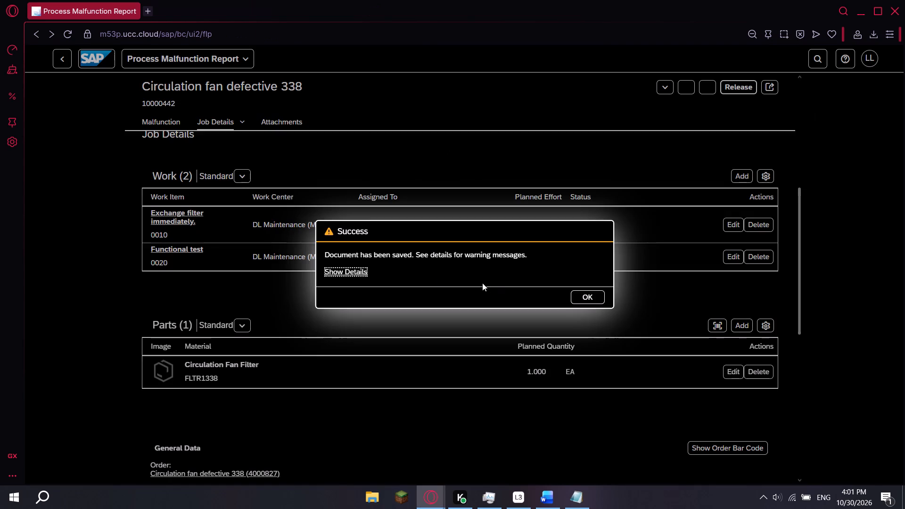
pyautogui.hotkey('alt', 'Tab')
pyautogui.hotkey('alt', 'Tab')
pyautogui.click(586, 295)
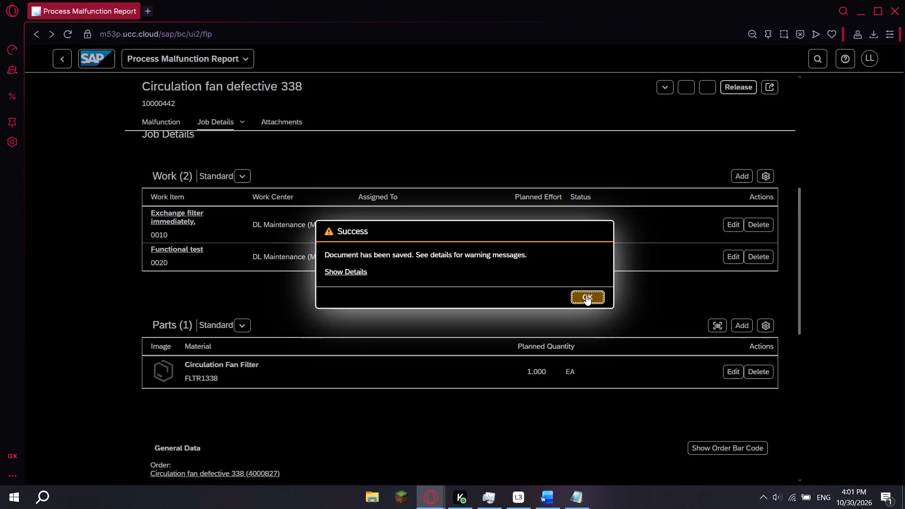
# Compare the Circulation Fan Filter part's quantity and storage location with items 15 and 16 in the exercise PDF, discarding the part edit.
pyautogui.hotkey('alt', 'Tab')
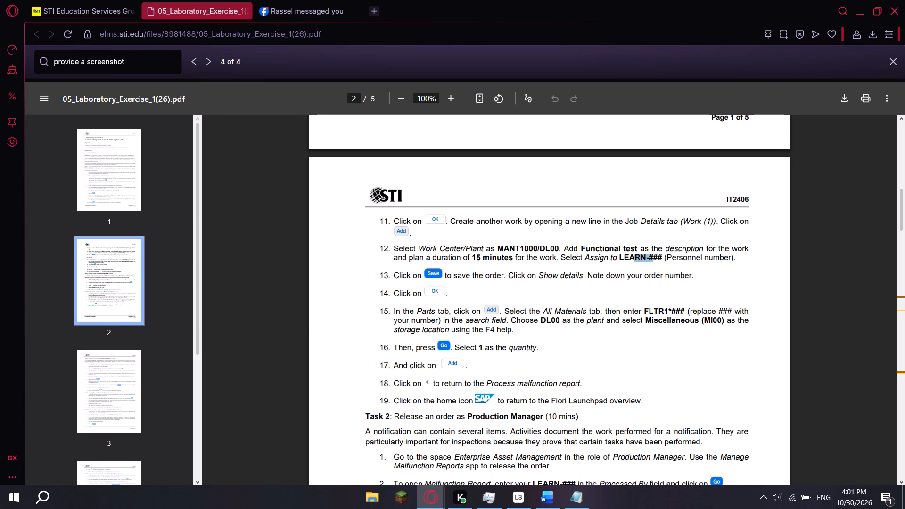
pyautogui.scroll(-1, 433, 320)
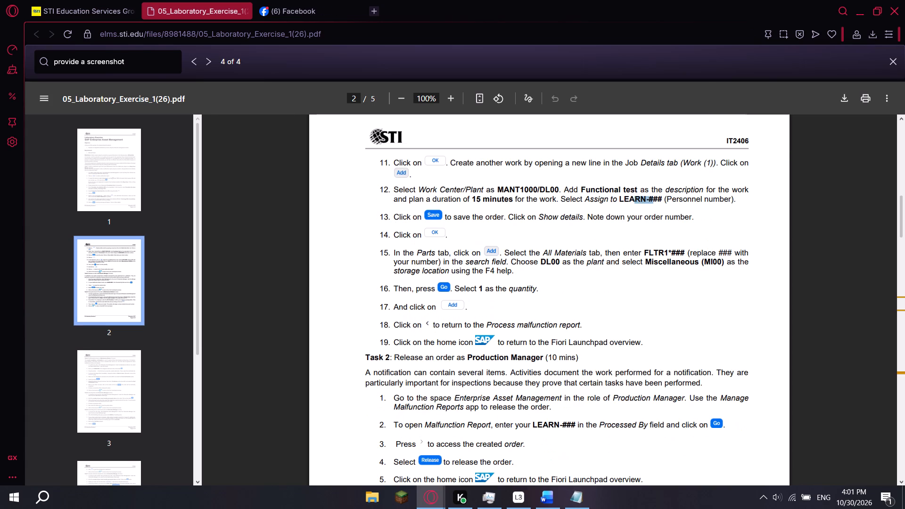
pyautogui.hotkey('alt', 'Tab')
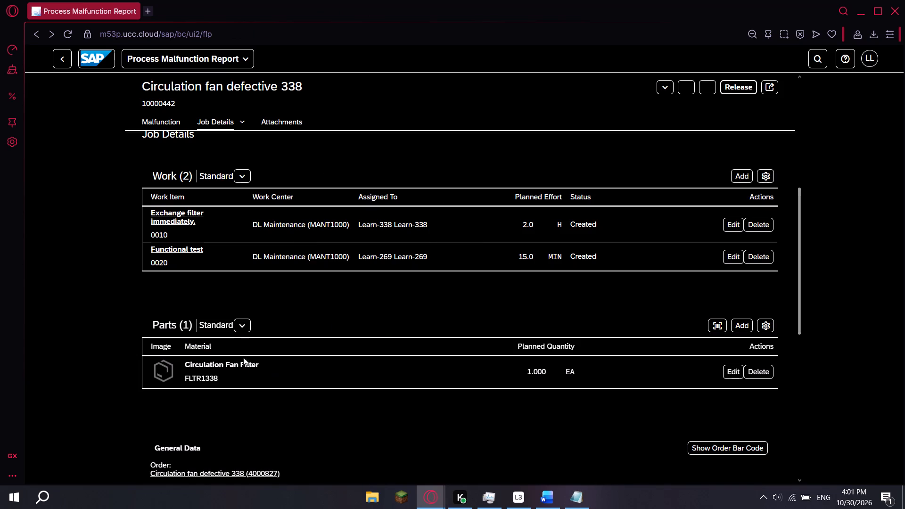
pyautogui.click(729, 370)
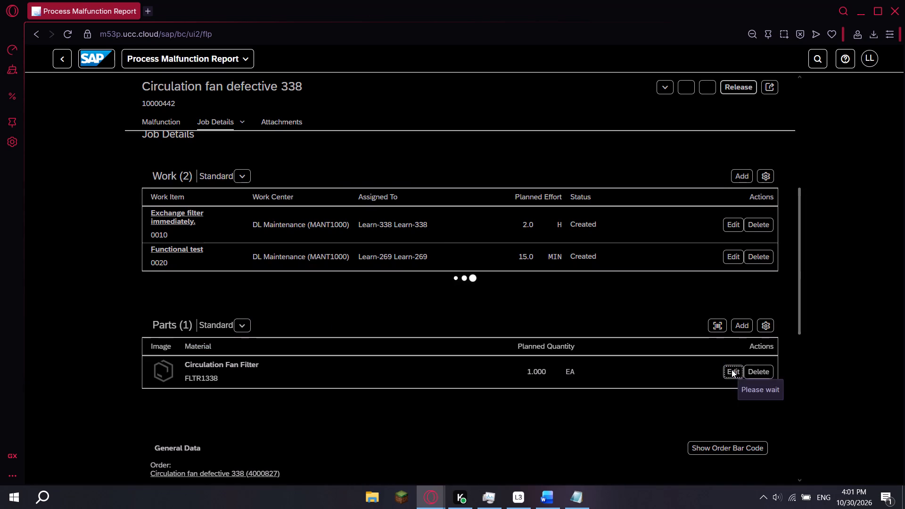
pyautogui.hotkey('alt', 'Tab')
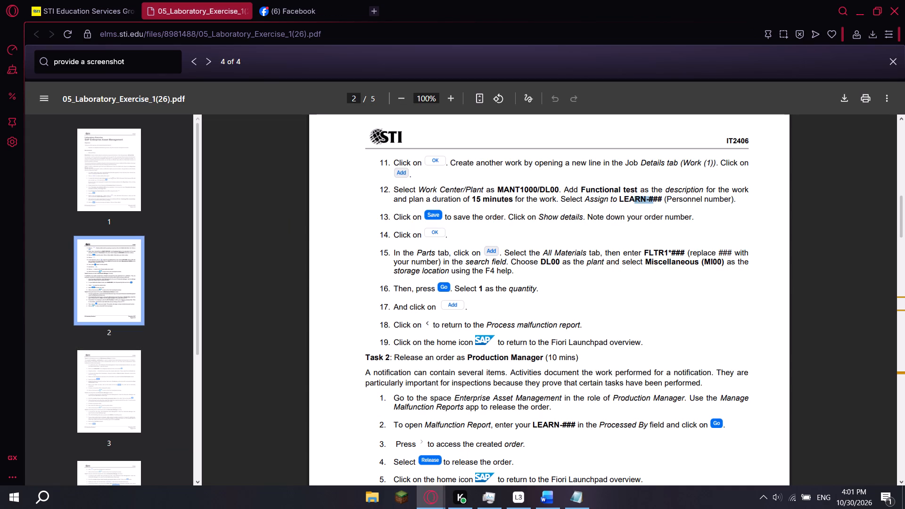
pyautogui.hotkey('alt', 'Tab')
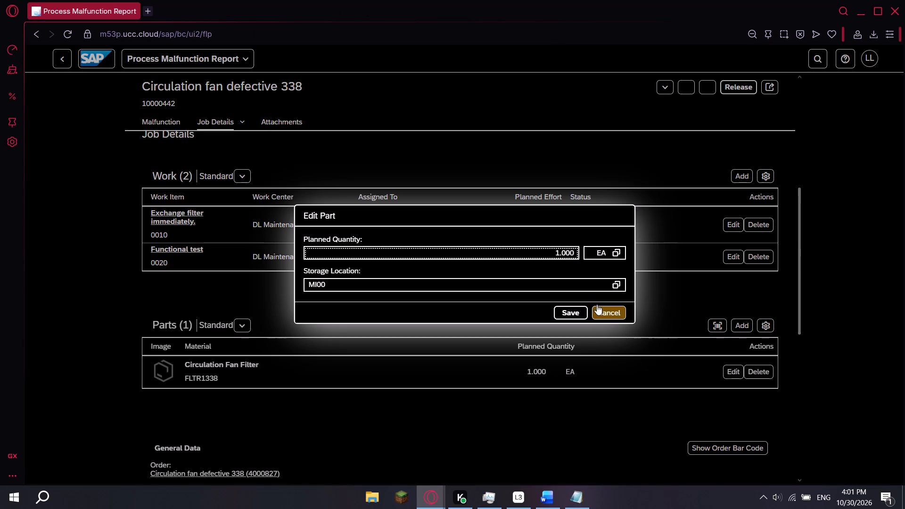
pyautogui.click(601, 307)
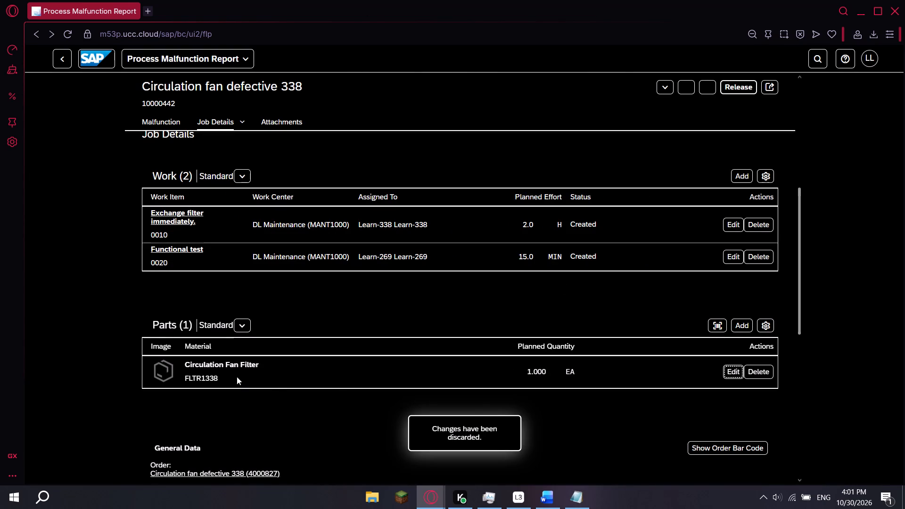
pyautogui.hotkey('alt', 'Tab')
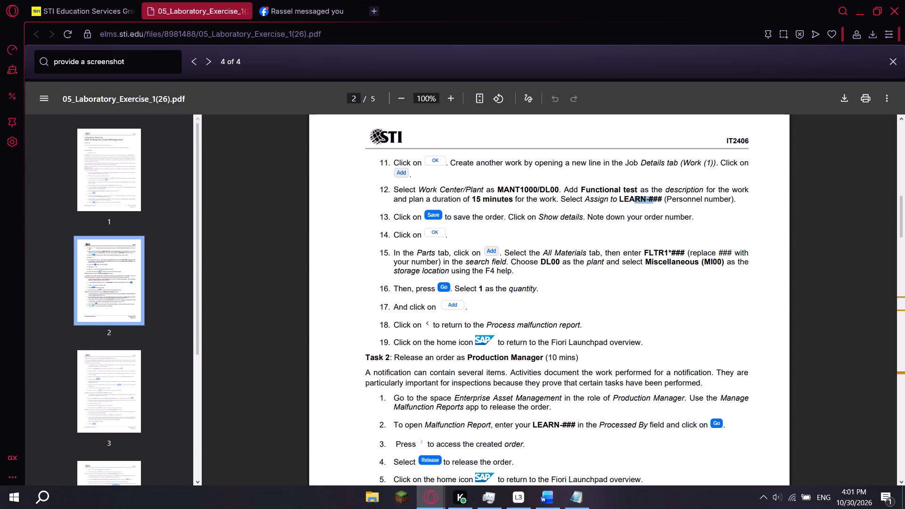
pyautogui.hotkey('alt', 'Tab')
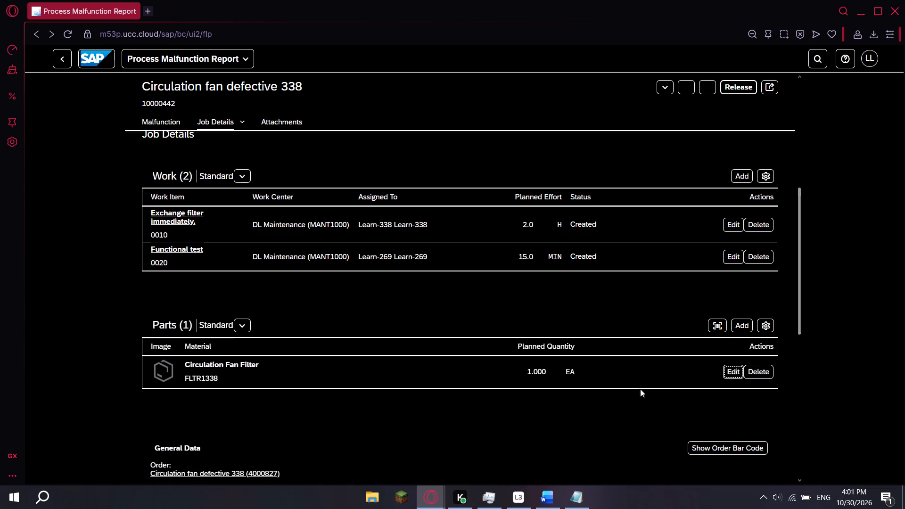
pyautogui.scroll(-9, 363, 395)
pyautogui.scroll(6, 367, 387)
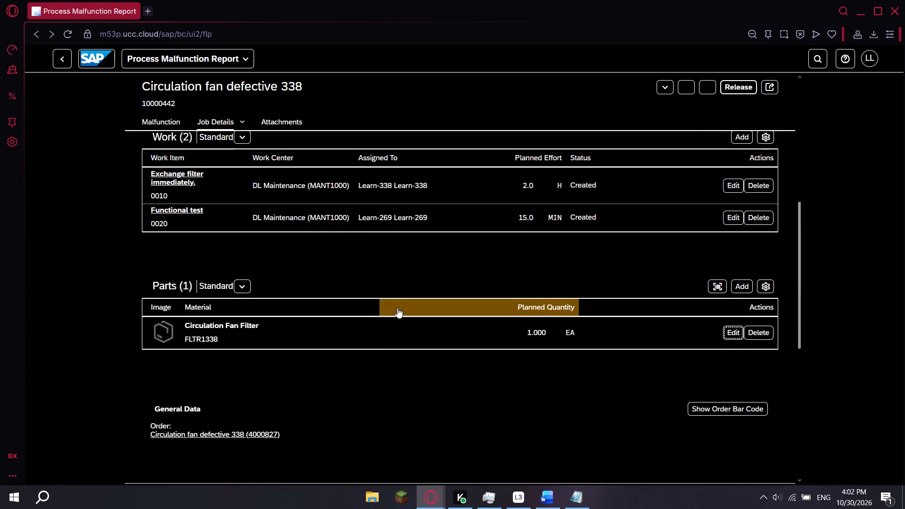
pyautogui.scroll(10, 397, 304)
# Open the Enterprise Asset Management case study for LEARN-338 in the Student Monitor and examine Step 1's actual and expected values.
pyautogui.click(96, 62)
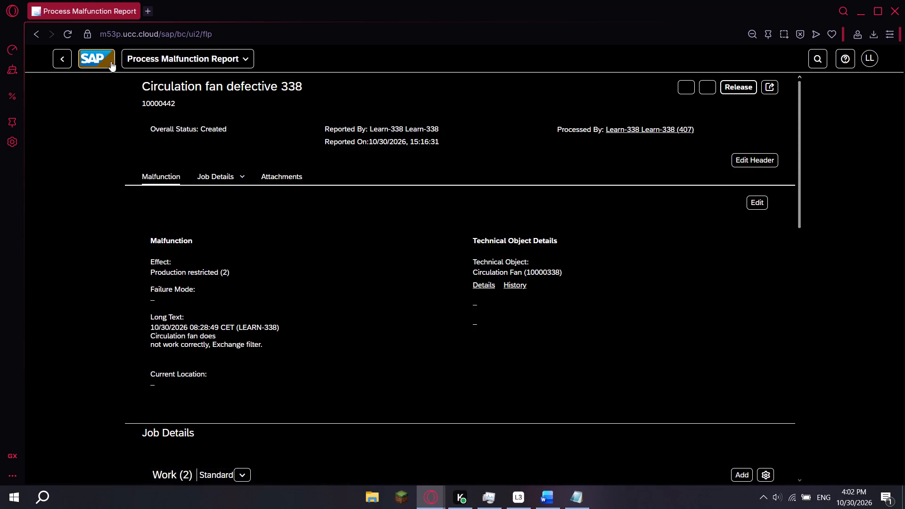
pyautogui.click(867, 85)
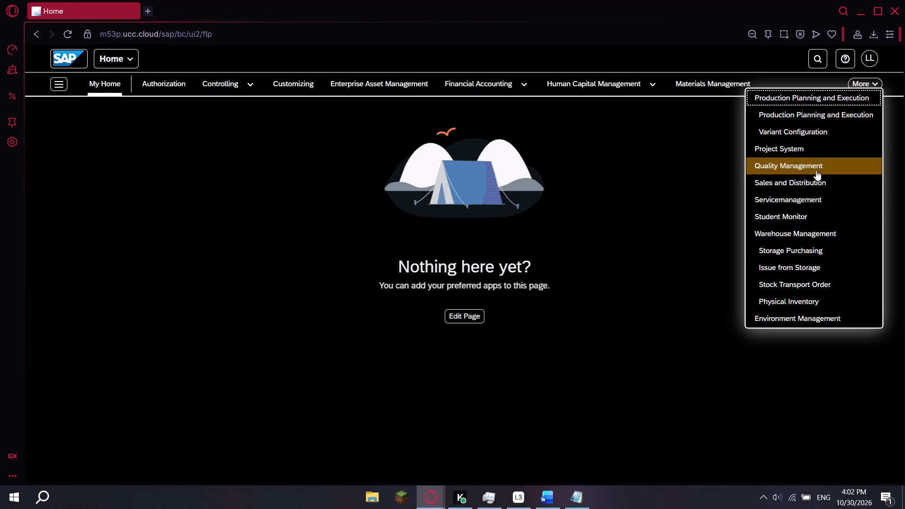
pyautogui.click(799, 222)
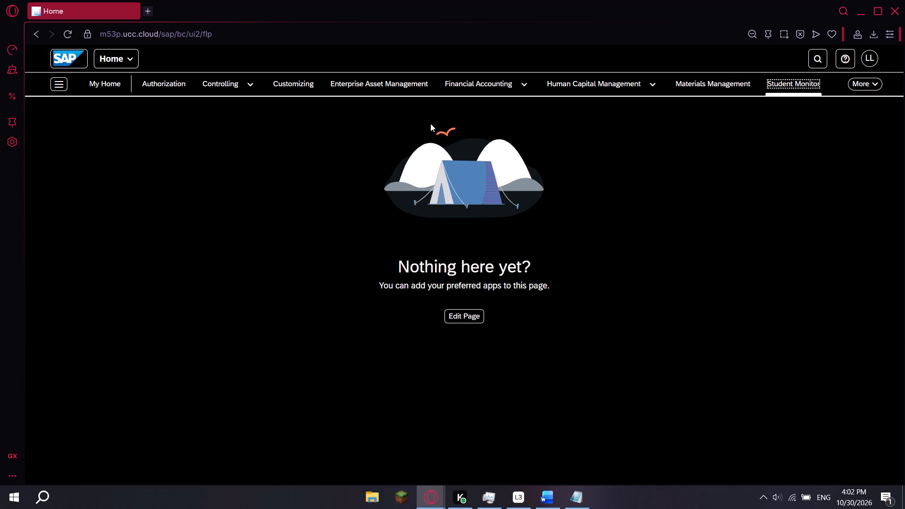
pyautogui.click(90, 160)
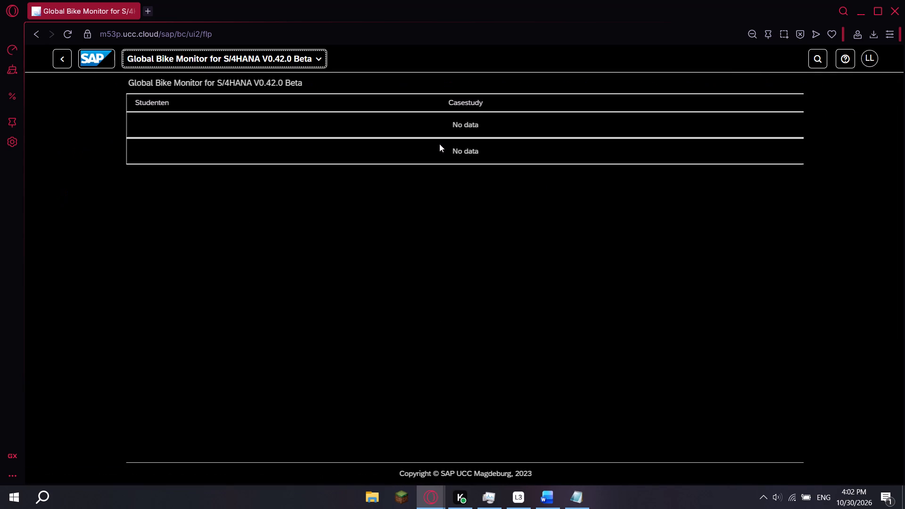
pyautogui.keyDown('shift'); pyautogui.click(453, 132); pyautogui.keyUp('shift')
pyautogui.click(455, 122)
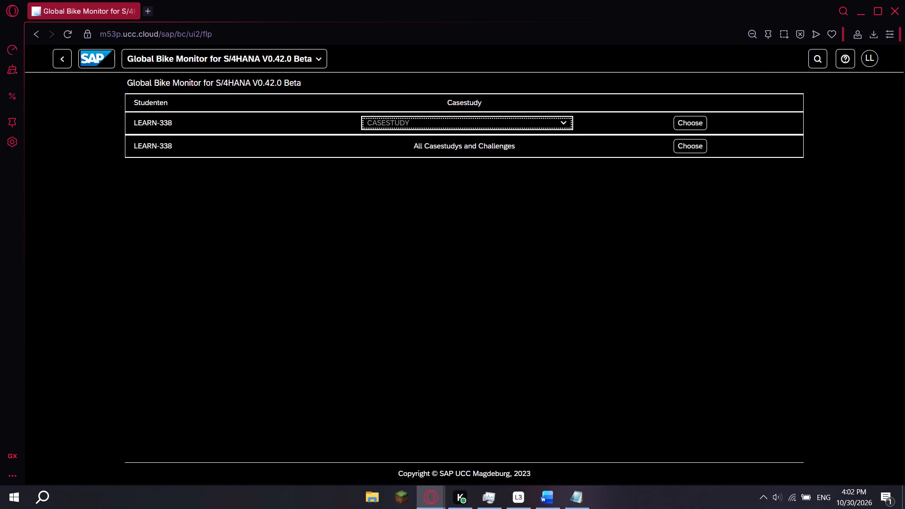
pyautogui.press('e')
pyautogui.press('Return')
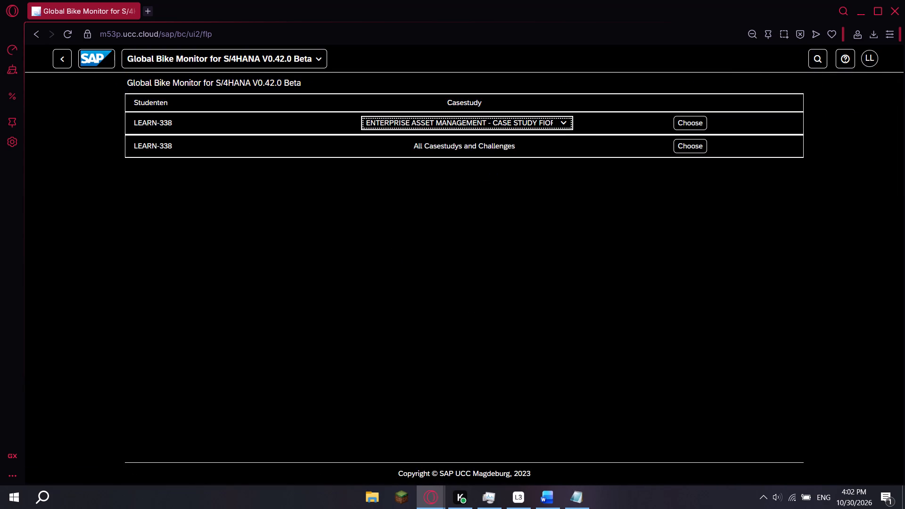
pyautogui.click(683, 116)
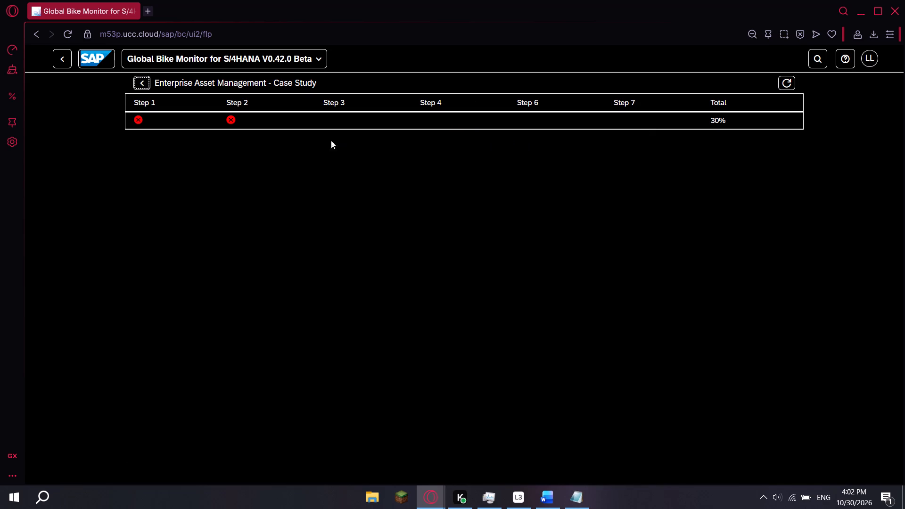
pyautogui.click(137, 121)
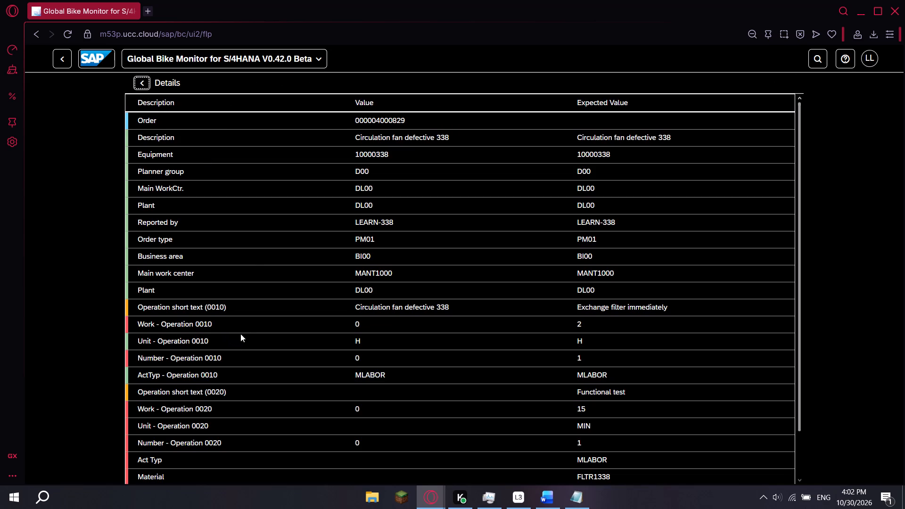
pyautogui.scroll(-1, 224, 331)
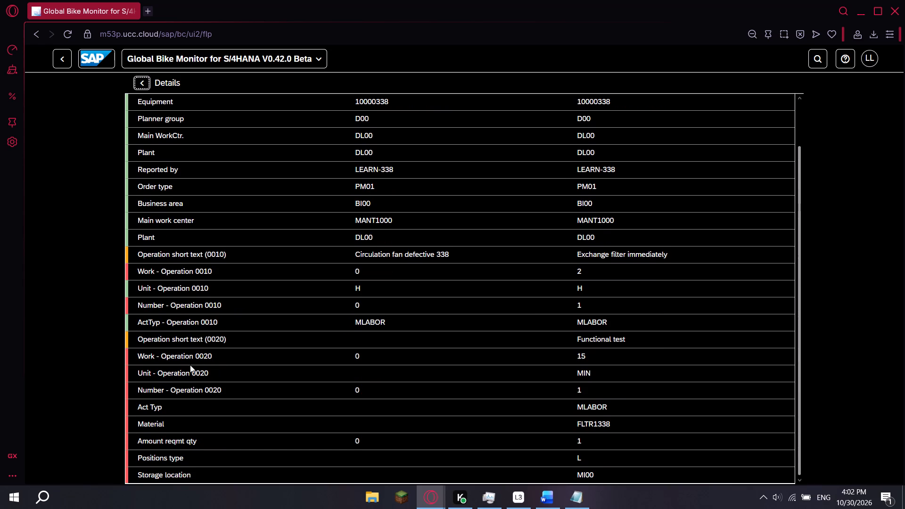
pyautogui.scroll(-1, 184, 377)
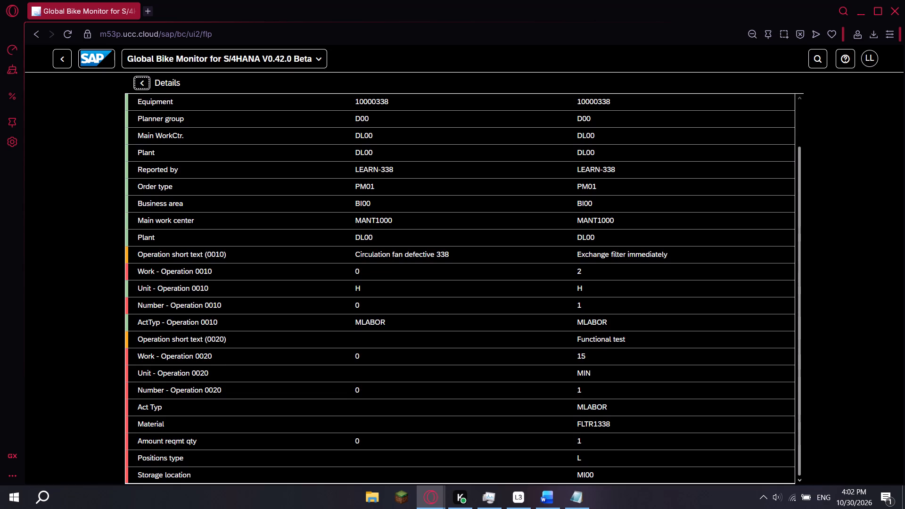
pyautogui.scroll(6, 330, 401)
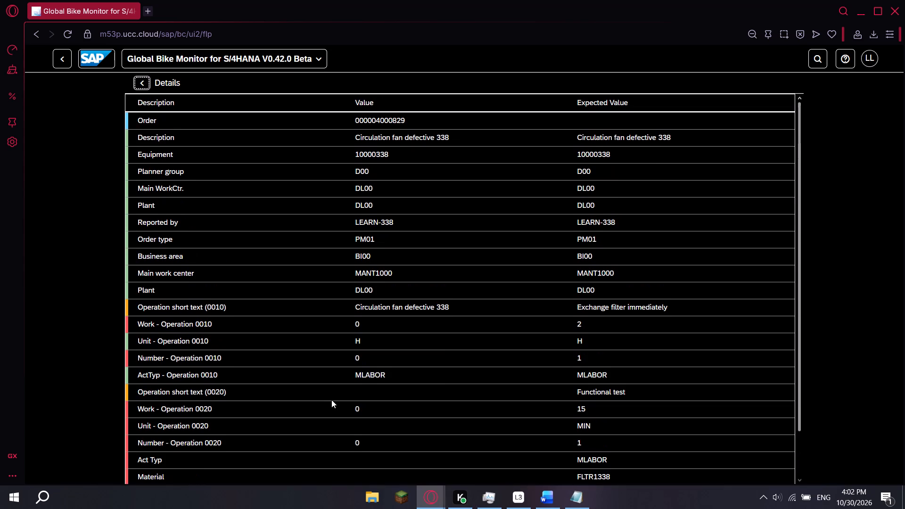
# Search the malfunction reports in the Enterprise Asset Management area for *338.
pyautogui.click(92, 65)
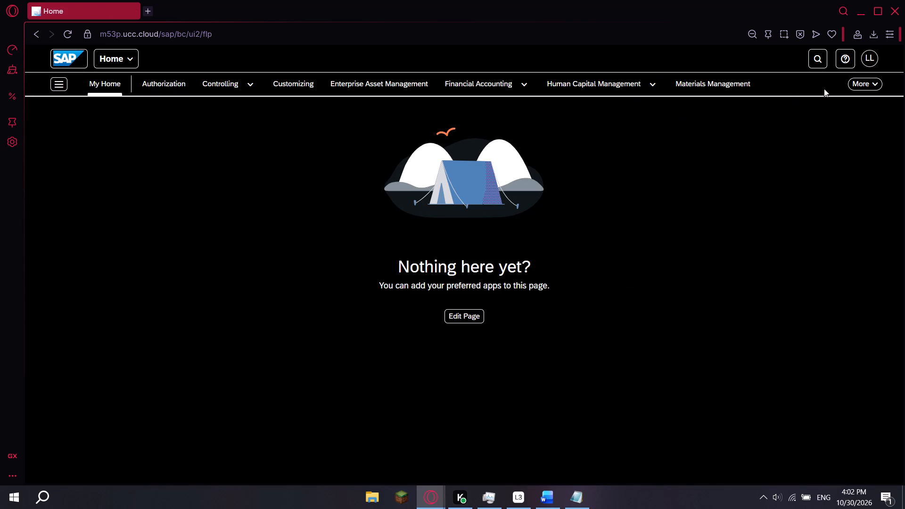
pyautogui.click(364, 85)
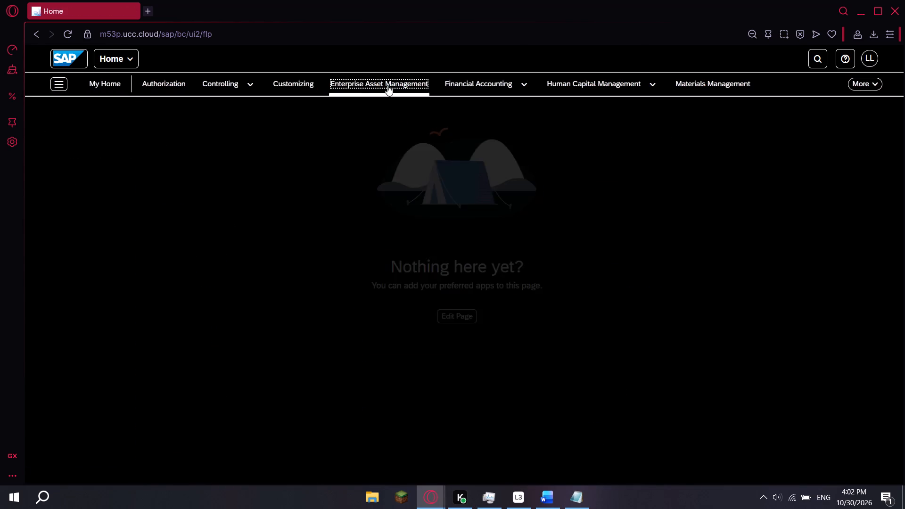
pyautogui.click(99, 172)
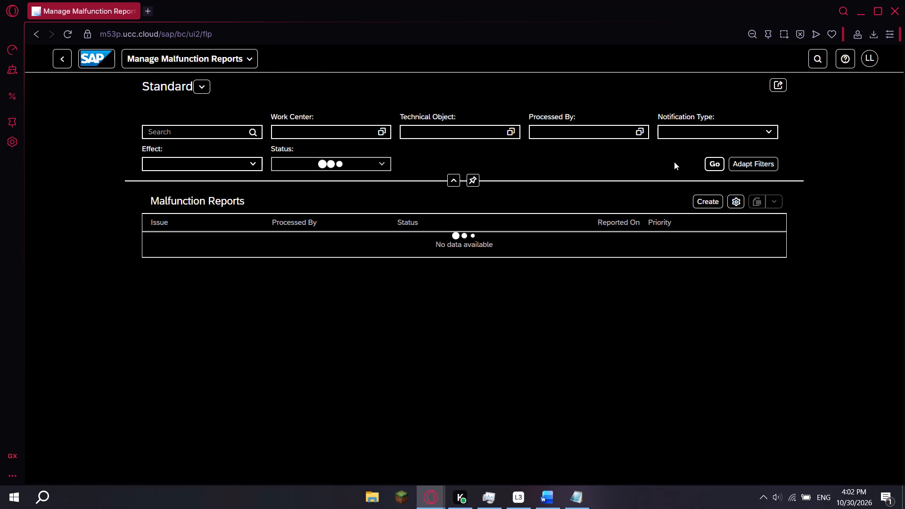
pyautogui.click(205, 130)
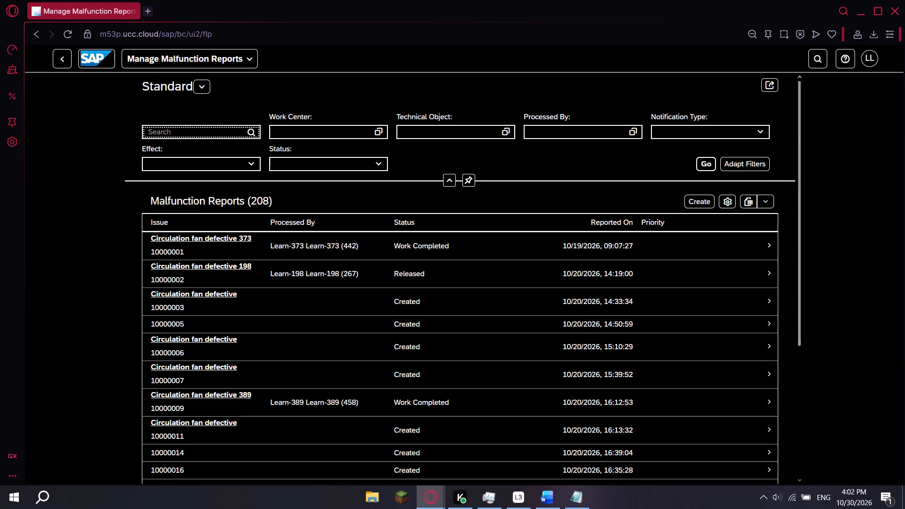
pyautogui.write('33')
pyautogui.press('8')
pyautogui.press('BackSpace')
pyautogui.press('BackSpace')
pyautogui.press('BackSpace')
pyautogui.press('BackSpace')
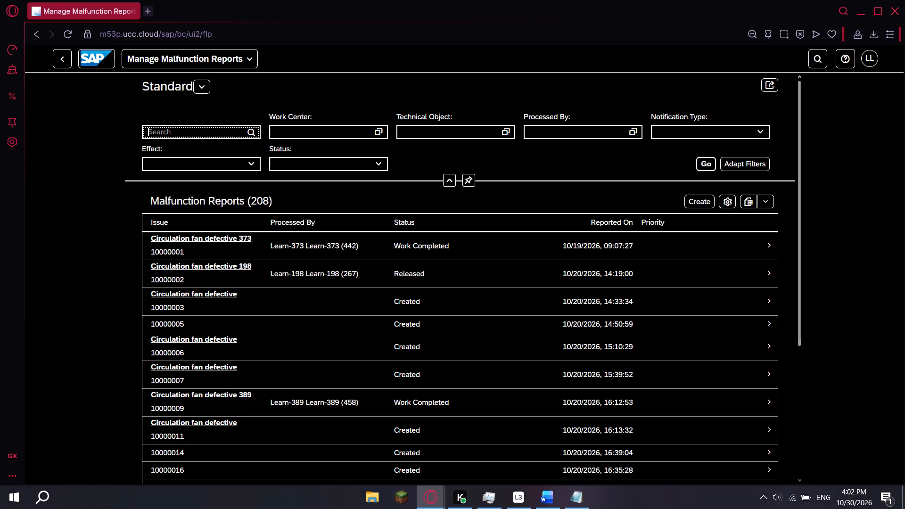
pyautogui.hotkey('shift', '*')
pyautogui.press('BackSpace')
pyautogui.press('BackSpace')
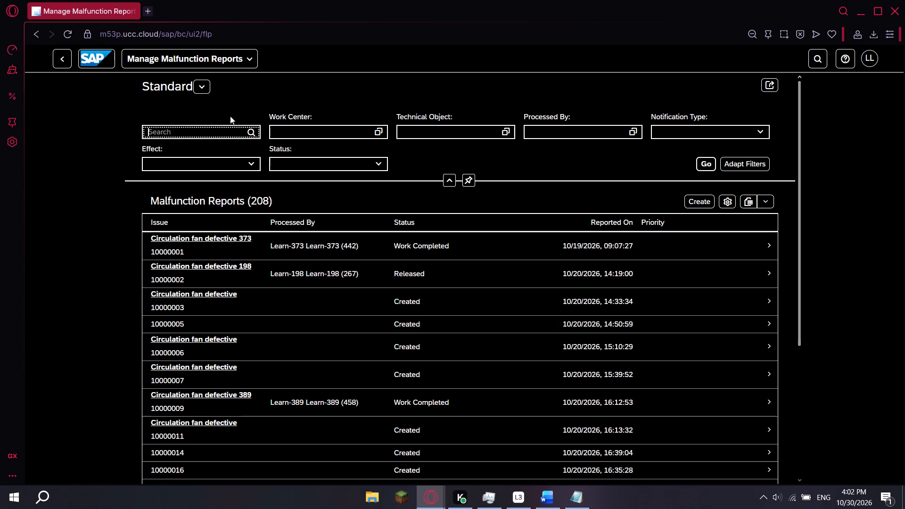
pyautogui.write('*338')
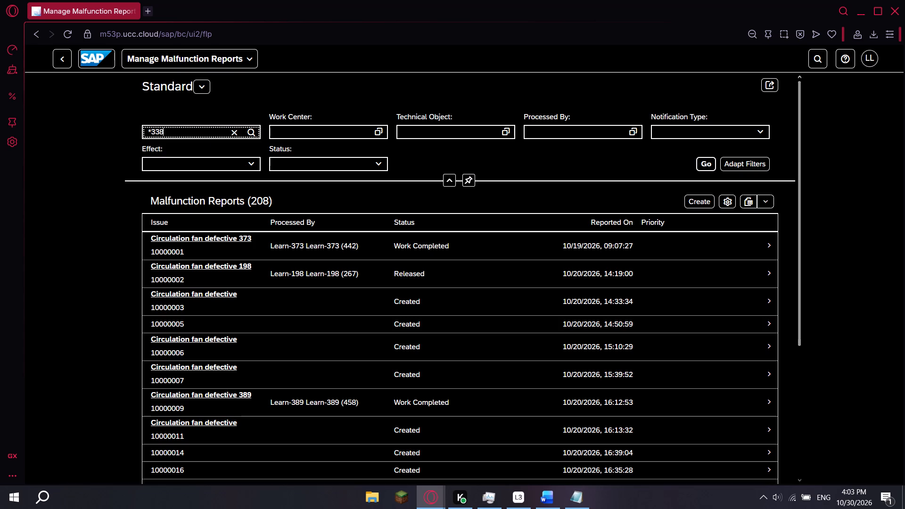
pyautogui.click(701, 161)
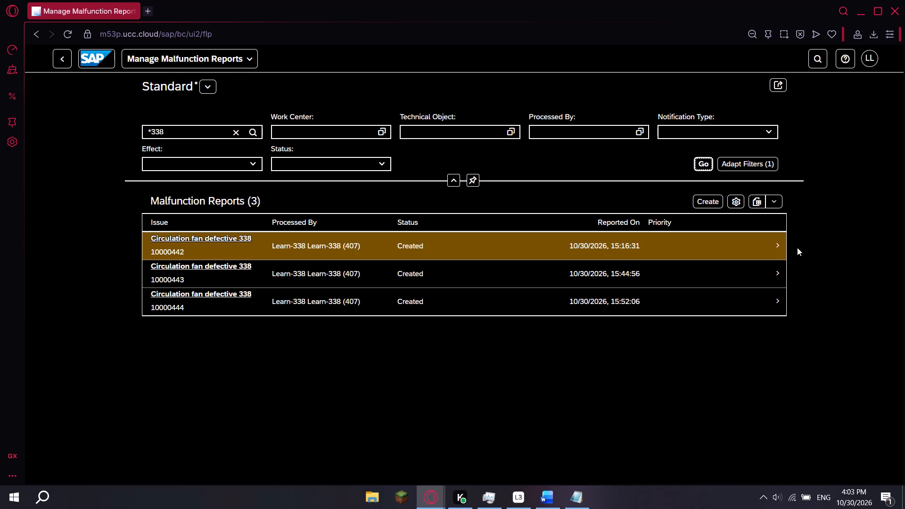
# Open malfunction report 10000442 and delete its "Exchange filter immediately." work item.
pyautogui.click(775, 246)
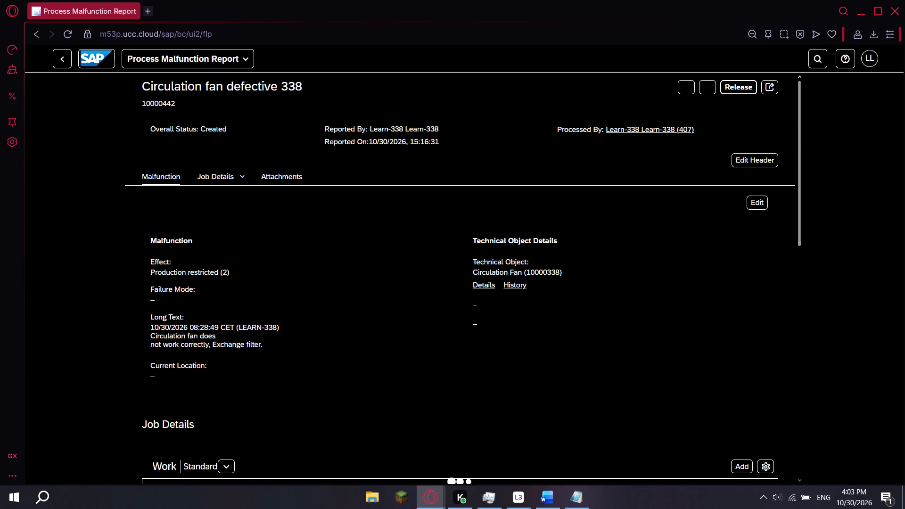
pyautogui.scroll(-4, 203, 211)
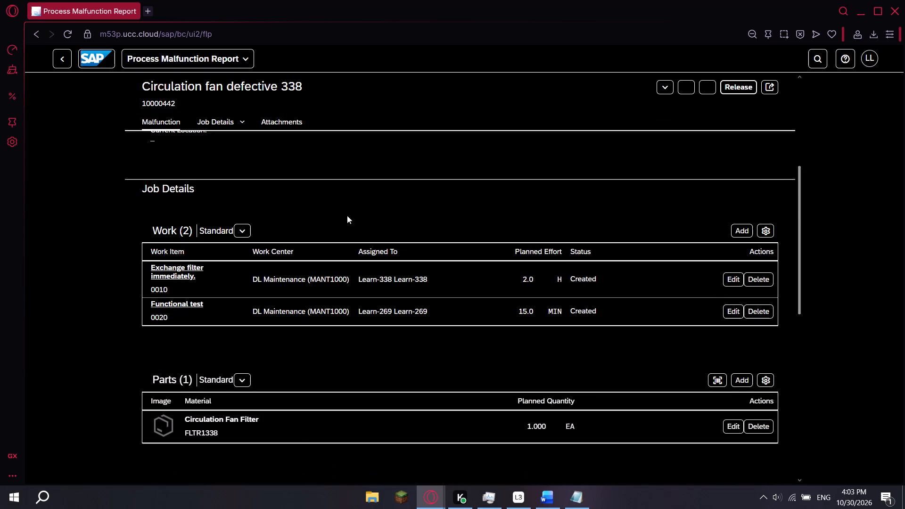
pyautogui.click(753, 282)
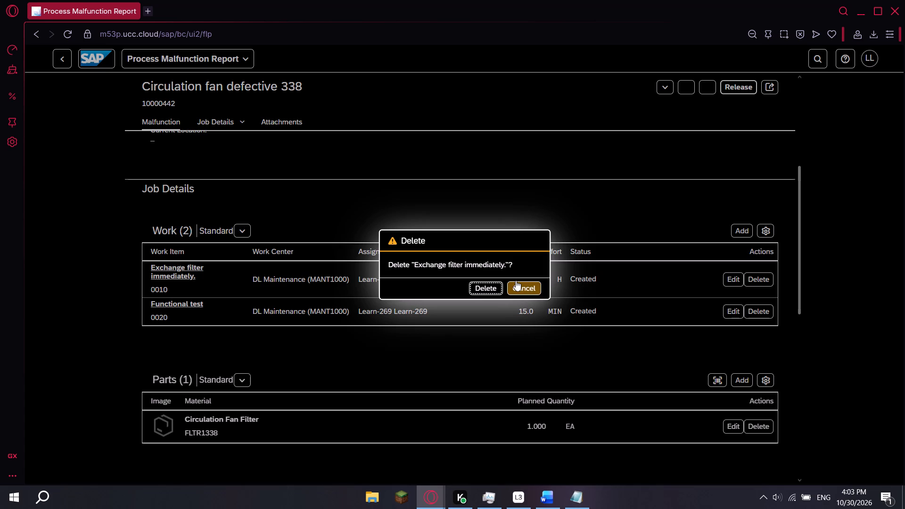
pyautogui.click(485, 289)
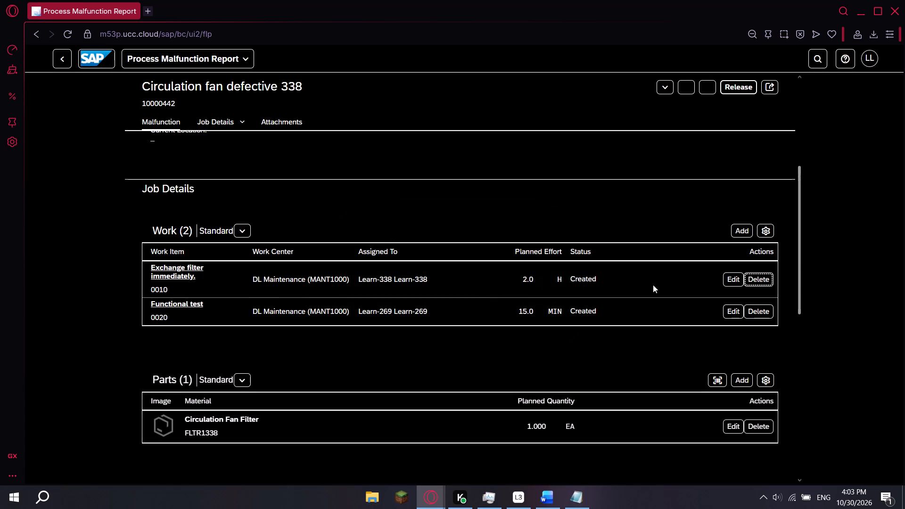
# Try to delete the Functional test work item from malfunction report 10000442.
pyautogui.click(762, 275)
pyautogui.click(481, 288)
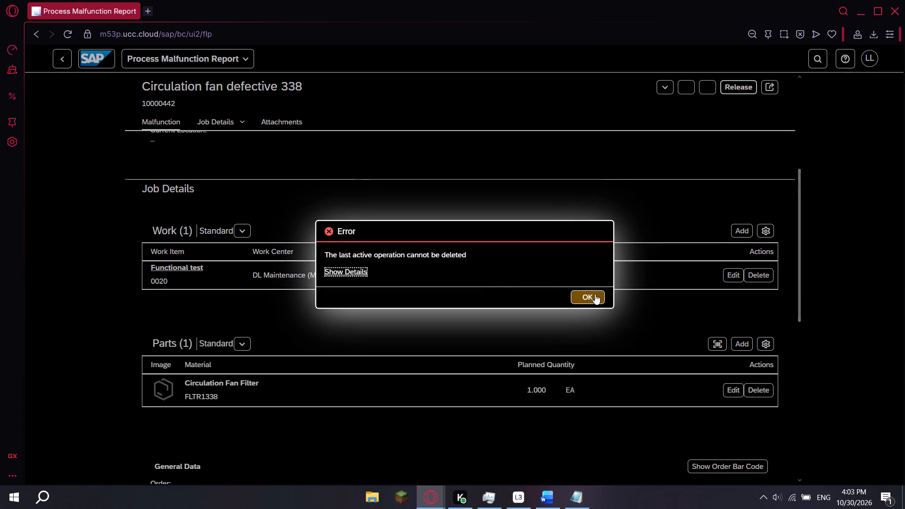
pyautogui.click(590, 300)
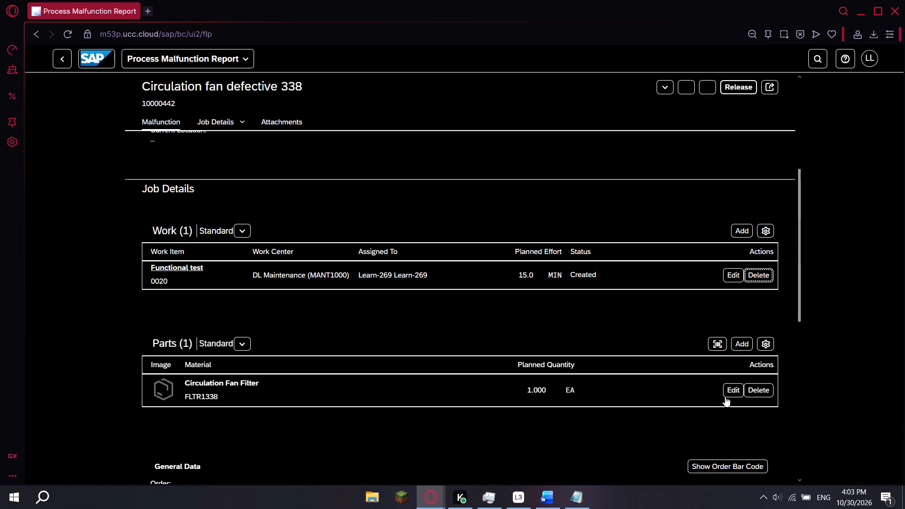
# Delete the Circulation Fan Filter part FLTR1338 from malfunction report 10000442 and reload the page.
pyautogui.click(763, 396)
pyautogui.click(488, 284)
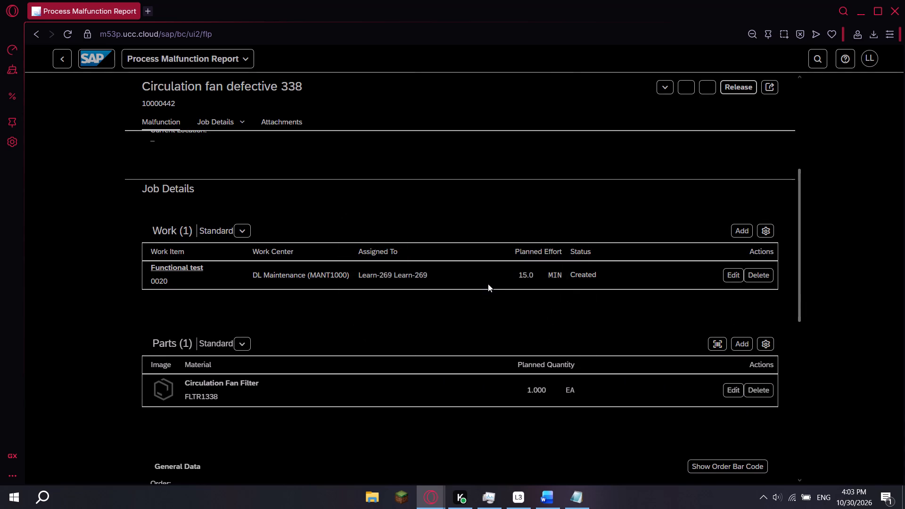
pyautogui.click(584, 296)
pyautogui.click(70, 34)
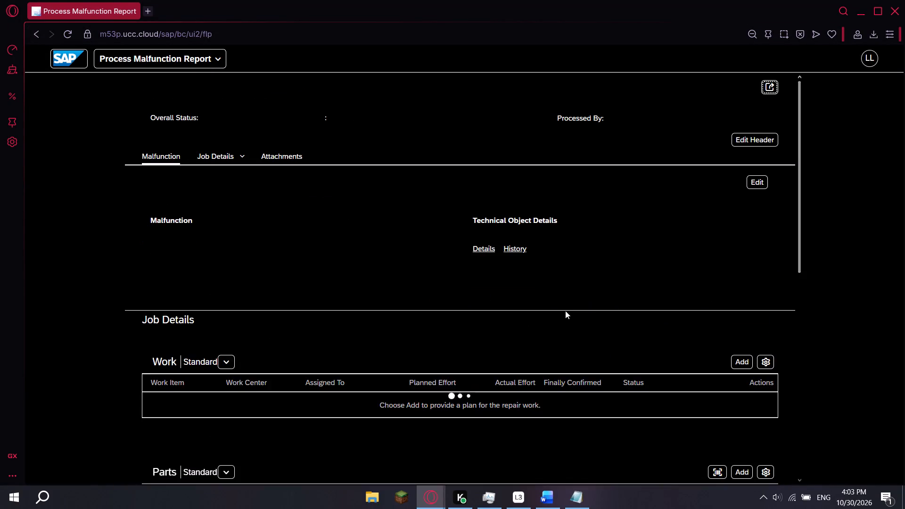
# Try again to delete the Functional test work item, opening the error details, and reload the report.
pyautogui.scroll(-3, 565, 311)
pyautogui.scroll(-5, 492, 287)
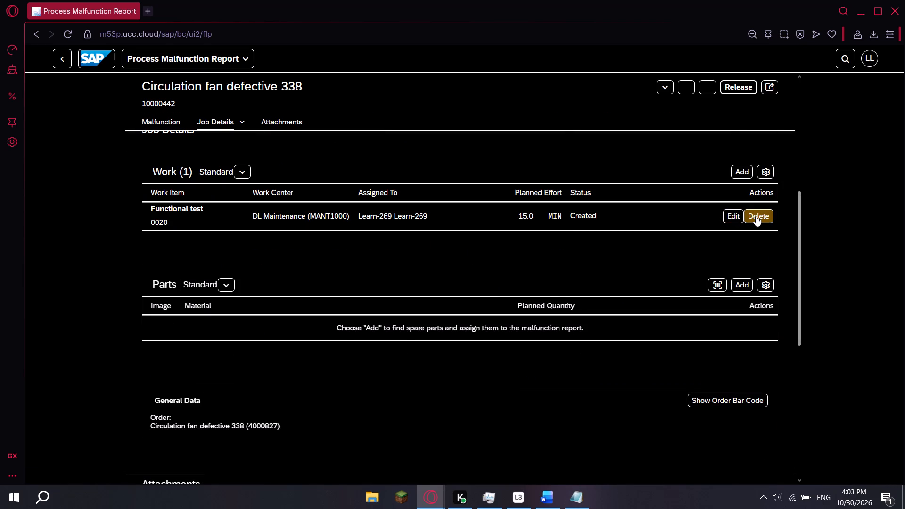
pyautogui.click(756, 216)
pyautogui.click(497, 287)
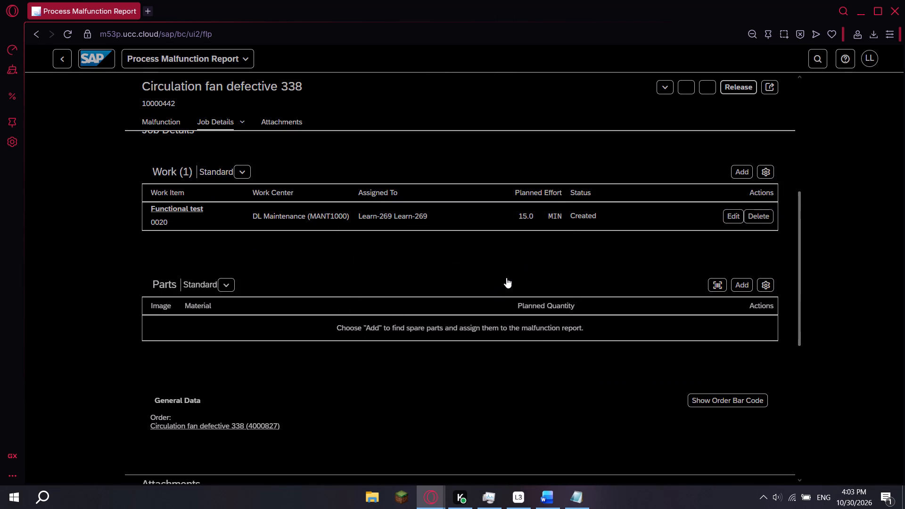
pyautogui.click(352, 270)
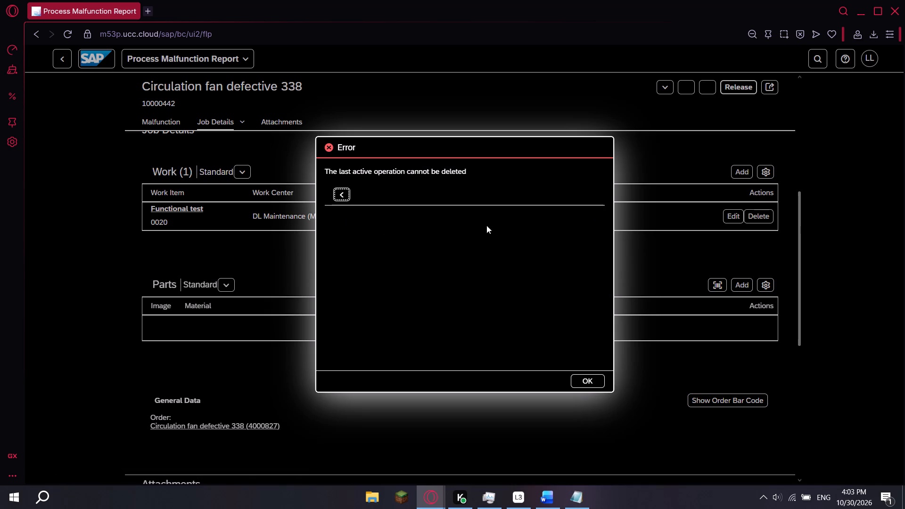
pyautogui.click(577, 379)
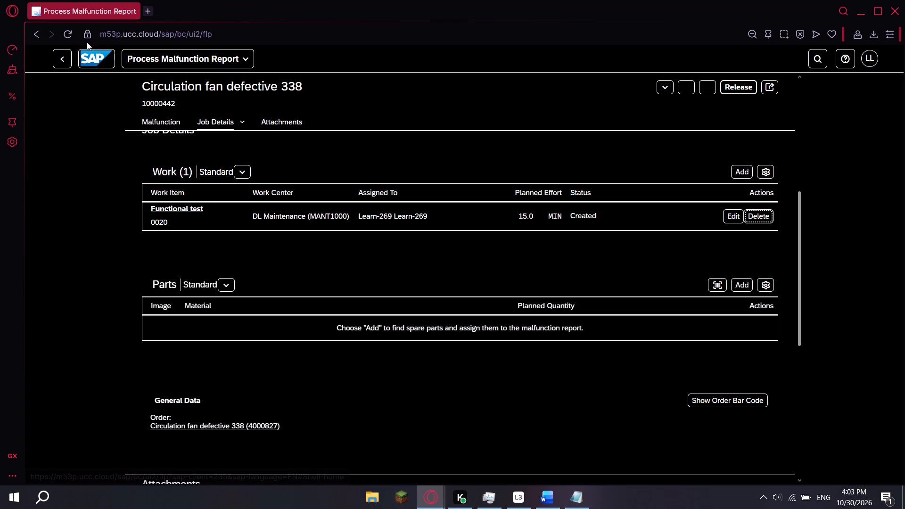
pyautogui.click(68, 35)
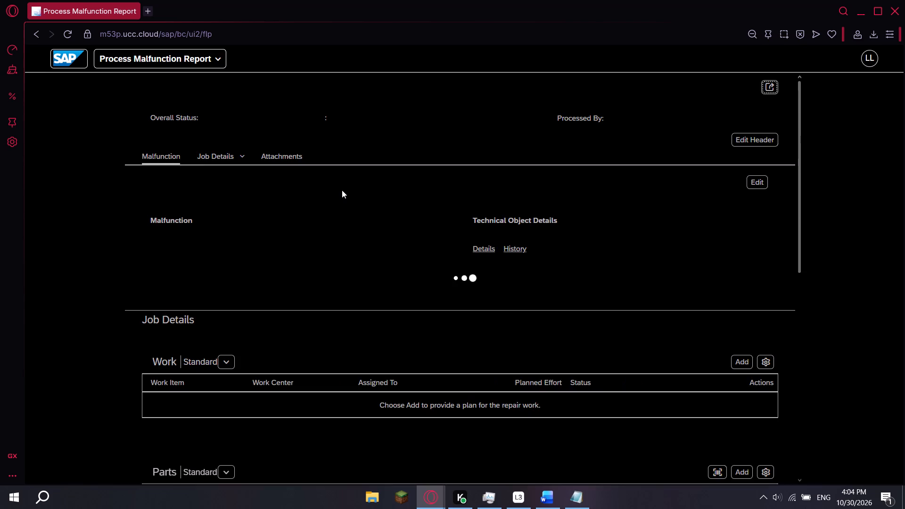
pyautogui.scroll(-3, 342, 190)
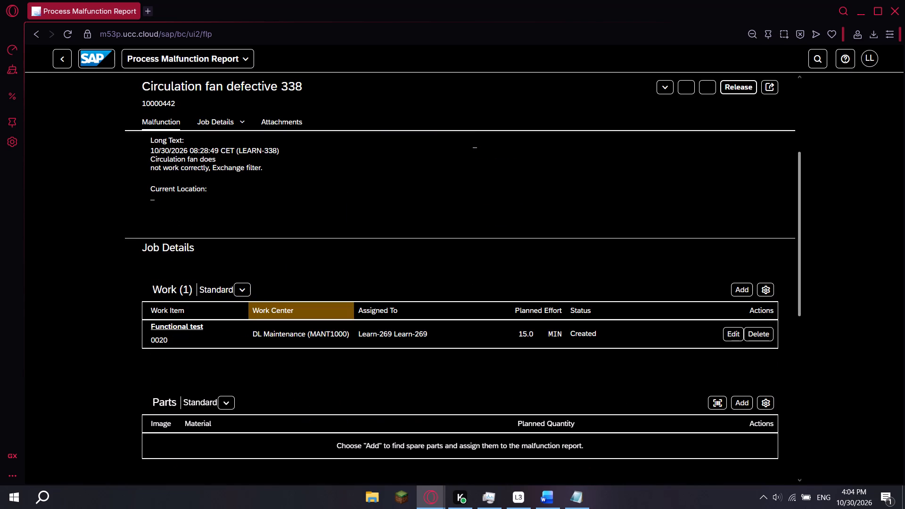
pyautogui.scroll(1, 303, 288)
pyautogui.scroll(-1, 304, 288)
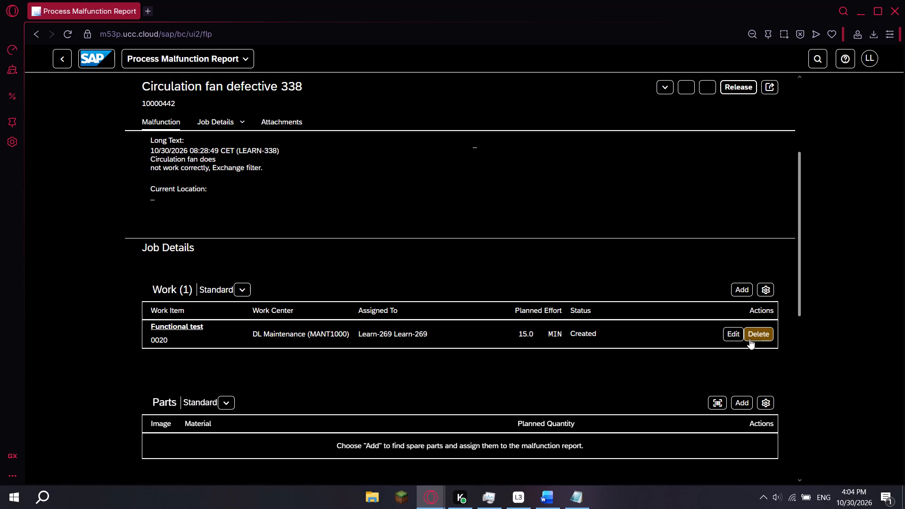
pyautogui.click(737, 333)
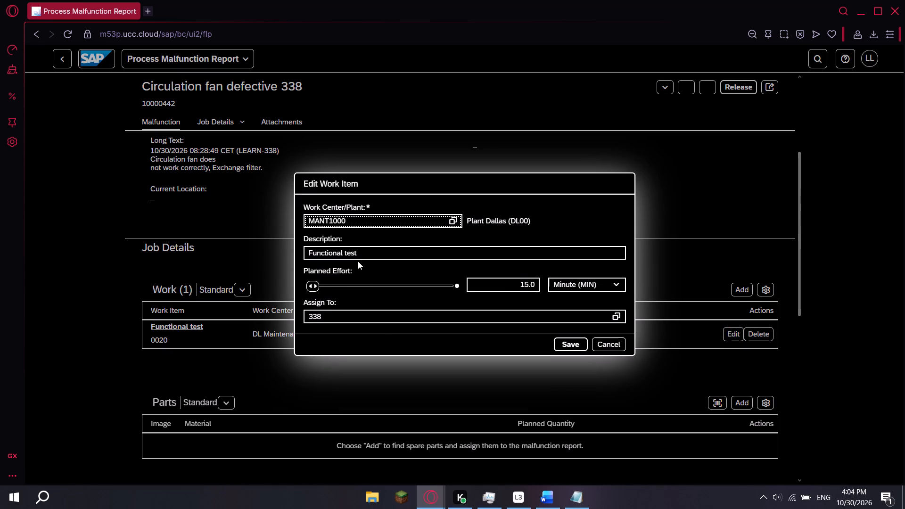
pyautogui.click(332, 317)
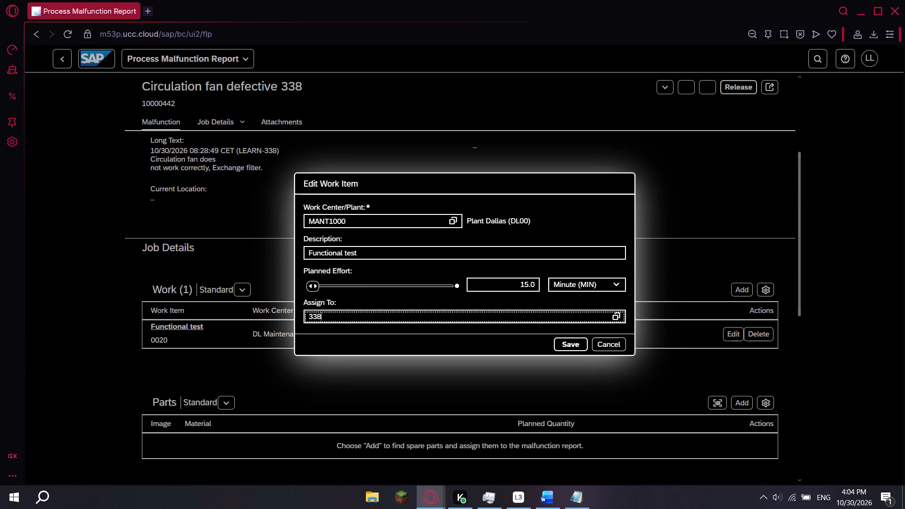
pyautogui.press('BackSpace')
pyautogui.press('BackSpace')
pyautogui.press('BackSpace')
pyautogui.press('BackSpace')
pyautogui.click(618, 321)
pyautogui.write('33')
pyautogui.press('BackSpace')
pyautogui.press('BackSpace')
pyautogui.press('BackSpace')
pyautogui.write('LEARN-338')
pyautogui.click(662, 148)
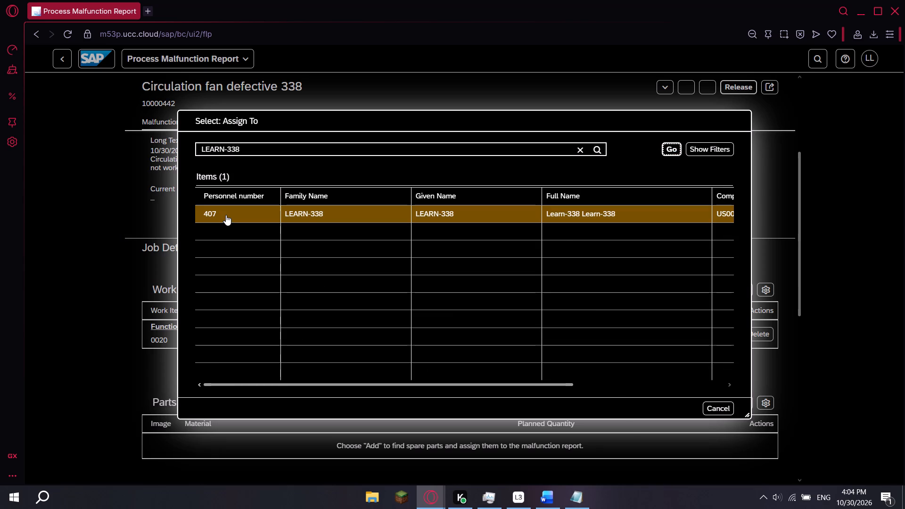
pyautogui.click(222, 215)
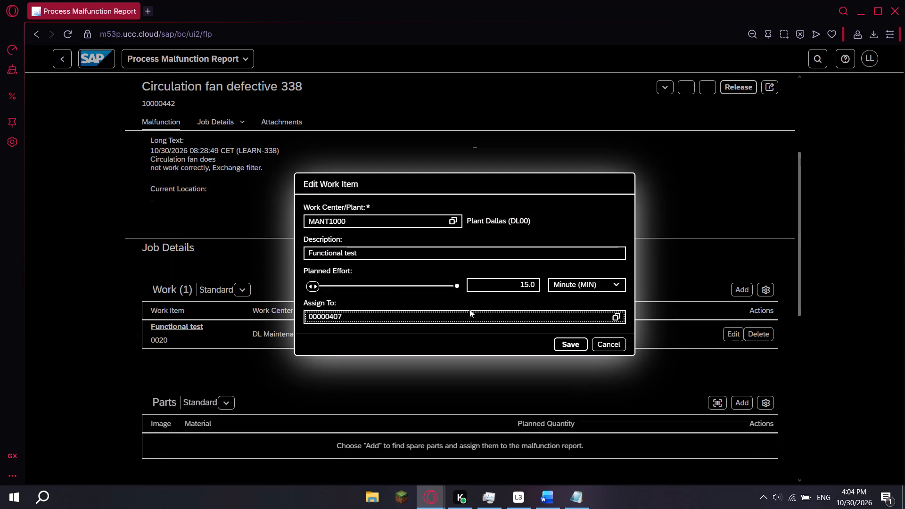
pyautogui.click(404, 298)
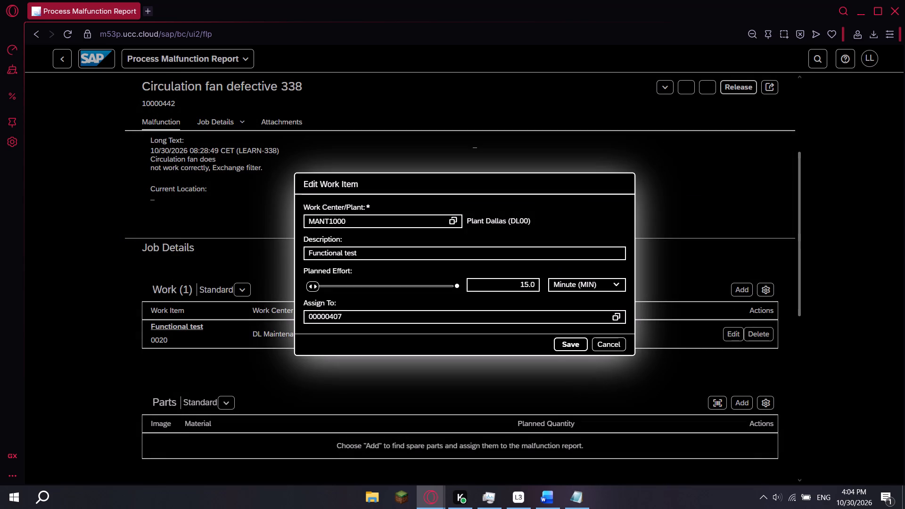
pyautogui.click(567, 345)
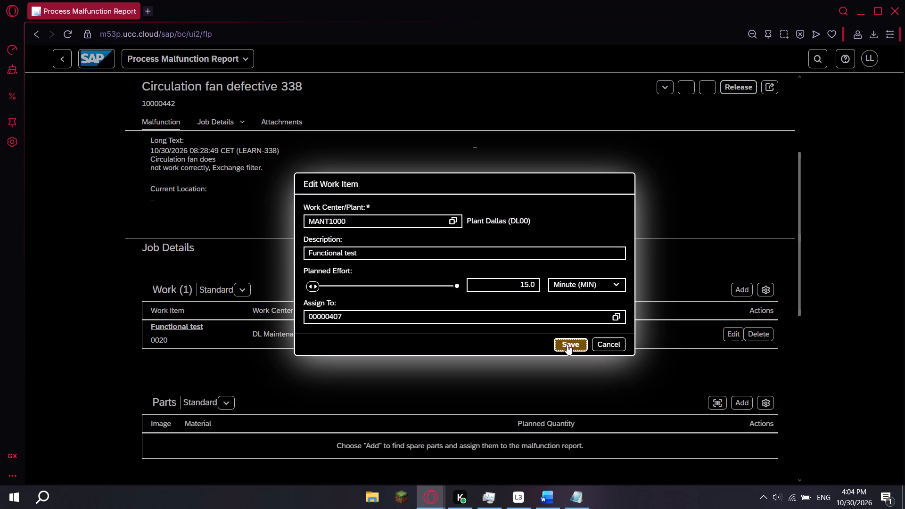
pyautogui.click(567, 345)
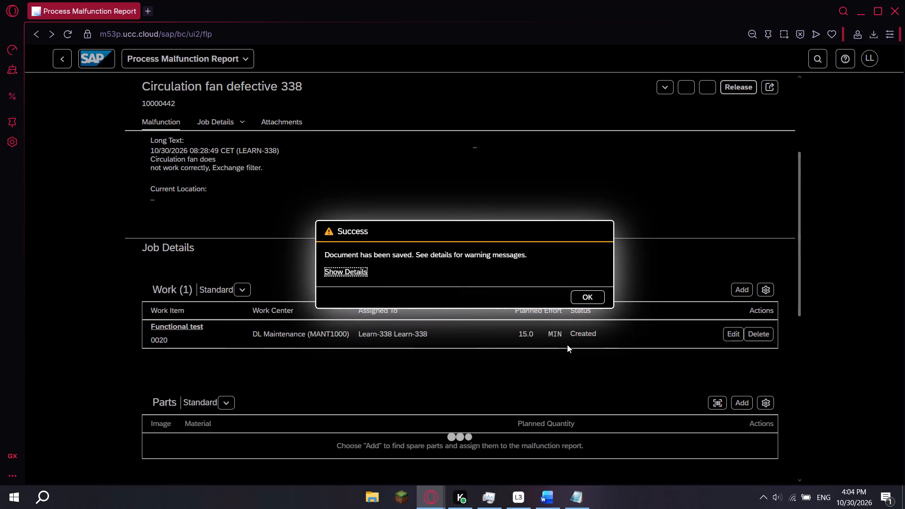
pyautogui.click(578, 297)
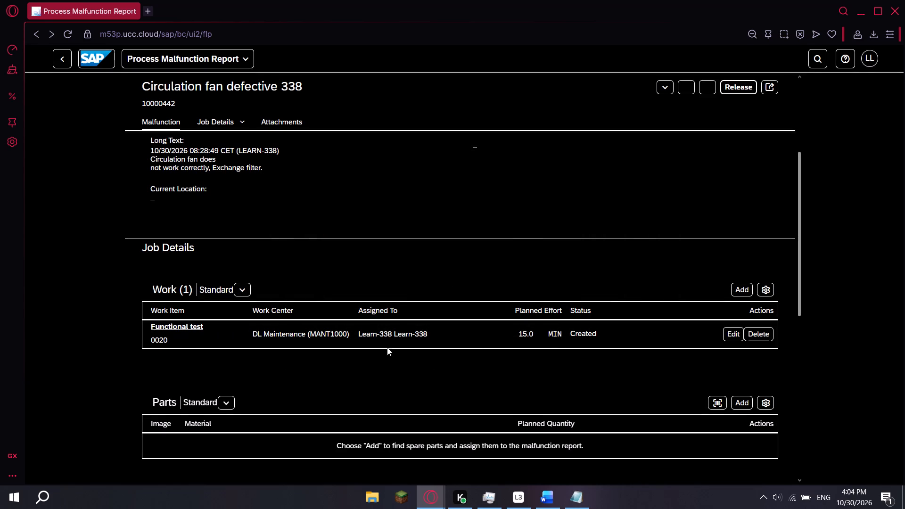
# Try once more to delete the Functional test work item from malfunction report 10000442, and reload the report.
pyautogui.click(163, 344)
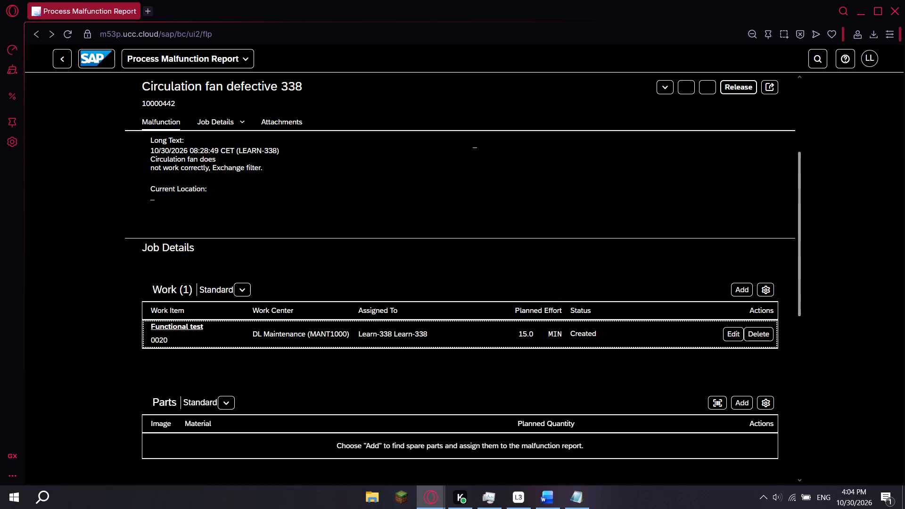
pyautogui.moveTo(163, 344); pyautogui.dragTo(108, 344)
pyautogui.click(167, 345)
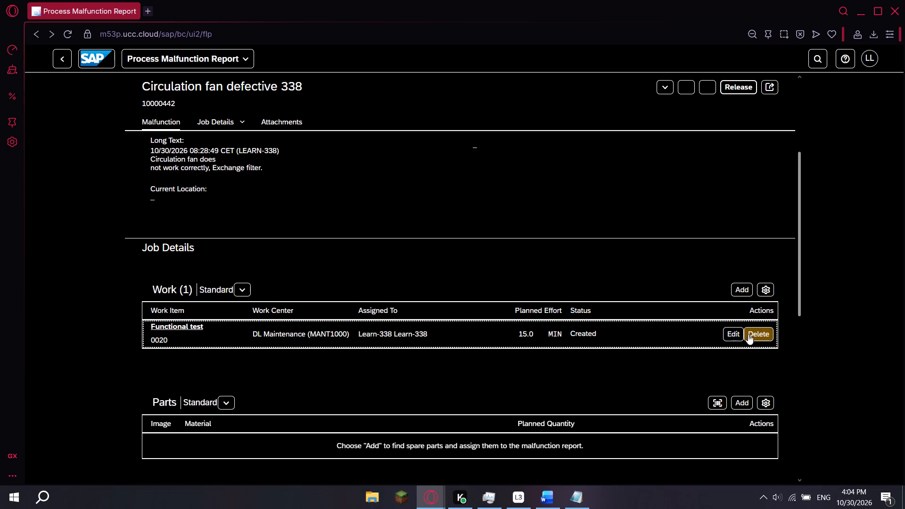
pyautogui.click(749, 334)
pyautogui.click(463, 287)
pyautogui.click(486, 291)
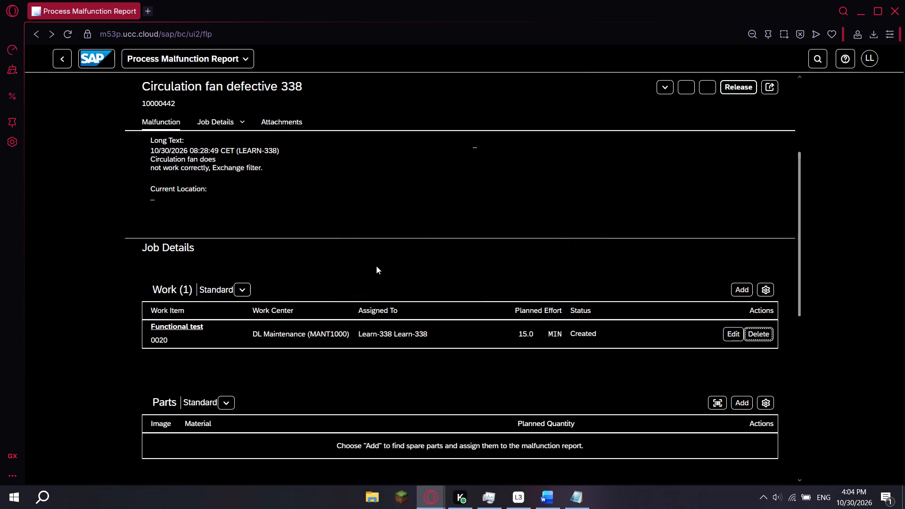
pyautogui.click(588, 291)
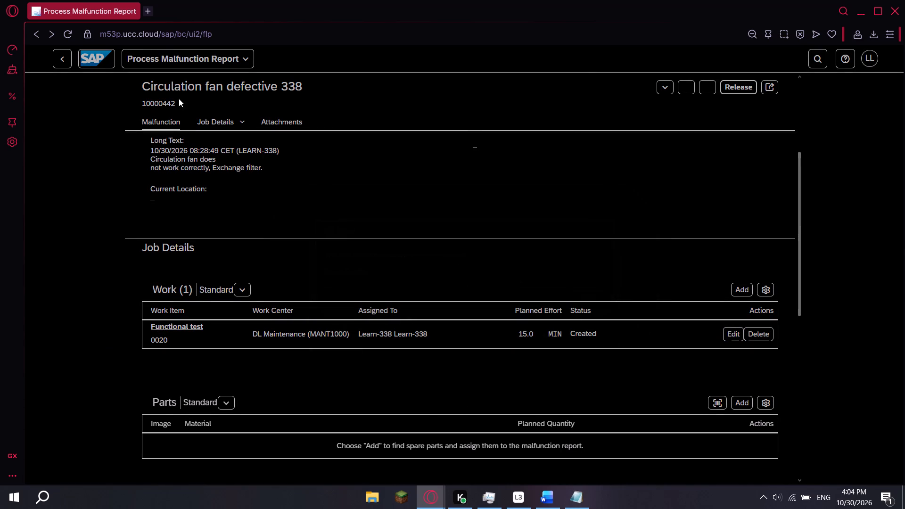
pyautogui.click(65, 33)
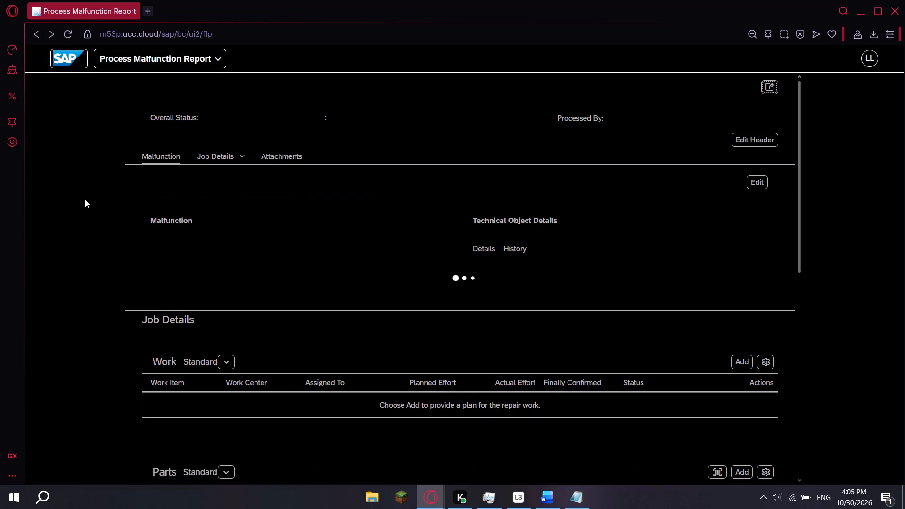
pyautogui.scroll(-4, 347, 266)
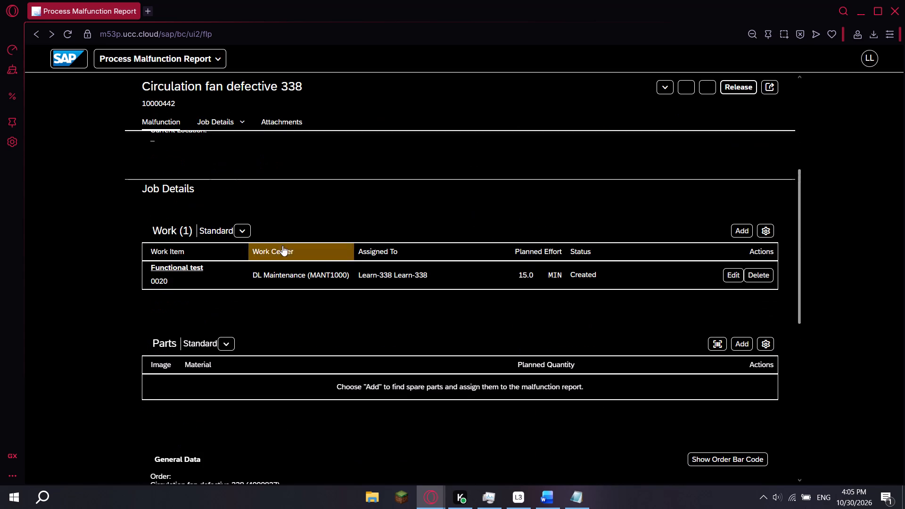
# Return to the malfunction reports list and search it for *338.
pyautogui.click(58, 57)
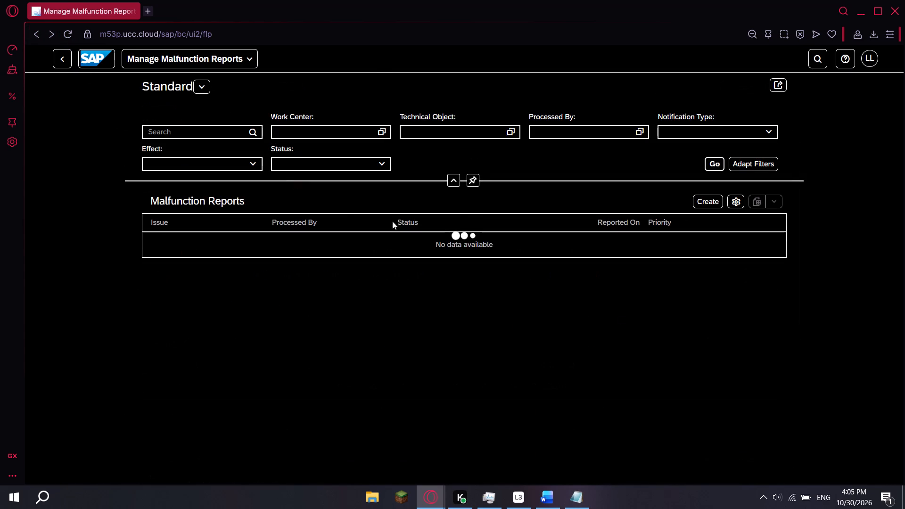
pyautogui.click(196, 130)
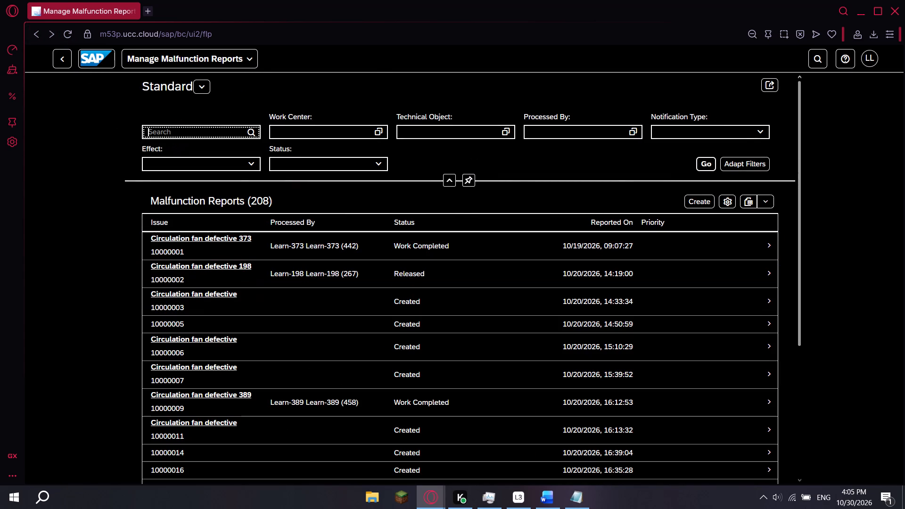
pyautogui.hotkey('shift', '*')
pyautogui.write('338')
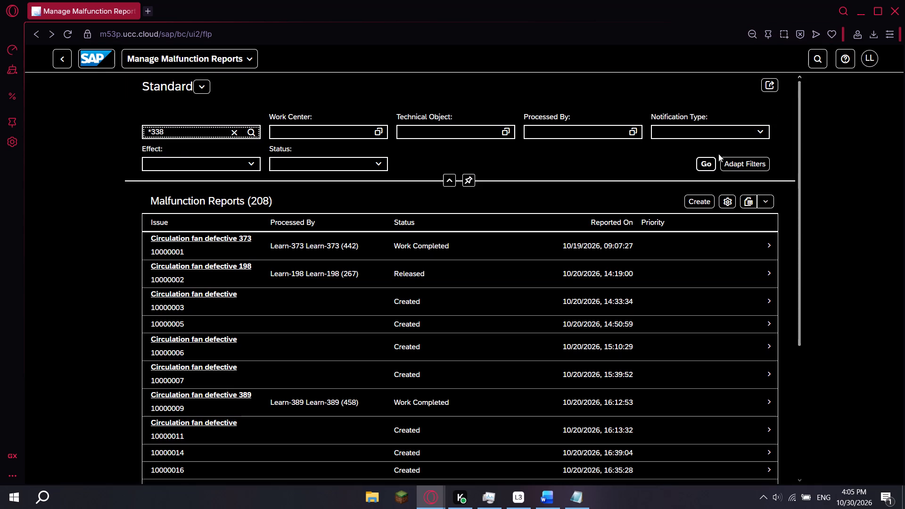
pyautogui.click(710, 157)
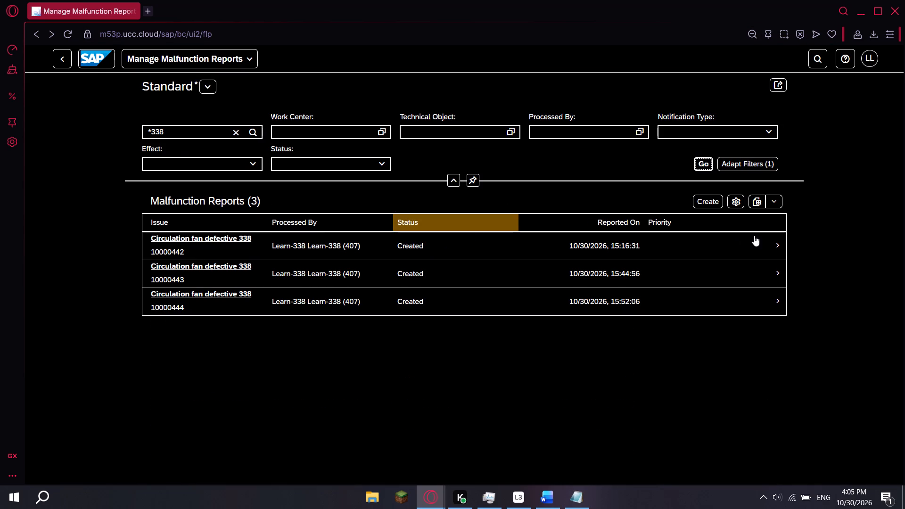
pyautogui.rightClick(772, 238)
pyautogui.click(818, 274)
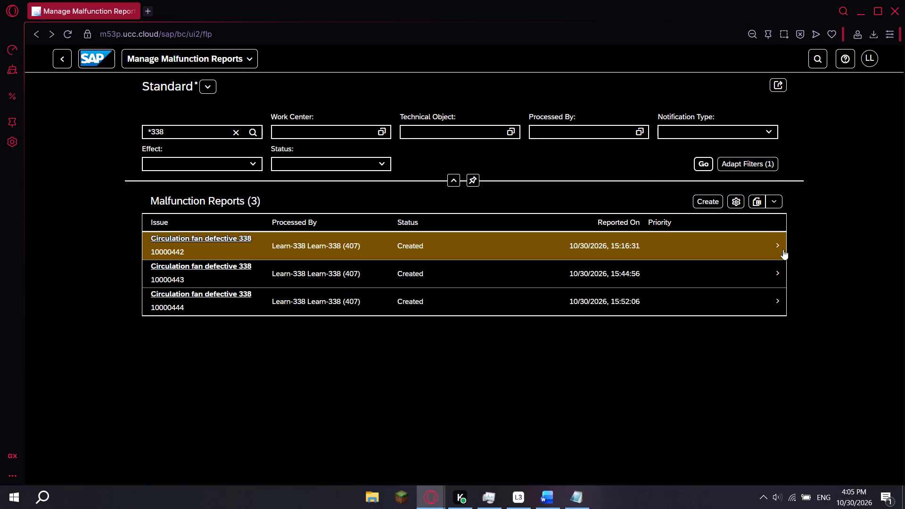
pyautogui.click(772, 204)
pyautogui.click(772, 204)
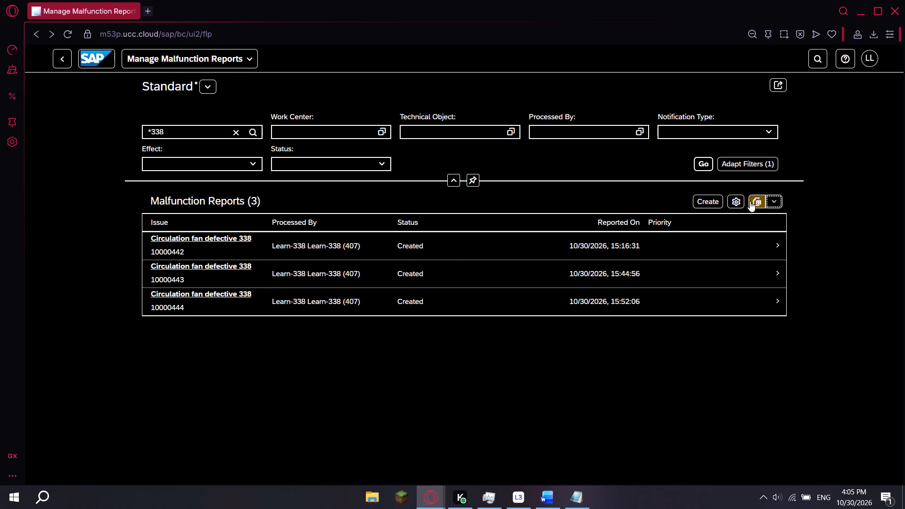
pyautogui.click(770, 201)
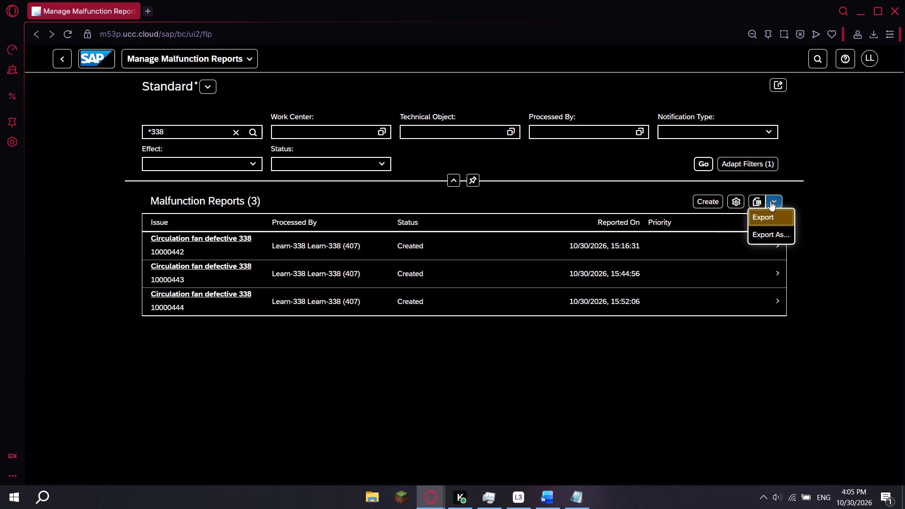
# Open malfunction report 10000443 and run its two unlabelled header actions.
pyautogui.click(559, 274)
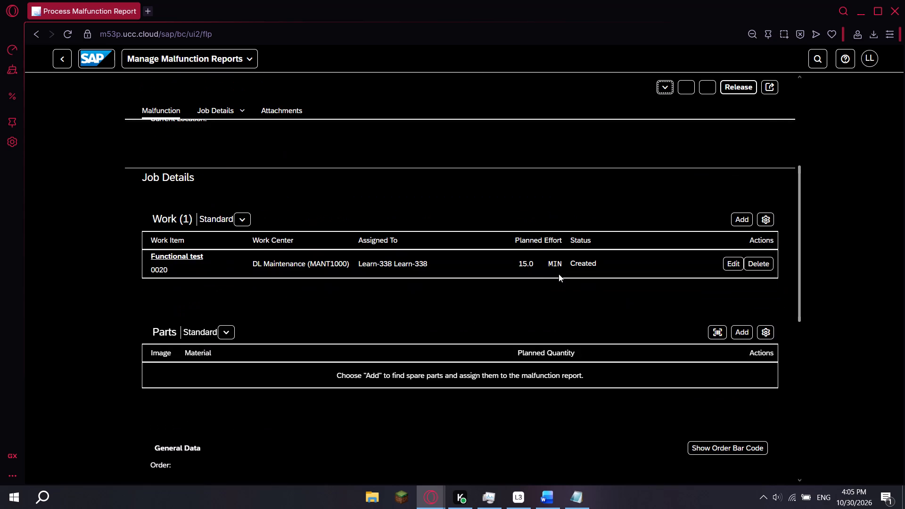
pyautogui.scroll(9, 452, 232)
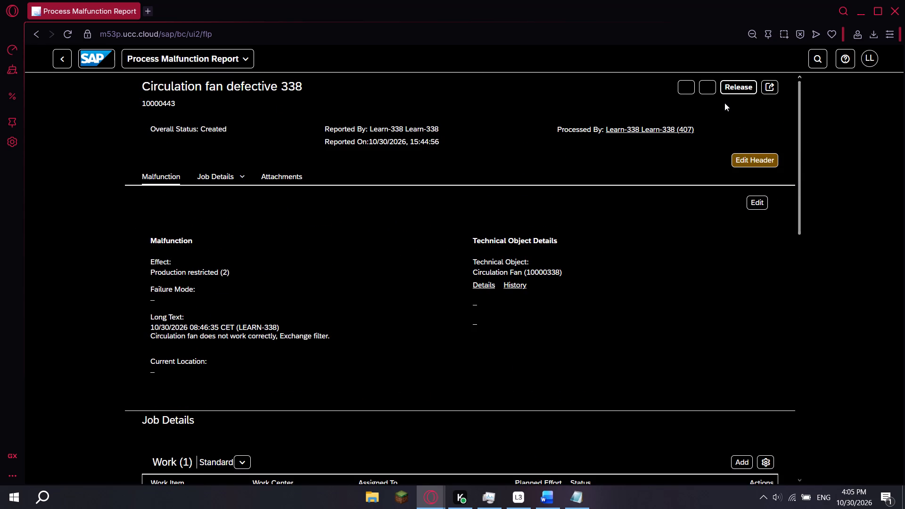
pyautogui.click(220, 172)
pyautogui.click(163, 123)
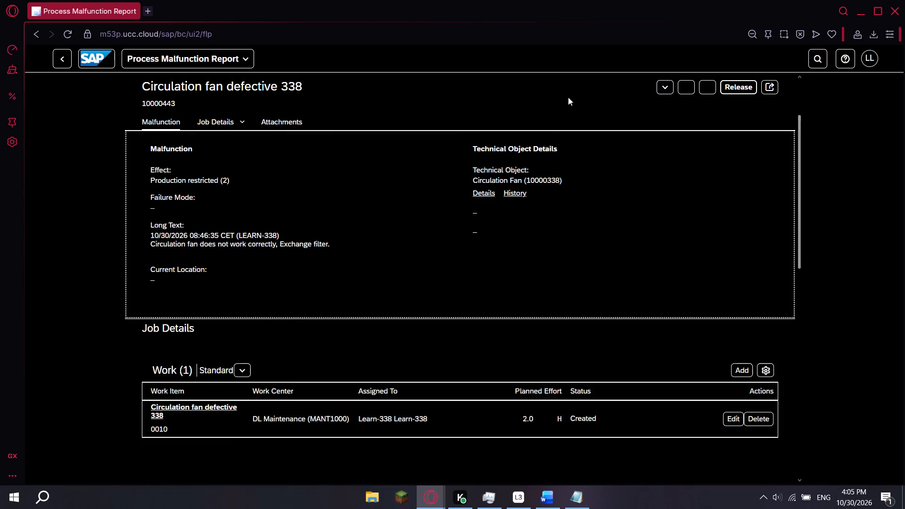
pyautogui.click(668, 88)
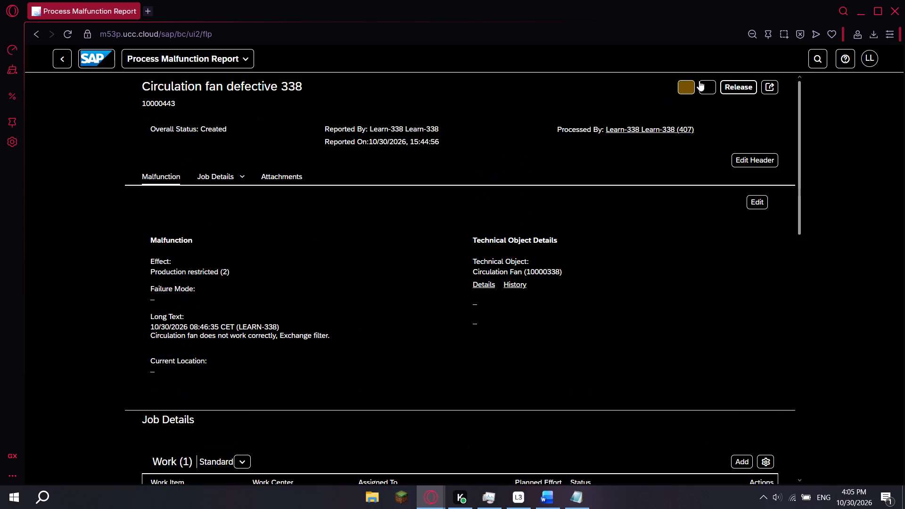
pyautogui.click(681, 86)
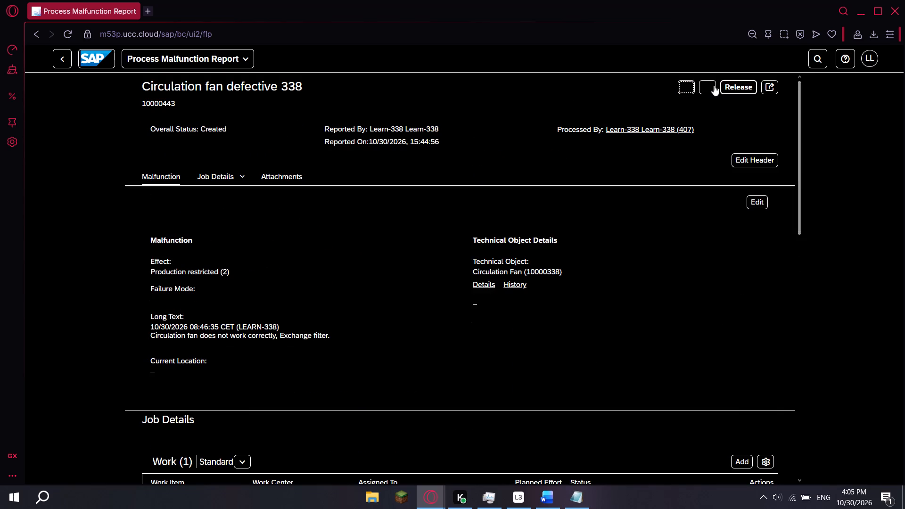
pyautogui.click(714, 85)
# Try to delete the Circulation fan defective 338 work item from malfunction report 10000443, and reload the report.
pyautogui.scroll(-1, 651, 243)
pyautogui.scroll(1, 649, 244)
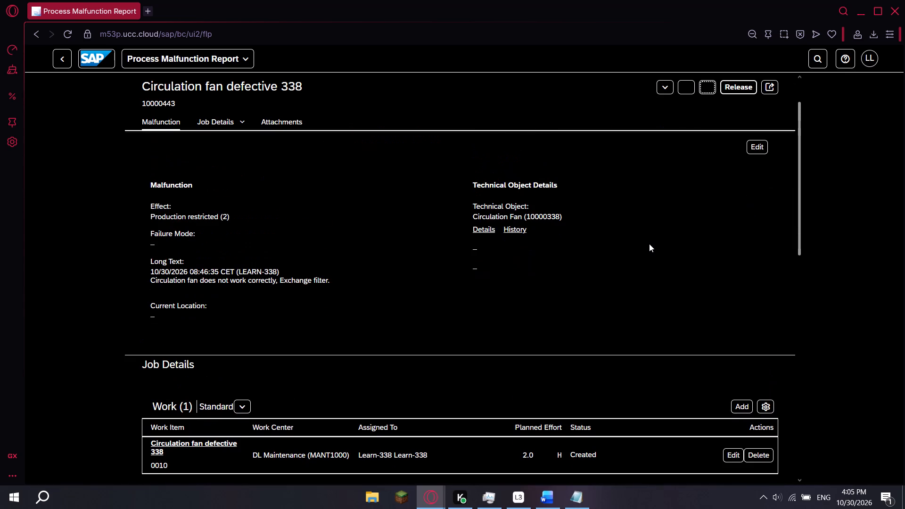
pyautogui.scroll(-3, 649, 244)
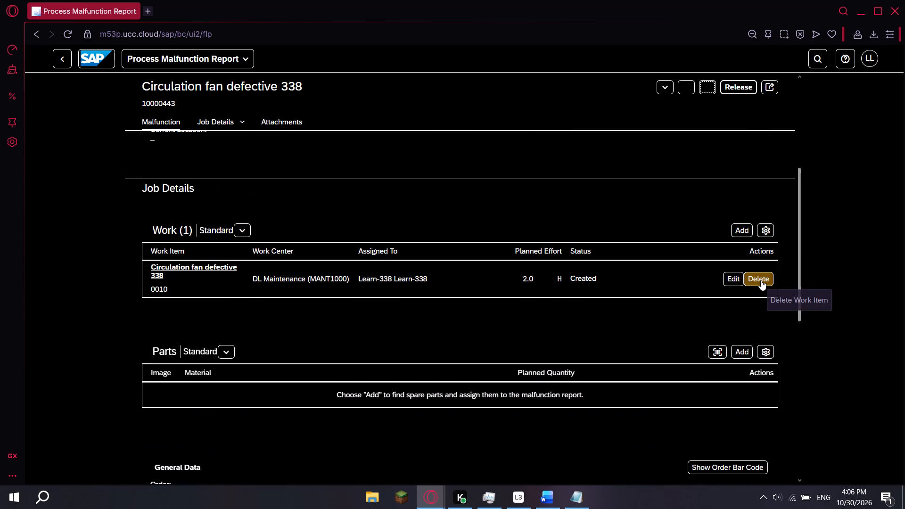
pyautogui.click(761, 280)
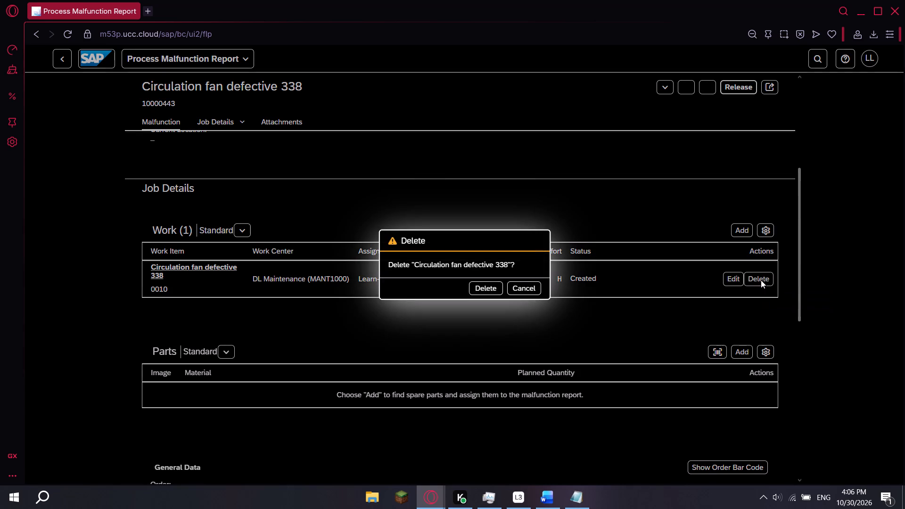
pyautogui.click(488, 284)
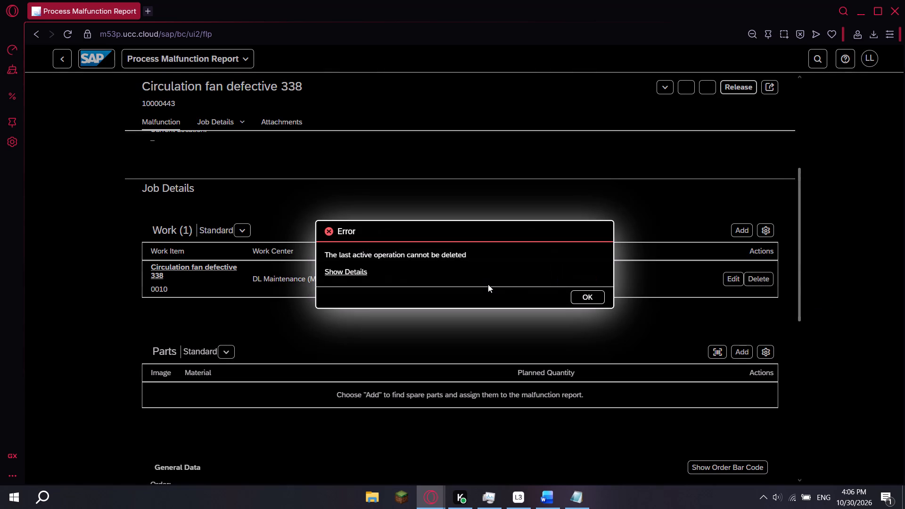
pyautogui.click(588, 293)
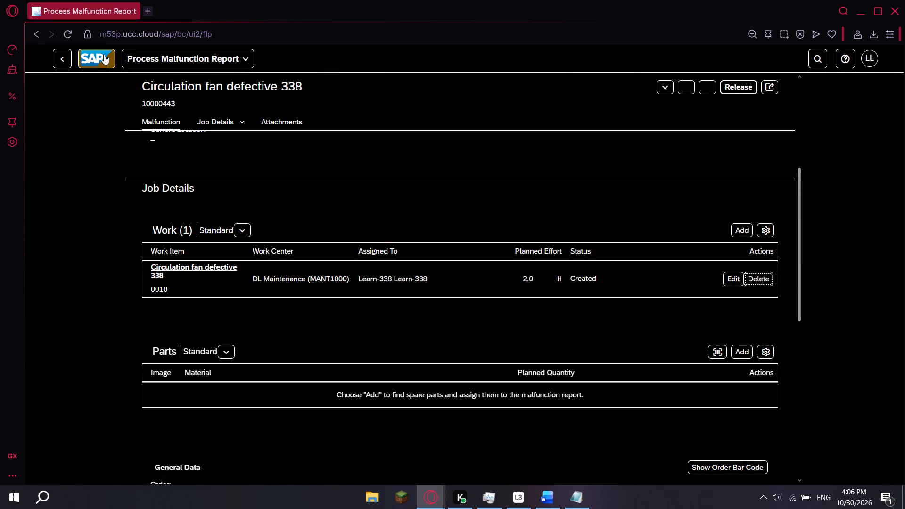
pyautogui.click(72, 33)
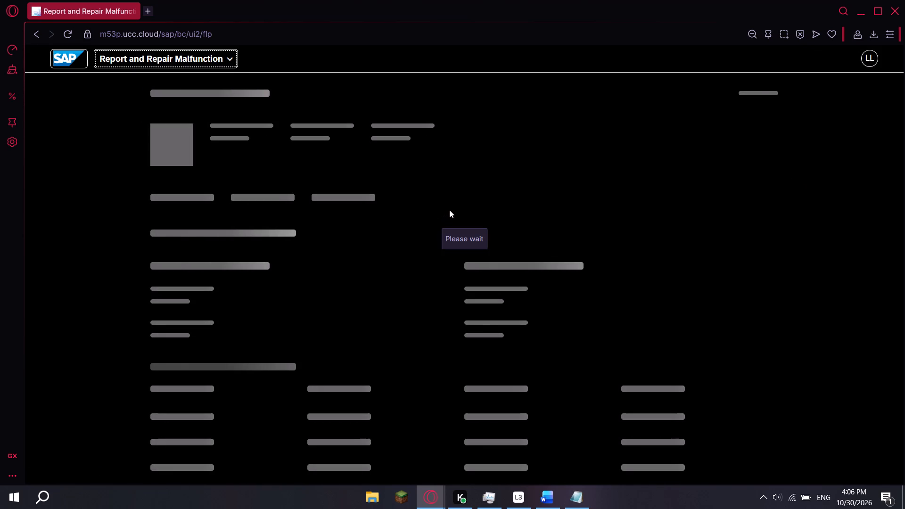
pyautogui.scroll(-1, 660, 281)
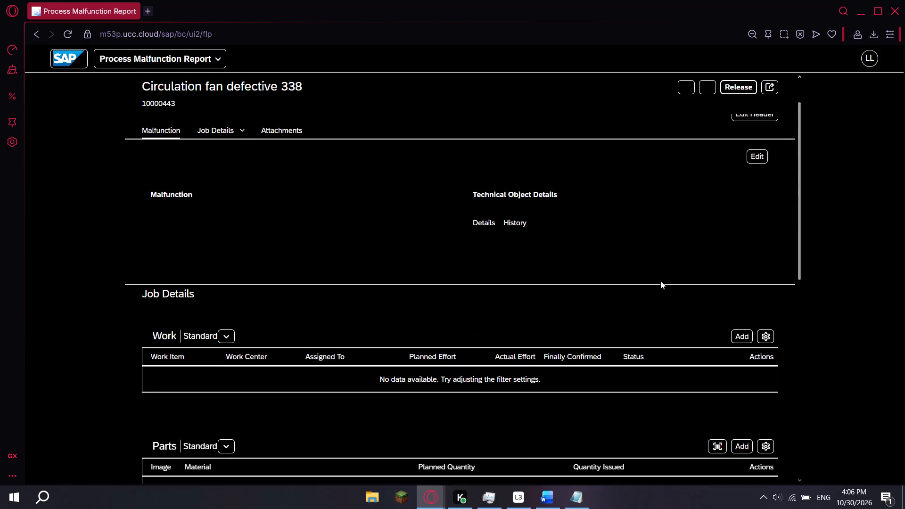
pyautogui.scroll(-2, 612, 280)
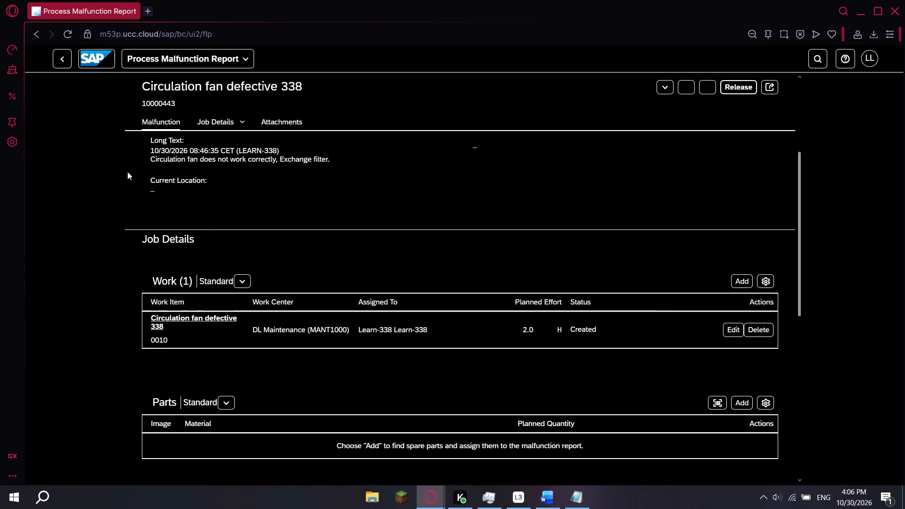
# Return to the malfunction reports list, search it for *338 and open report 10000444.
pyautogui.click(66, 57)
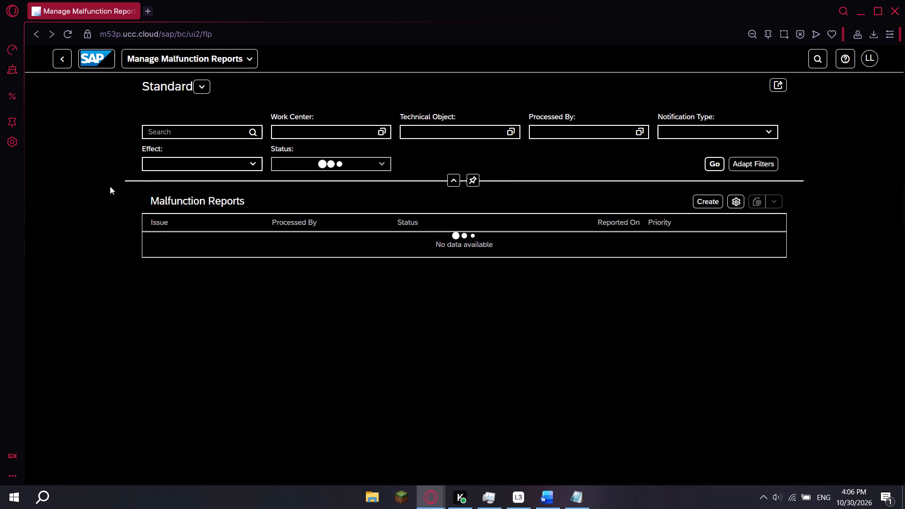
pyautogui.click(213, 131)
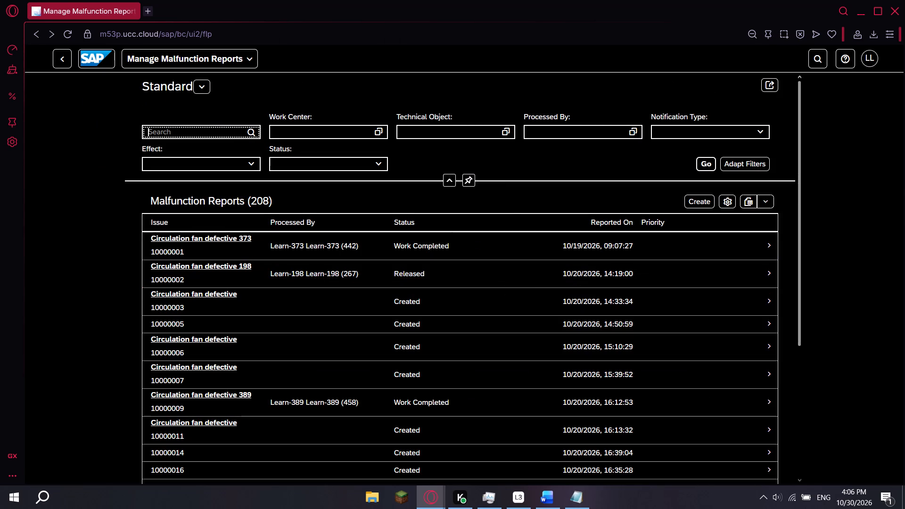
pyautogui.write('*338')
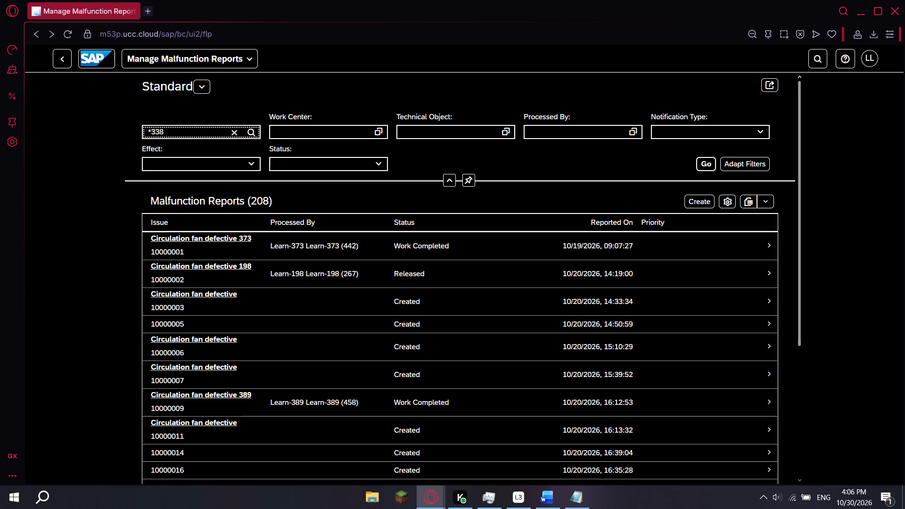
pyautogui.press('Return')
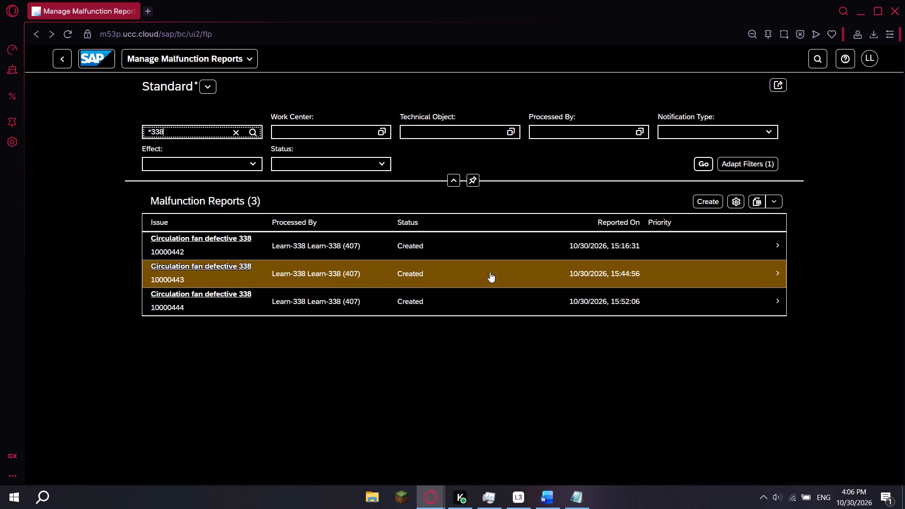
pyautogui.click(295, 293)
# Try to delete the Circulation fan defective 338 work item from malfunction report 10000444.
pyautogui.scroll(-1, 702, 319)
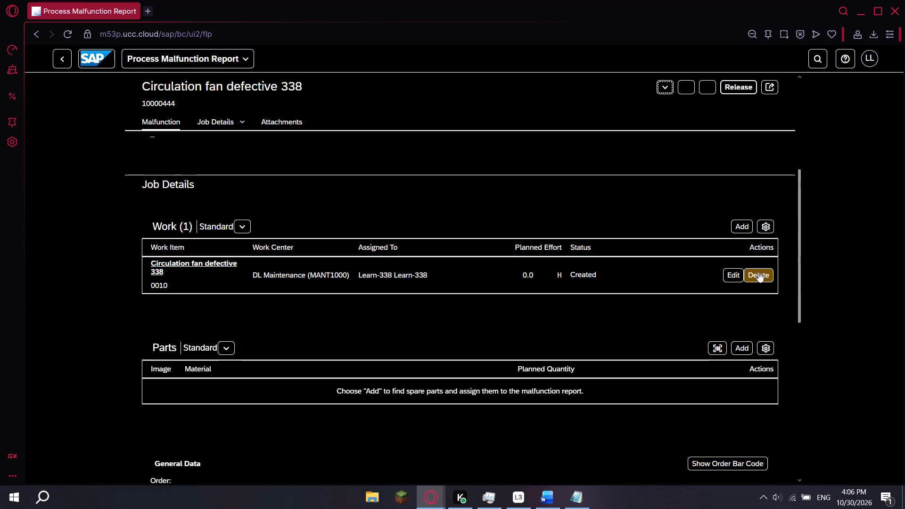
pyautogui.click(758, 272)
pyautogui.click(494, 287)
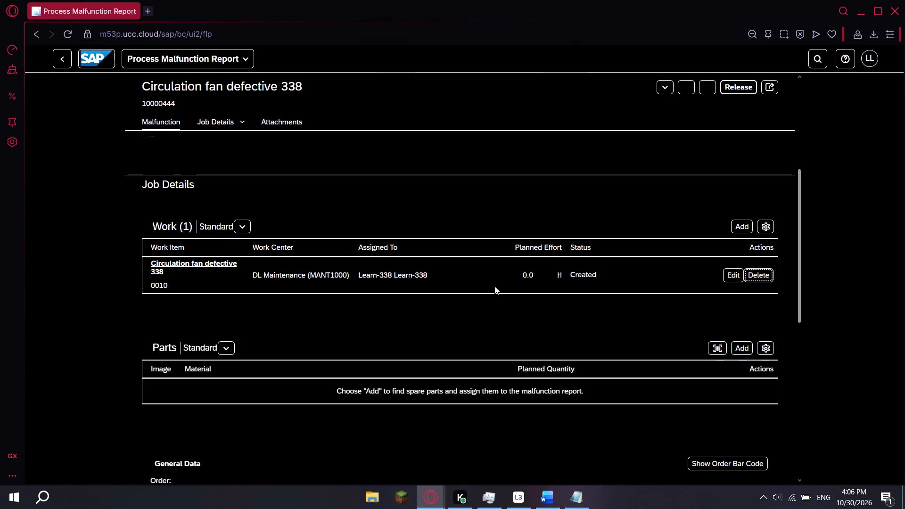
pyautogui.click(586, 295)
# Inspect the saved views and column settings of the Work table in malfunction report 10000444, leaving them as they are.
pyautogui.click(248, 223)
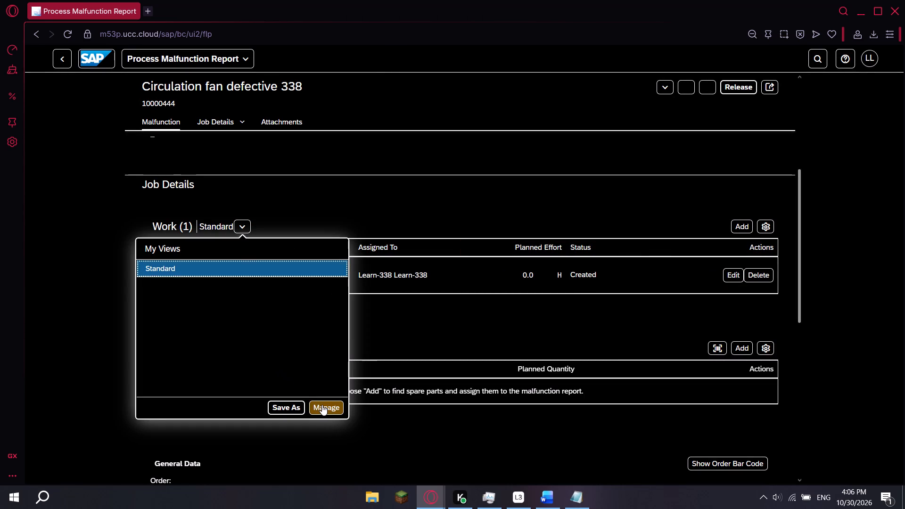
pyautogui.click(322, 405)
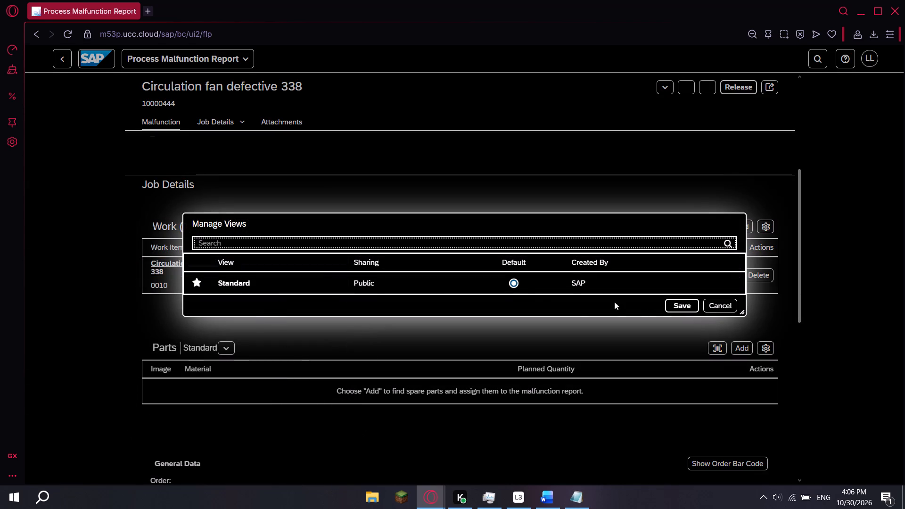
pyautogui.click(513, 284)
pyautogui.click(513, 284)
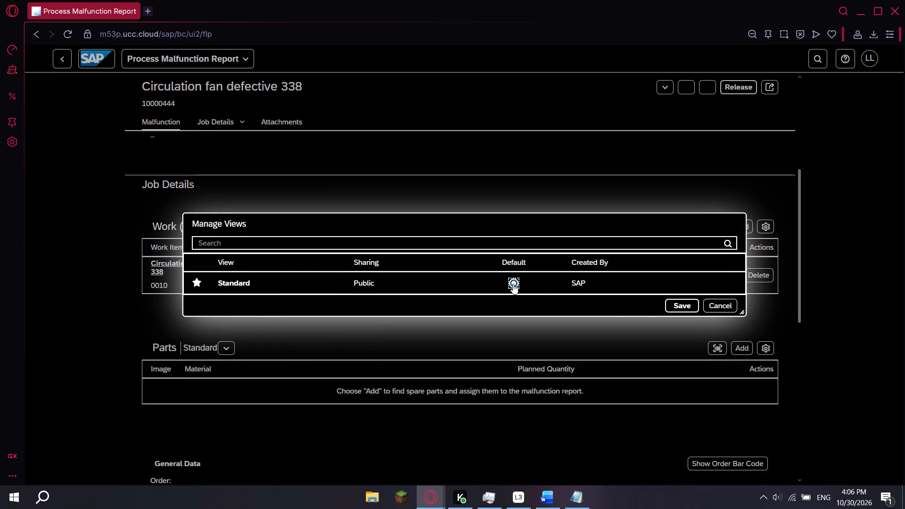
pyautogui.click(724, 304)
pyautogui.click(763, 226)
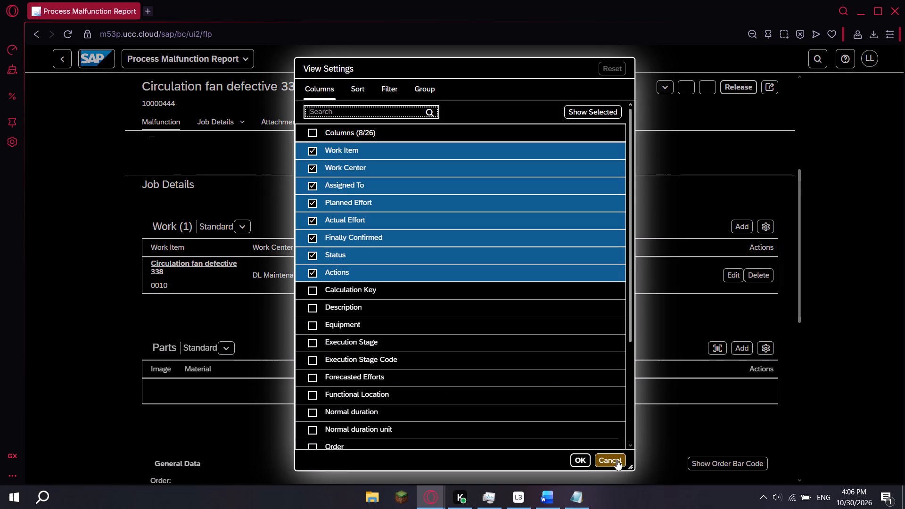
pyautogui.click(619, 460)
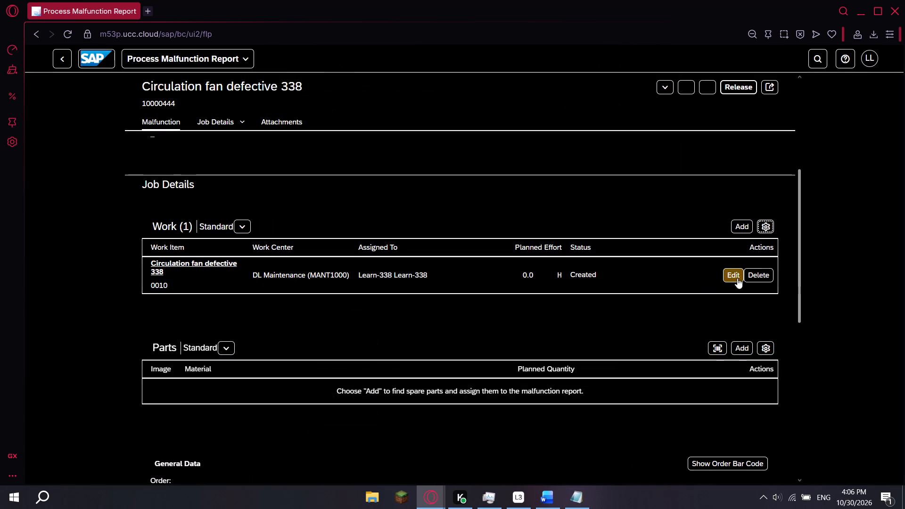
pyautogui.scroll(1, 269, 308)
pyautogui.scroll(-5, 269, 308)
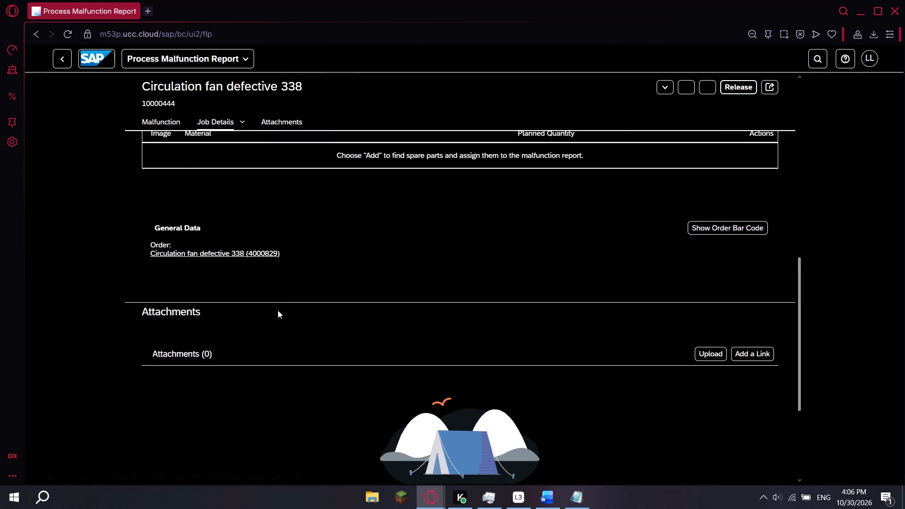
pyautogui.scroll(7, 278, 310)
# Check the Enterprise Asset Management case study progress for LEARN-338 in the Global Bike Monitor of the Student Monitor space.
pyautogui.click(90, 65)
pyautogui.click(864, 84)
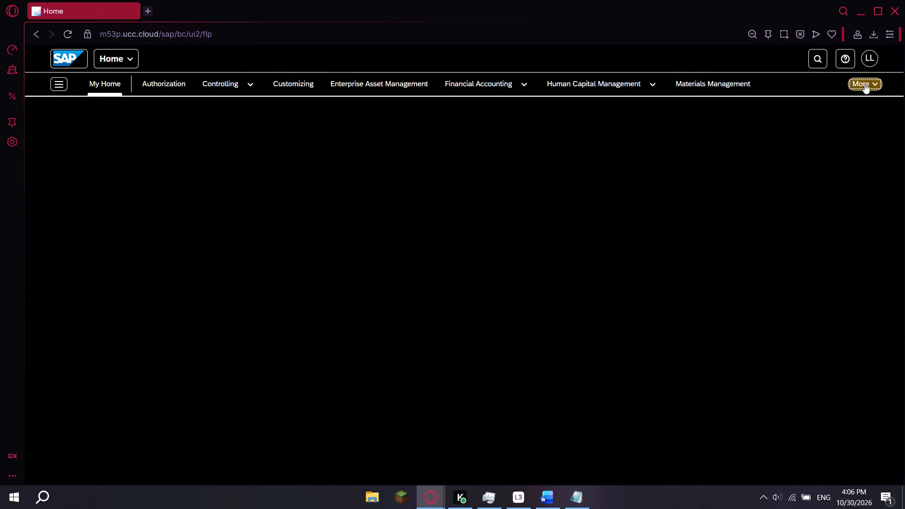
pyautogui.click(798, 222)
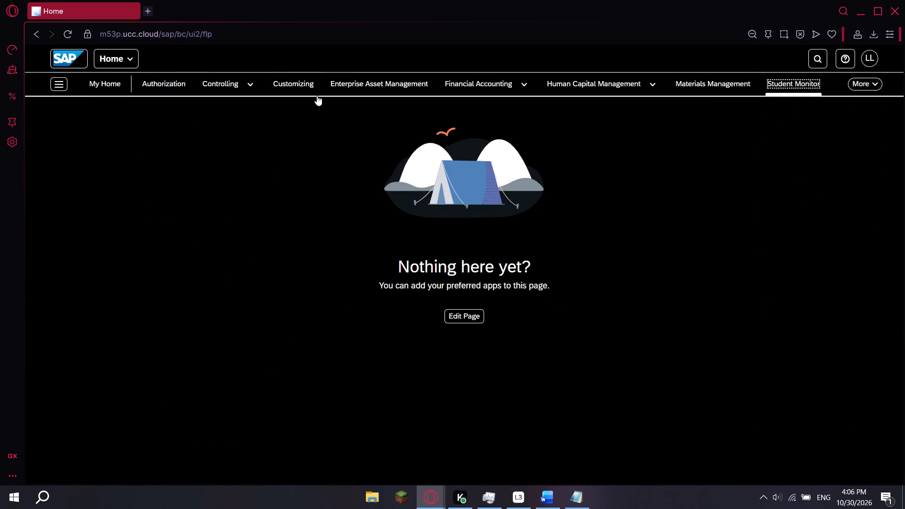
pyautogui.click(120, 175)
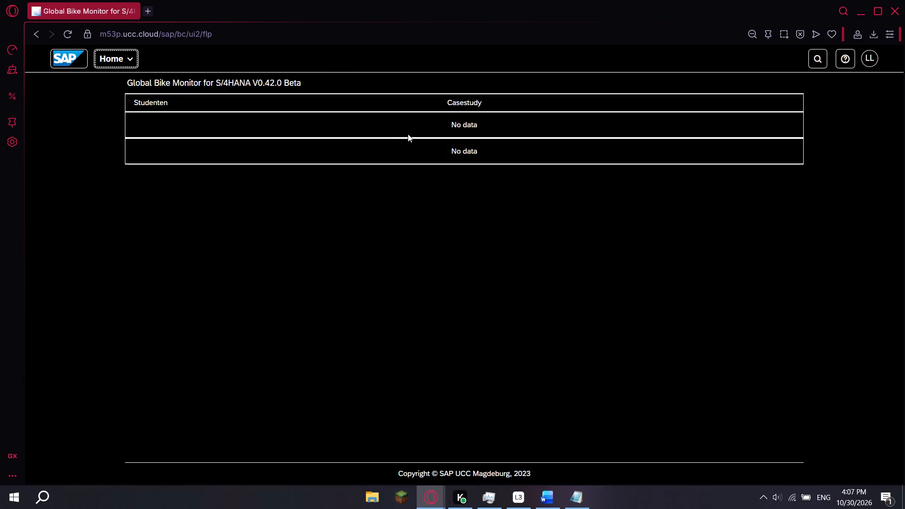
pyautogui.click(431, 125)
pyautogui.hotkey('shift', 'e')
pyautogui.press('Return')
pyautogui.press('Return')
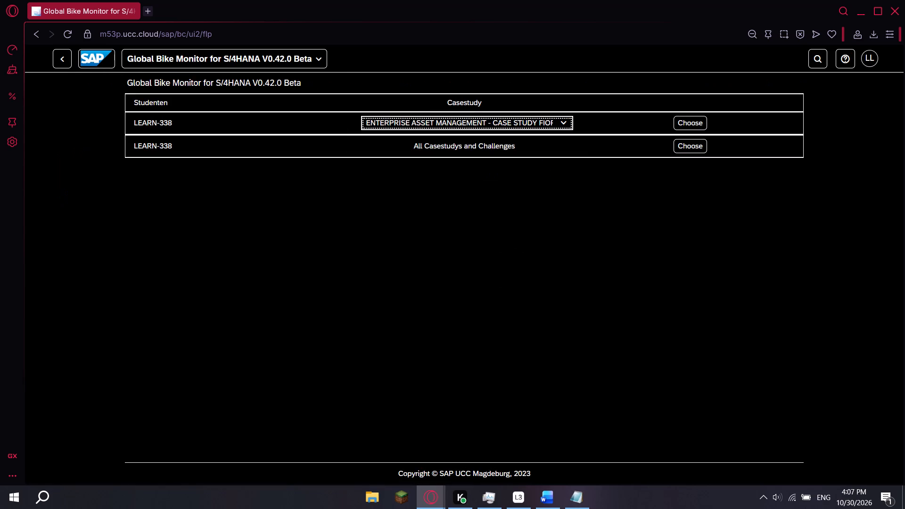
pyautogui.click(680, 120)
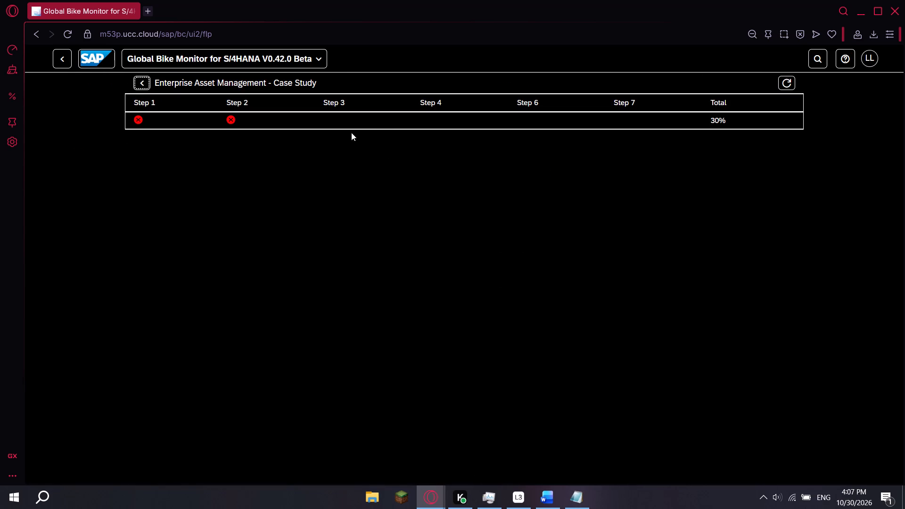
# Start a new malfunction report from Manage Malfunction Reports in the Enterprise Asset Management space, following Task 1 of the exercise PDF.
pyautogui.click(78, 61)
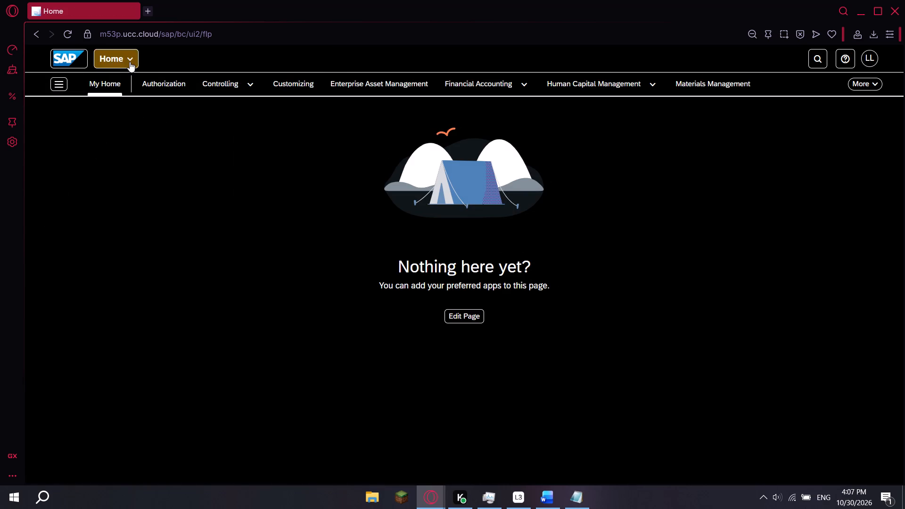
pyautogui.click(381, 84)
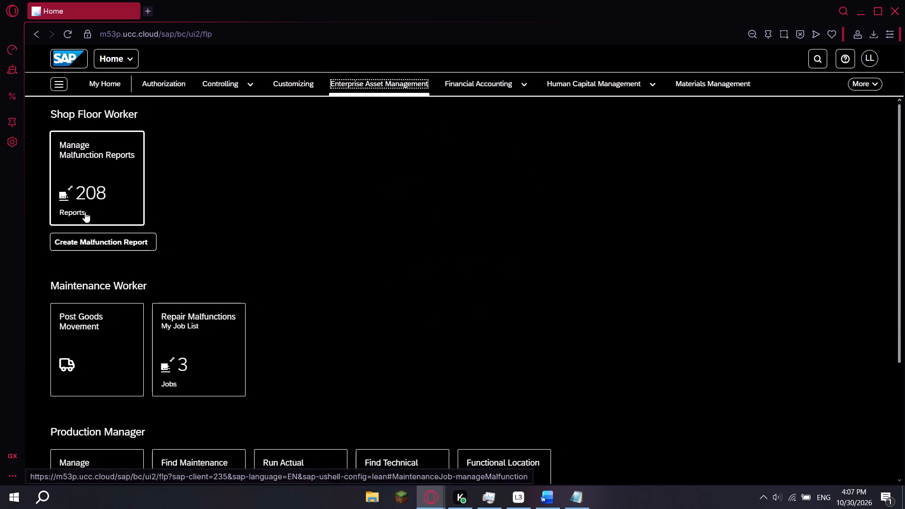
pyautogui.click(111, 183)
pyautogui.hotkey('alt', 'Tab')
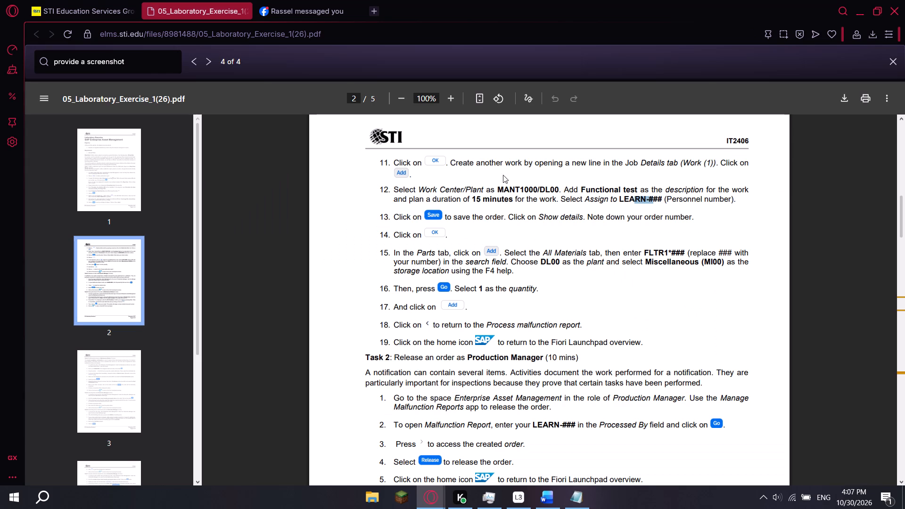
pyautogui.scroll(20, 506, 175)
pyautogui.scroll(4, 506, 175)
pyautogui.scroll(-4, 635, 254)
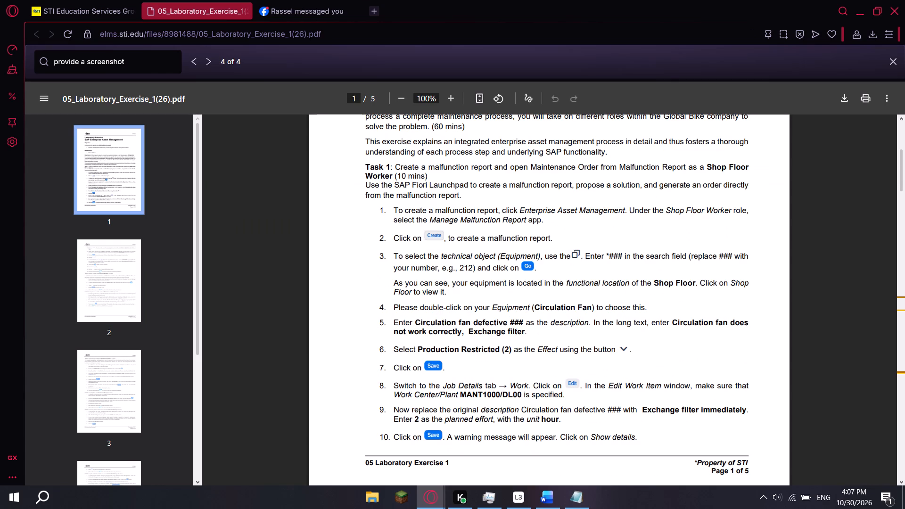
pyautogui.hotkey('alt', 'Tab')
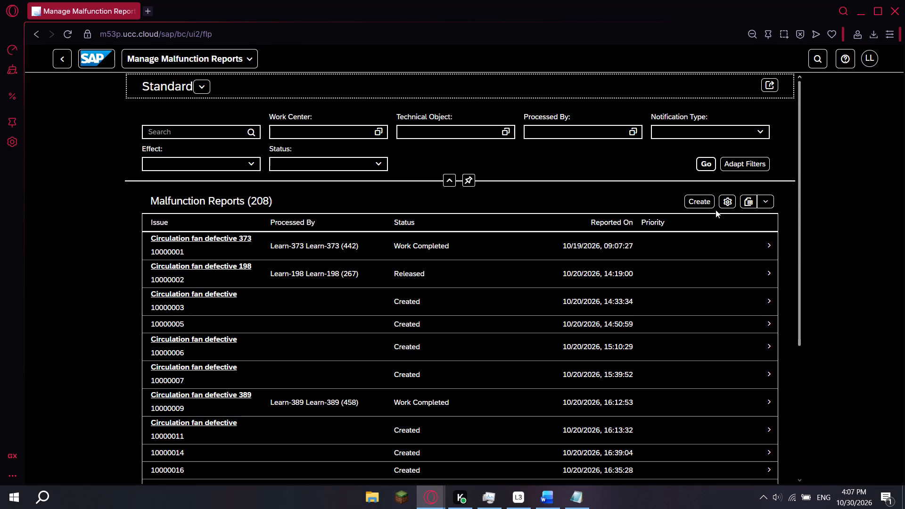
pyautogui.click(702, 197)
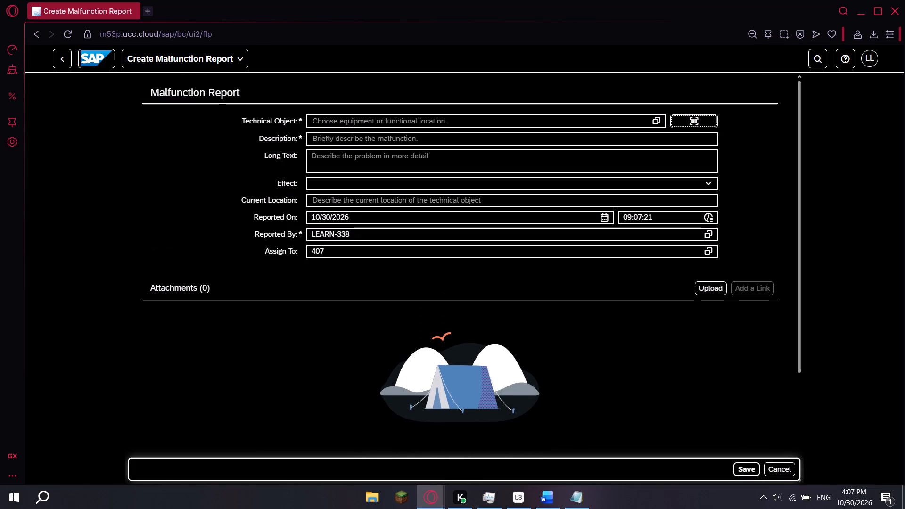
# Search the technical objects for *338 for the new malfunction report, as instructed in Task 1 step 3.
pyautogui.hotkey('alt', 'Tab')
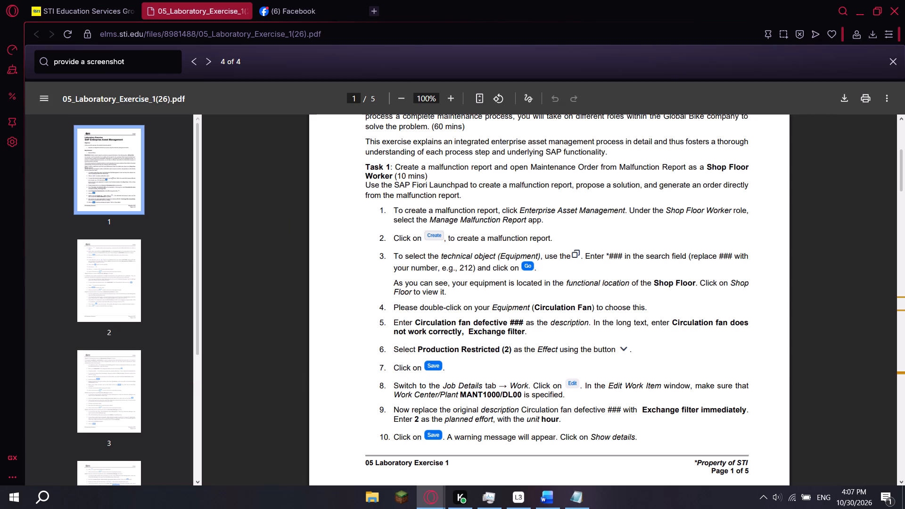
pyautogui.moveTo(395, 261); pyautogui.dragTo(530, 261)
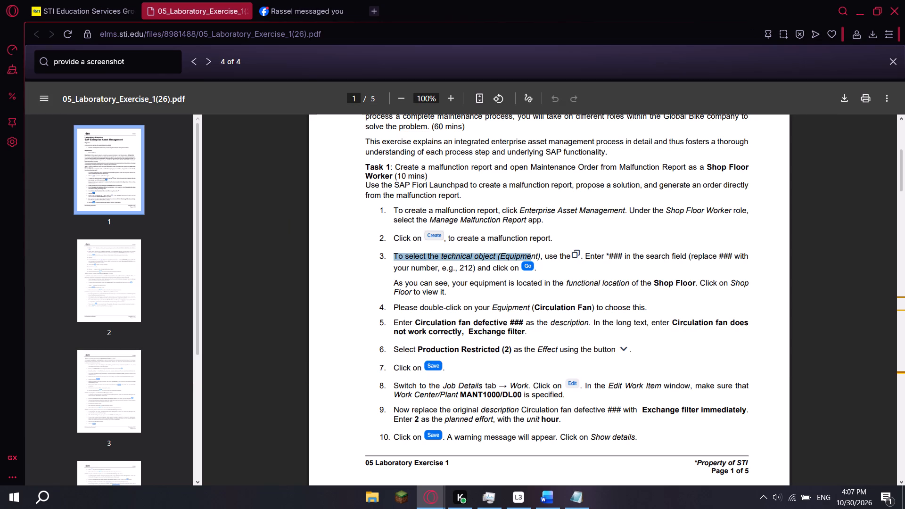
pyautogui.hotkey('alt', 'Tab')
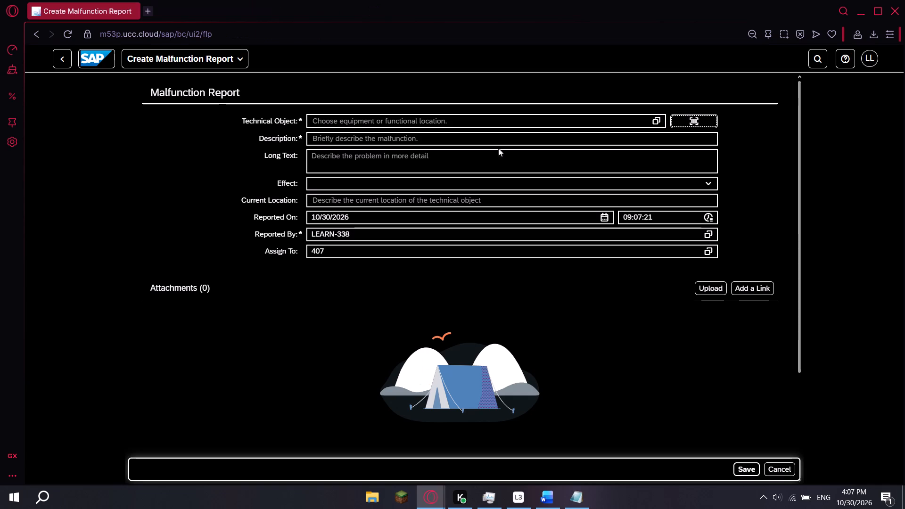
pyautogui.click(652, 122)
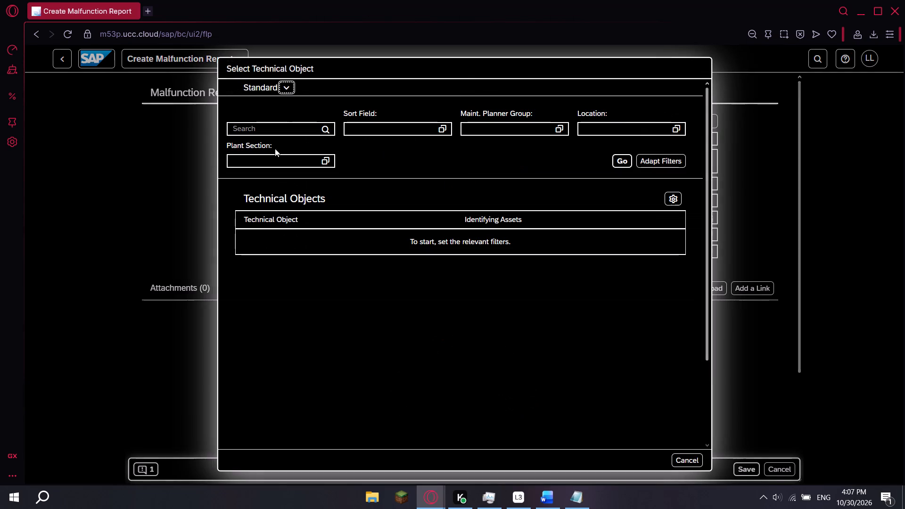
pyautogui.click(271, 132)
pyautogui.write('*338')
pyautogui.hotkey('alt', 'Tab')
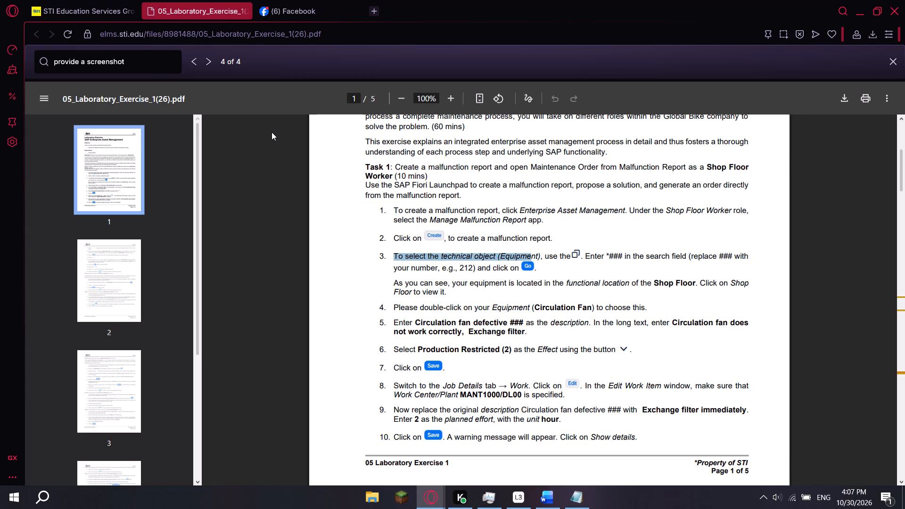
pyautogui.hotkey('alt', 'Tab')
pyautogui.click(602, 160)
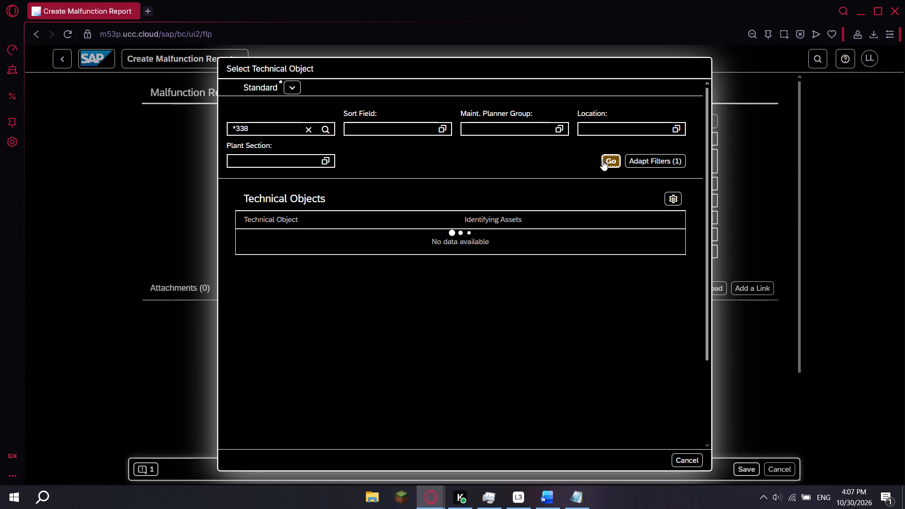
# Review the Shop Floor location note in the exercise PDF and choose Circulation Fan 10000338 as the report's technical object.
pyautogui.hotkey('alt', 'Tab')
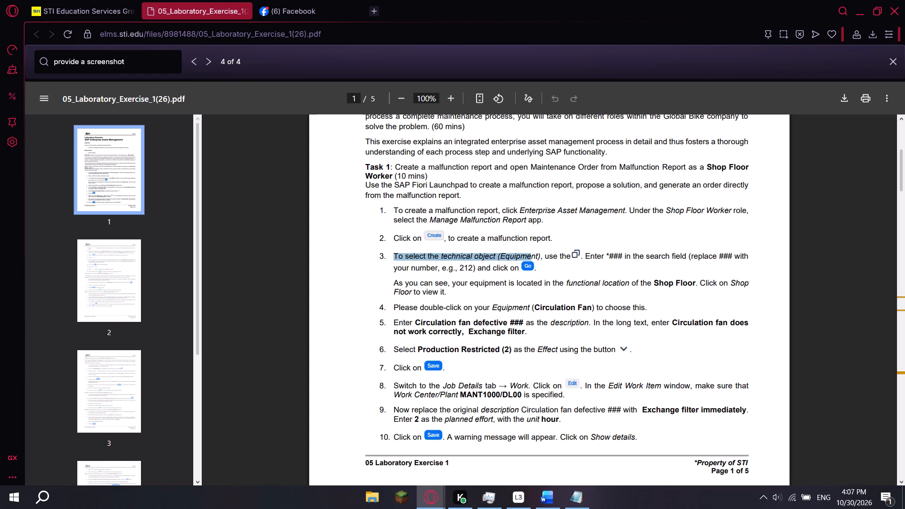
pyautogui.hotkey('alt', 'Tab')
pyautogui.hotkey('alt', 'Tab')
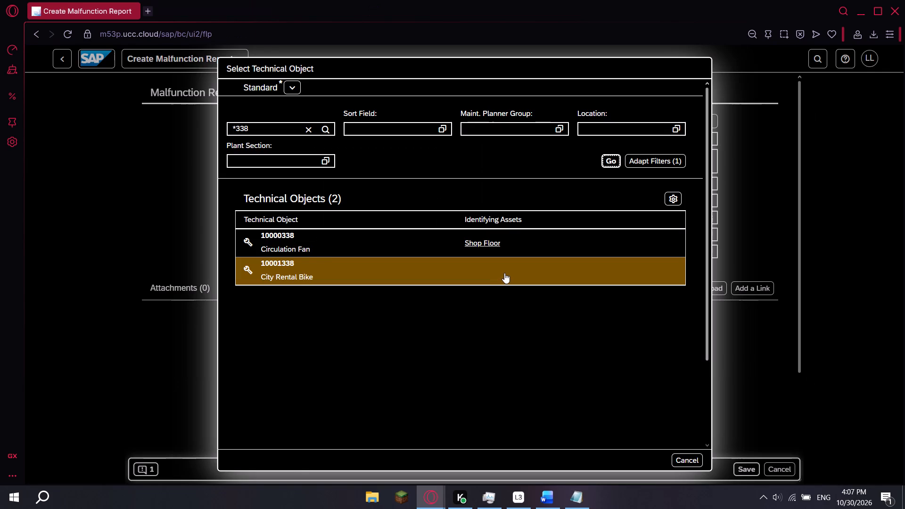
pyautogui.moveTo(397, 285); pyautogui.dragTo(434, 285)
pyautogui.click(446, 291)
pyautogui.moveTo(406, 282); pyautogui.dragTo(433, 286)
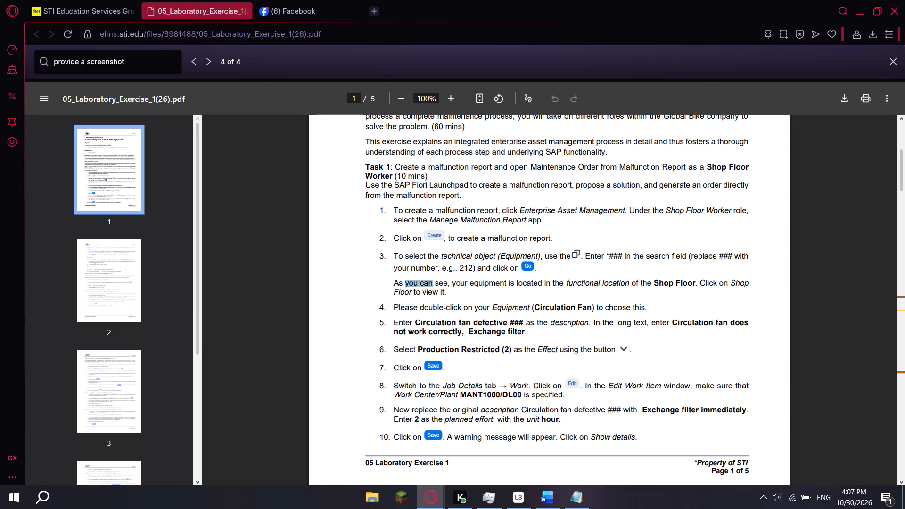
pyautogui.moveTo(433, 286); pyautogui.dragTo(570, 286)
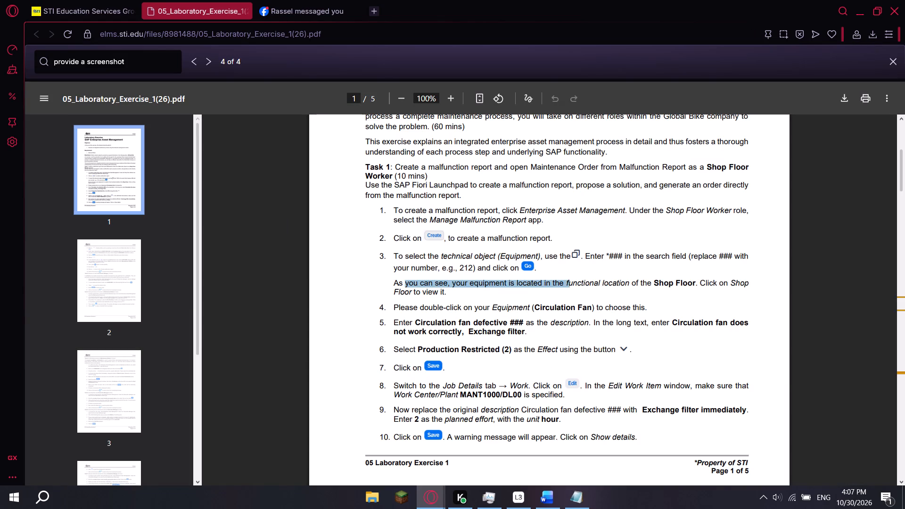
pyautogui.moveTo(570, 286); pyautogui.dragTo(620, 286)
pyautogui.hotkey('alt', 'Tab')
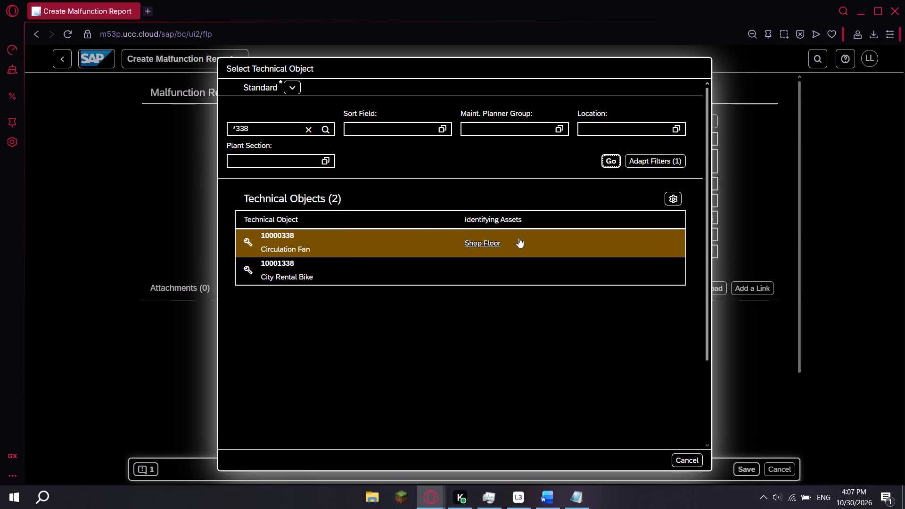
pyautogui.hotkey('alt', 'Tab')
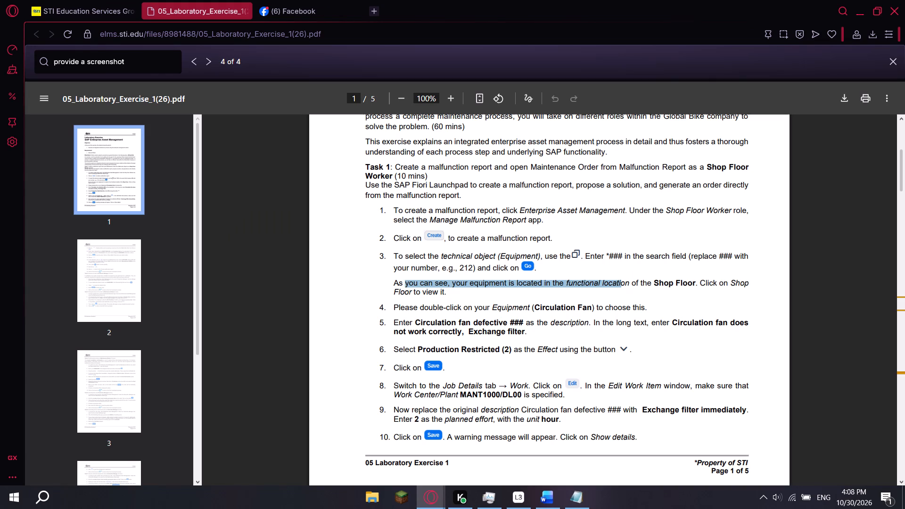
pyautogui.hotkey('alt', 'Tab')
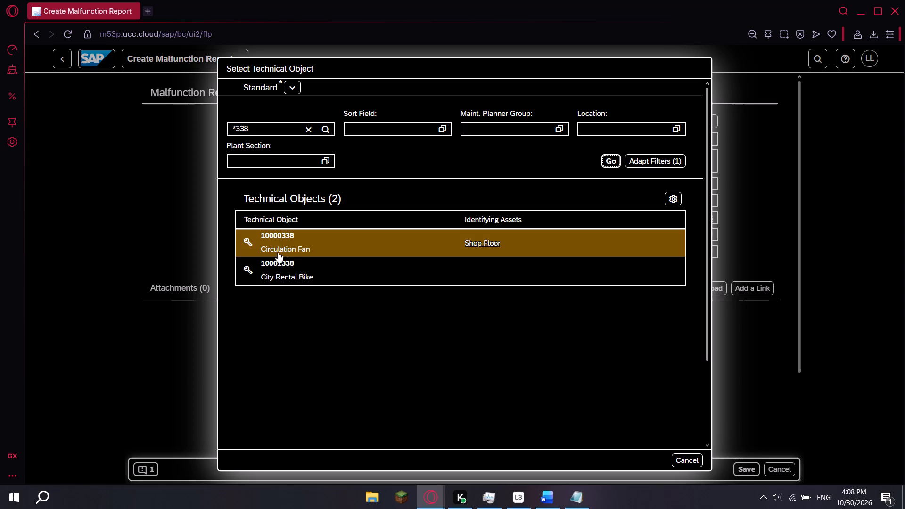
pyautogui.click(483, 247)
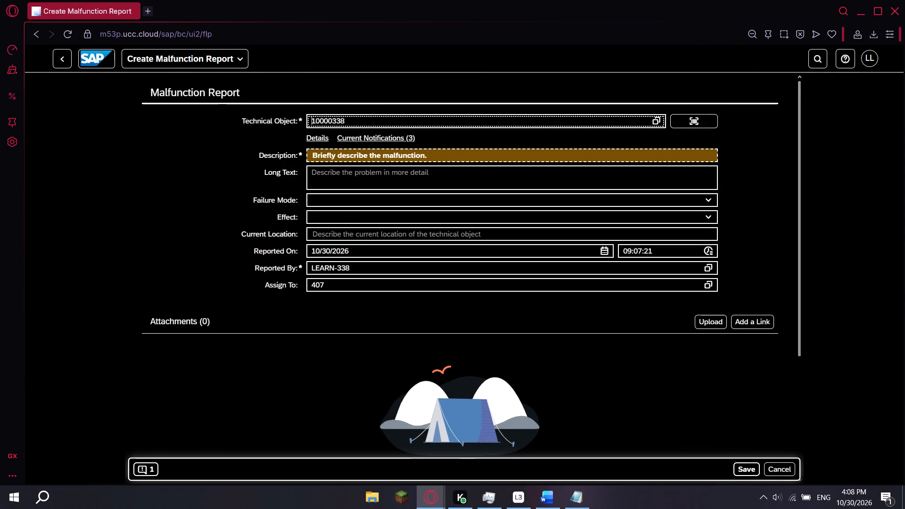
# Recheck Task 1 step 4 in the exercise PDF and reselect Circulation Fan 10000338 under Shop Floor as the technical object.
pyautogui.hotkey('alt', 'Tab')
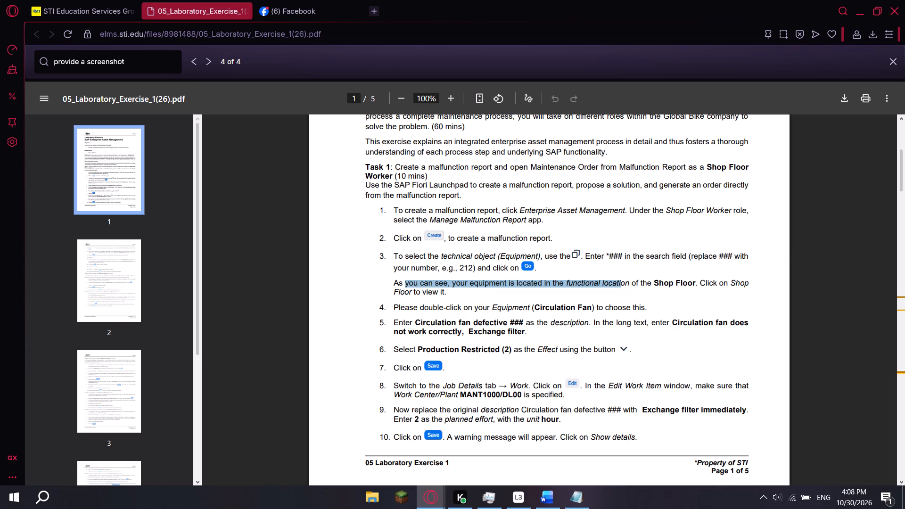
pyautogui.hotkey('alt', 'Tab')
pyautogui.hotkey('alt', 'Tab')
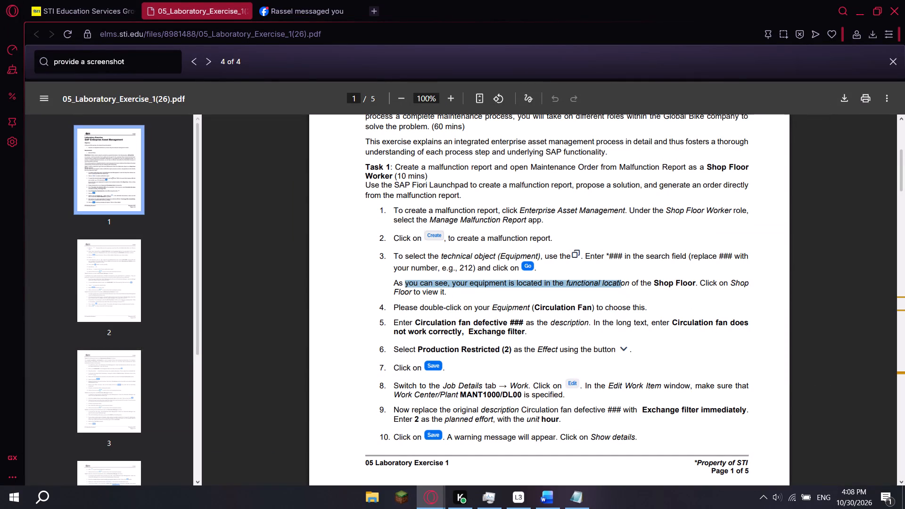
pyautogui.hotkey('alt', 'Tab')
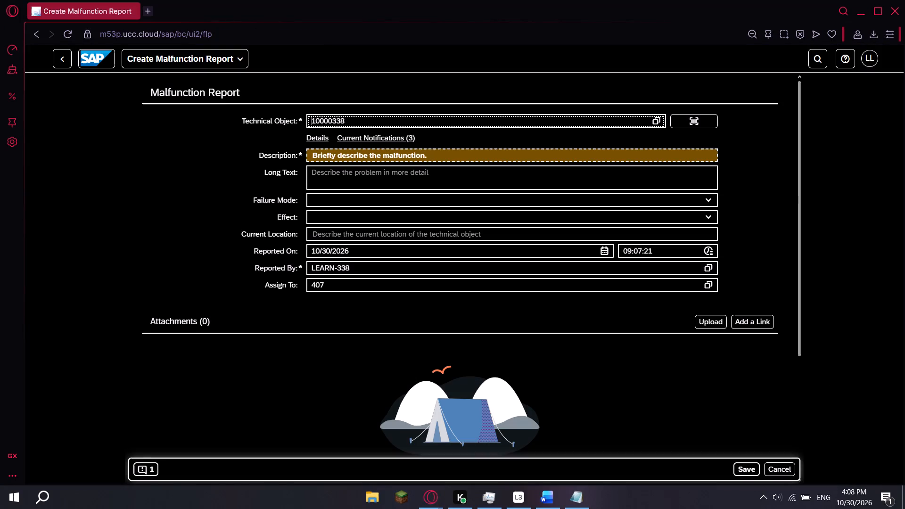
pyautogui.click(589, 125)
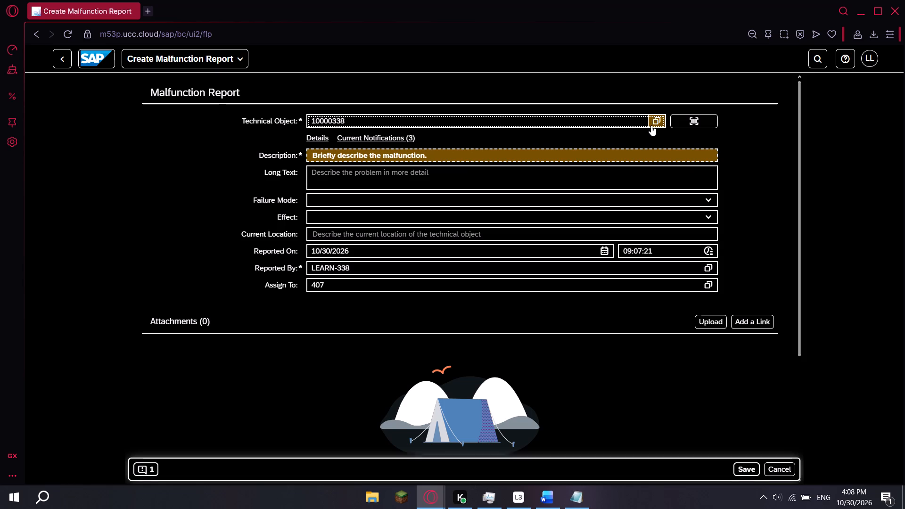
pyautogui.click(652, 124)
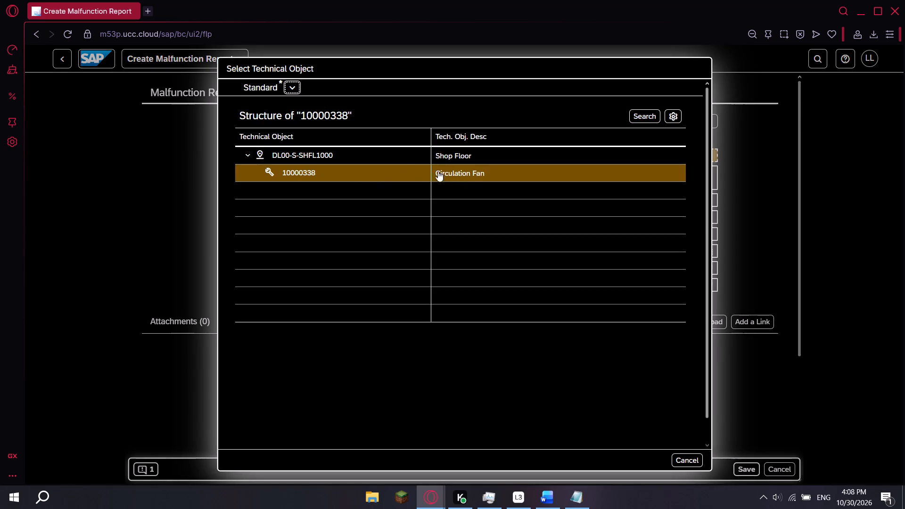
pyautogui.hotkey('alt', 'Tab')
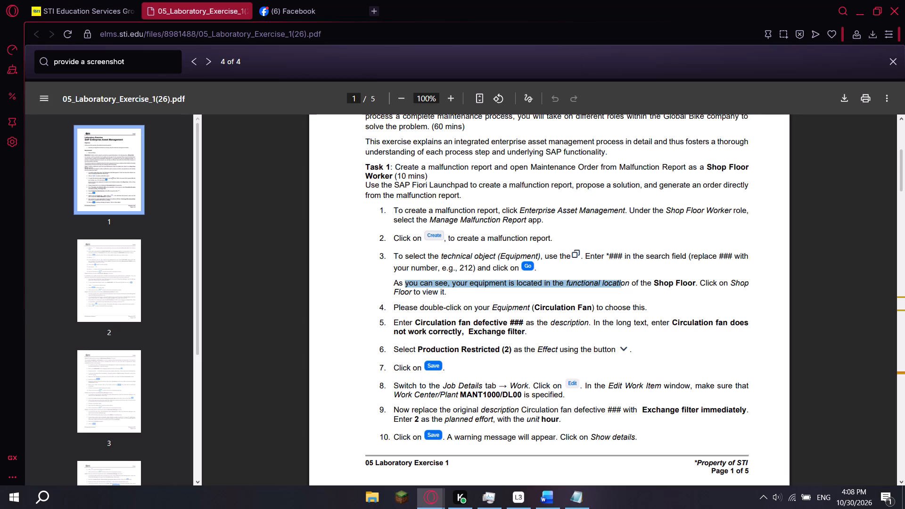
pyautogui.hotkey('alt', 'Tab')
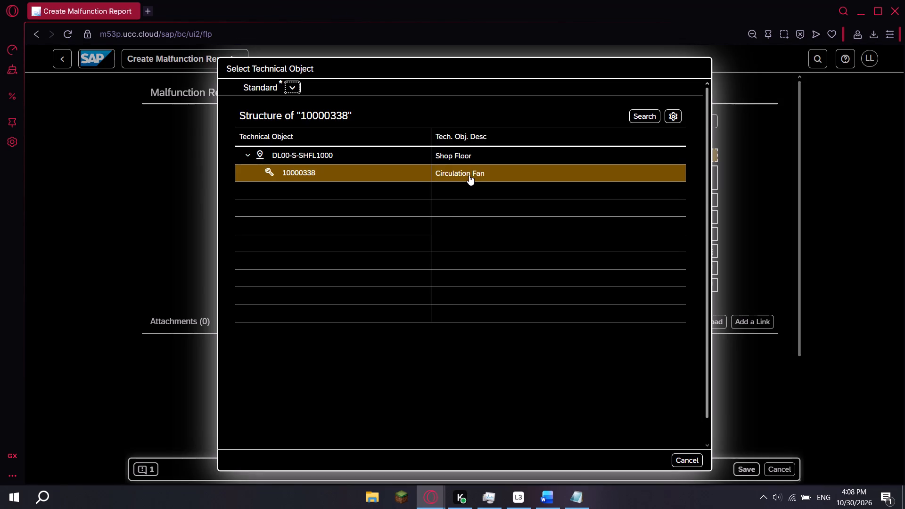
pyautogui.doubleClick(469, 175)
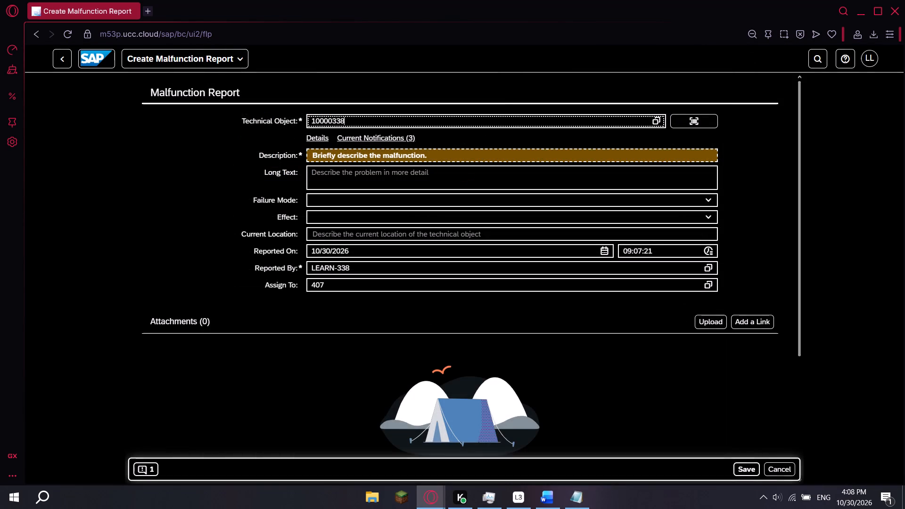
# Enter "Circulation fan defective 338" as the malfunction report's description, using the wording from Task 1 step 5 of the PDF.
pyautogui.hotkey('alt', 'Tab')
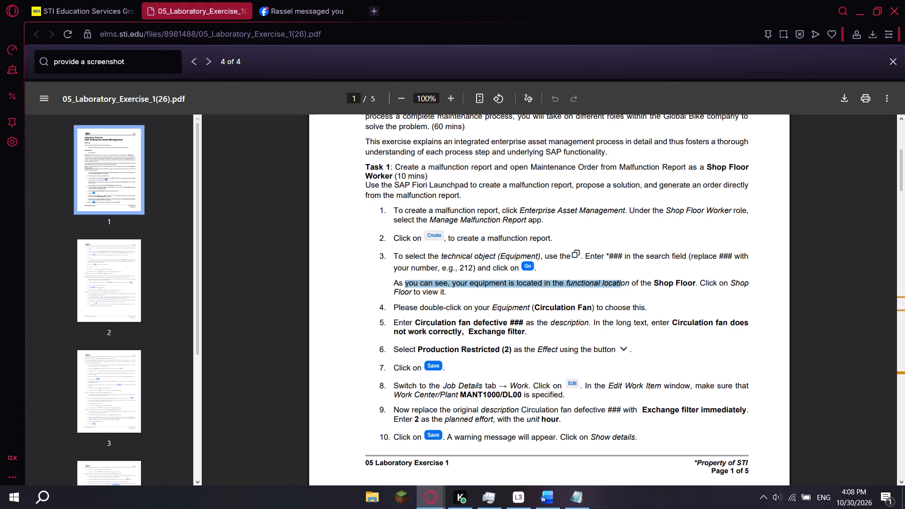
pyautogui.moveTo(418, 322); pyautogui.dragTo(526, 328)
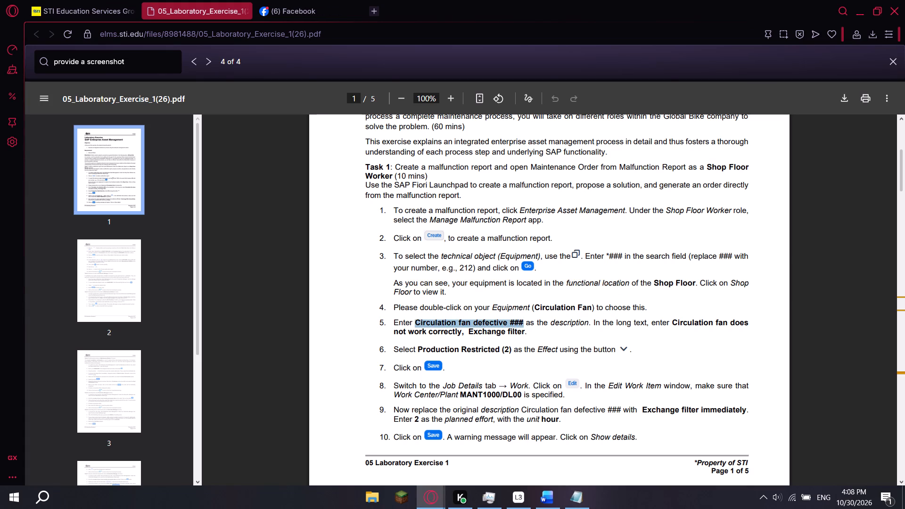
pyautogui.moveTo(526, 328); pyautogui.dragTo(522, 325)
pyautogui.hotkey('ctrl', 'c')
pyautogui.hotkey('alt', 'Tab')
pyautogui.click(341, 155)
pyautogui.hotkey('ctrl', 'v')
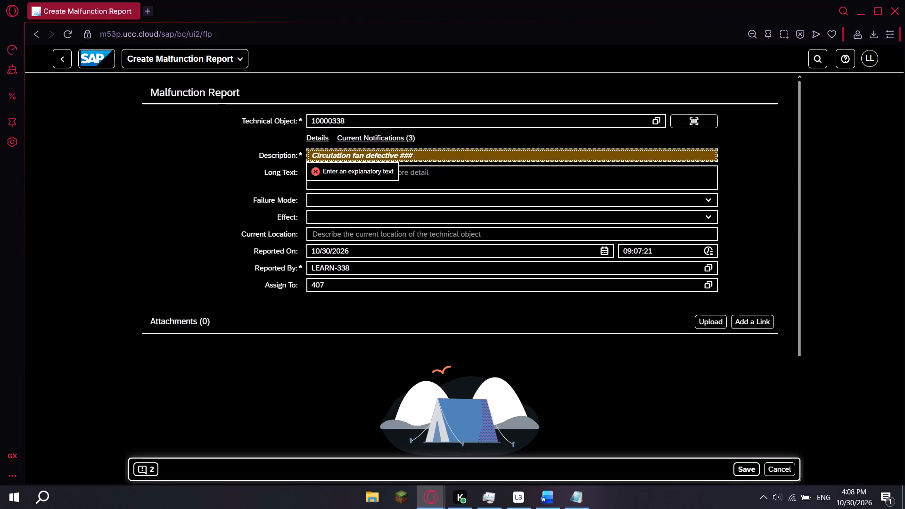
pyautogui.press('BackSpace')
pyautogui.press('BackSpace')
pyautogui.press('BackSpace')
pyautogui.press('BackSpace')
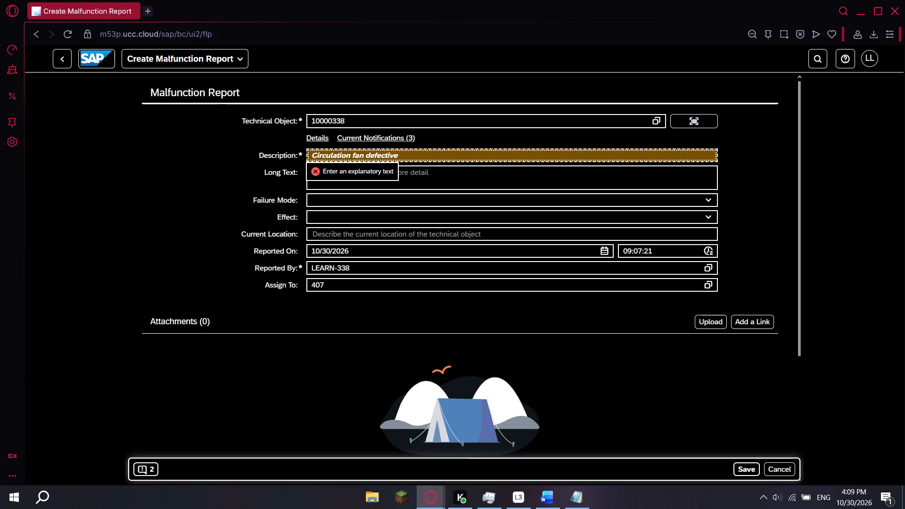
pyautogui.write('338')
pyautogui.click(769, 203)
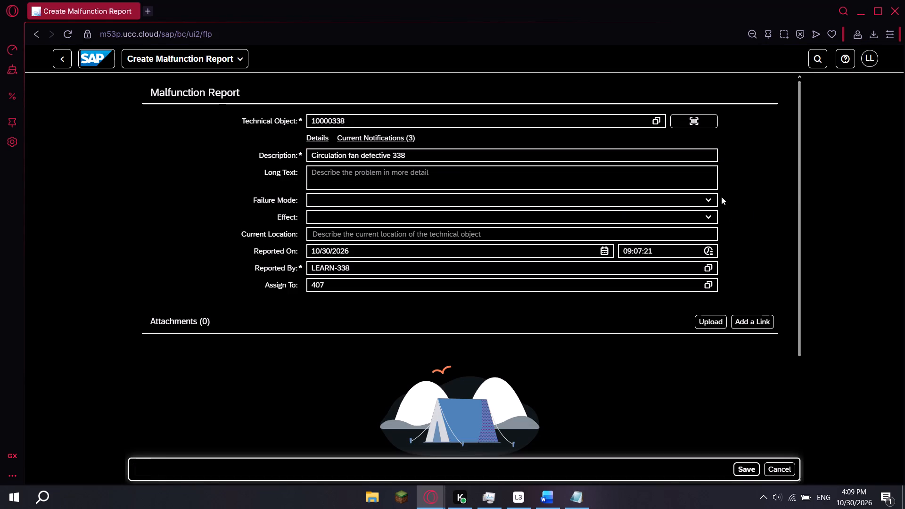
# Copy "Circulation fan does not work correctly, Exchange filter." from the exercise PDF into the report's long text as a single line.
pyautogui.click(378, 172)
pyautogui.hotkey('alt', 'Tab')
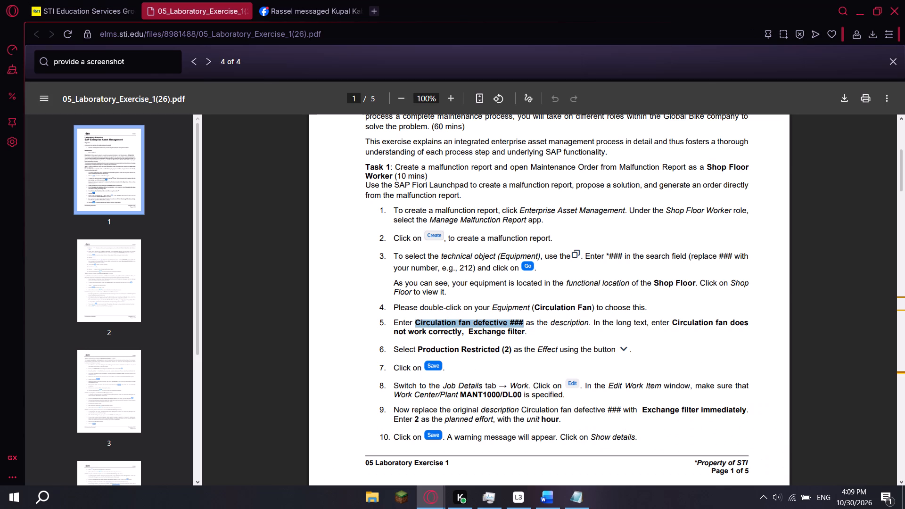
pyautogui.moveTo(675, 319); pyautogui.dragTo(705, 324)
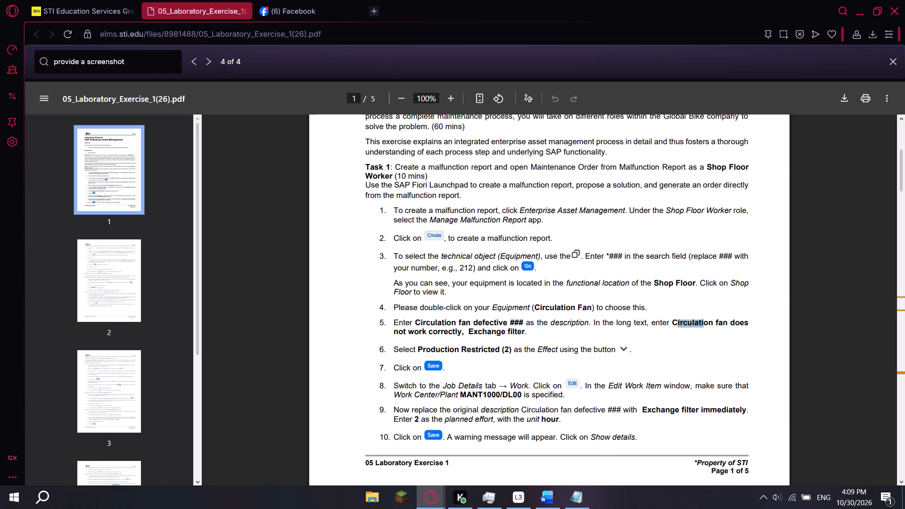
pyautogui.click(685, 327)
pyautogui.moveTo(673, 326); pyautogui.dragTo(507, 333)
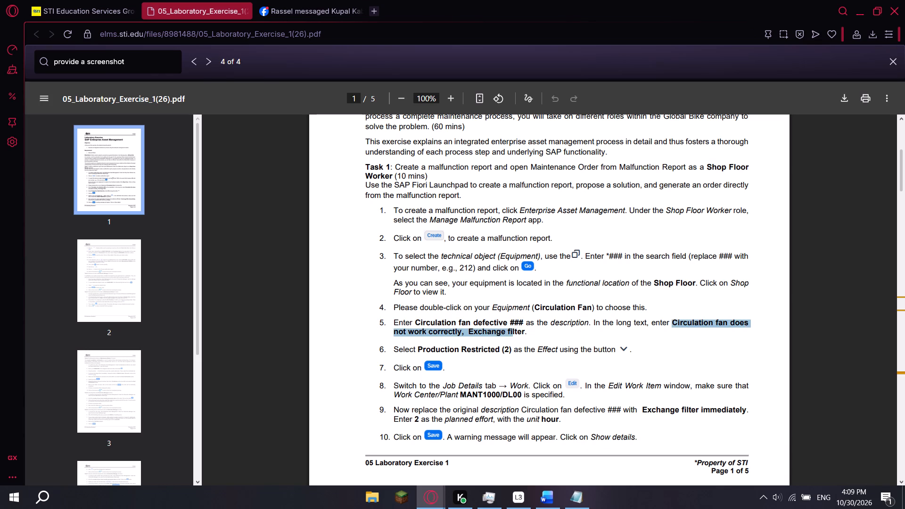
pyautogui.moveTo(507, 333); pyautogui.dragTo(529, 331)
pyautogui.hotkey('ctrl', 'c')
pyautogui.hotkey('alt', 'Tab')
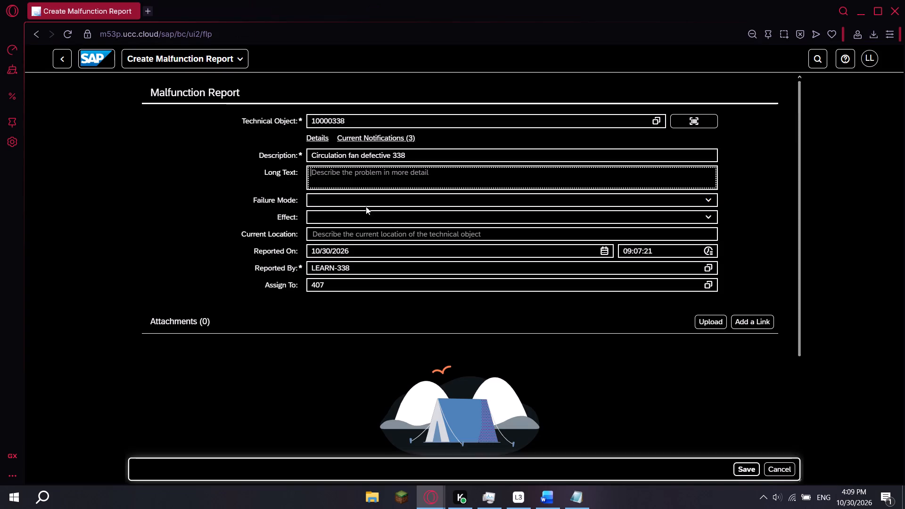
pyautogui.click(352, 171)
pyautogui.hotkey('ctrl', 'v')
pyautogui.click(309, 186)
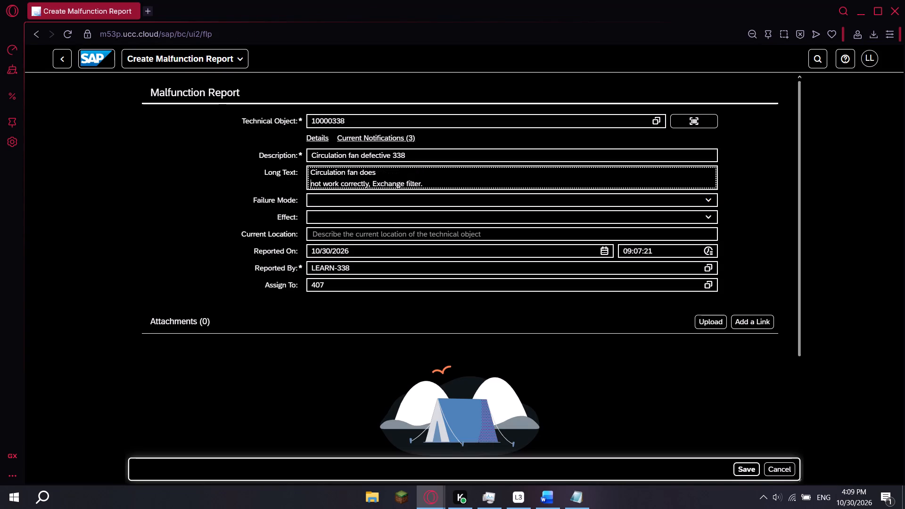
pyautogui.press('BackSpace')
pyautogui.press('space')
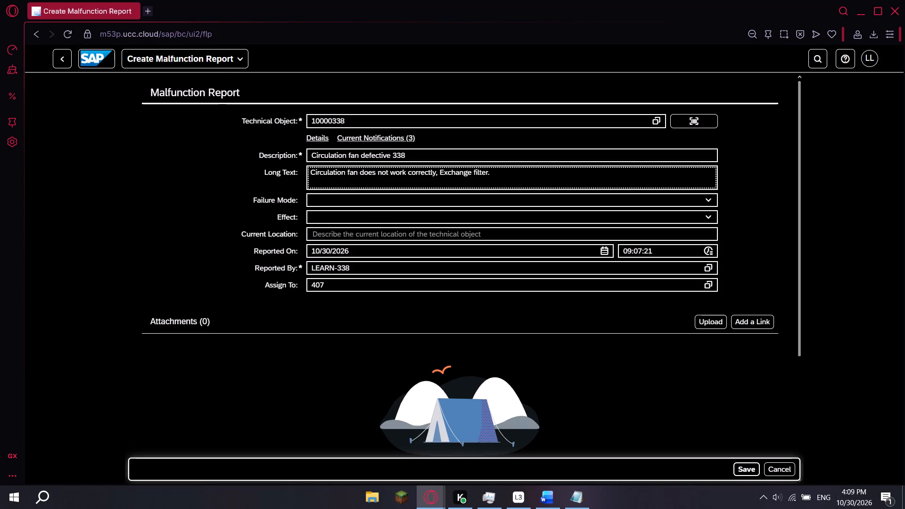
# Set the malfunction report's effect to Production restricted (2), as instructed in Task 1 step 6.
pyautogui.hotkey('alt', 'Tab')
pyautogui.scroll(-1, 436, 346)
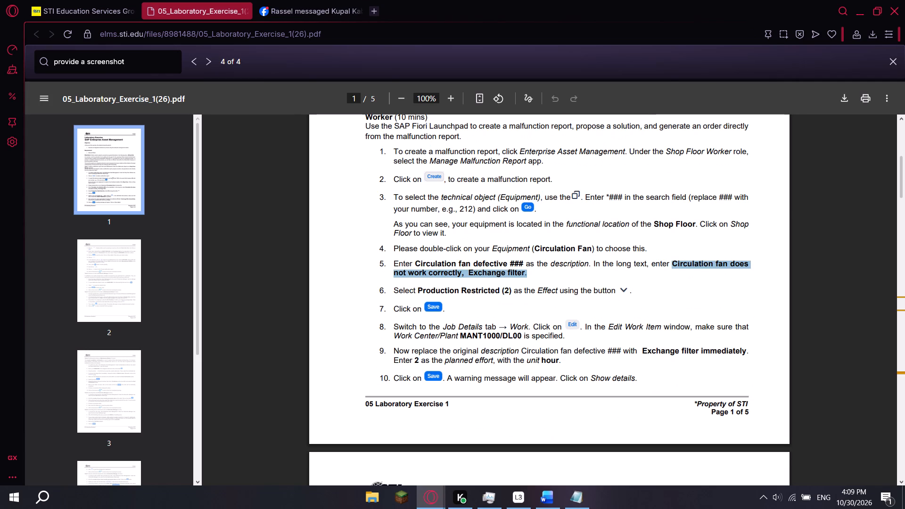
pyautogui.moveTo(511, 292); pyautogui.dragTo(423, 292)
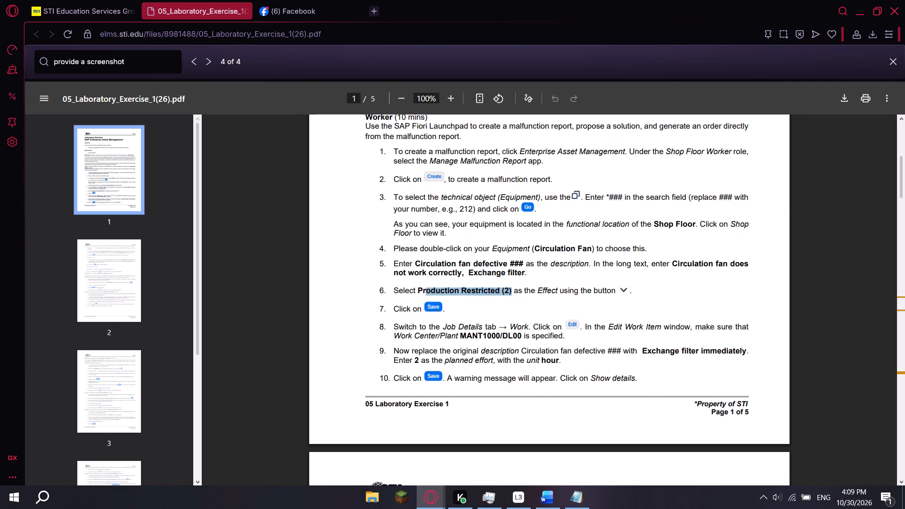
pyautogui.moveTo(423, 292); pyautogui.dragTo(419, 288)
pyautogui.hotkey('ctrl', 'c')
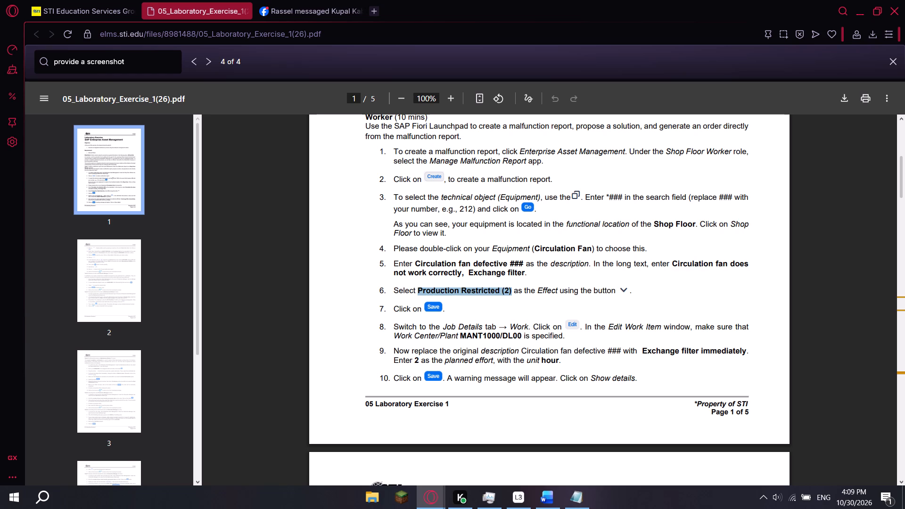
pyautogui.hotkey('alt', 'Tab')
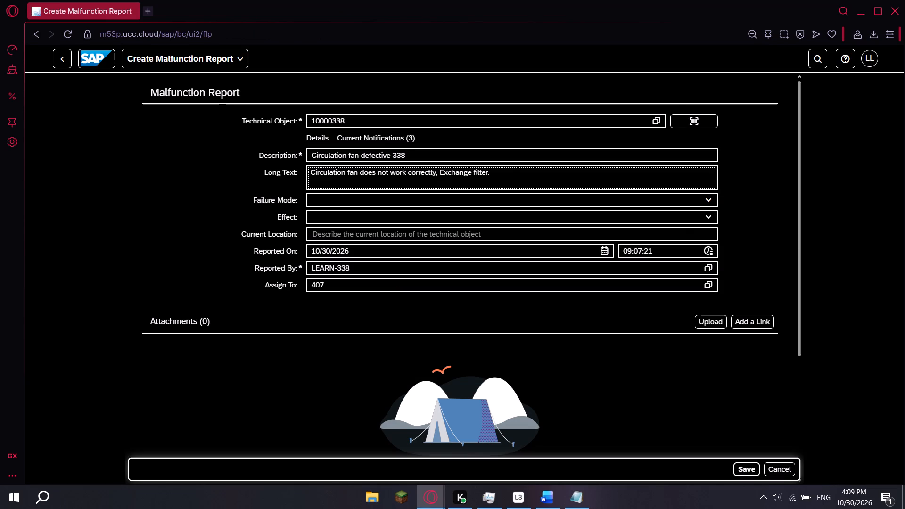
pyautogui.click(694, 216)
pyautogui.click(711, 220)
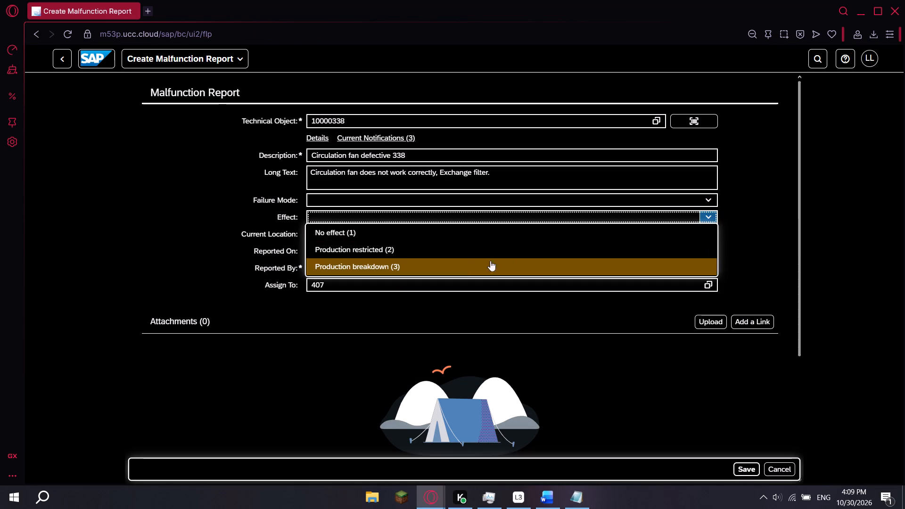
pyautogui.click(445, 254)
pyautogui.click(181, 229)
# Save the new Circulation Fan malfunction report.
pyautogui.hotkey('alt', 'Tab')
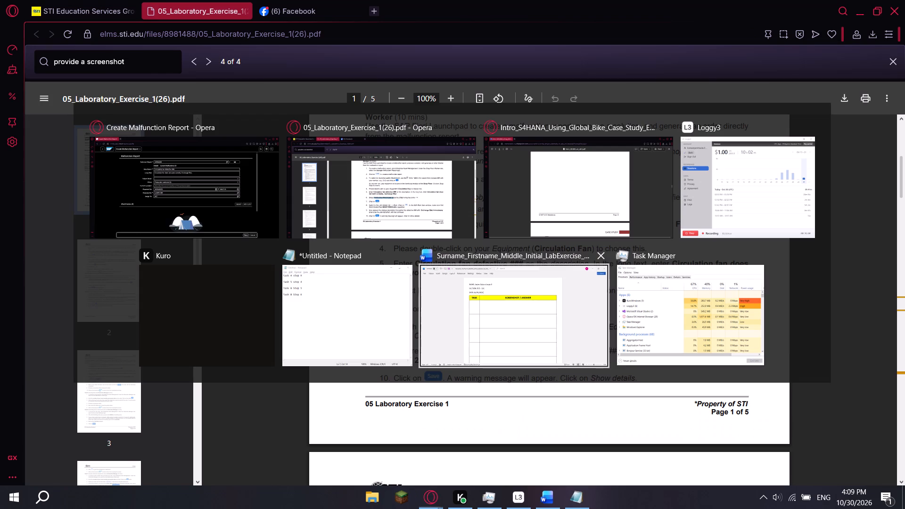
pyautogui.hotkey('alt', 'Tab')
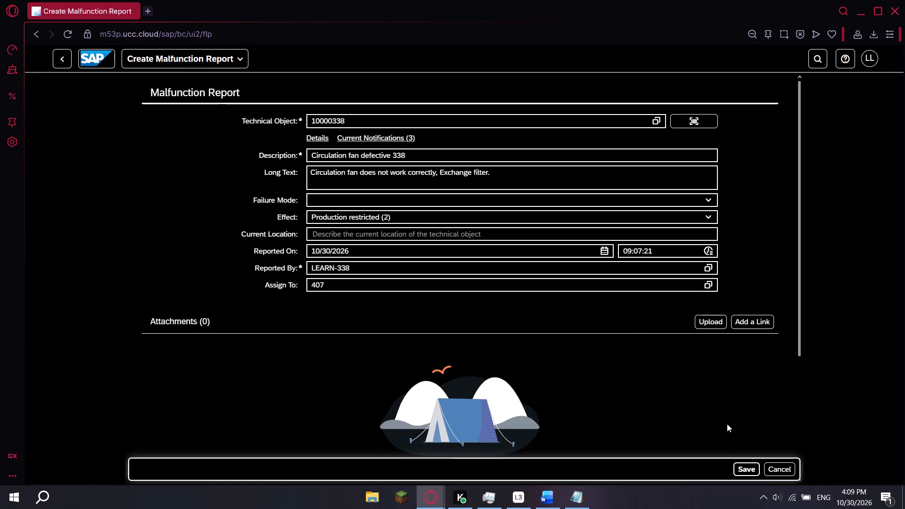
pyautogui.click(752, 470)
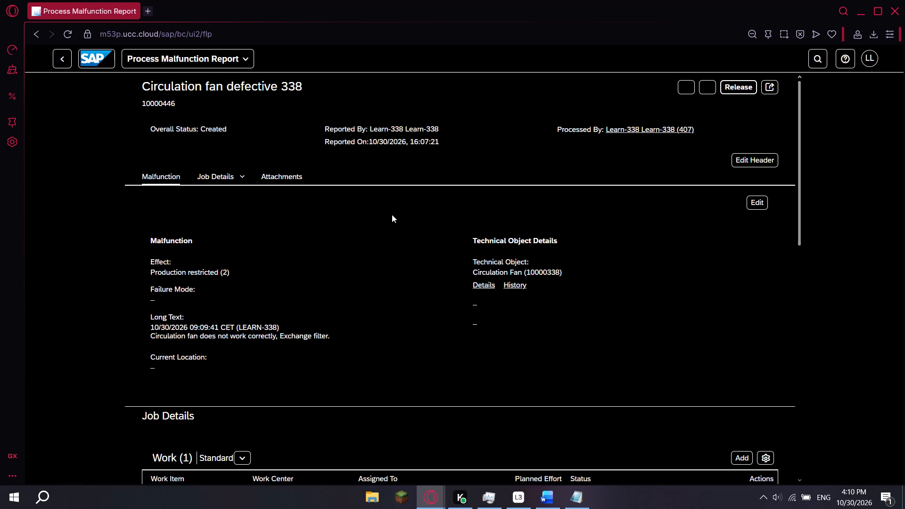
# Read Task 1 step 8 in the exercise PDF about editing the work item in Job Details and checking its work center.
pyautogui.hotkey('alt', 'Tab')
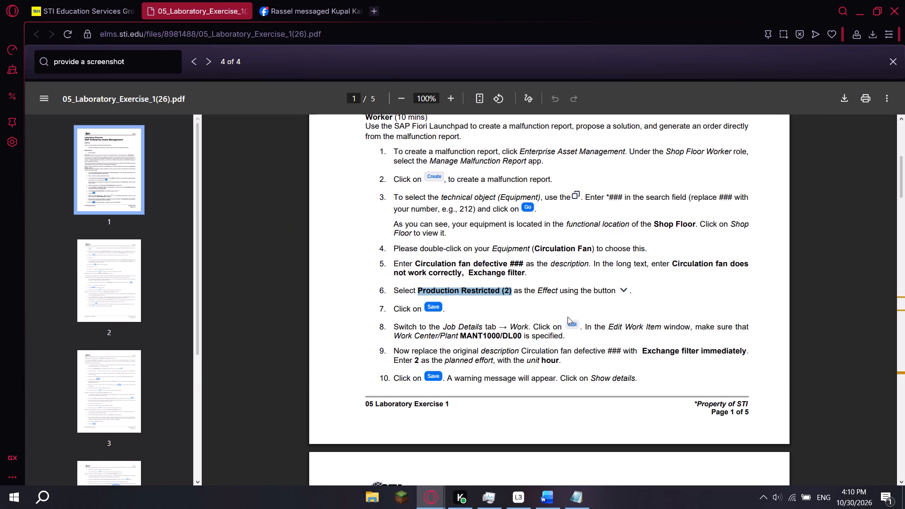
pyautogui.hotkey('alt', 'Tab')
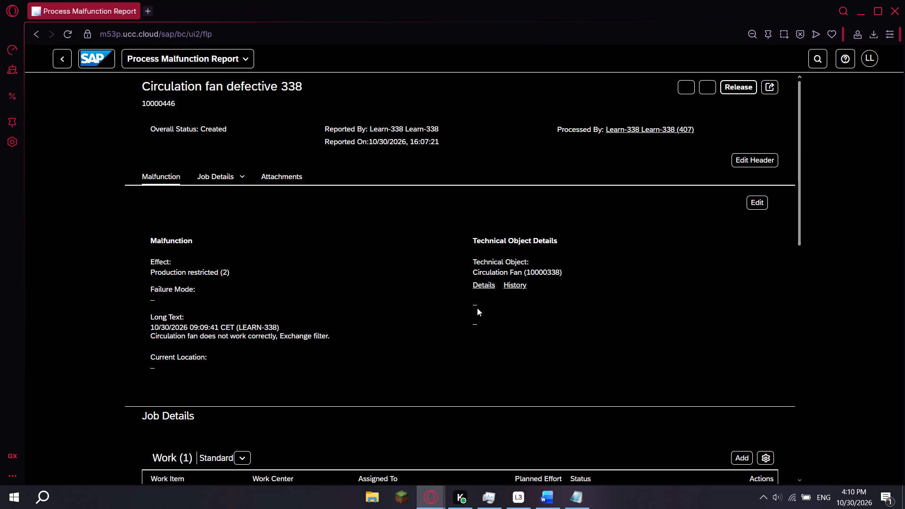
pyautogui.hotkey('alt', 'Tab')
pyautogui.scroll(-1, 523, 290)
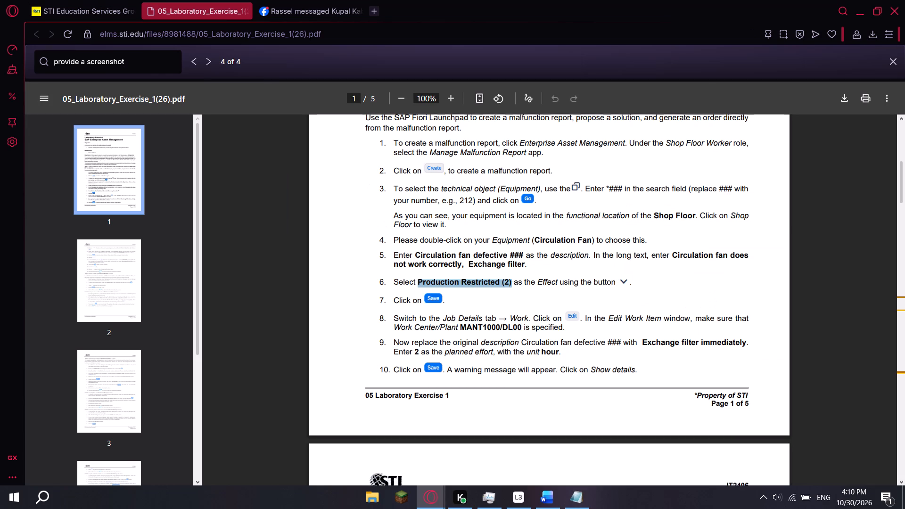
pyautogui.scroll(-1, 413, 263)
pyautogui.moveTo(394, 213); pyautogui.dragTo(438, 213)
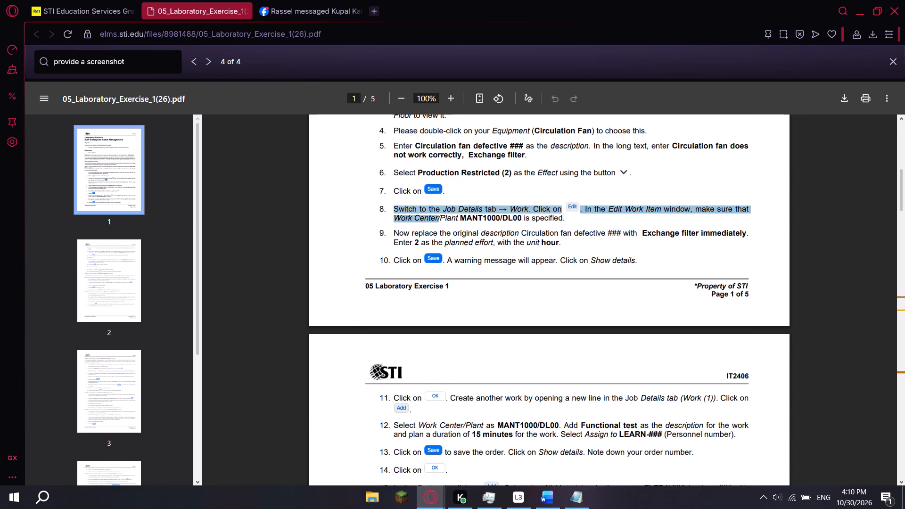
pyautogui.moveTo(438, 213); pyautogui.dragTo(543, 213)
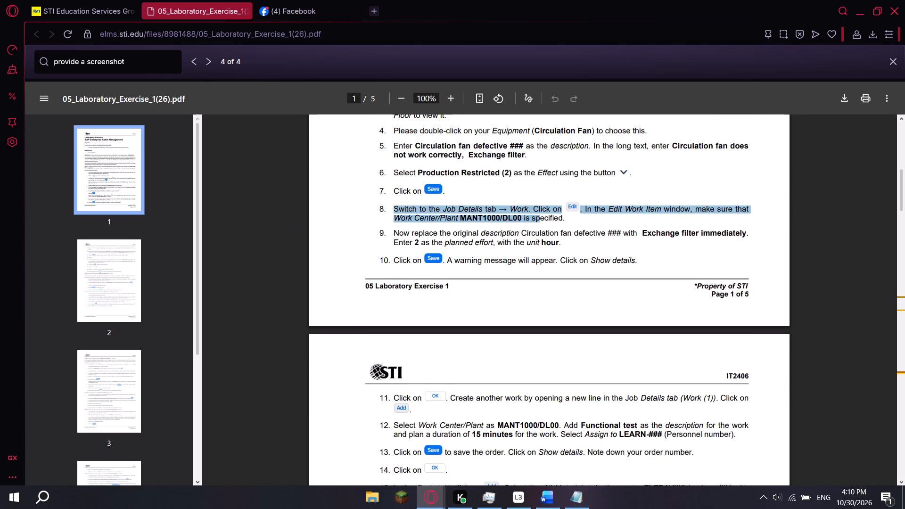
pyautogui.moveTo(543, 213); pyautogui.dragTo(561, 210)
pyautogui.hotkey('alt', 'Tab')
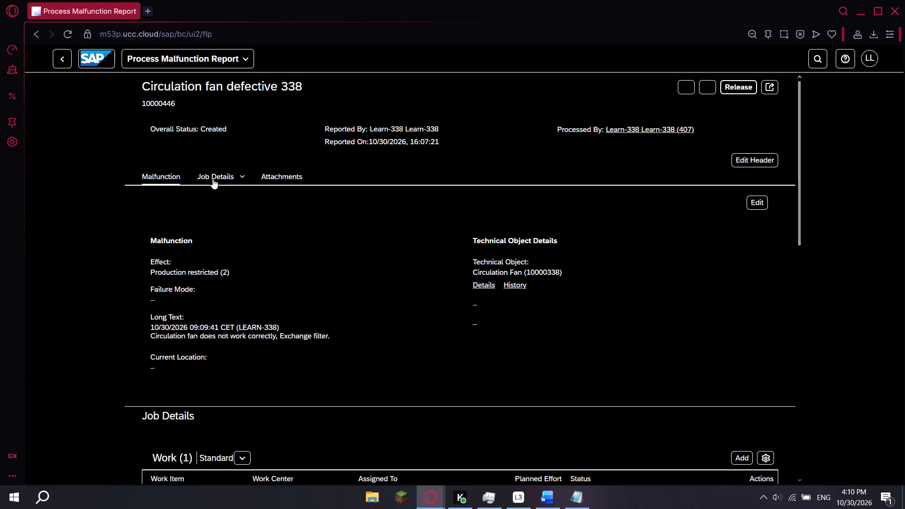
# Open the Circulation fan defective 338 work item for editing in Job Details, following Task 1 step 8 of the exercise PDF.
pyautogui.hotkey('alt', 'Tab')
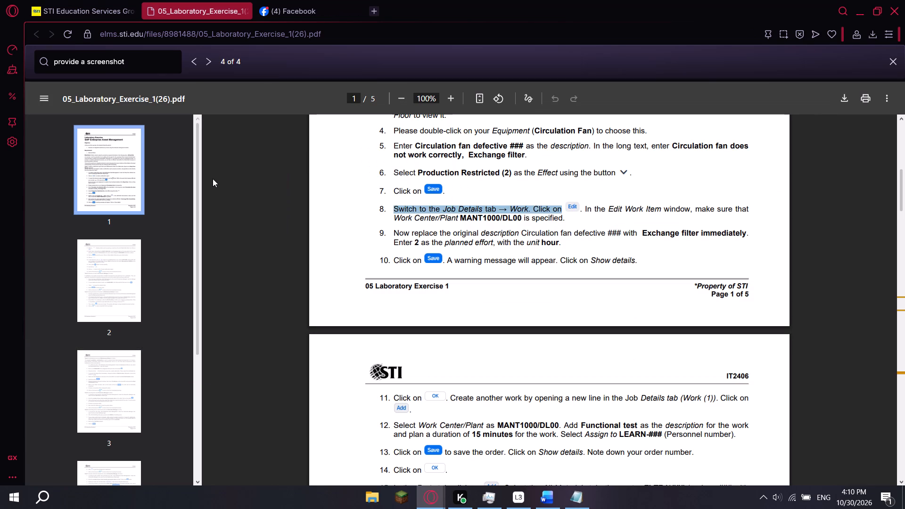
pyautogui.hotkey('alt', 'Tab')
pyautogui.click(213, 179)
pyautogui.hotkey('alt', 'Tab')
pyautogui.hotkey('alt', 'Tab')
pyautogui.hotkey('alt', 'Tab')
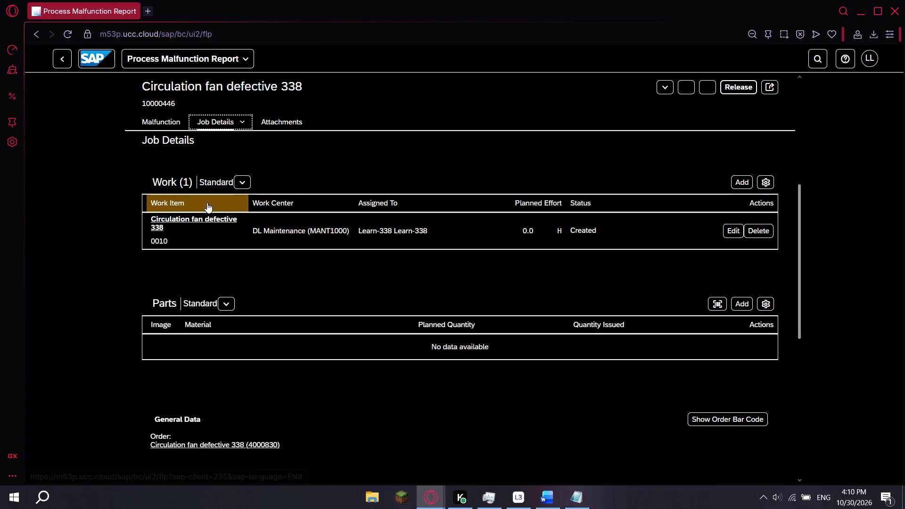
pyautogui.hotkey('alt', 'Tab')
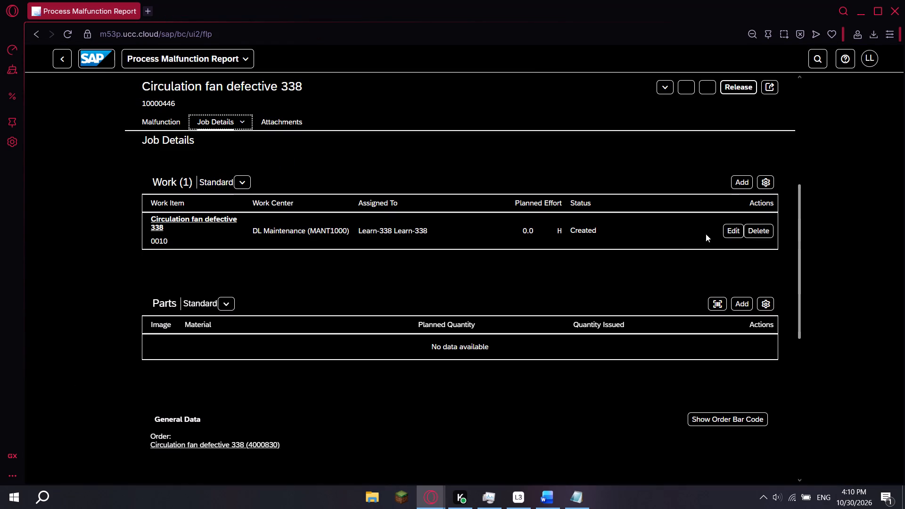
pyautogui.click(731, 230)
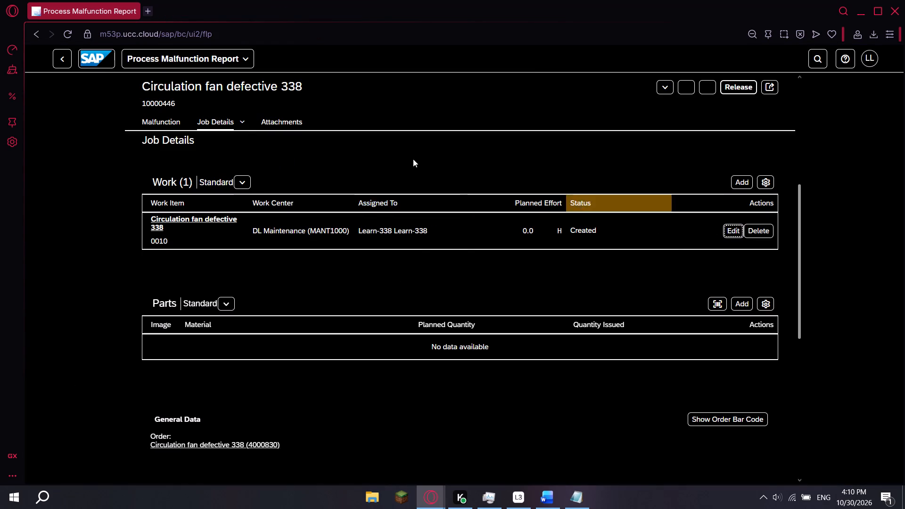
pyautogui.hotkey('alt', 'Tab')
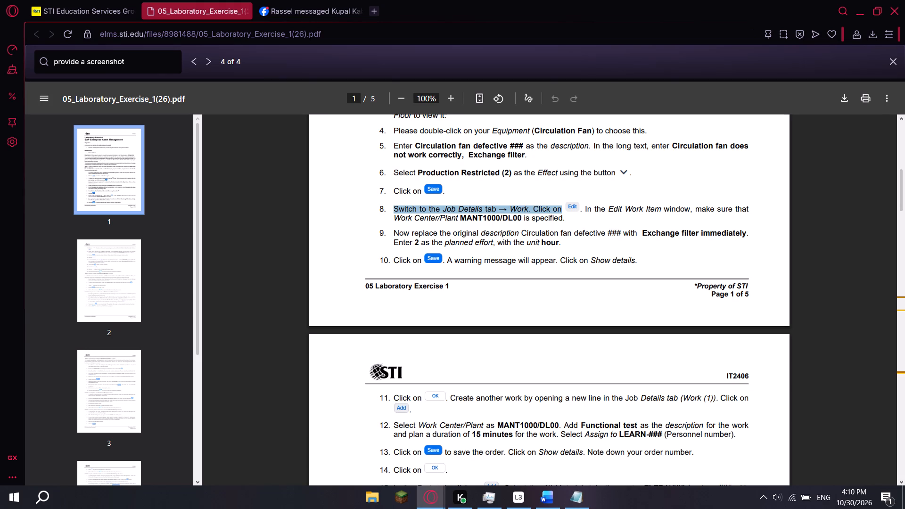
pyautogui.hotkey('alt', 'Tab')
# Look up MANT1000 from the exercise PDF and select work center MANT1000, plant DL00, for the work item.
pyautogui.click(394, 221)
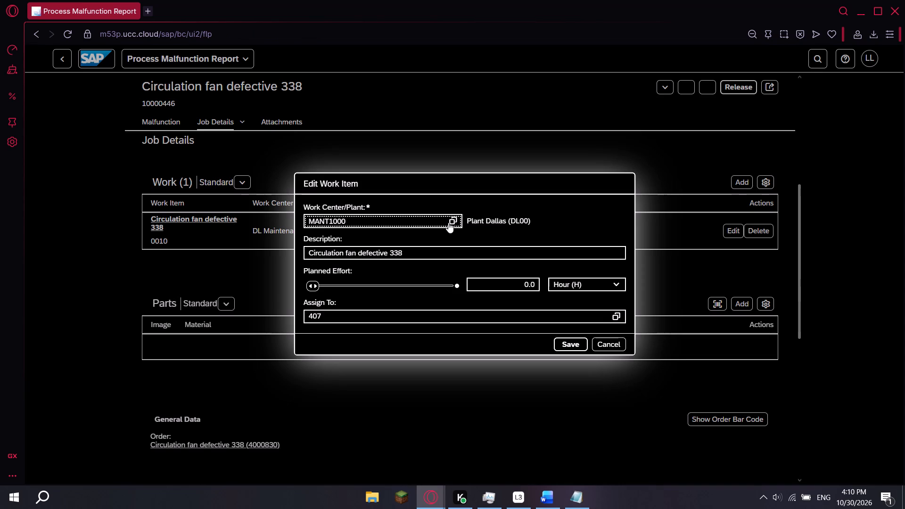
pyautogui.click(449, 222)
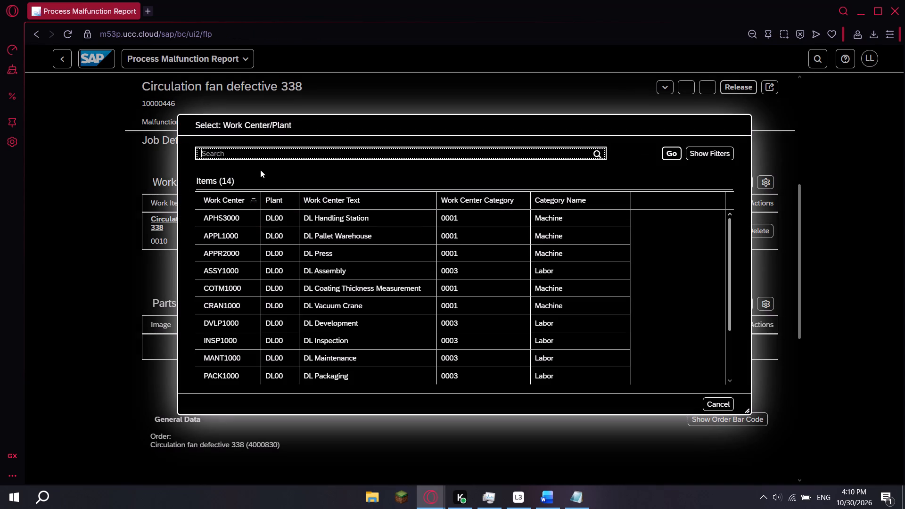
pyautogui.hotkey('alt', 'Tab')
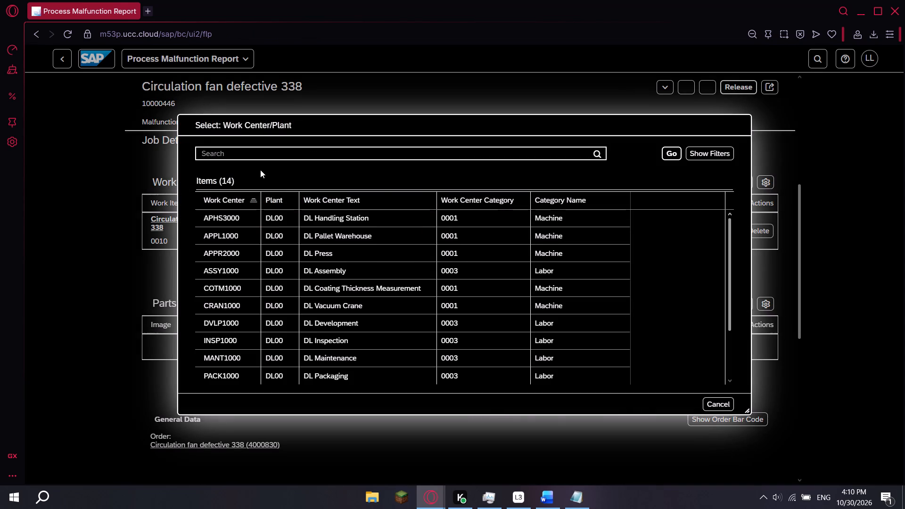
pyautogui.moveTo(460, 217); pyautogui.dragTo(466, 218)
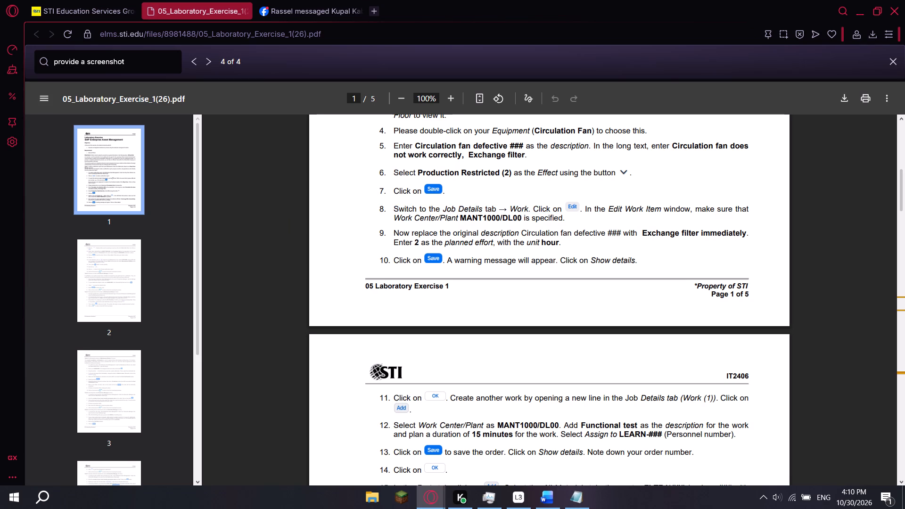
pyautogui.moveTo(466, 218); pyautogui.dragTo(497, 219)
pyautogui.hotkey('ctrl', 'c')
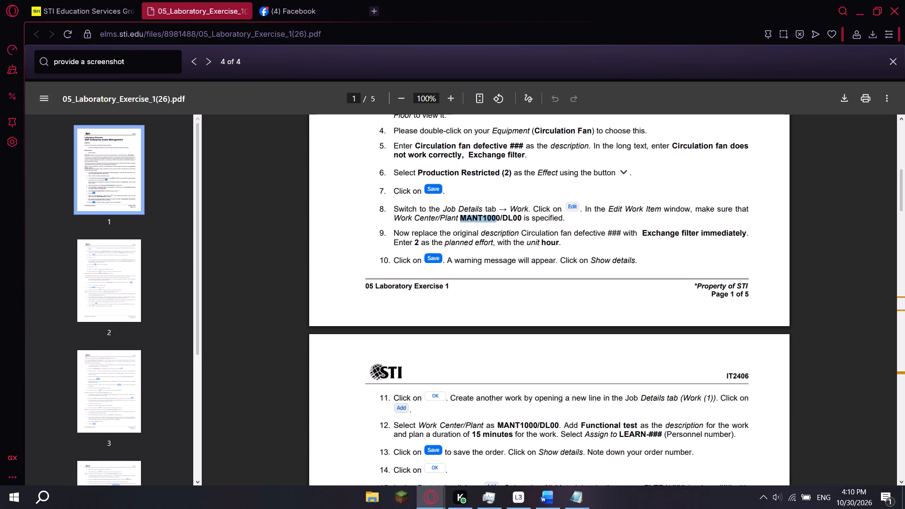
pyautogui.hotkey('alt', 'Tab')
pyautogui.hotkey('ctrl', 'v')
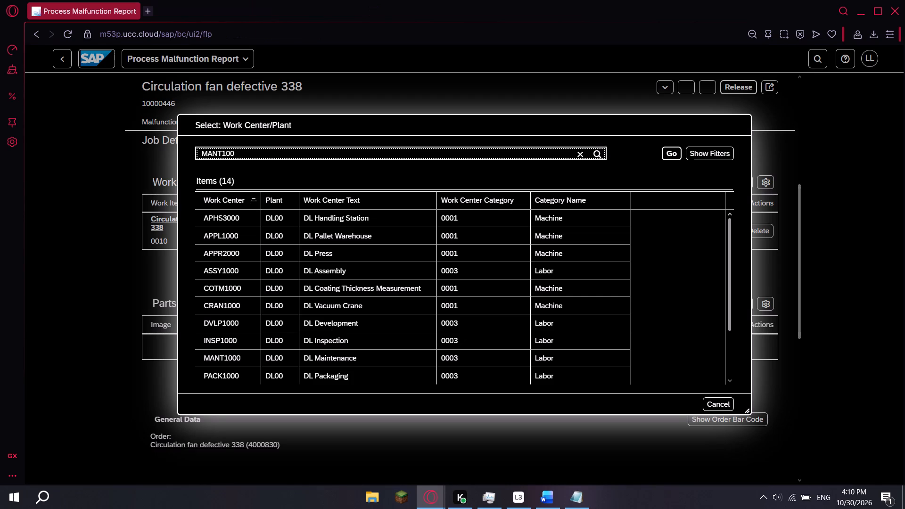
pyautogui.press('0')
pyautogui.click(681, 154)
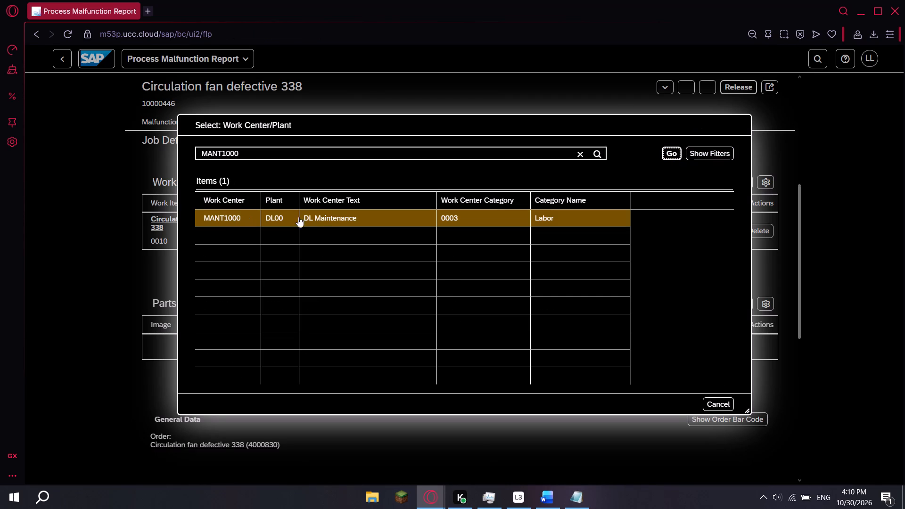
pyautogui.click(241, 214)
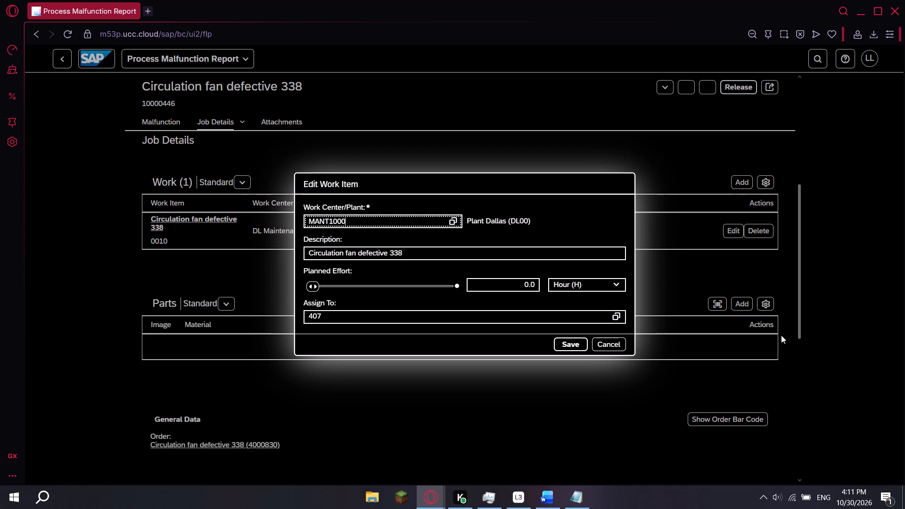
# Read Task 1 step 9 in the exercise PDF about the work item's new description and planned effort.
pyautogui.hotkey('alt', 'Tab')
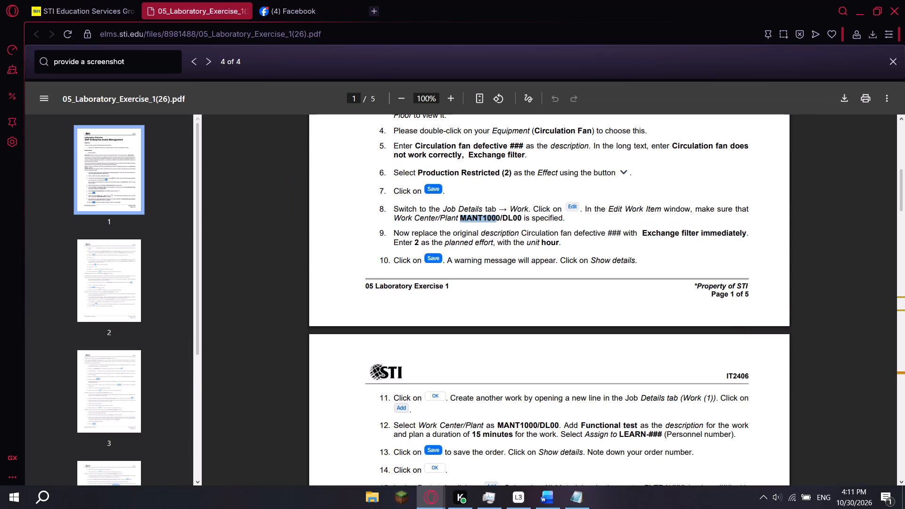
pyautogui.hotkey('alt', 'Tab')
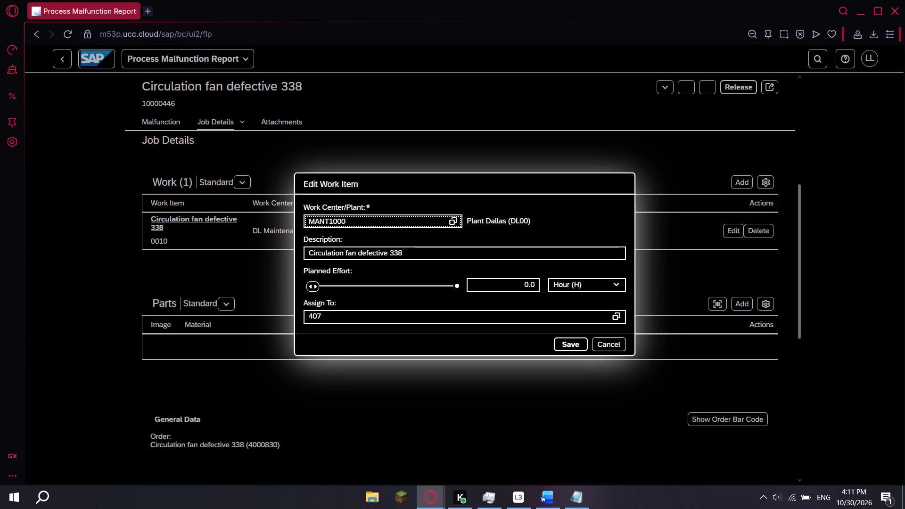
pyautogui.hotkey('alt', 'Tab')
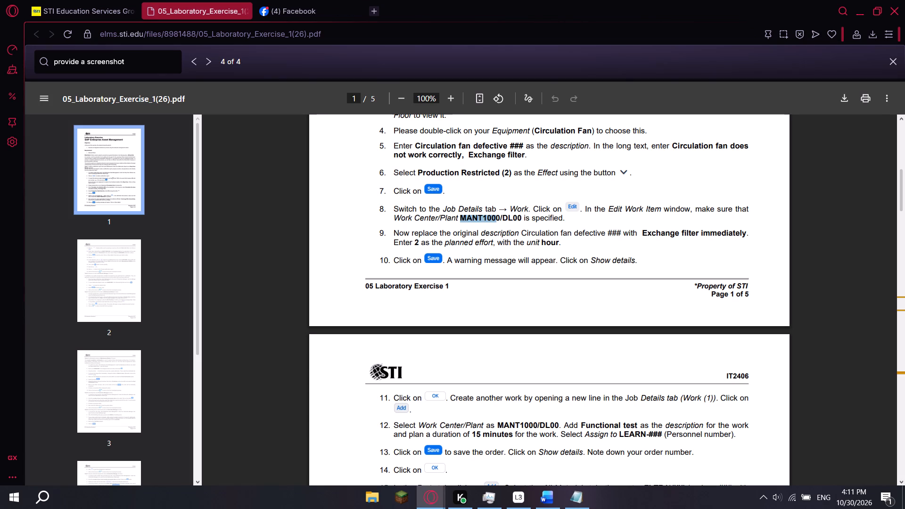
pyautogui.moveTo(534, 222); pyautogui.dragTo(577, 217)
pyautogui.click(584, 218)
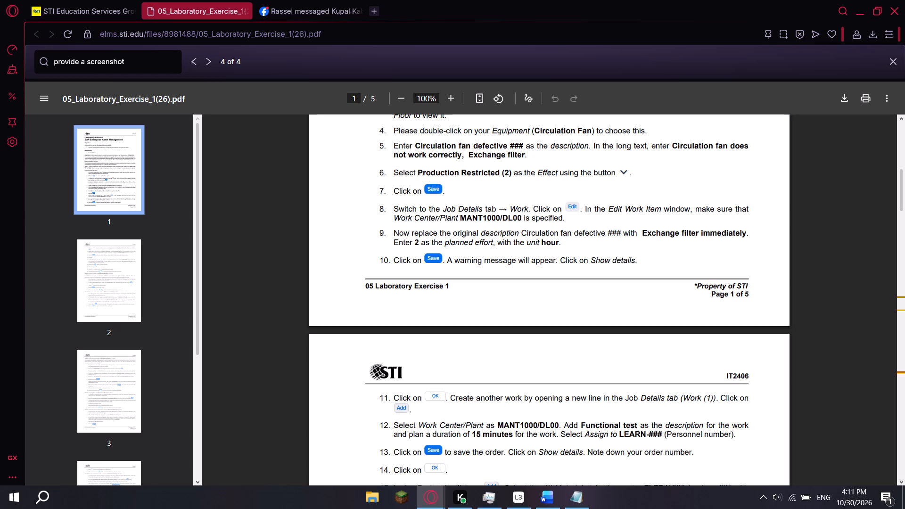
pyautogui.moveTo(393, 236); pyautogui.dragTo(418, 236)
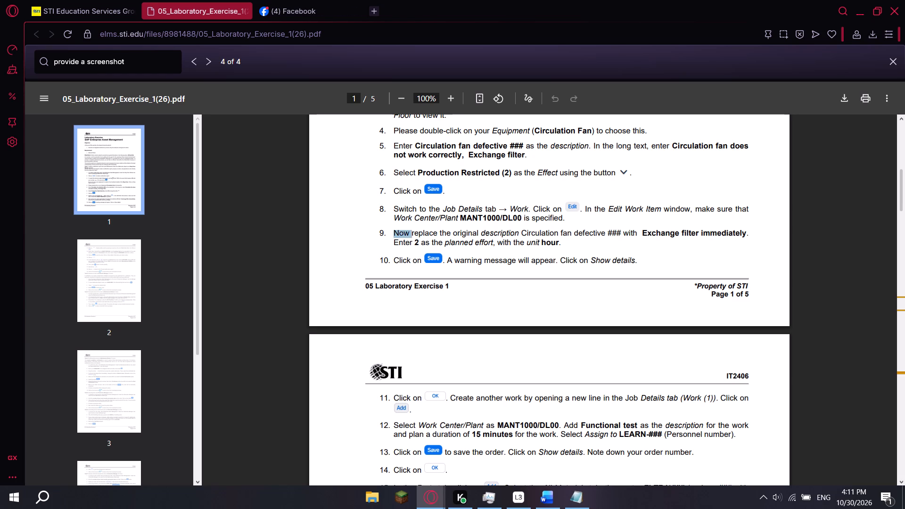
pyautogui.moveTo(418, 236); pyautogui.dragTo(557, 237)
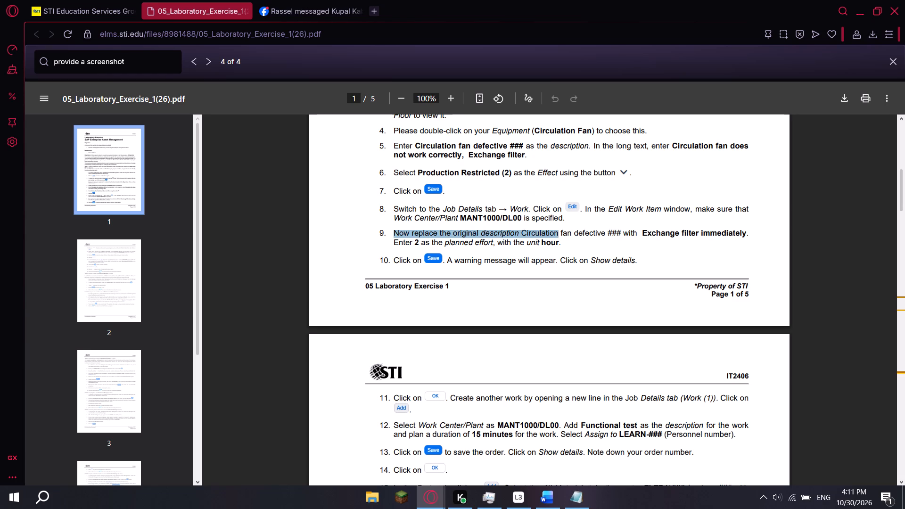
pyautogui.hotkey('alt', 'Tab')
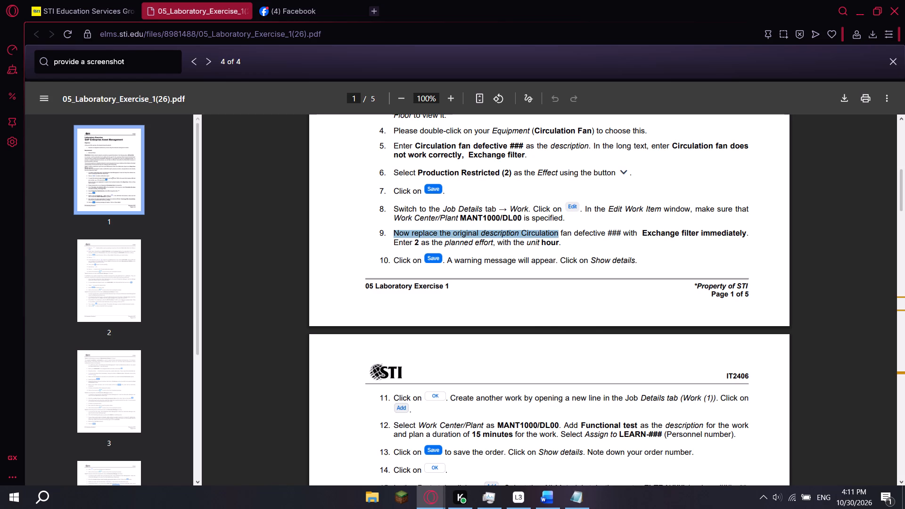
pyautogui.hotkey('alt', 'Tab')
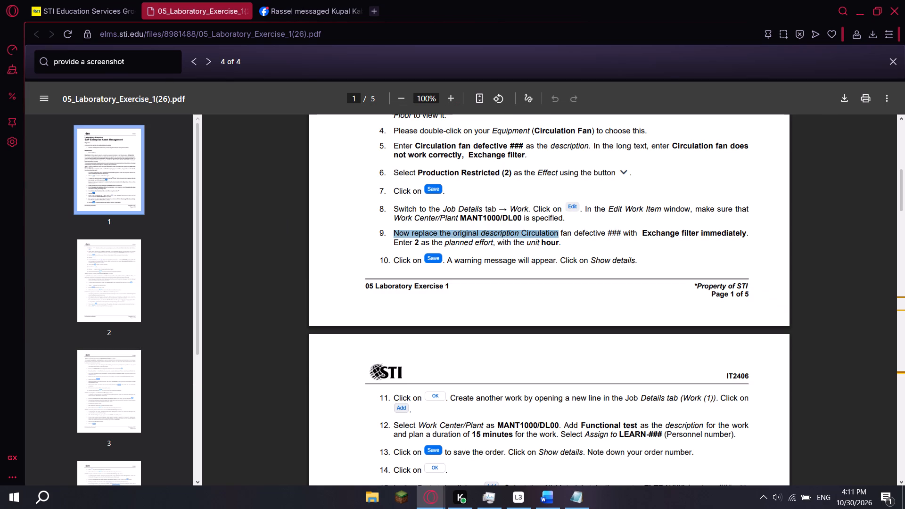
pyautogui.hotkey('alt', 'Tab')
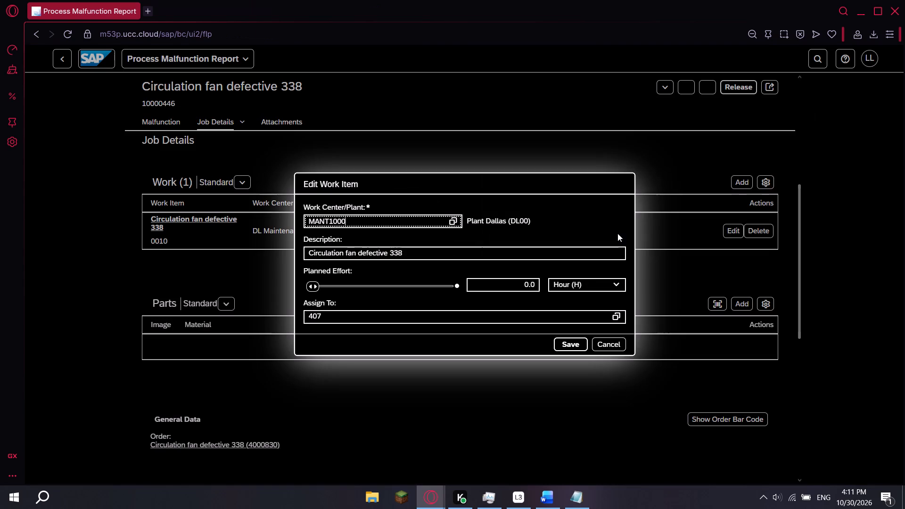
pyautogui.hotkey('alt', 'Tab')
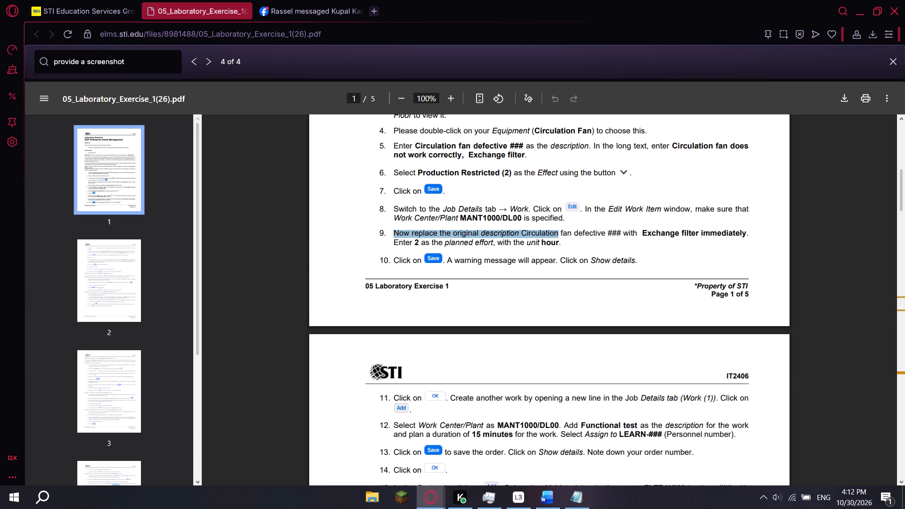
pyautogui.moveTo(641, 232); pyautogui.dragTo(730, 238)
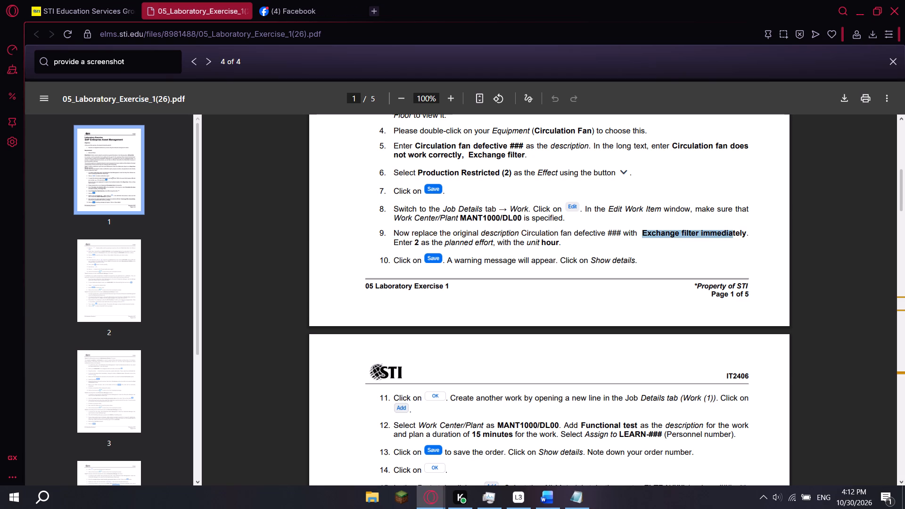
pyautogui.moveTo(730, 238); pyautogui.dragTo(729, 238)
pyautogui.click(730, 253)
pyautogui.hotkey('alt', 'Tab')
pyautogui.hotkey('alt', 'Tab')
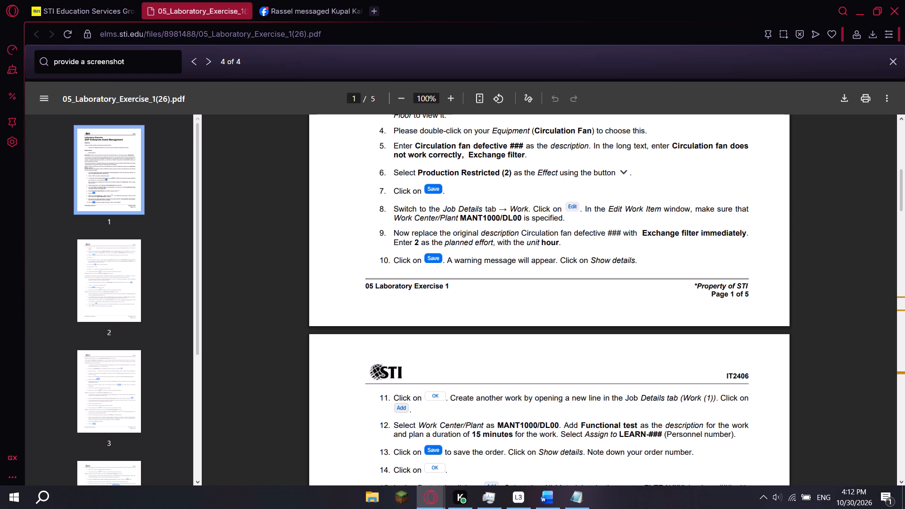
# Replace the work item's description with "Exchange filter immediately." copied from step 9 of the exercise PDF.
pyautogui.moveTo(644, 234); pyautogui.dragTo(751, 230)
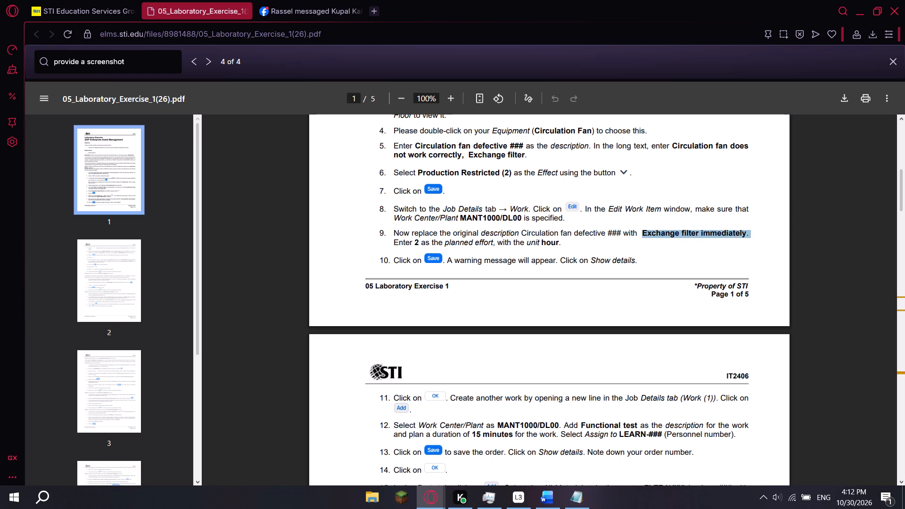
pyautogui.moveTo(751, 230); pyautogui.dragTo(795, 213)
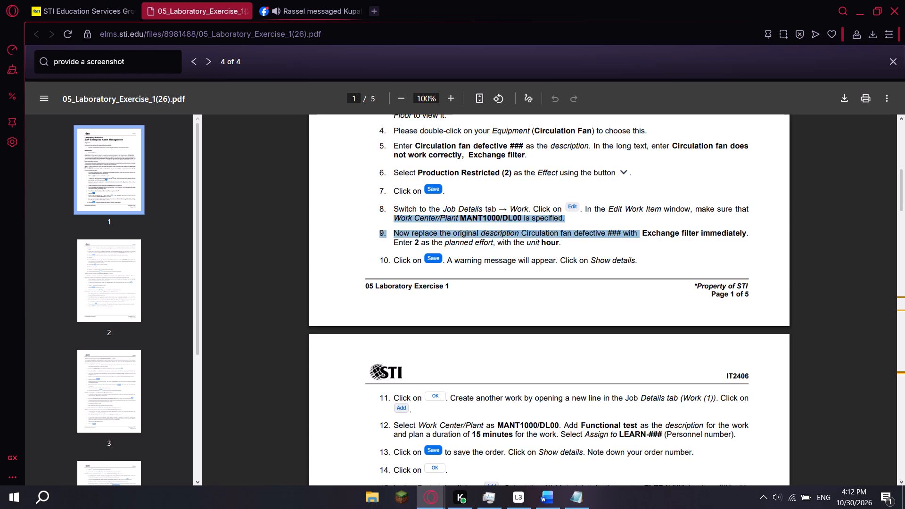
pyautogui.moveTo(795, 213); pyautogui.dragTo(759, 237)
pyautogui.hotkey('ctrl', 'c')
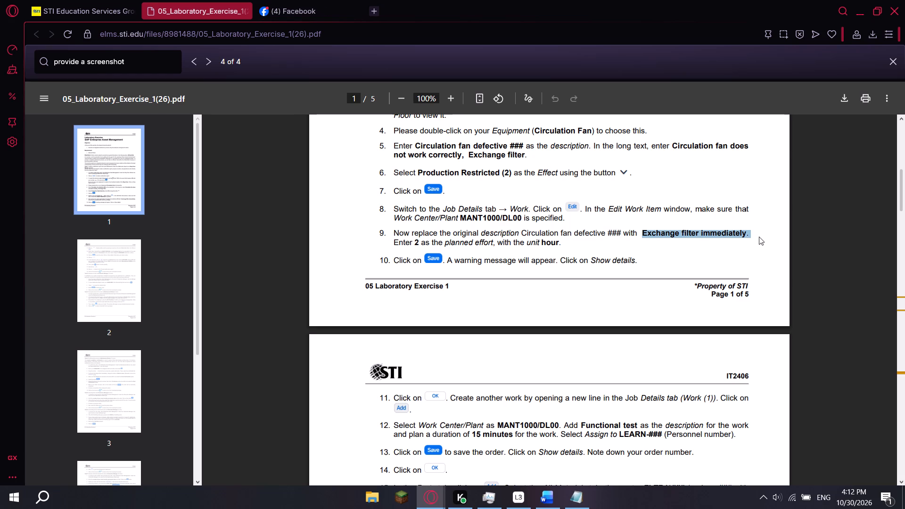
pyautogui.hotkey('alt', 'Tab')
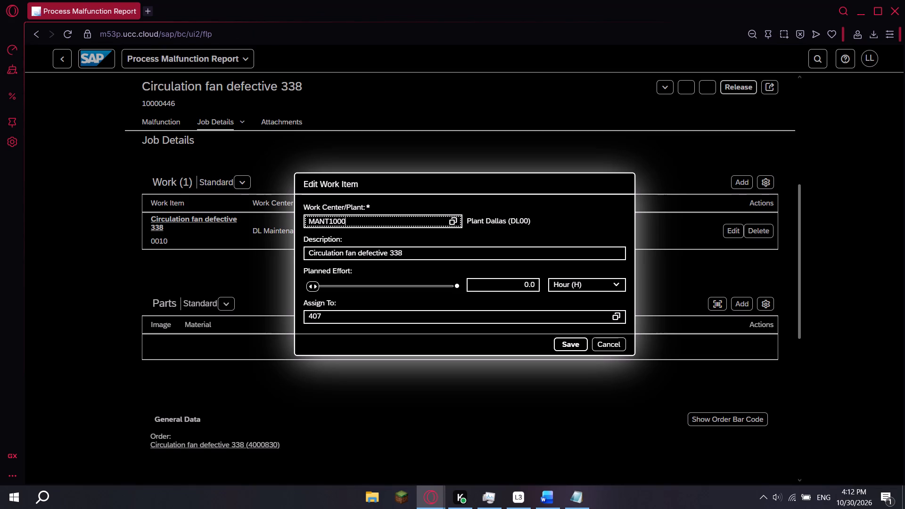
pyautogui.hotkey('alt', 'Tab')
pyautogui.hotkey('alt', 'Tab')
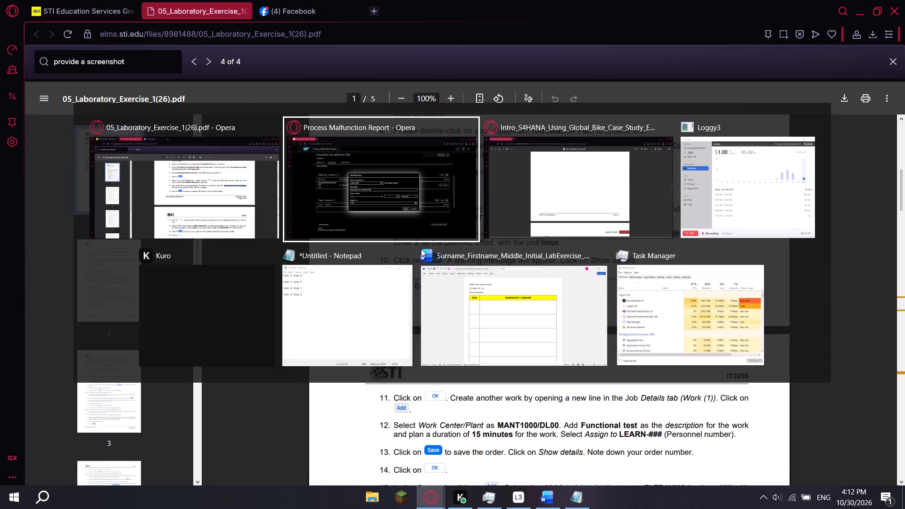
pyautogui.hotkey('alt', 'Tab')
pyautogui.hotkey('alt', 'Tab')
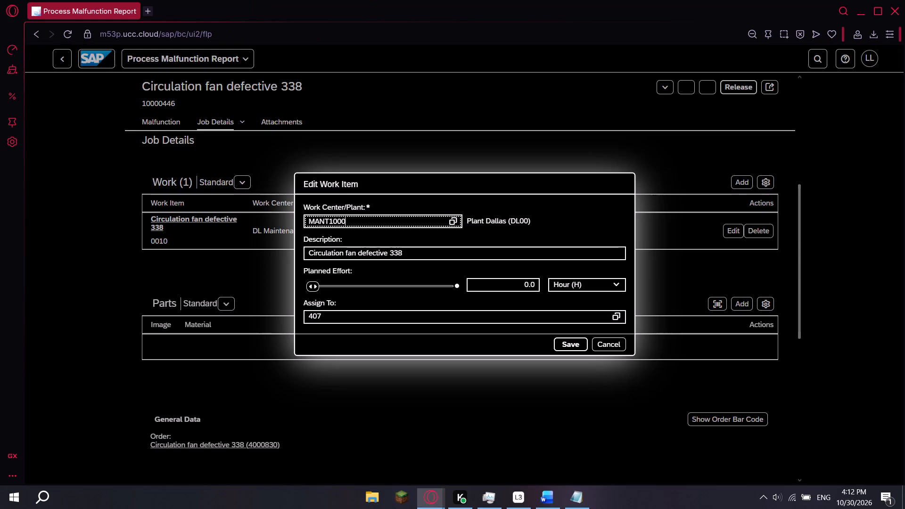
pyautogui.moveTo(420, 255); pyautogui.dragTo(282, 253)
pyautogui.press('BackSpace')
pyautogui.press('BackSpace')
pyautogui.hotkey('ctrl', 'v')
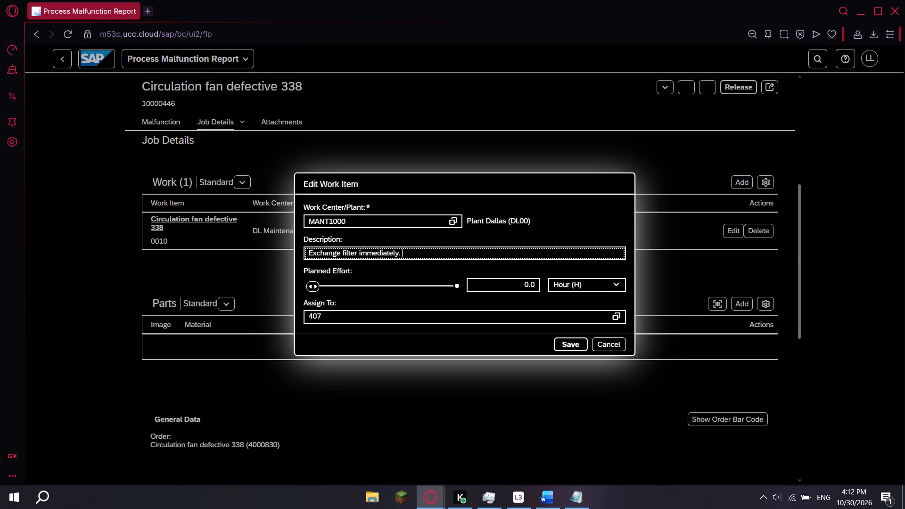
# Set the work item's planned effort to 2 hours, following Task 1 step 9 of the exercise PDF.
pyautogui.hotkey('alt', 'Tab')
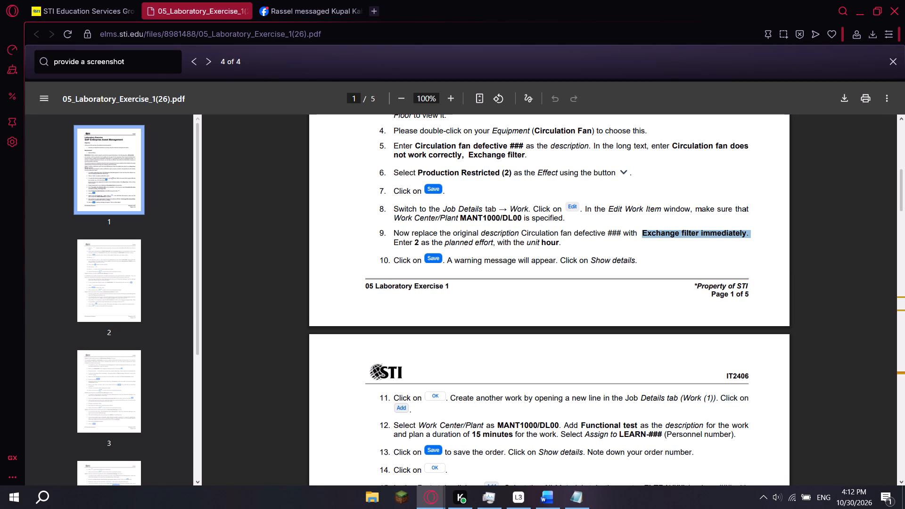
pyautogui.hotkey('alt', 'Tab')
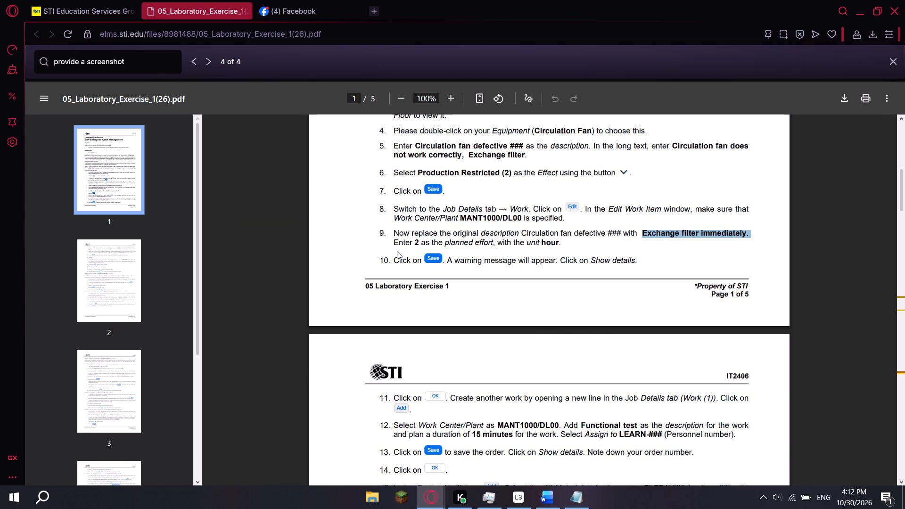
pyautogui.click(531, 283)
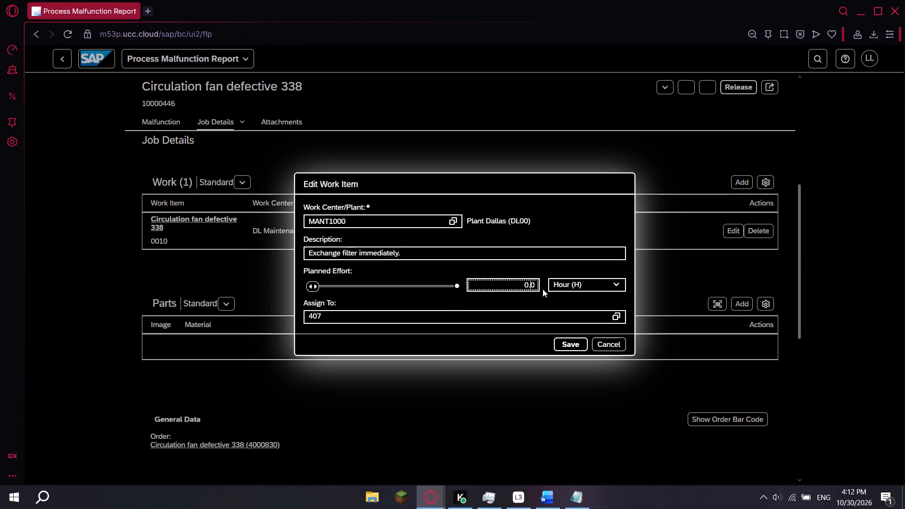
pyautogui.press('Right')
pyautogui.press('BackSpace')
pyautogui.press('BackSpace')
pyautogui.press('BackSpace')
pyautogui.press('2')
pyautogui.hotkey('alt', 'Tab')
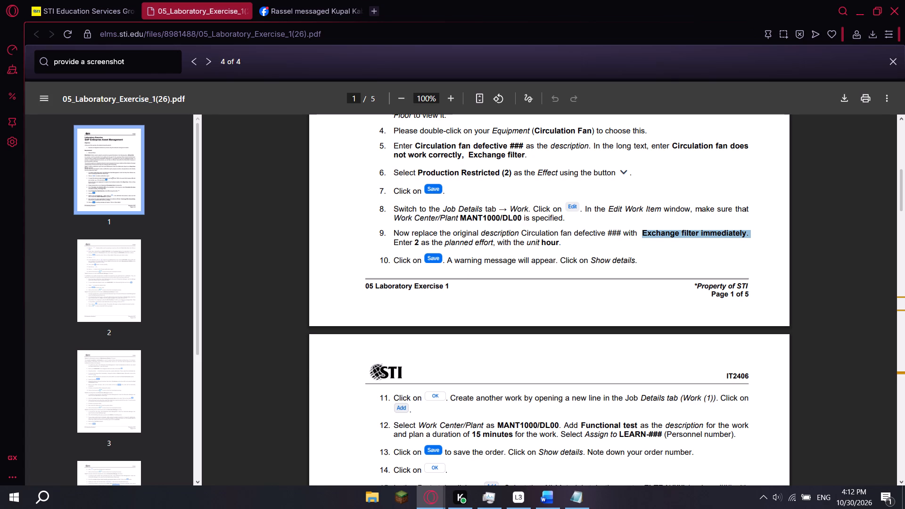
pyautogui.hotkey('alt', 'Tab')
pyautogui.click(467, 267)
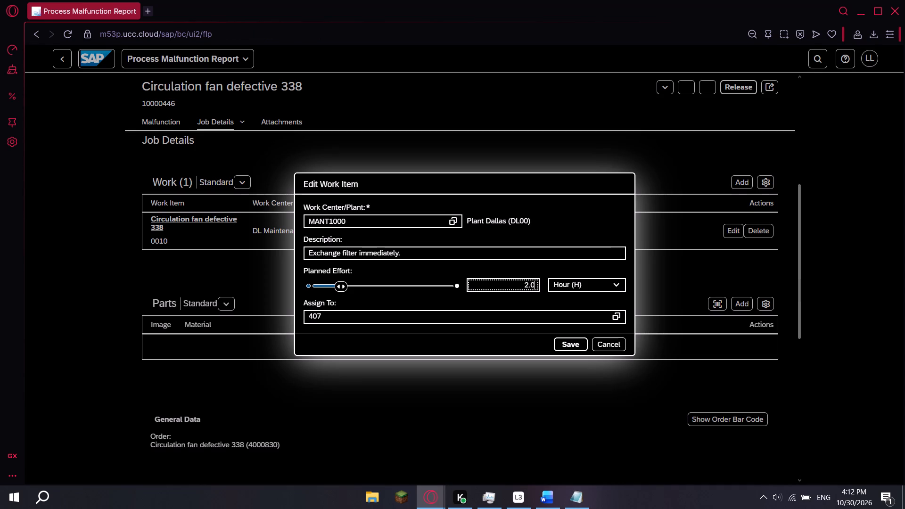
# Check the planned effort unit against step 9 of the exercise PDF and save the edited work item.
pyautogui.hotkey('alt', 'Tab')
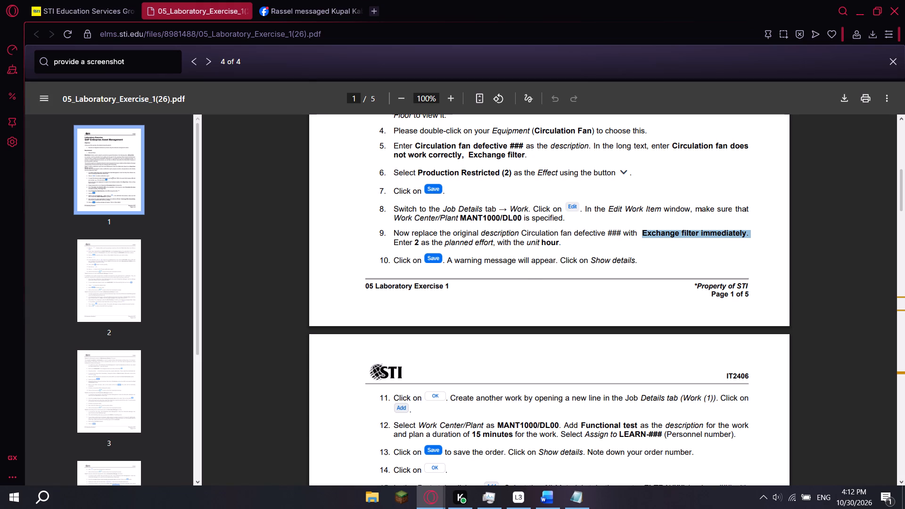
pyautogui.moveTo(543, 246); pyautogui.dragTo(568, 245)
pyautogui.click(528, 280)
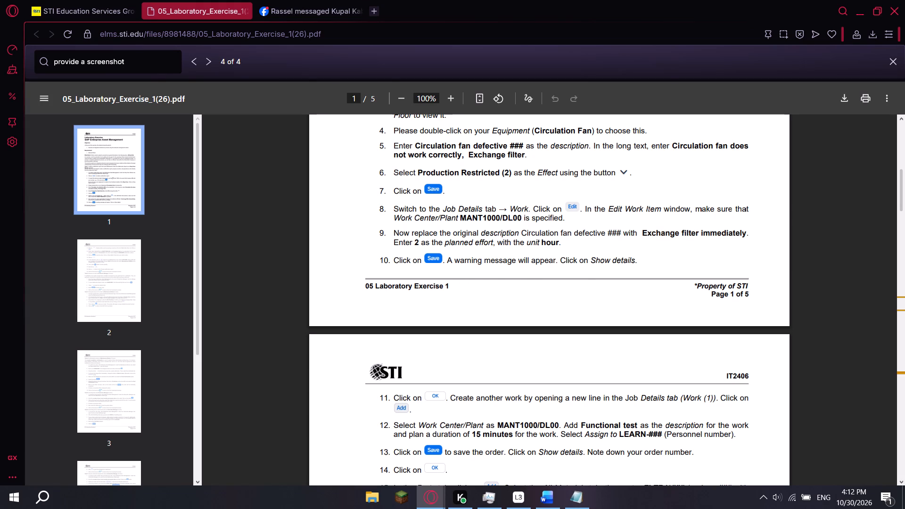
pyautogui.hotkey('alt', 'Tab')
pyautogui.click(568, 345)
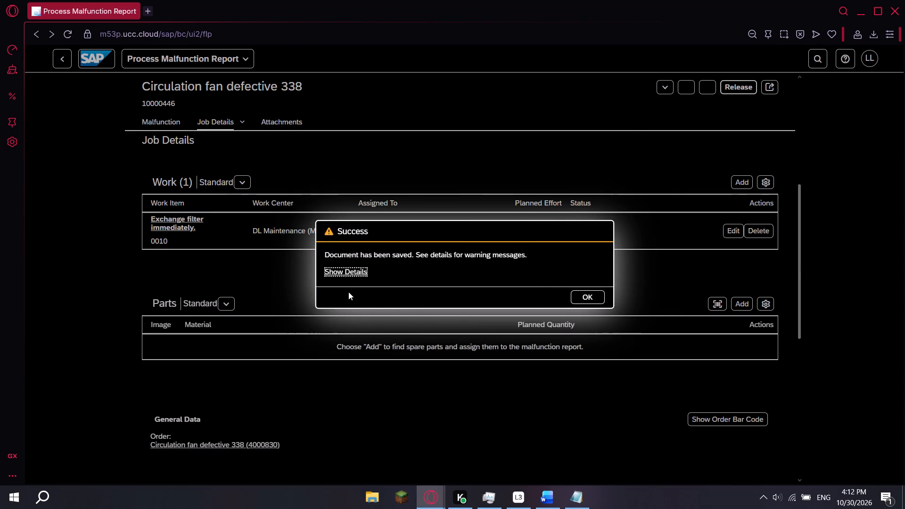
# Show the details of the save message per step 10, view the warning about work center MANT1000, and close the message.
pyautogui.hotkey('alt', 'Tab')
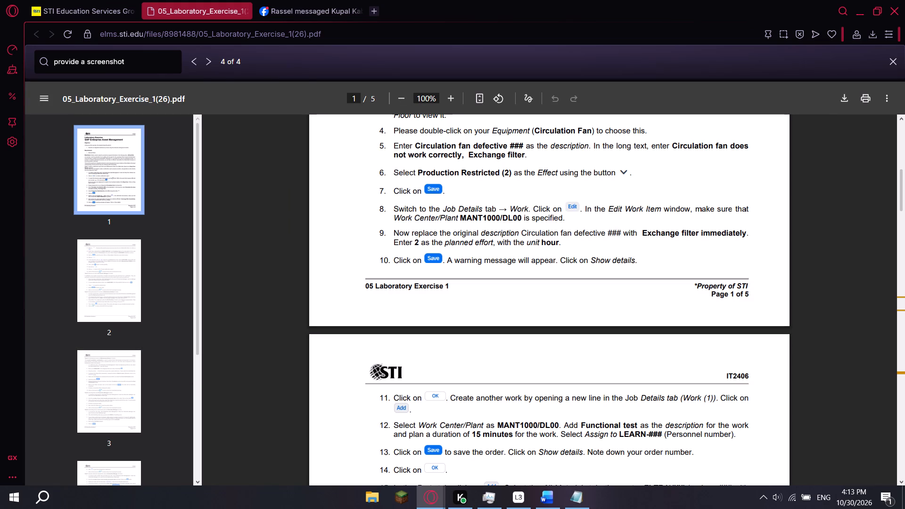
pyautogui.scroll(-1, 593, 269)
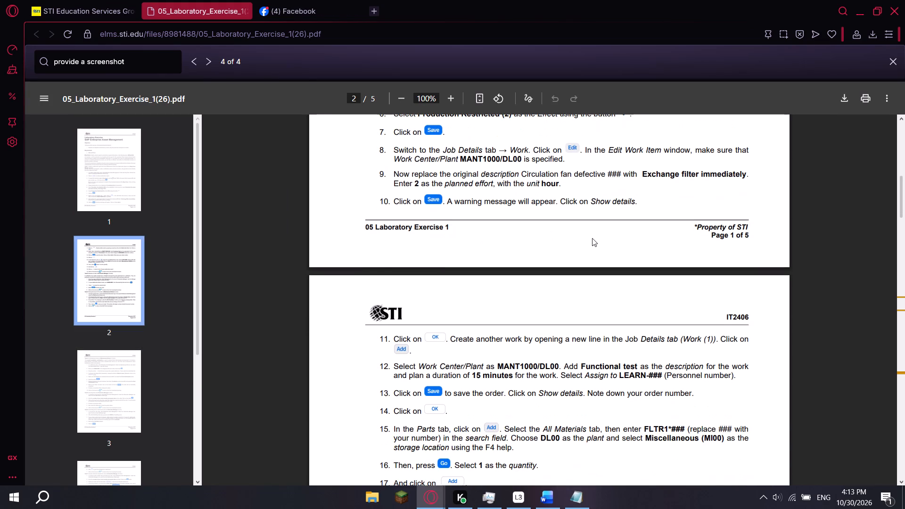
pyautogui.hotkey('alt', 'Tab')
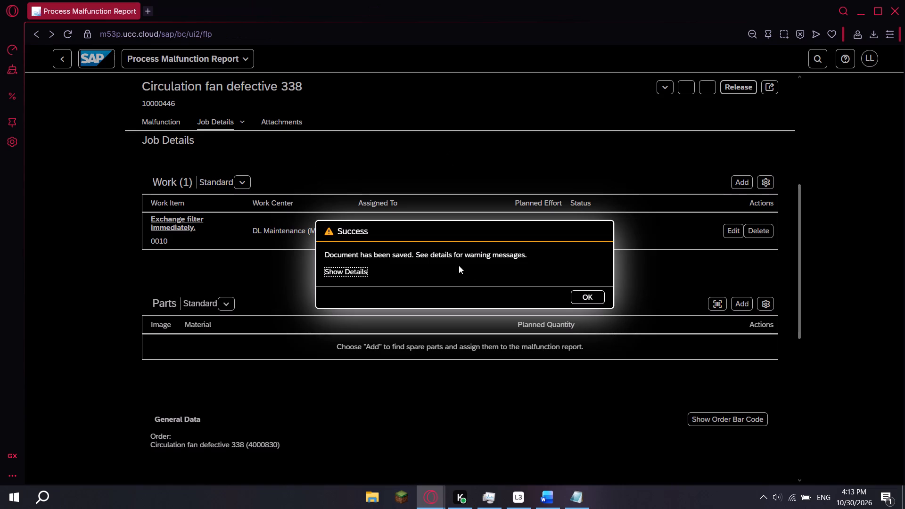
pyautogui.click(342, 273)
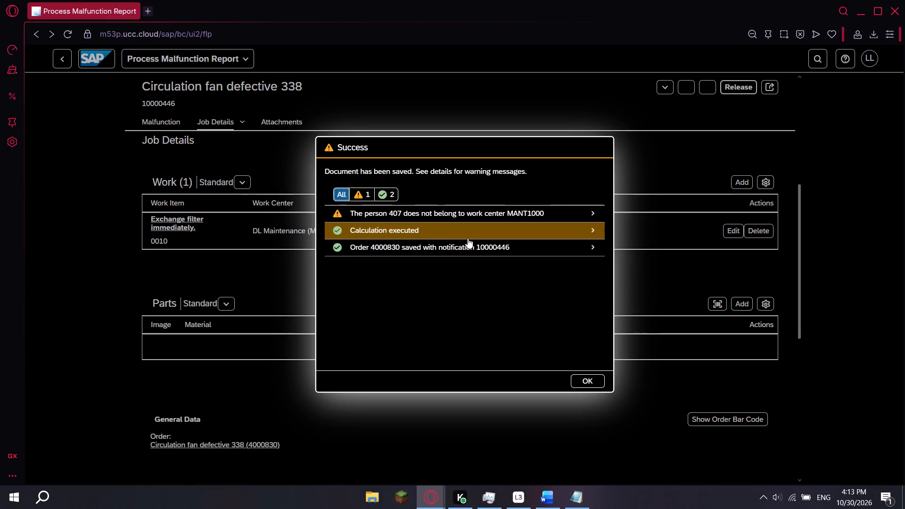
pyautogui.click(519, 214)
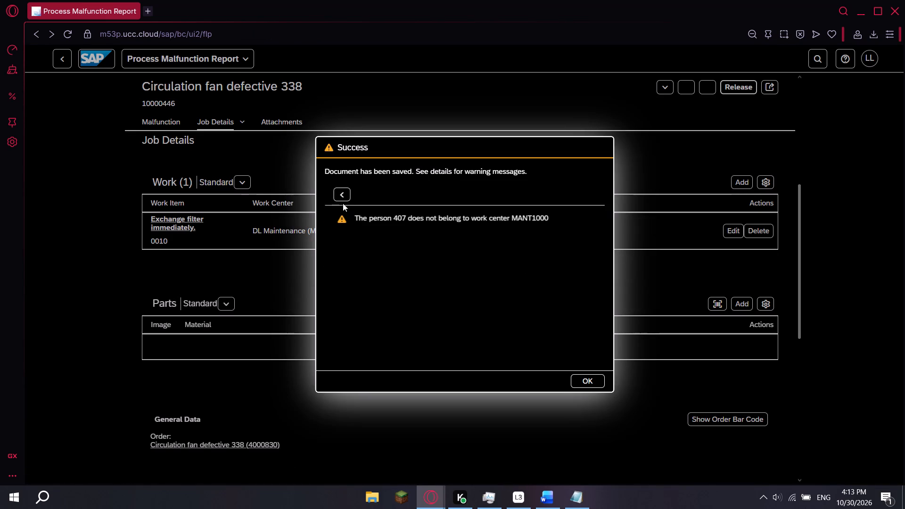
pyautogui.click(344, 195)
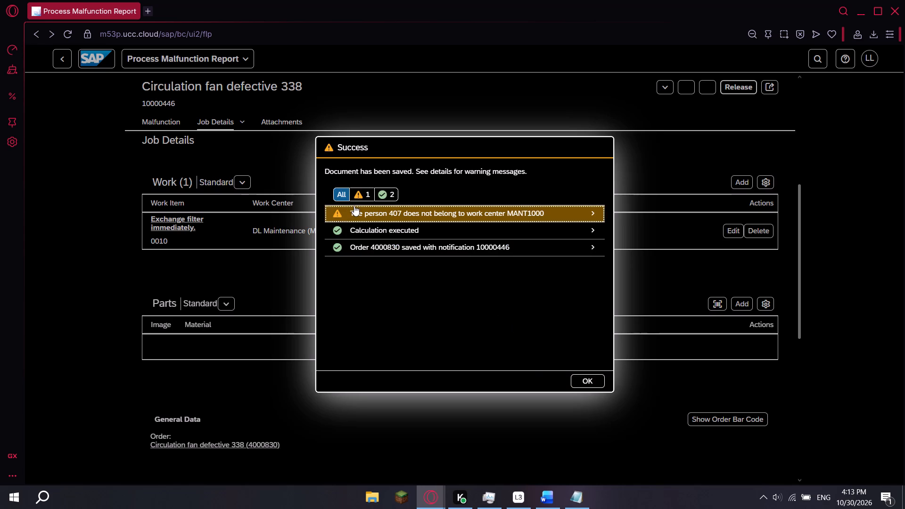
pyautogui.click(584, 379)
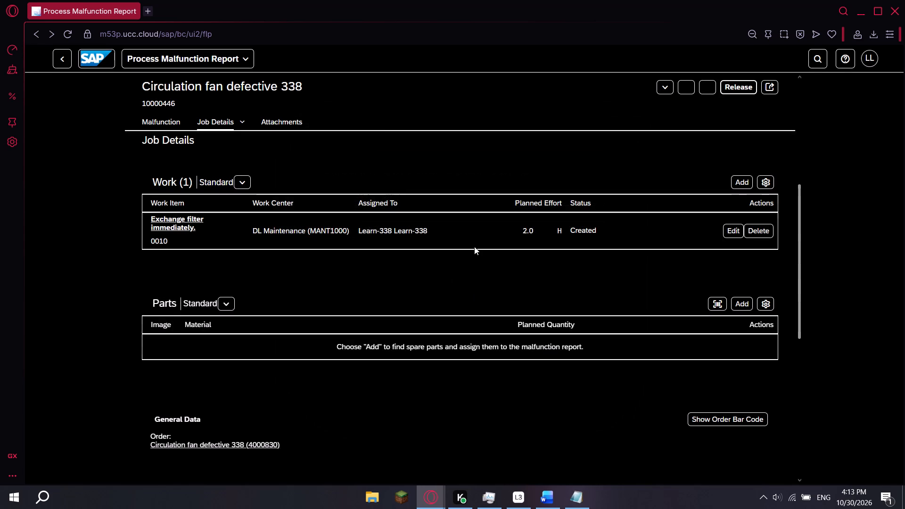
# Start adding another work item in the Work section of Job Details, following Task 1 step 11 of the exercise PDF.
pyautogui.hotkey('alt', 'Tab')
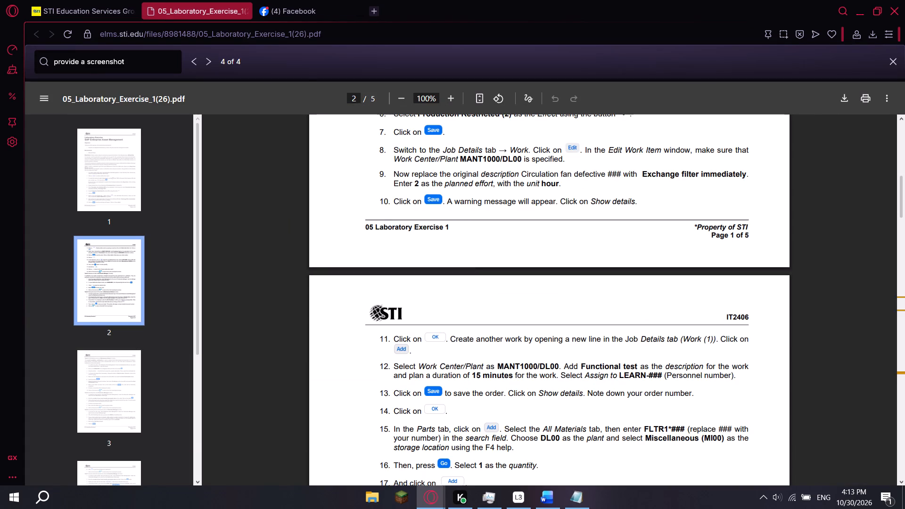
pyautogui.scroll(-1, 445, 318)
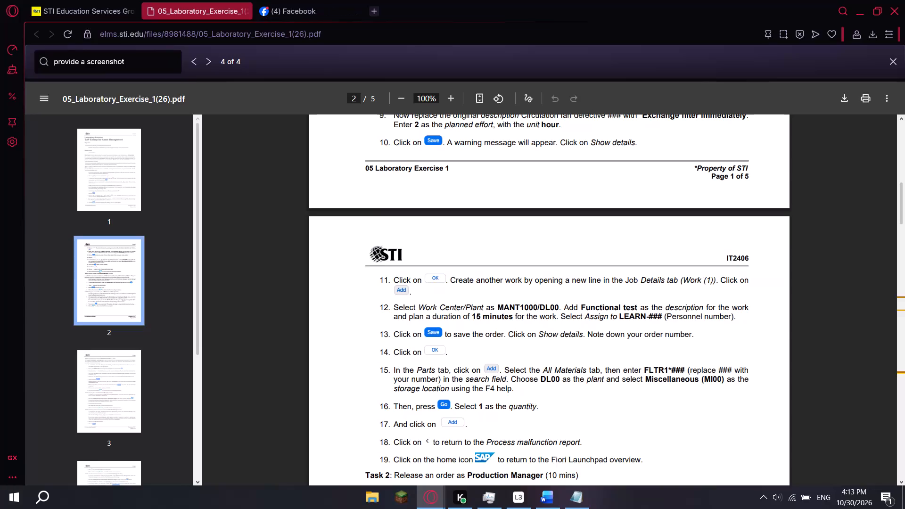
pyautogui.hotkey('alt', 'Tab')
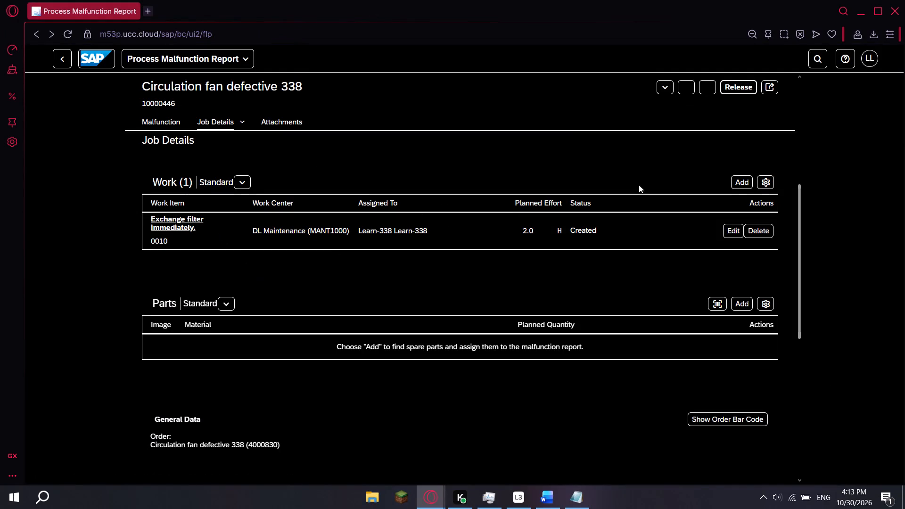
pyautogui.click(737, 182)
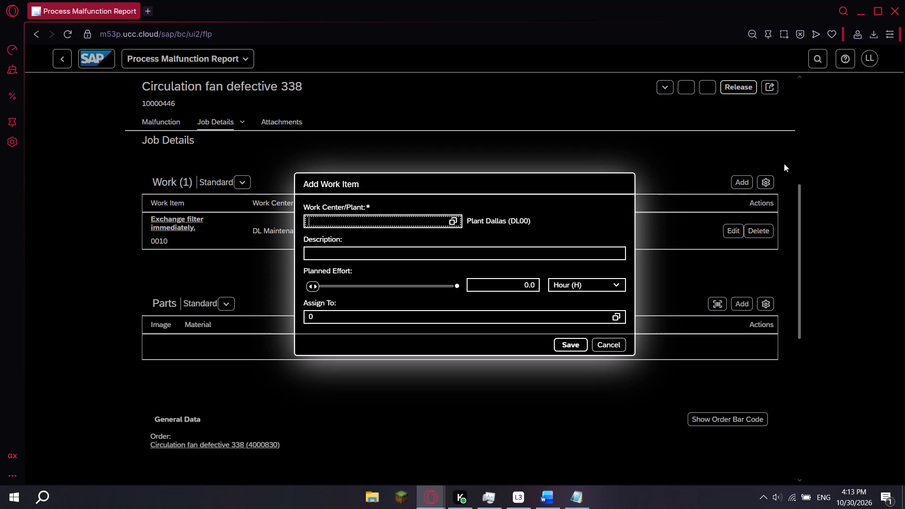
# Look up MANT1000 from step 12 of the exercise PDF and select work center MANT1000, plant DL00, for the new work item.
pyautogui.hotkey('alt', 'Tab')
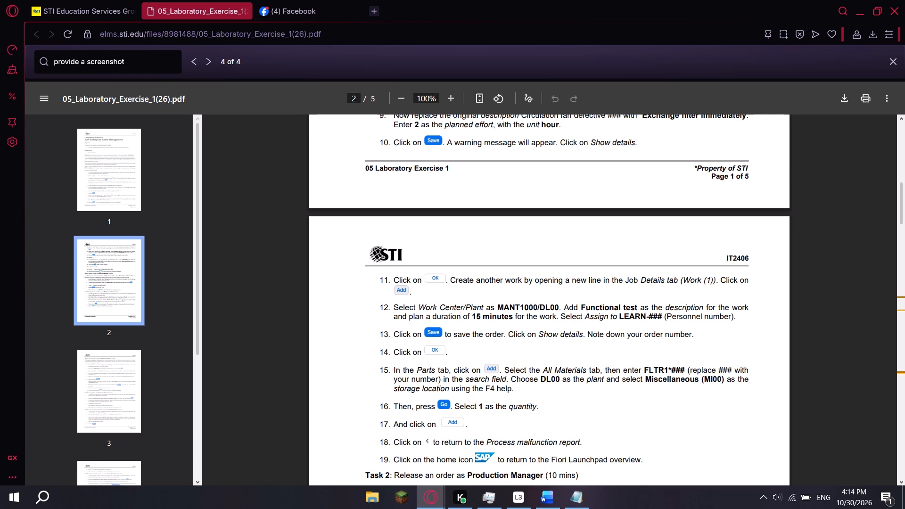
pyautogui.moveTo(498, 304); pyautogui.dragTo(530, 312)
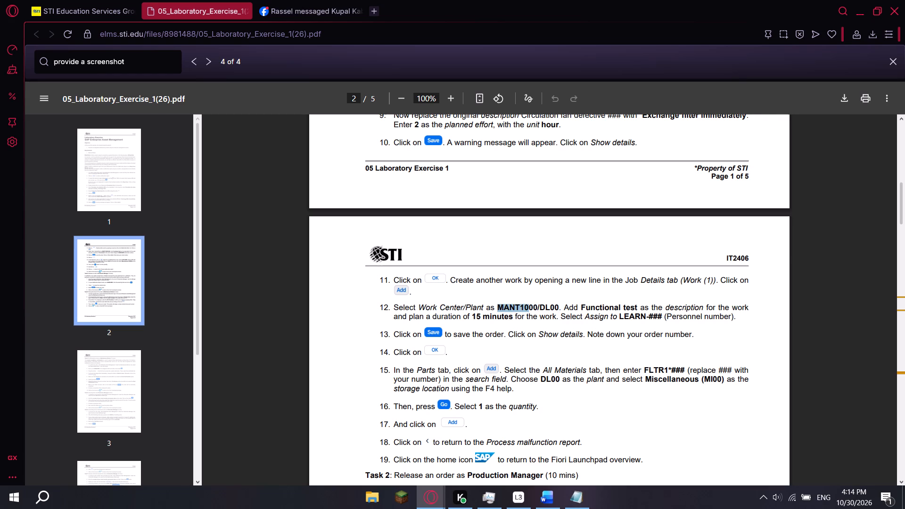
pyautogui.moveTo(530, 312); pyautogui.dragTo(536, 311)
pyautogui.hotkey('ctrl', 'c')
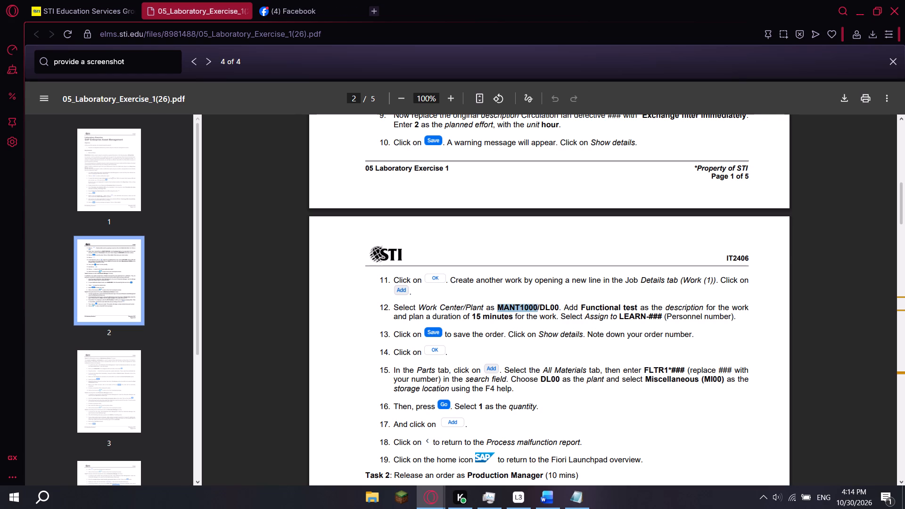
pyautogui.hotkey('alt', 'Tab')
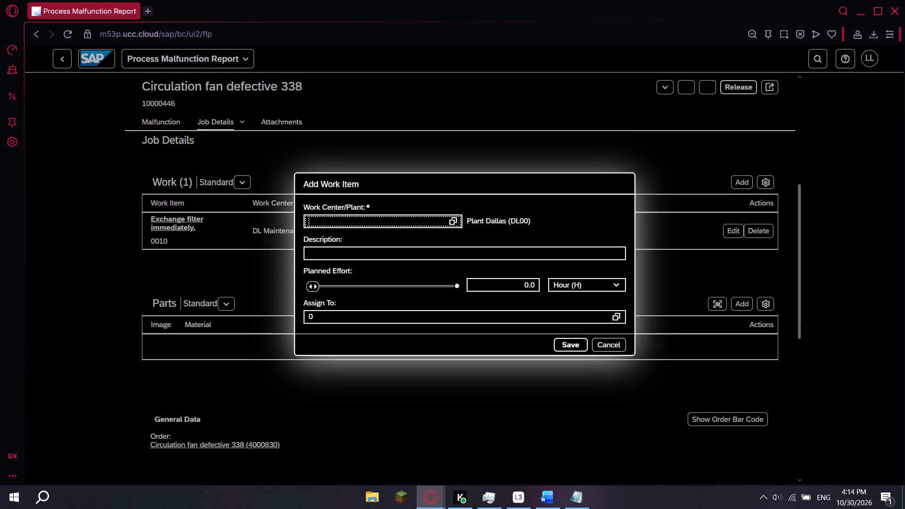
pyautogui.click(449, 224)
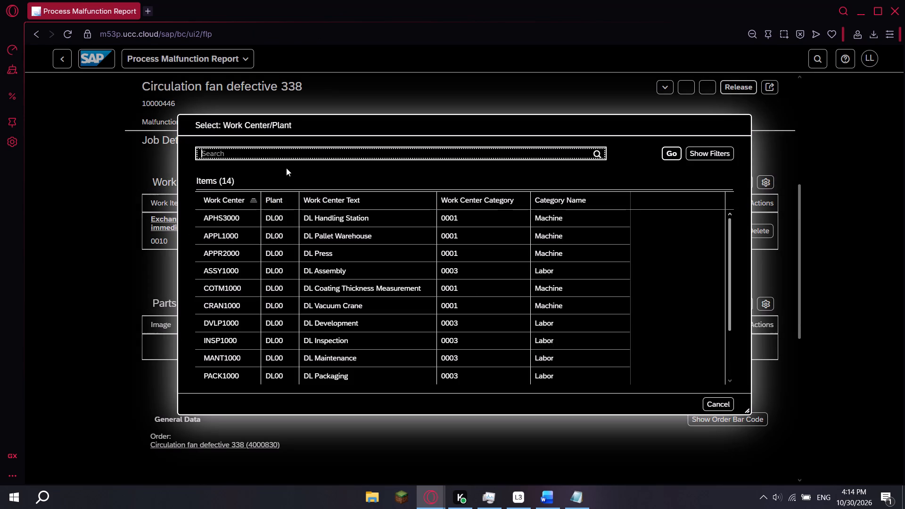
pyautogui.hotkey('ctrl', 'v')
pyautogui.click(676, 155)
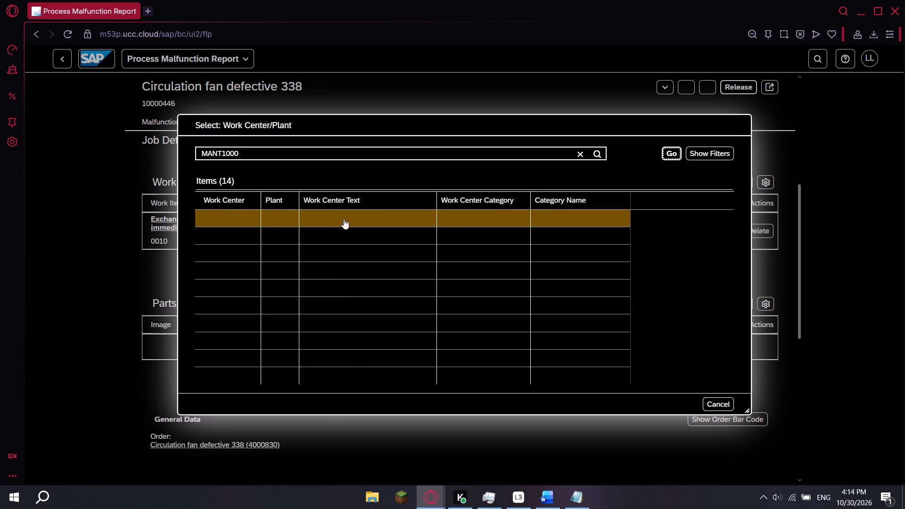
pyautogui.click(244, 219)
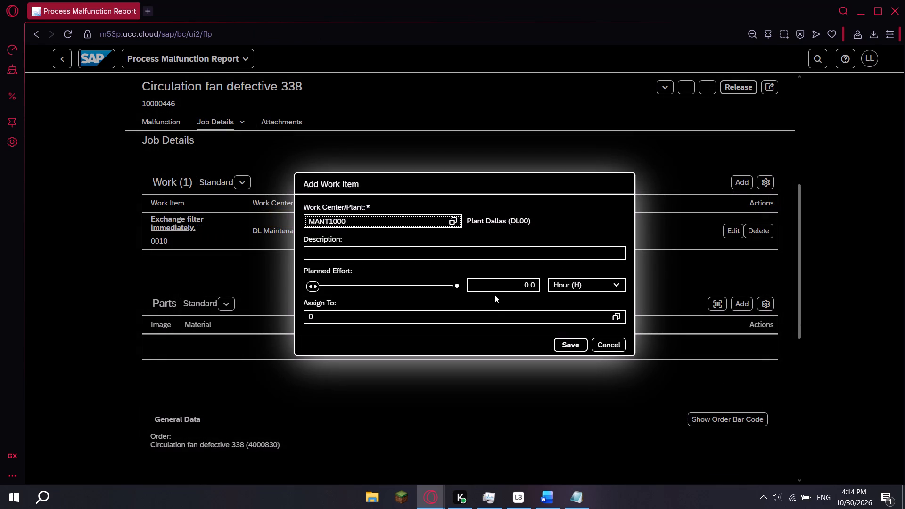
# Enter "Functional test", copied from step 12 of the exercise PDF, as the new work item's description, without leading spaces.
pyautogui.hotkey('alt', 'Tab')
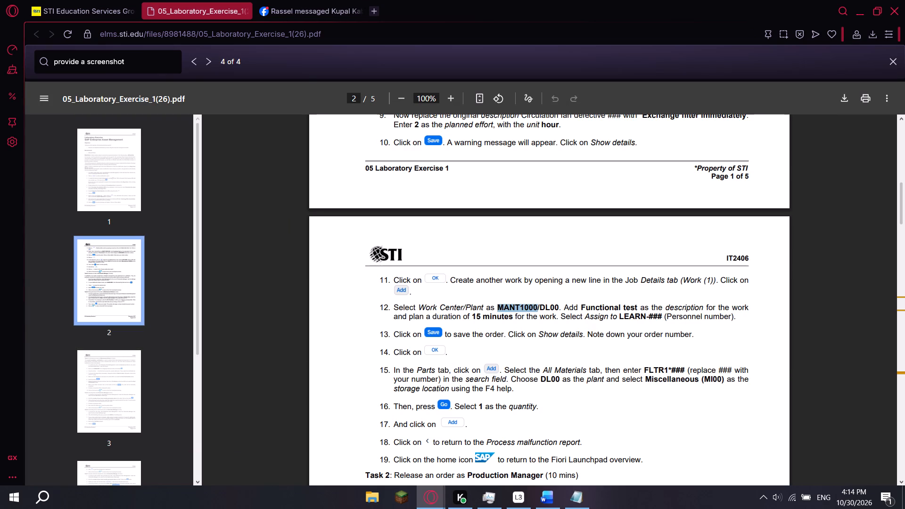
pyautogui.moveTo(579, 307); pyautogui.dragTo(638, 308)
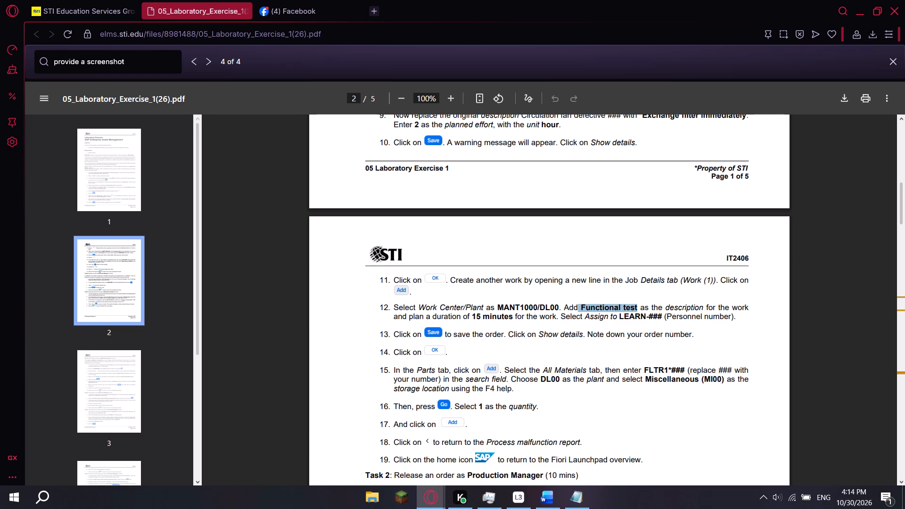
pyautogui.hotkey('ctrl', 'c')
pyautogui.hotkey('alt', 'Tab')
pyautogui.click(347, 253)
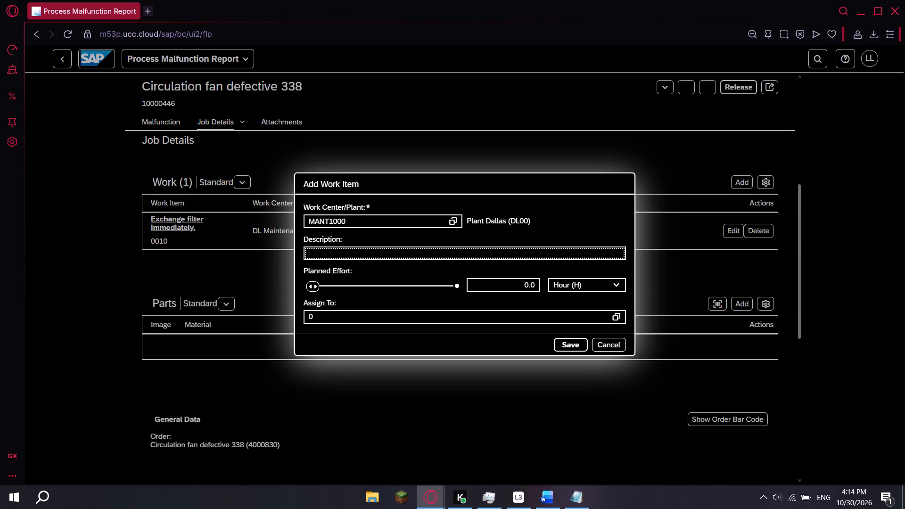
pyautogui.hotkey('ctrl', 'v')
pyautogui.click(313, 255)
pyautogui.press('Left')
pyautogui.press('BackSpace')
pyautogui.press('BackSpace')
pyautogui.press('BackSpace')
# Set the new work item's planned effort to 15 minutes, as given in step 12 of the exercise PDF.
pyautogui.hotkey('alt', 'Tab')
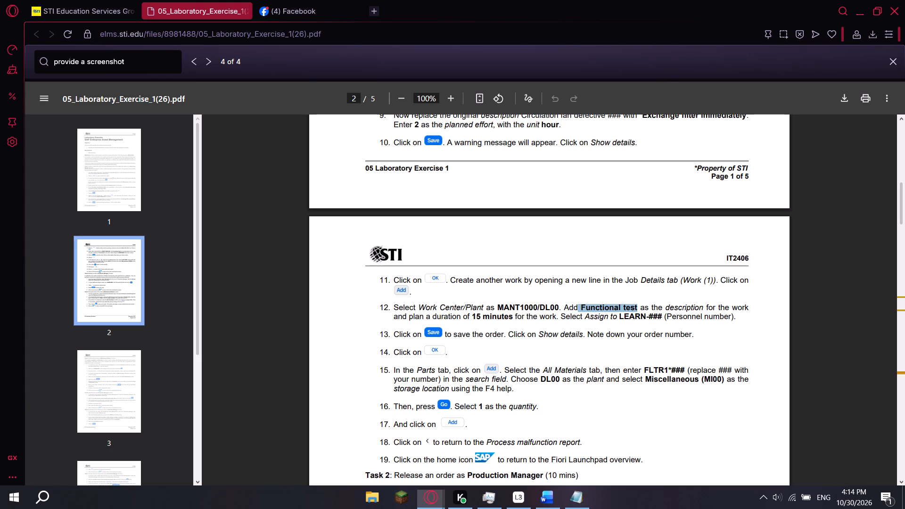
pyautogui.moveTo(706, 307); pyautogui.dragTo(434, 326)
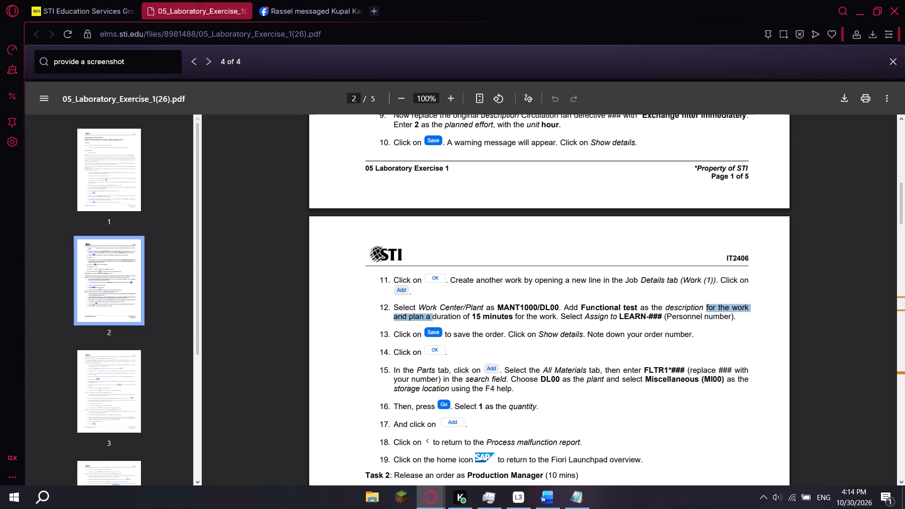
pyautogui.moveTo(434, 326); pyautogui.dragTo(467, 317)
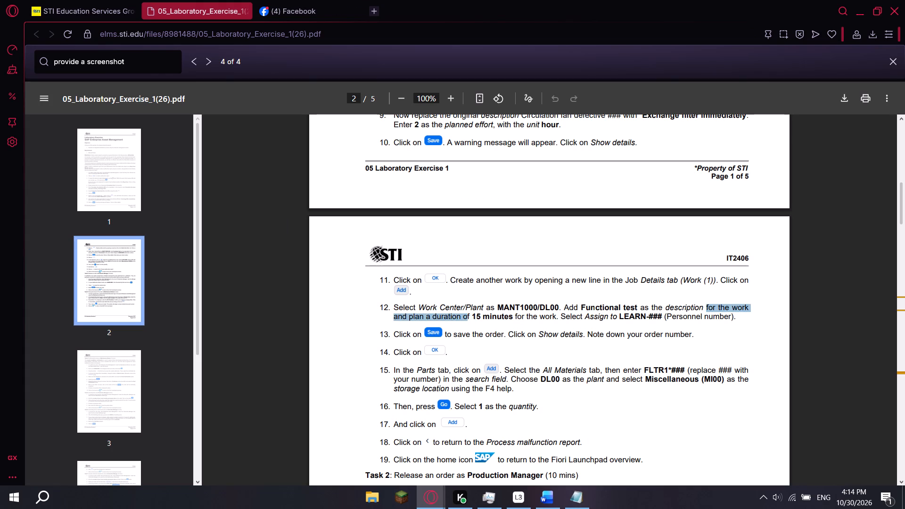
pyautogui.hotkey('alt', 'Tab')
pyautogui.click(532, 283)
pyautogui.press('Right')
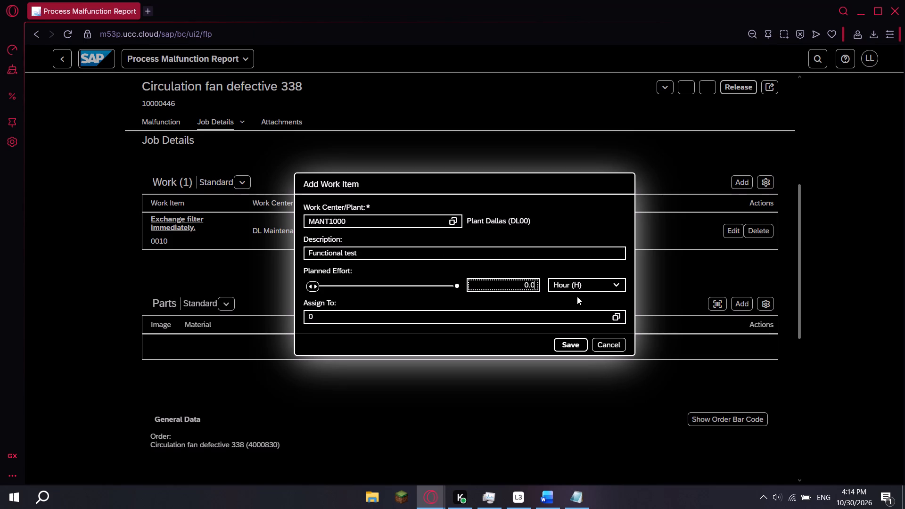
pyautogui.press('BackSpace')
pyautogui.press('BackSpace')
pyautogui.press('BackSpace')
pyautogui.write('15')
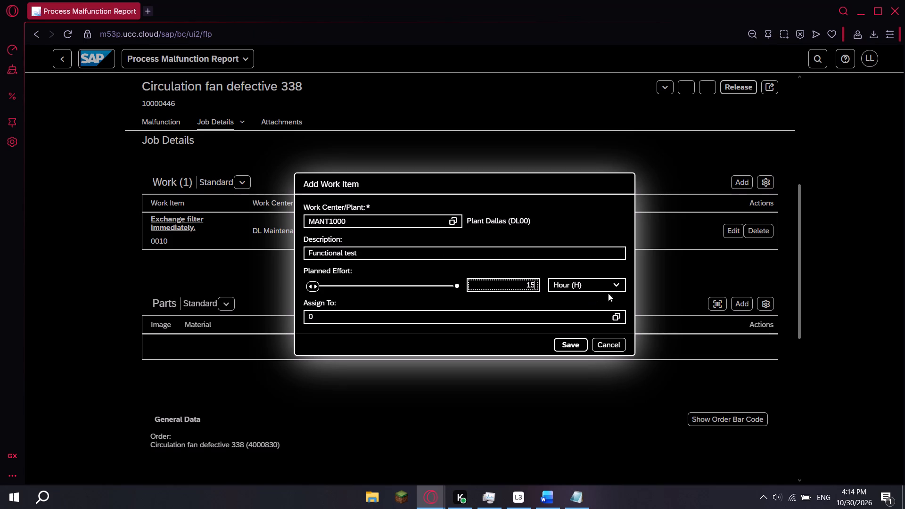
pyautogui.click(601, 286)
pyautogui.click(613, 287)
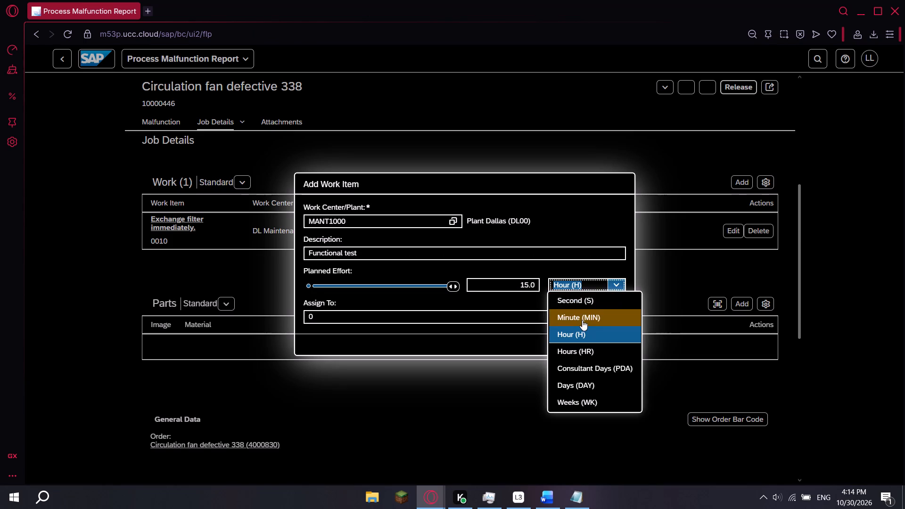
pyautogui.click(582, 320)
pyautogui.hotkey('alt', 'Tab')
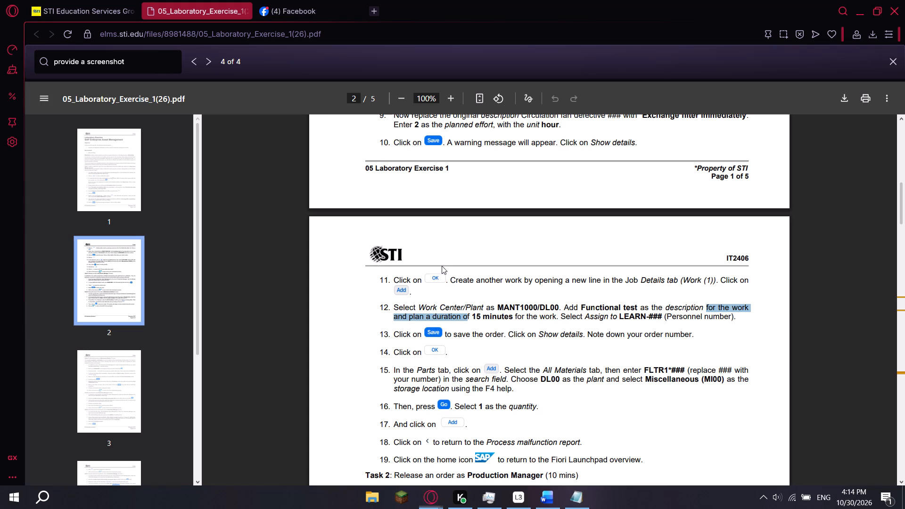
pyautogui.hotkey('alt', 'Tab')
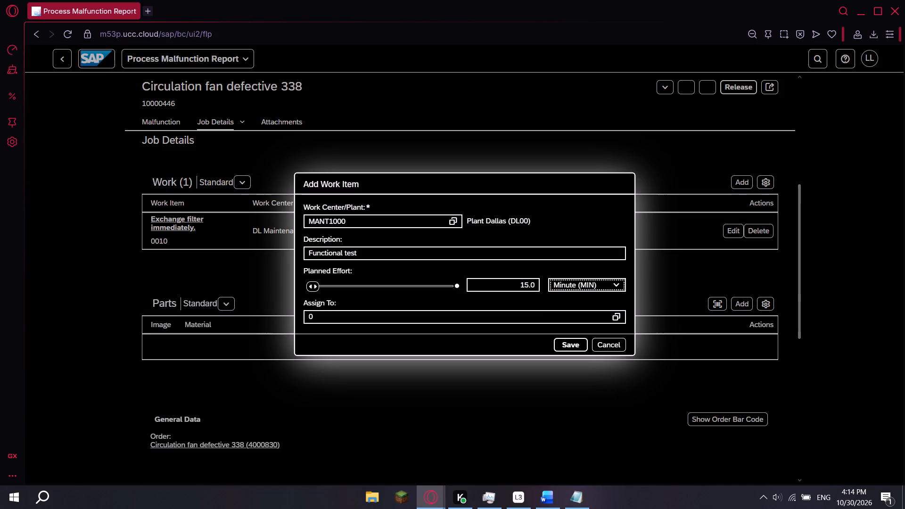
pyautogui.click(537, 284)
pyautogui.press('BackSpace')
pyautogui.press('BackSpace')
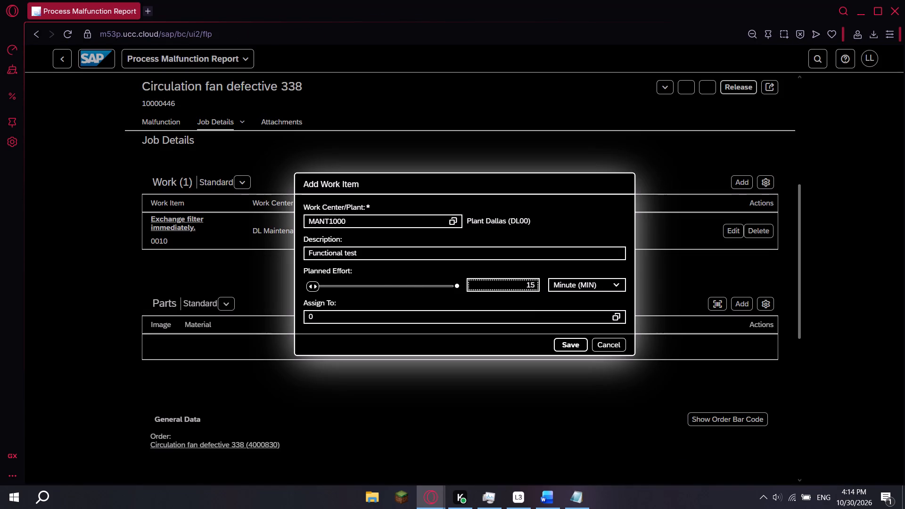
pyautogui.click(410, 269)
# Look up the assignee in step 12 of the exercise PDF, search the personnel list for LEARN-338, and assign the work item to that entry.
pyautogui.hotkey('alt', 'Tab')
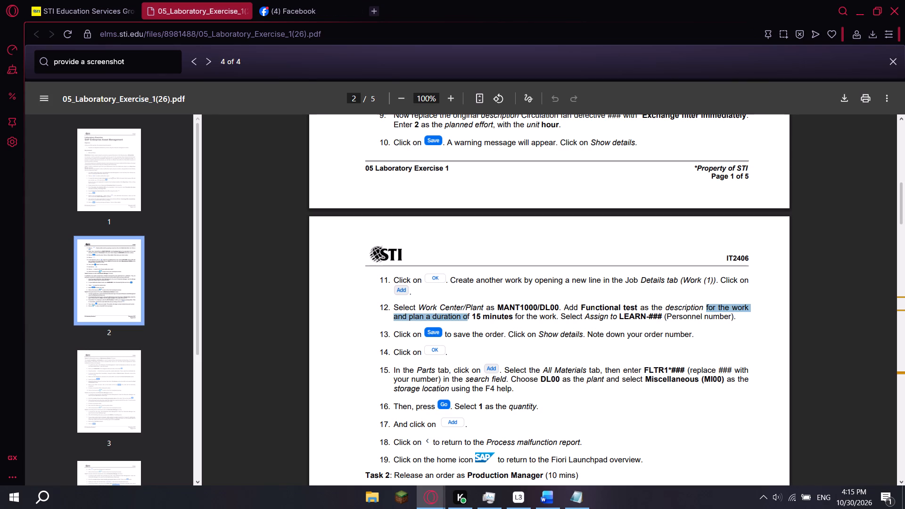
pyautogui.hotkey('alt', 'Tab')
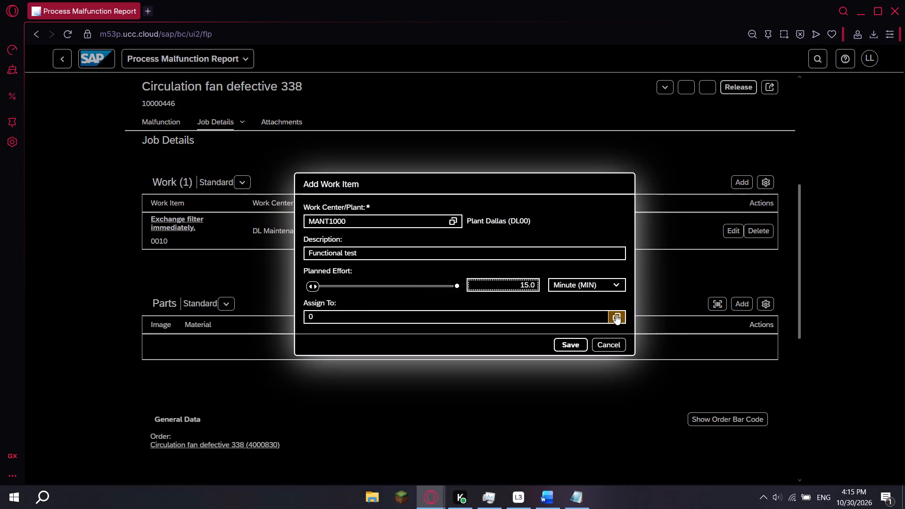
pyautogui.click(617, 313)
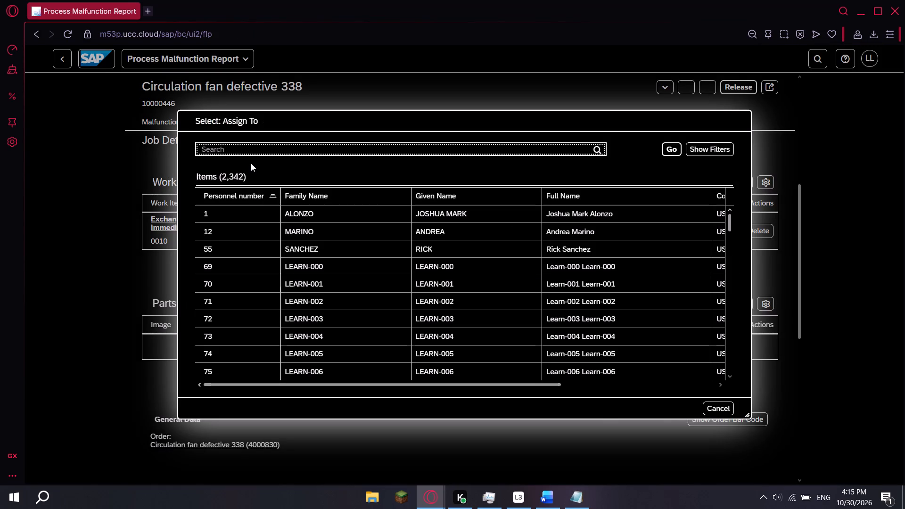
pyautogui.hotkey('alt', 'Tab')
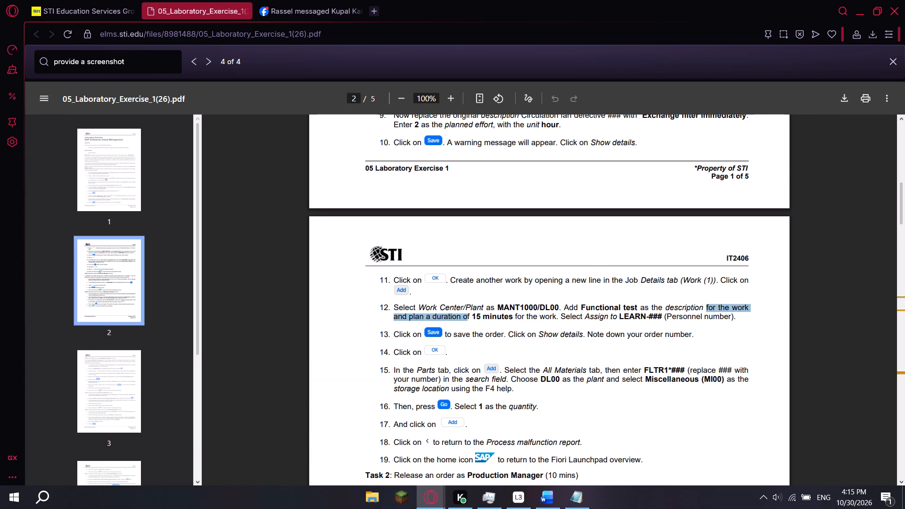
pyautogui.moveTo(620, 316); pyautogui.dragTo(661, 316)
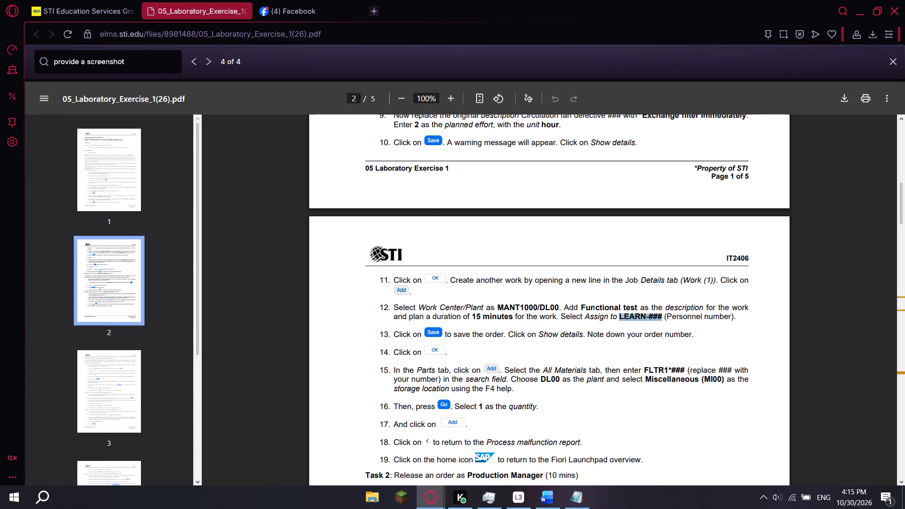
pyautogui.moveTo(661, 316); pyautogui.dragTo(661, 317)
pyautogui.hotkey('ctrl', 'c')
pyautogui.hotkey('alt', 'Tab')
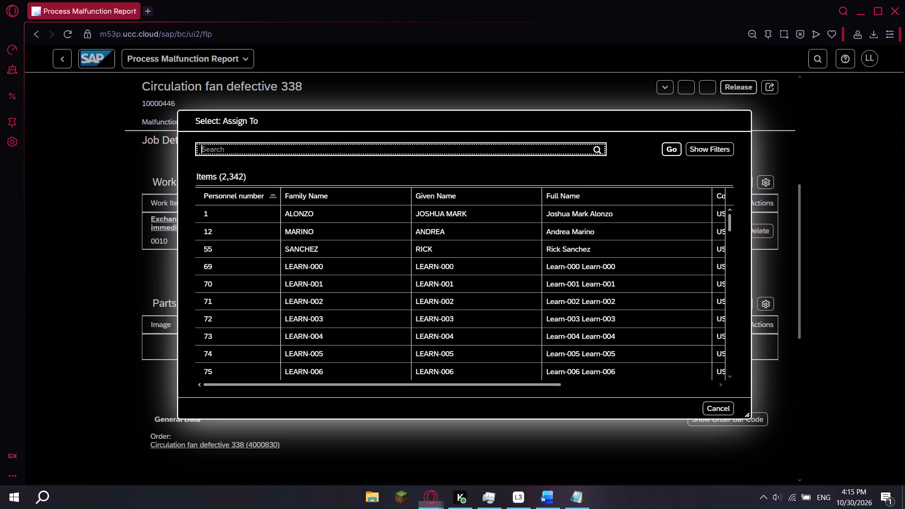
pyautogui.write('LEARN')
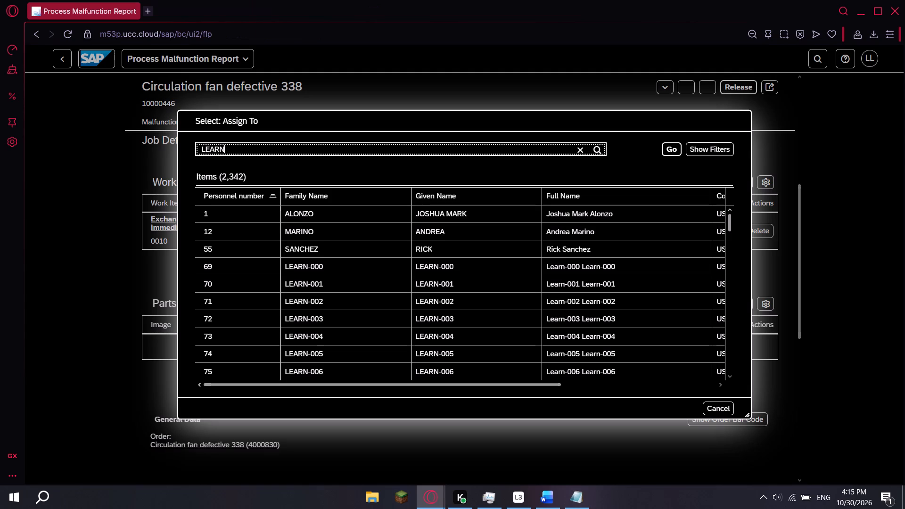
pyautogui.press('BackSpace')
pyautogui.press('BackSpace')
pyautogui.press('BackSpace')
pyautogui.press('BackSpace')
pyautogui.press('BackSpace')
pyautogui.press('BackSpace')
pyautogui.press('BackSpace')
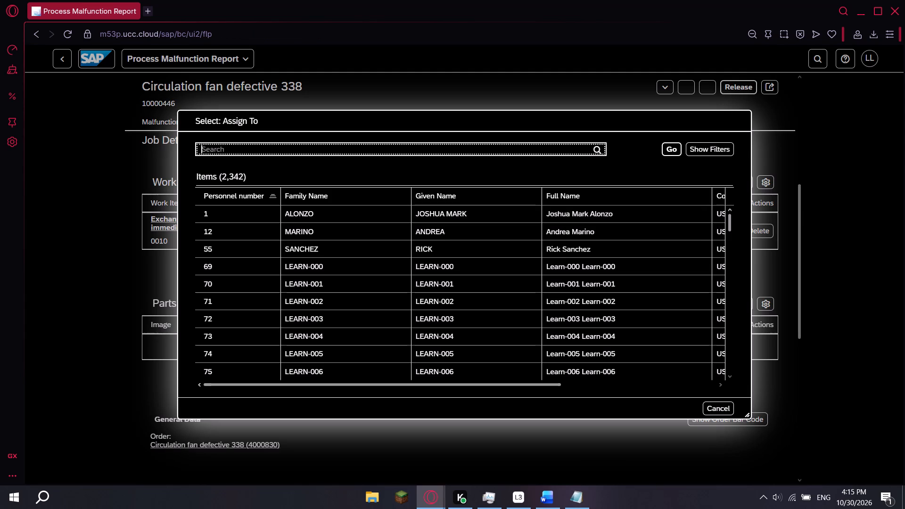
pyautogui.hotkey('ctrl', 'v')
pyautogui.press('BackSpace')
pyautogui.press('BackSpace')
pyautogui.press('BackSpace')
pyautogui.write('33')
pyautogui.press('8')
pyautogui.click(664, 150)
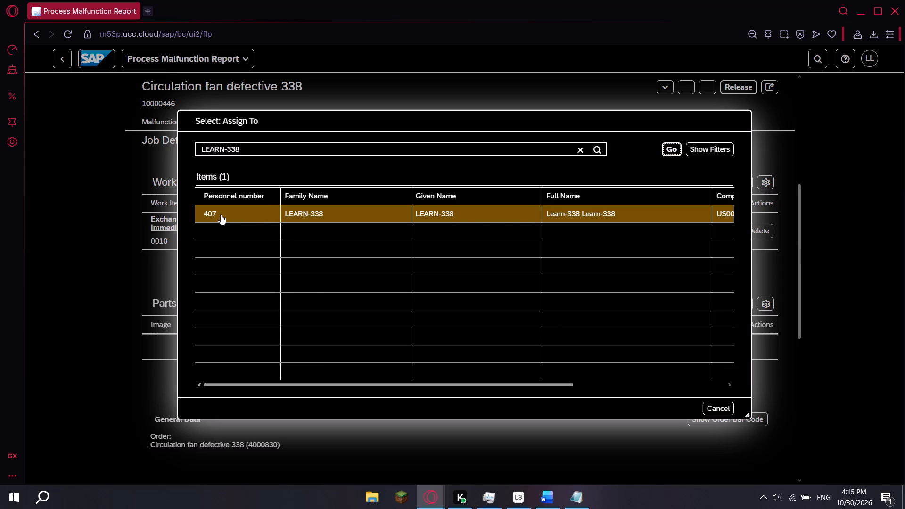
pyautogui.click(221, 214)
# Check step 13 of the exercise PDF and save the Functional test work item.
pyautogui.hotkey('alt', 'Tab')
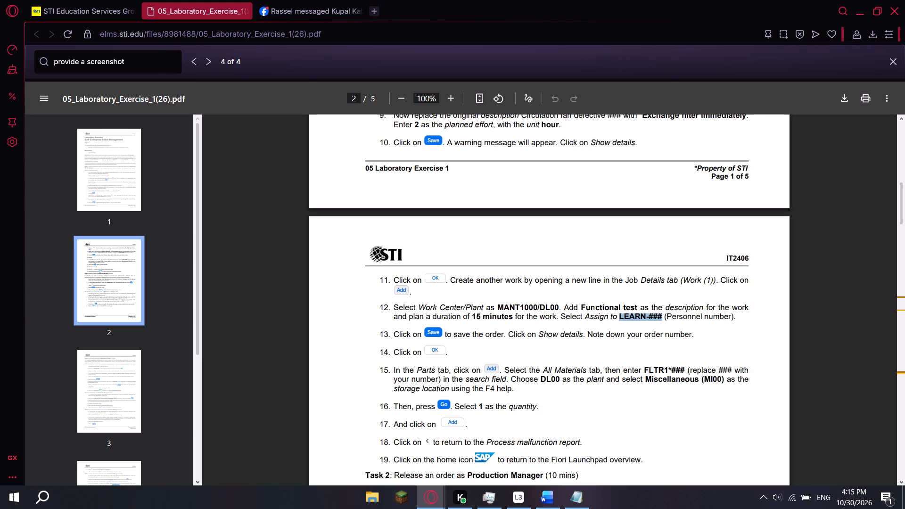
pyautogui.hotkey('alt', 'Tab')
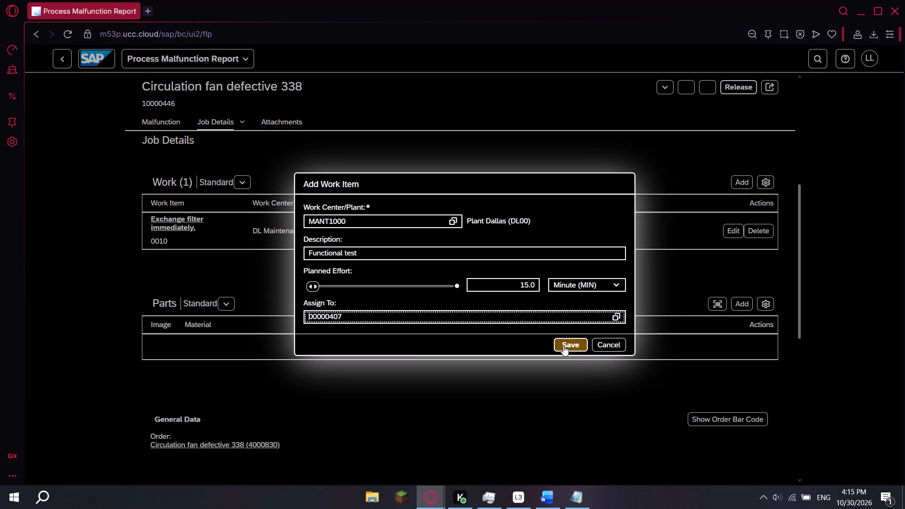
pyautogui.click(563, 345)
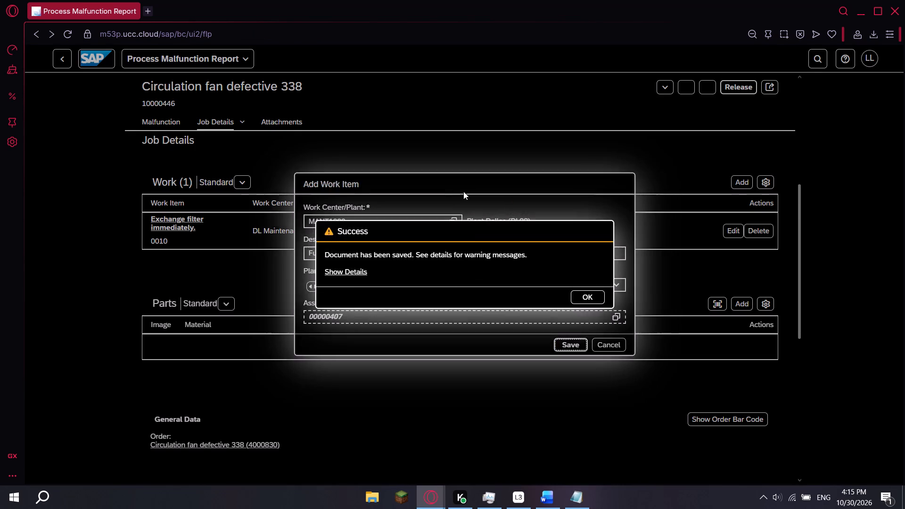
# Show the details of the save message per step 13, view the entry about work center MANT1000, and close the message.
pyautogui.click(351, 271)
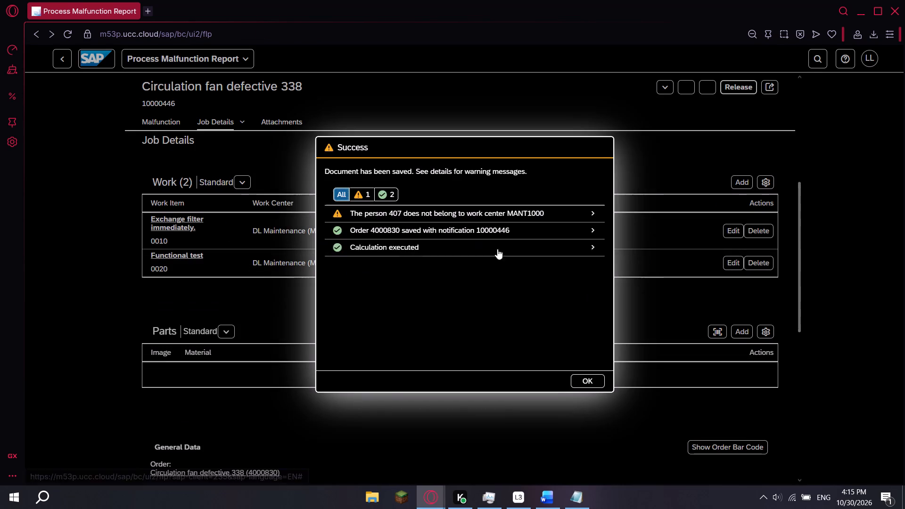
pyautogui.hotkey('alt', 'Tab')
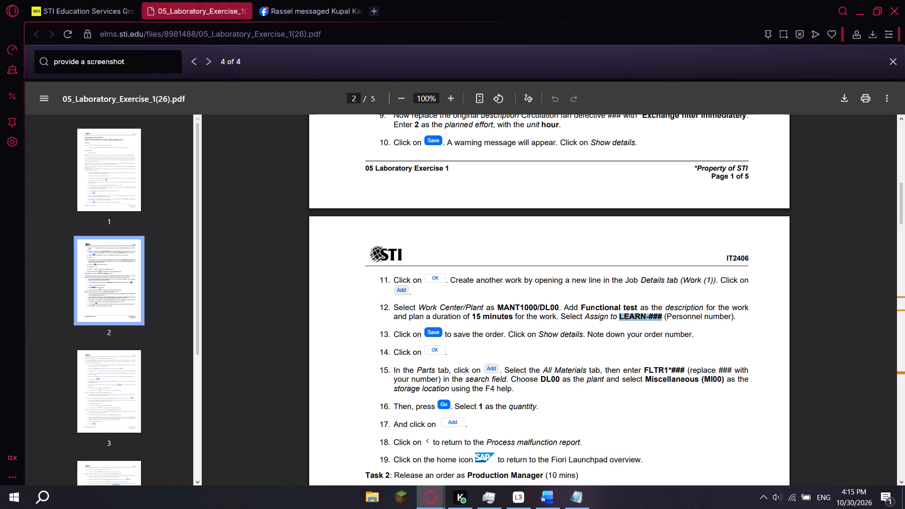
pyautogui.hotkey('alt', 'Tab')
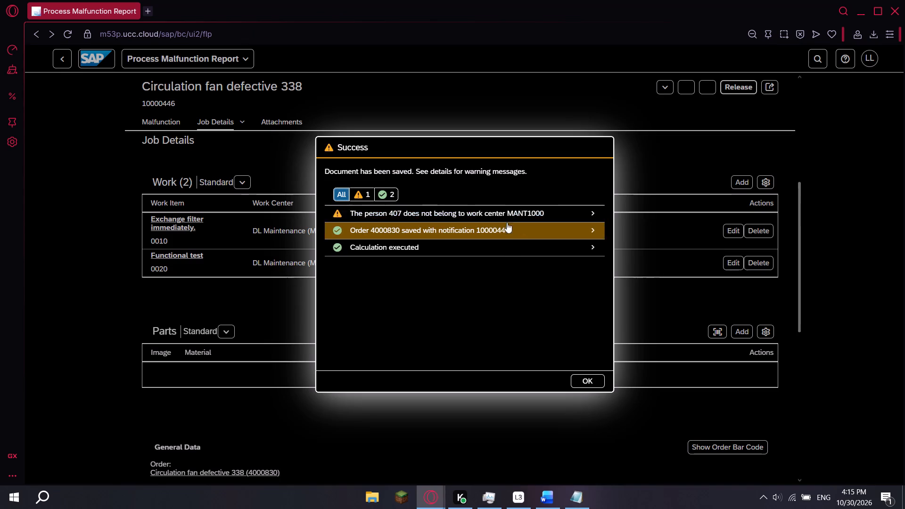
pyautogui.click(511, 211)
pyautogui.click(335, 191)
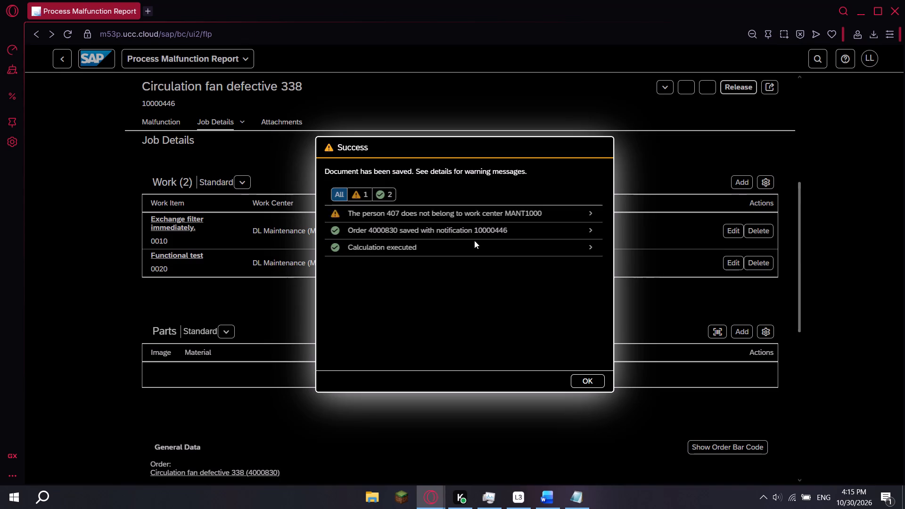
pyautogui.click(585, 376)
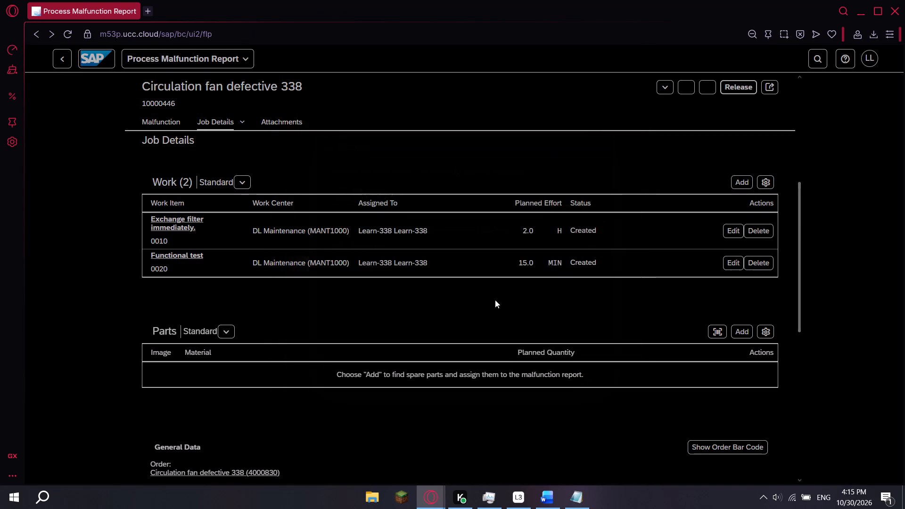
# Start adding a part in the Parts section and switch to All Materials, following step 15 of the exercise PDF.
pyautogui.hotkey('alt', 'Tab')
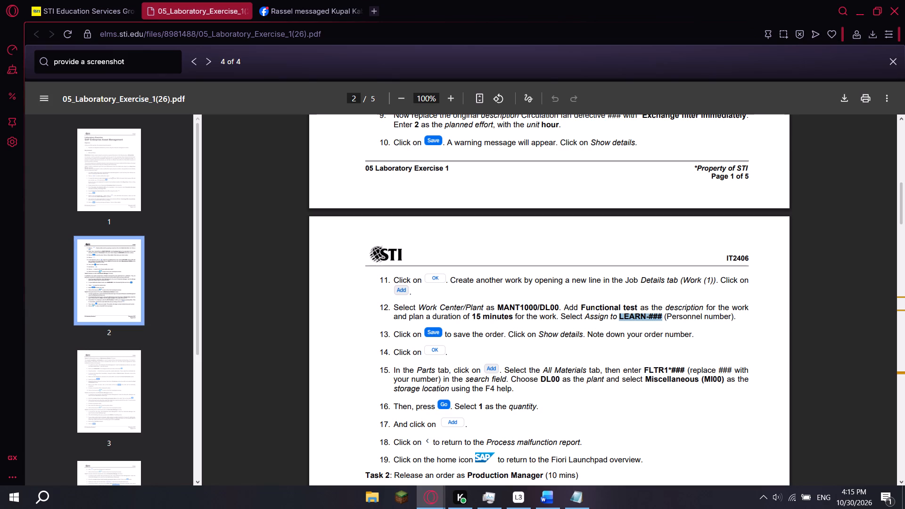
pyautogui.scroll(-1, 420, 357)
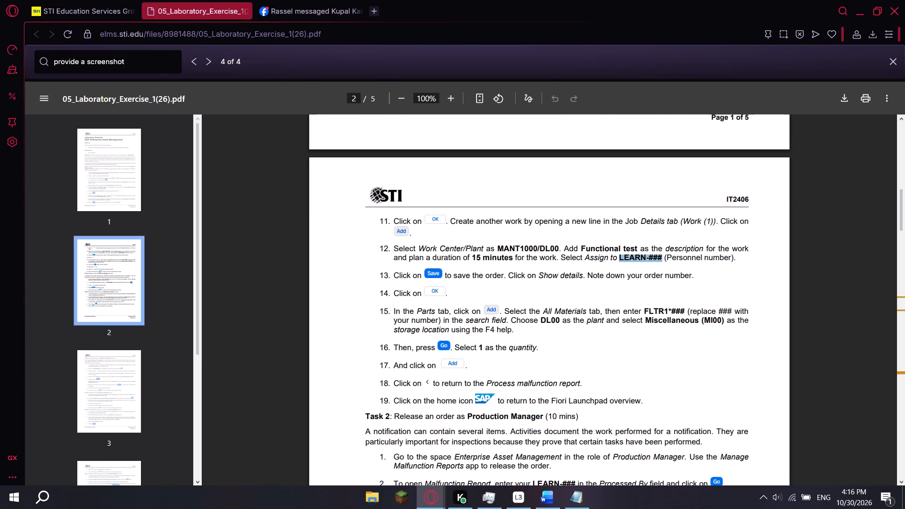
pyautogui.hotkey('alt', 'Tab')
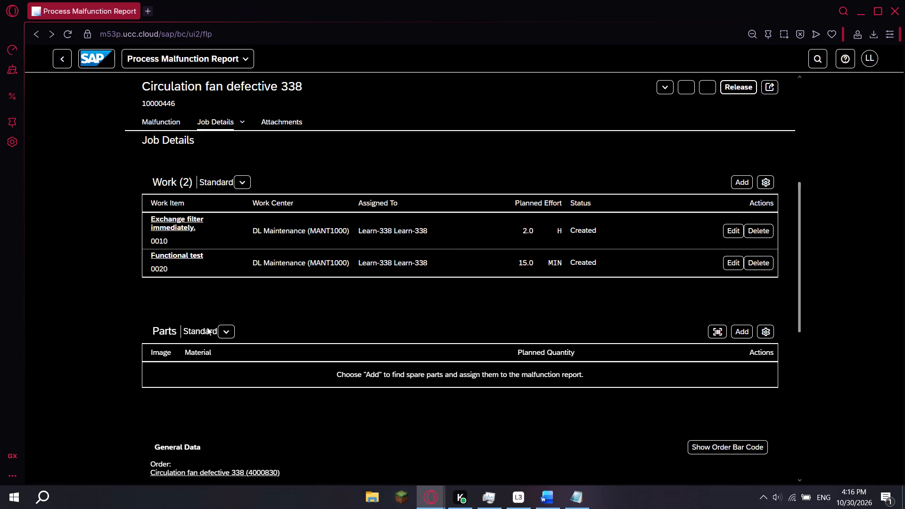
pyautogui.click(746, 331)
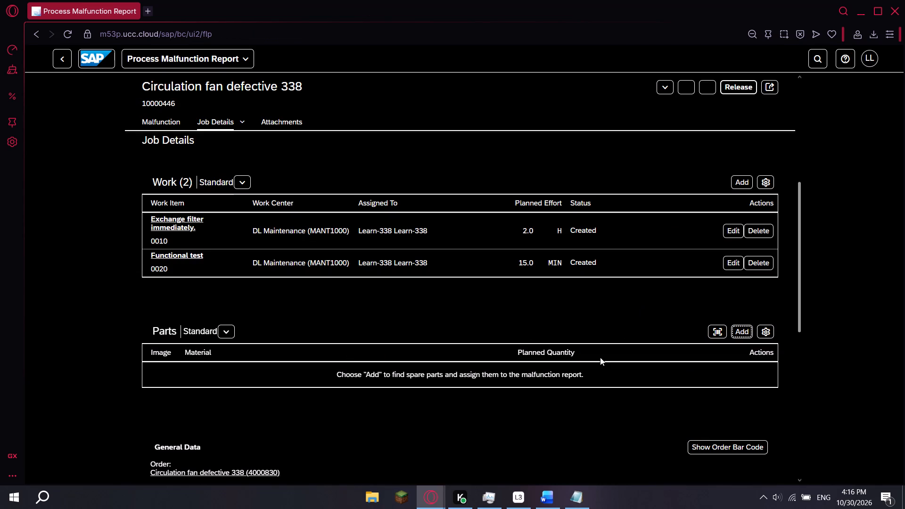
pyautogui.hotkey('alt', 'Tab')
pyautogui.scroll(-1, 462, 315)
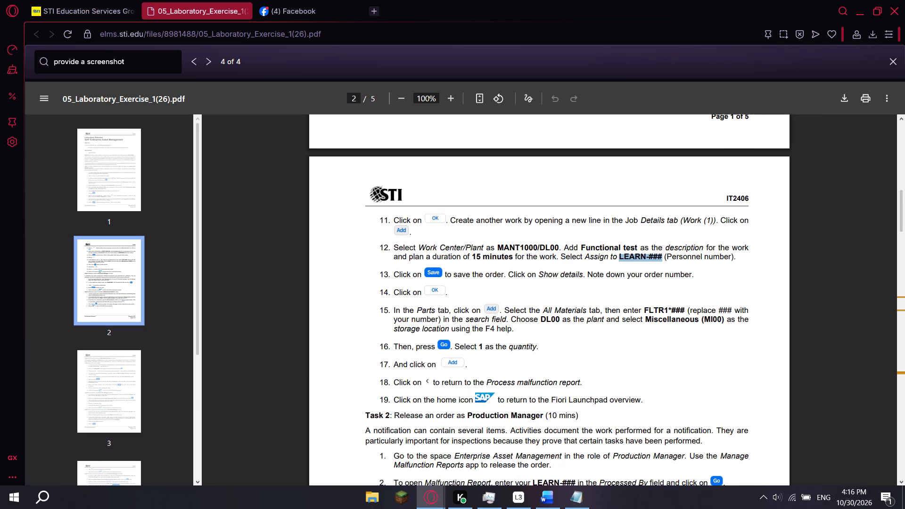
pyautogui.hotkey('alt', 'Tab')
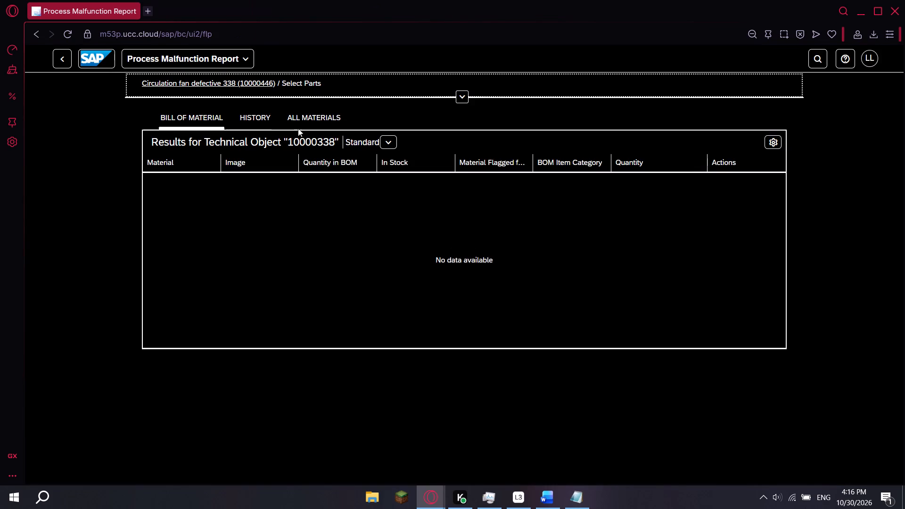
pyautogui.click(308, 117)
pyautogui.hotkey('alt', 'Tab')
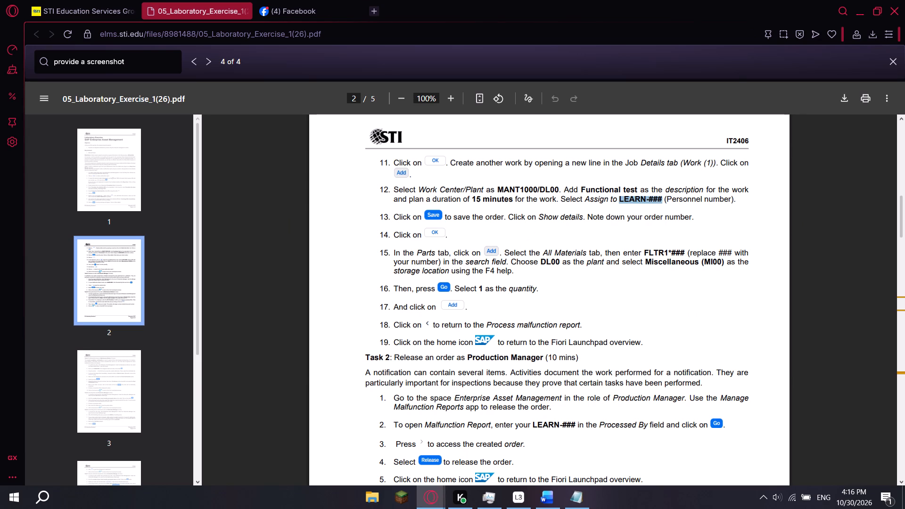
pyautogui.moveTo(645, 251); pyautogui.dragTo(685, 254)
pyautogui.hotkey('ctrl', 'c')
pyautogui.hotkey('alt', 'Tab')
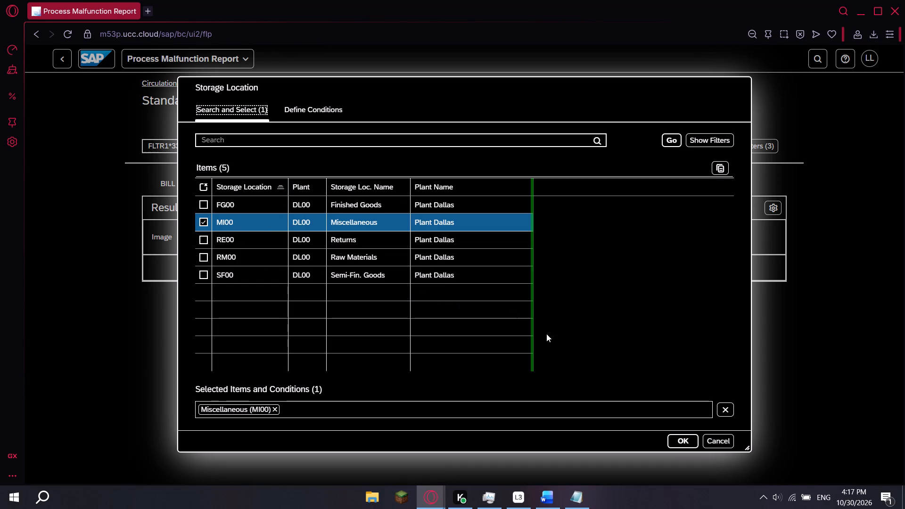
pyautogui.click(675, 438)
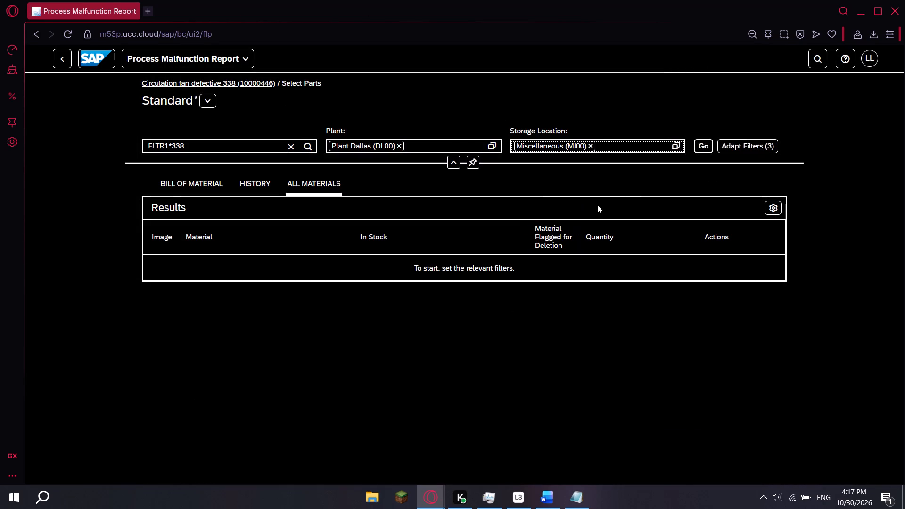
pyautogui.hotkey('alt', 'Tab')
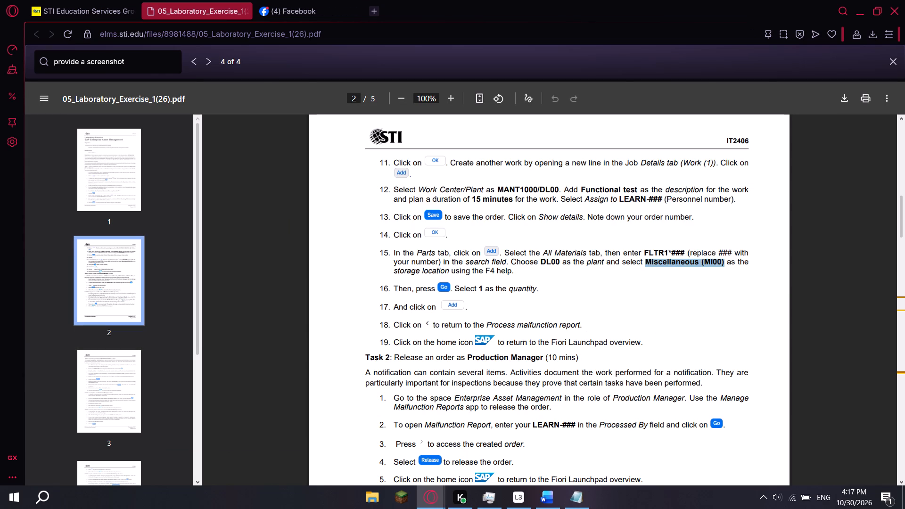
pyautogui.hotkey('alt', 'Tab')
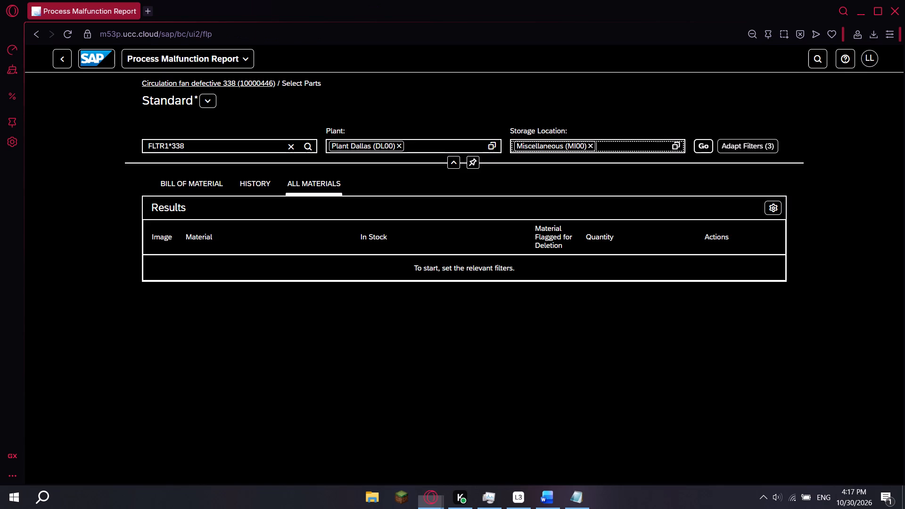
# Run the filtered material search and add the Circulation Fan Filter with a quantity of 1, following steps 16 and 17.
pyautogui.click(706, 148)
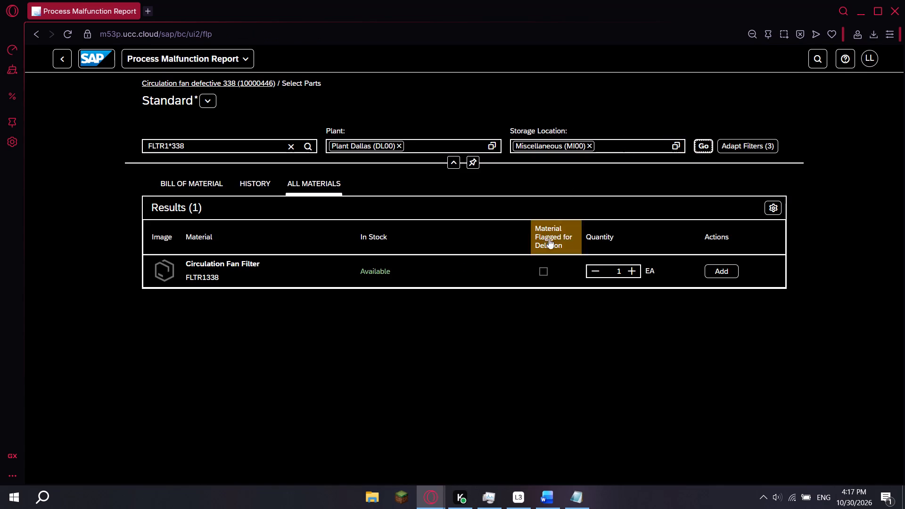
pyautogui.hotkey('alt', 'Tab')
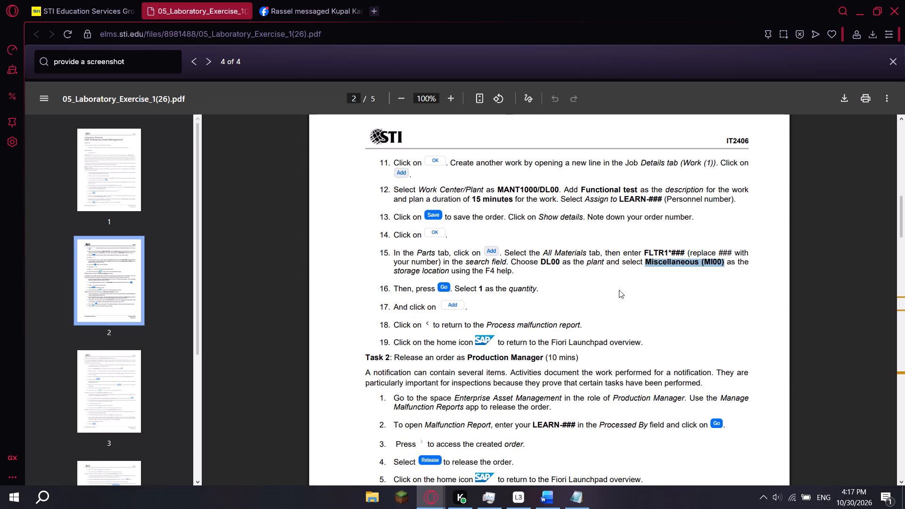
pyautogui.hotkey('alt', 'Tab')
pyautogui.click(626, 272)
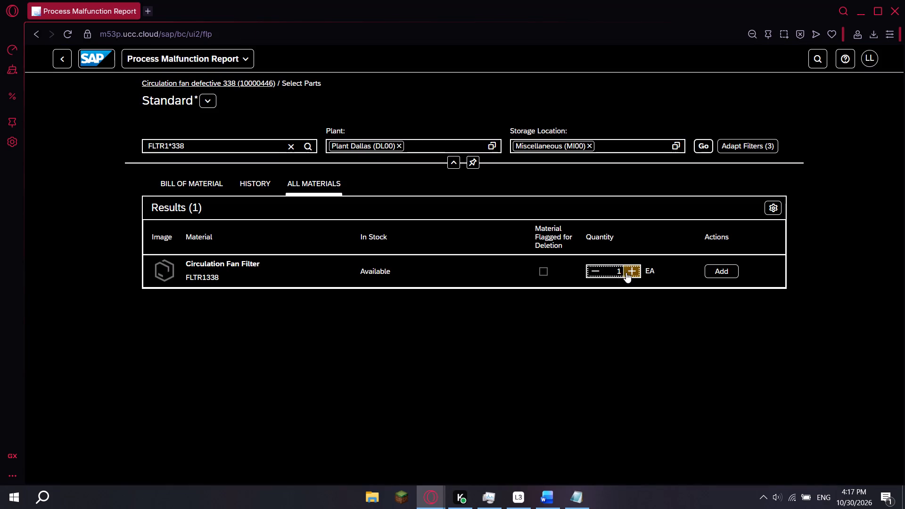
pyautogui.click(595, 271)
pyautogui.hotkey('alt', 'Tab')
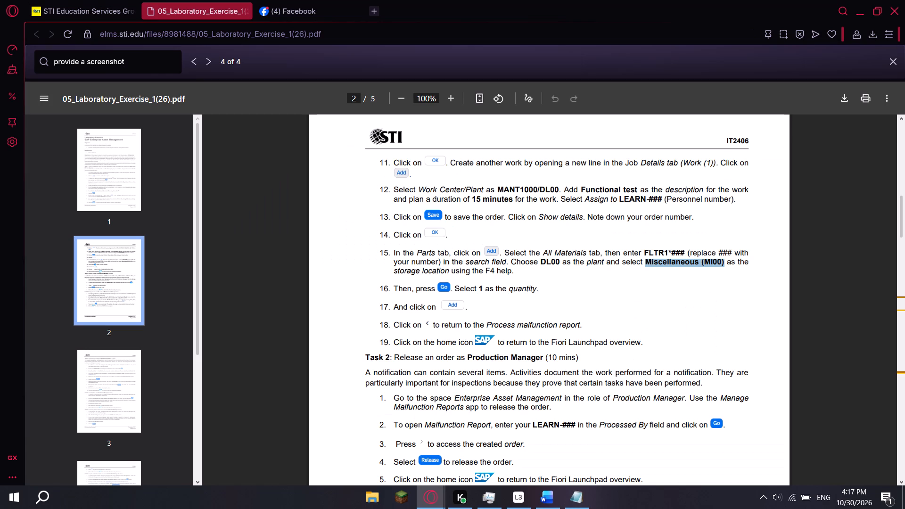
pyautogui.hotkey('alt', 'Tab')
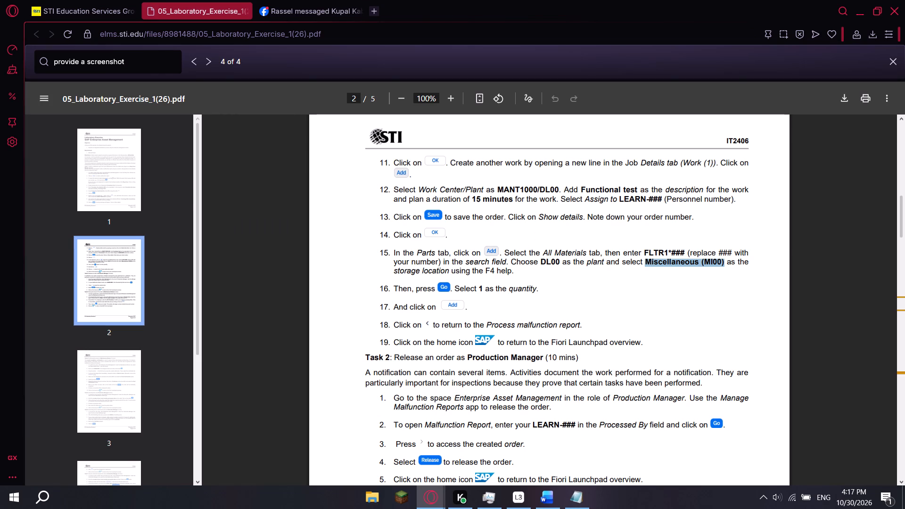
pyautogui.click(718, 275)
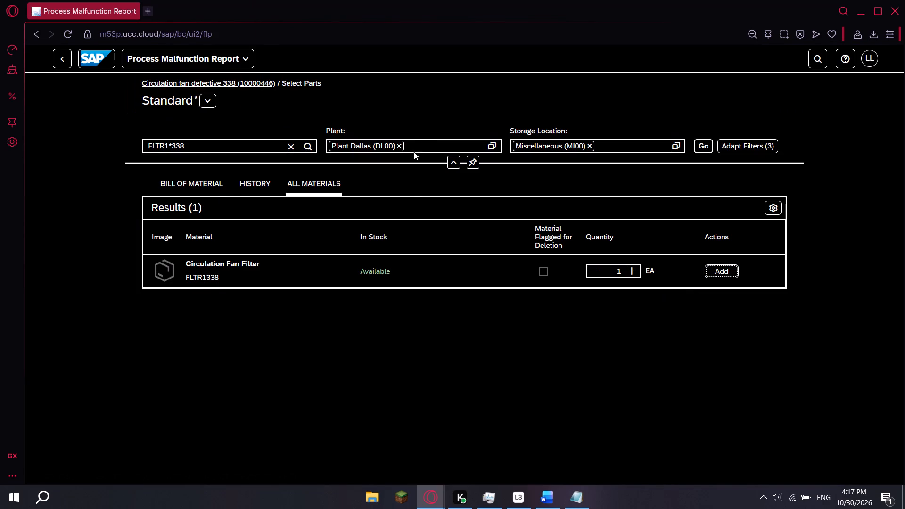
# Return from part selection to the Circulation fan defective 338 malfunction report, checking step 18 of the exercise PDF.
pyautogui.hotkey('alt', 'Tab')
pyautogui.hotkey('alt', 'Tab')
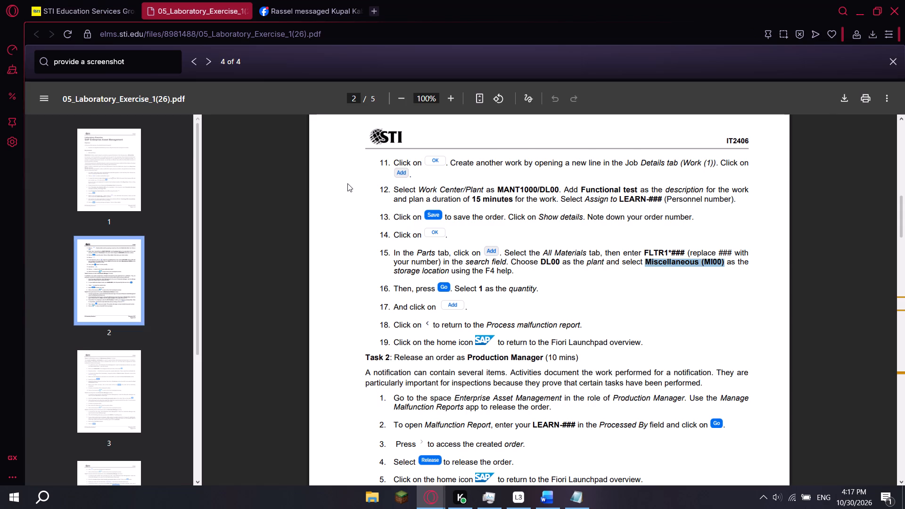
pyautogui.hotkey('alt', 'Tab')
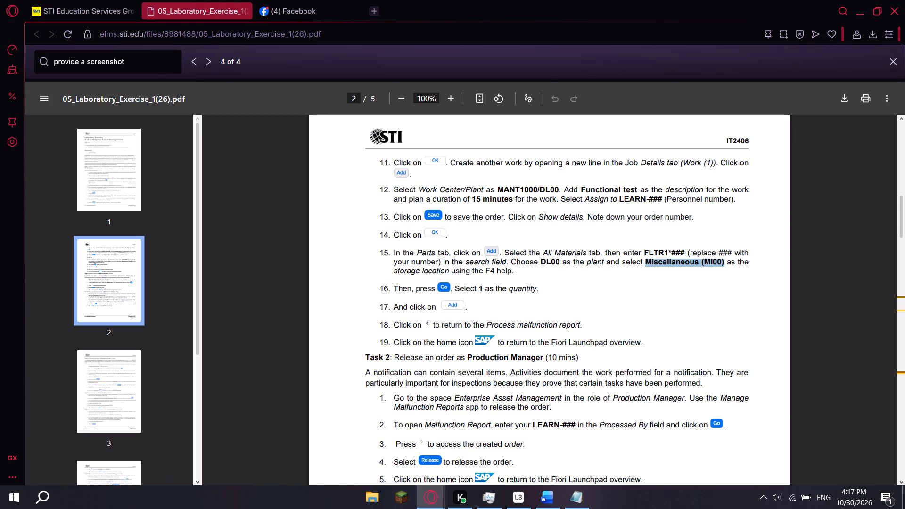
pyautogui.hotkey('alt', 'Tab')
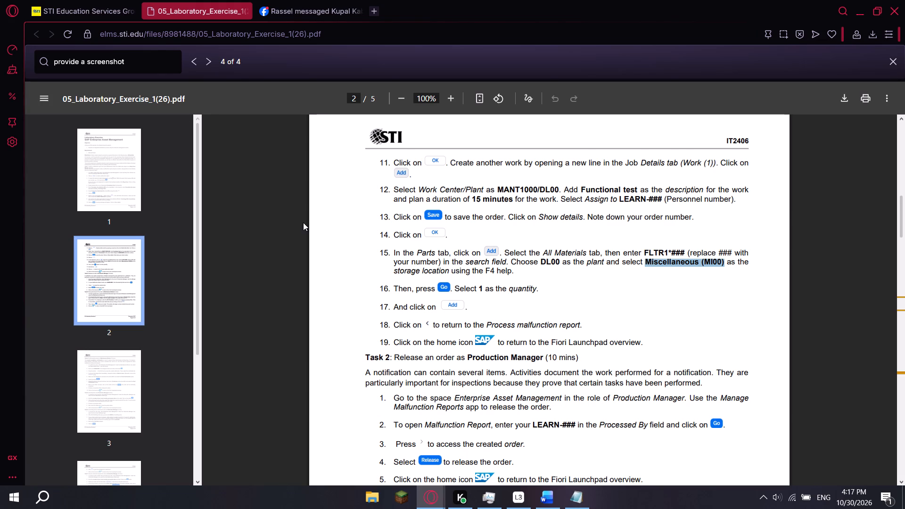
pyautogui.click(63, 59)
pyautogui.hotkey('alt', 'Tab')
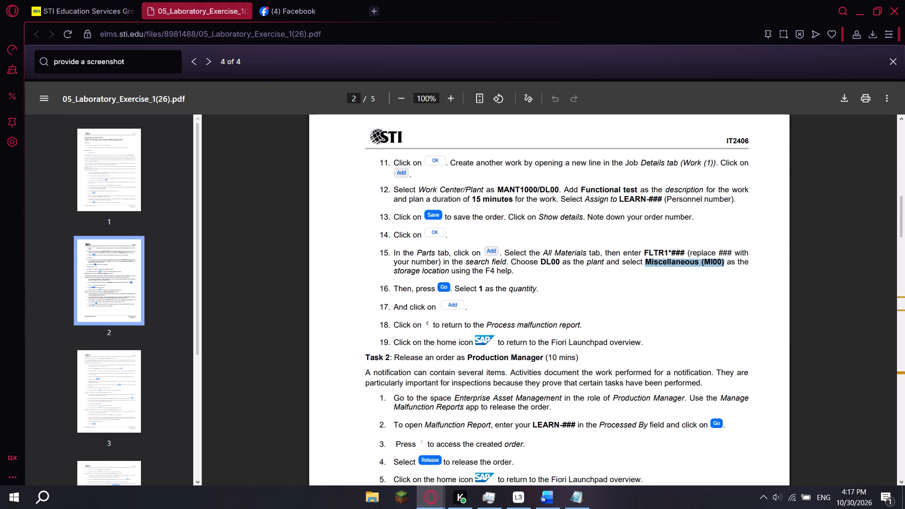
pyautogui.moveTo(400, 329); pyautogui.dragTo(586, 329)
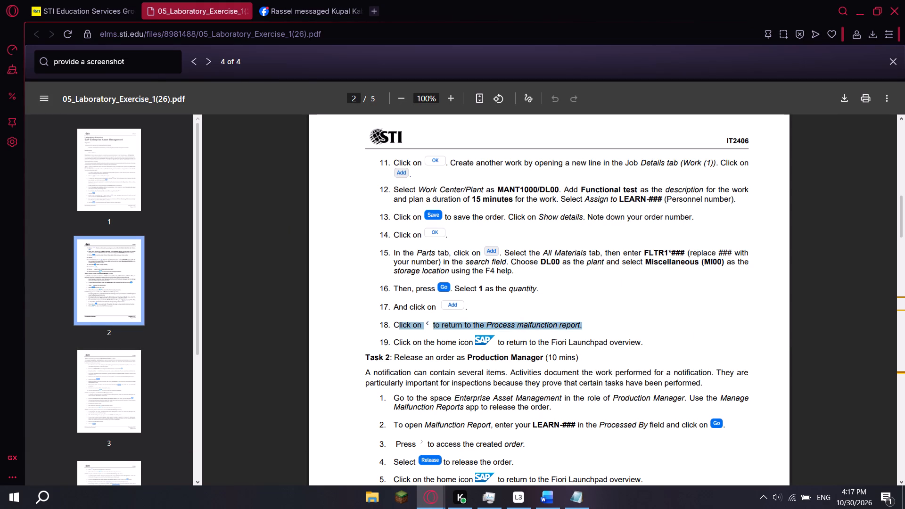
pyautogui.moveTo(586, 329); pyautogui.dragTo(590, 329)
pyautogui.hotkey('alt', 'Tab')
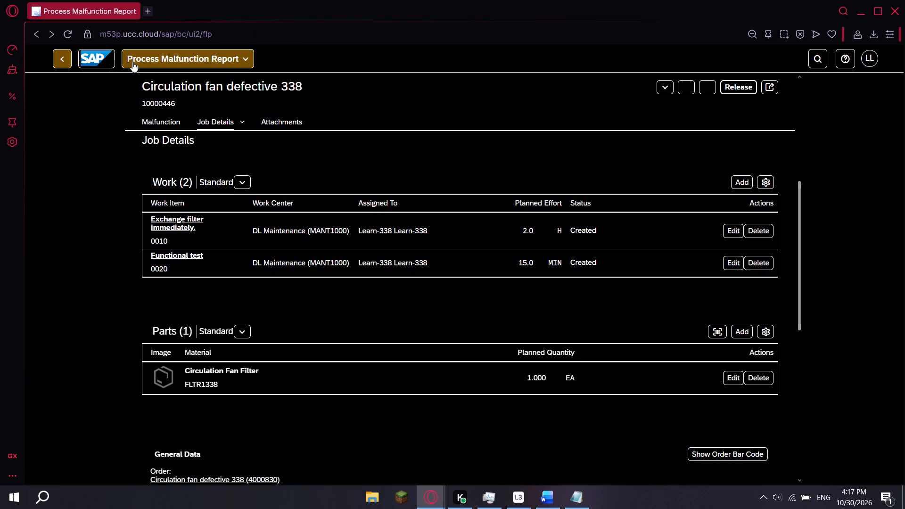
# Check step 19 of the exercise PDF and return to the Fiori Launchpad overview.
pyautogui.hotkey('alt', 'Tab')
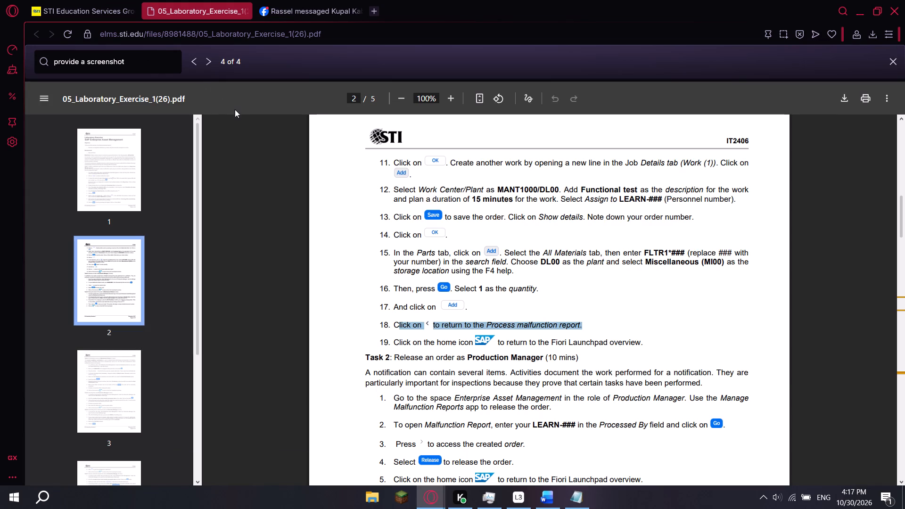
pyautogui.hotkey('alt', 'Tab')
pyautogui.click(108, 60)
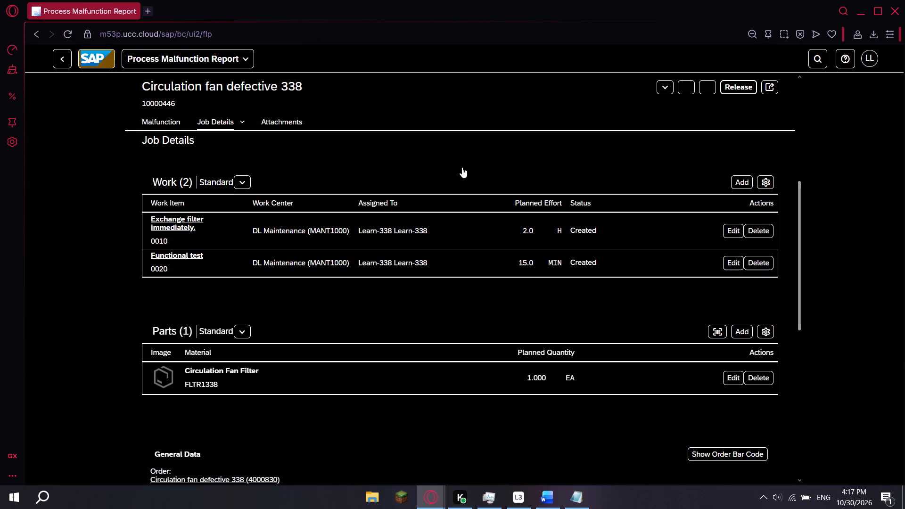
# Open the Global Bike Student Monitor and select the LEARN-338 case study beginning with E to check its results.
pyautogui.click(866, 89)
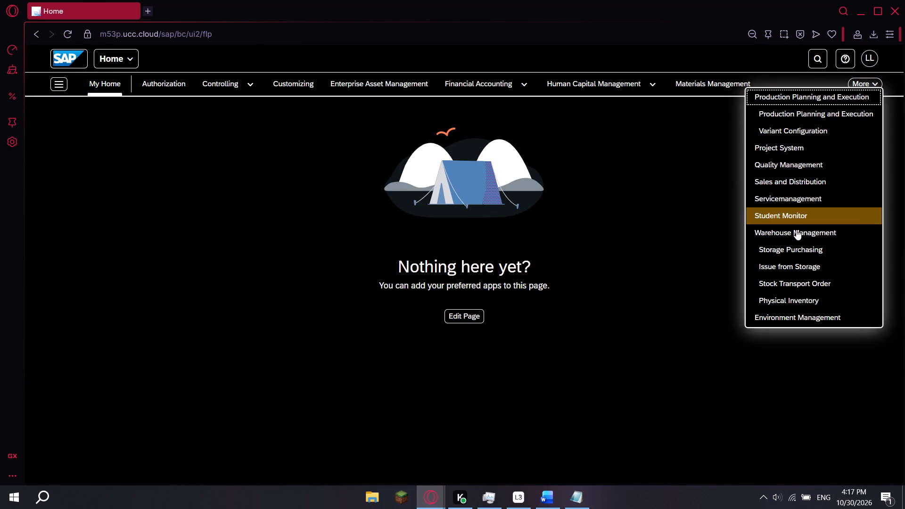
pyautogui.click(786, 222)
pyautogui.click(85, 196)
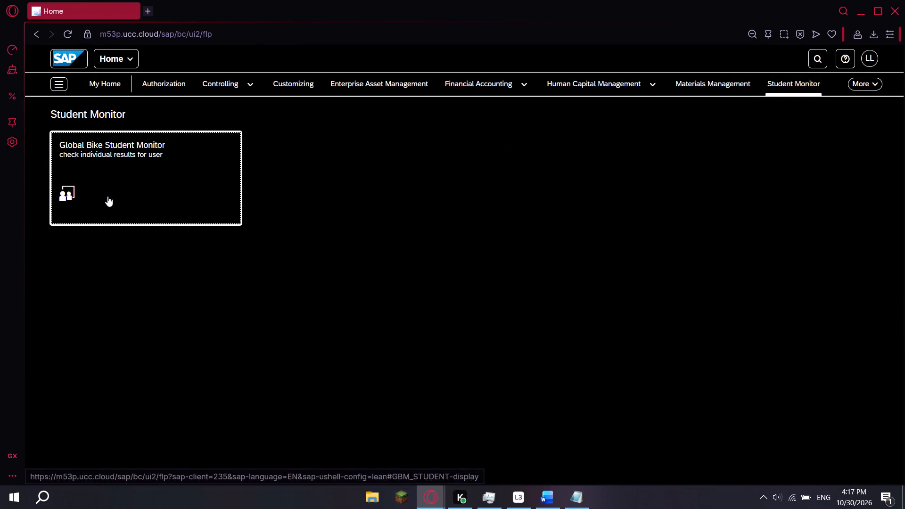
pyautogui.click(416, 130)
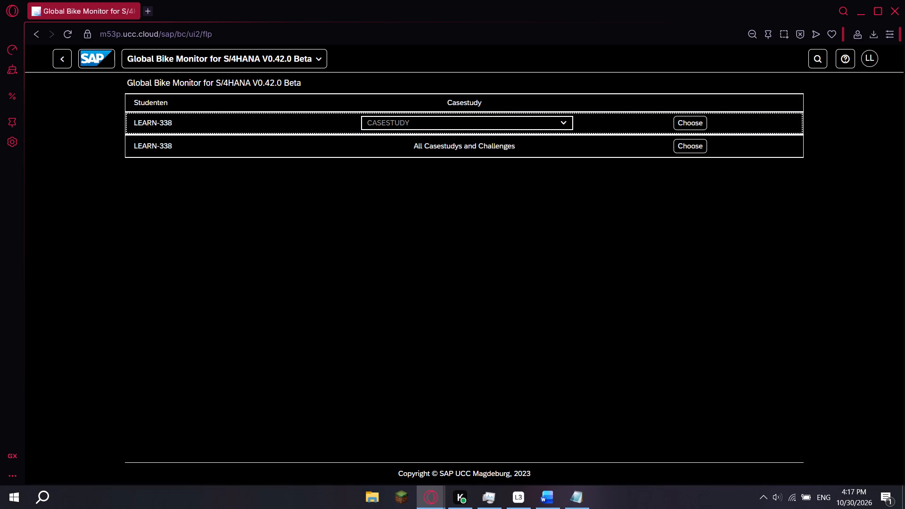
pyautogui.click(420, 121)
pyautogui.press('e')
pyautogui.press('Return')
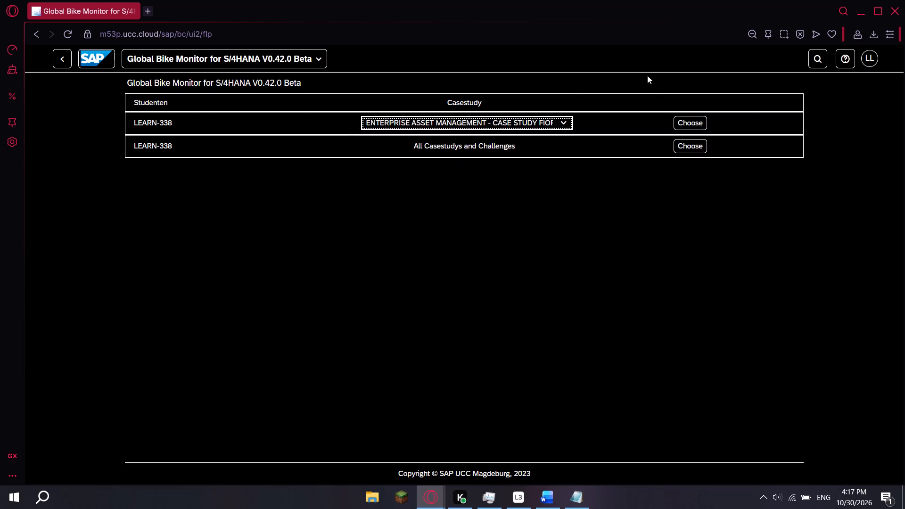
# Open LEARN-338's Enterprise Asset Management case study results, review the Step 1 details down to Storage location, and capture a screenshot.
pyautogui.click(693, 118)
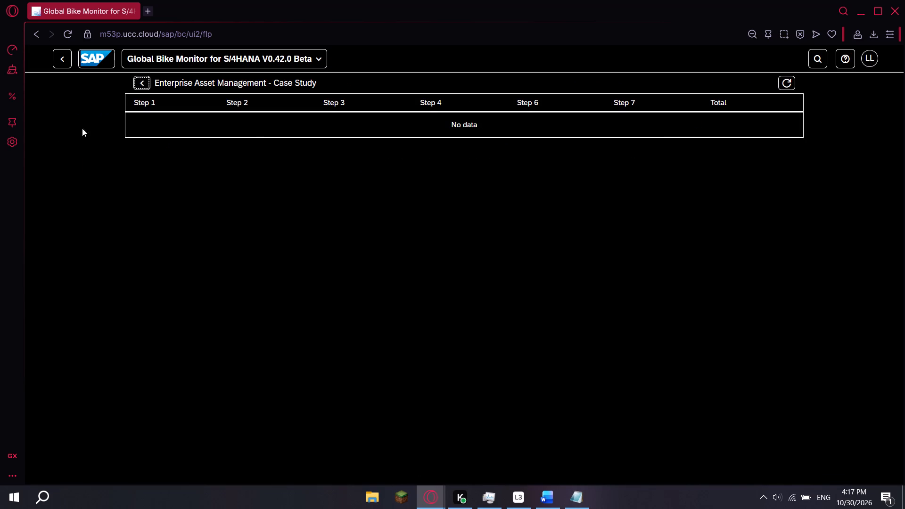
pyautogui.click(141, 121)
pyautogui.scroll(-1, 332, 217)
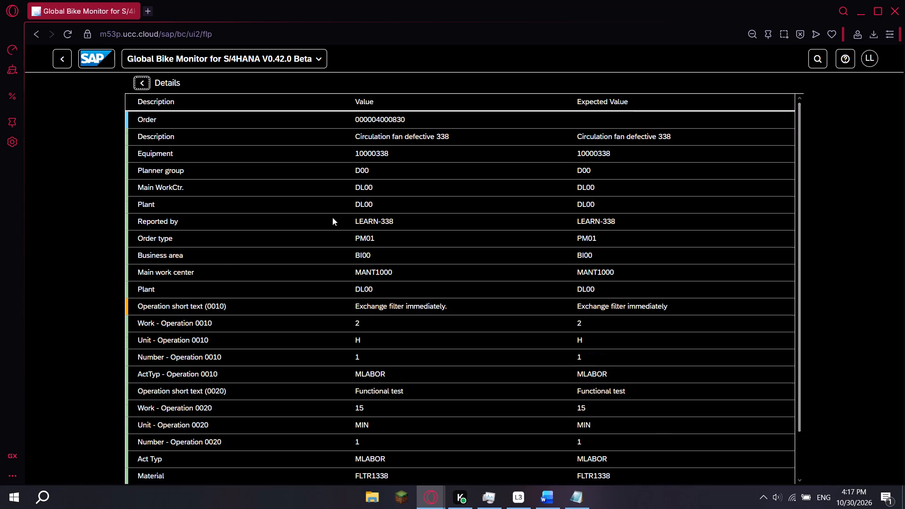
pyautogui.scroll(-3, 332, 217)
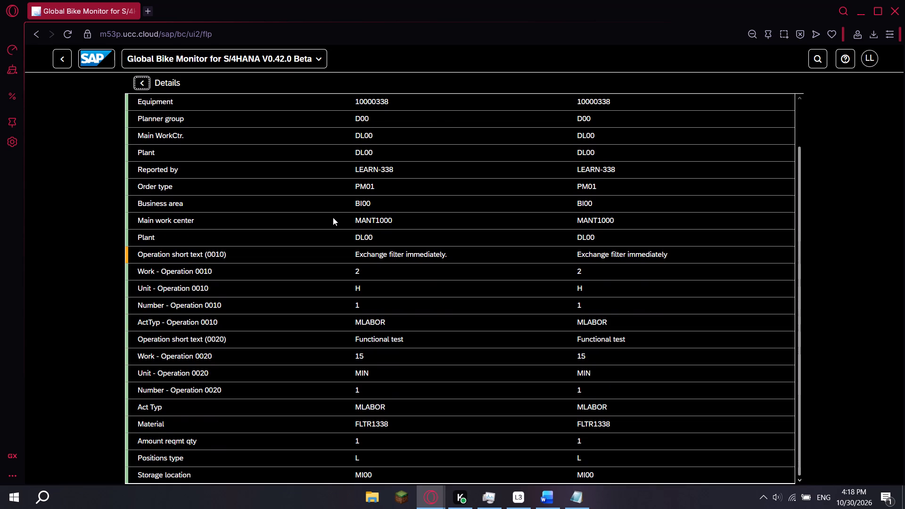
pyautogui.press('ctrl+Print')
# Switch to Facebook, close the open chat windows, reopen the classmate's conversation, and send the Student Monitor details screenshot pasted twice.
pyautogui.hotkey('alt', 'Tab')
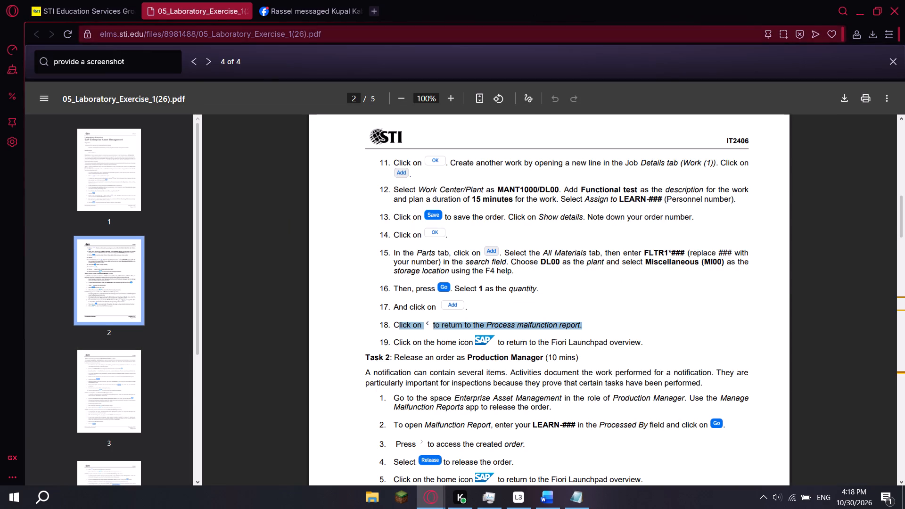
pyautogui.click(299, 7)
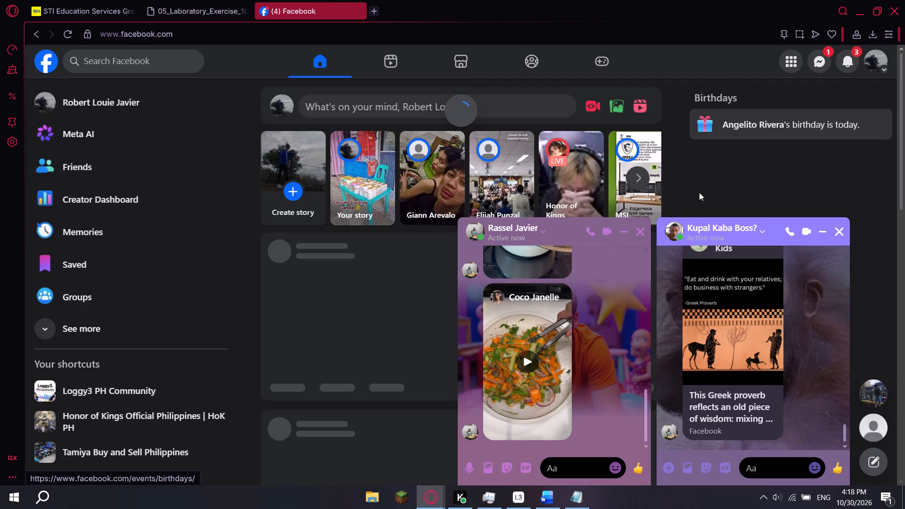
pyautogui.click(640, 235)
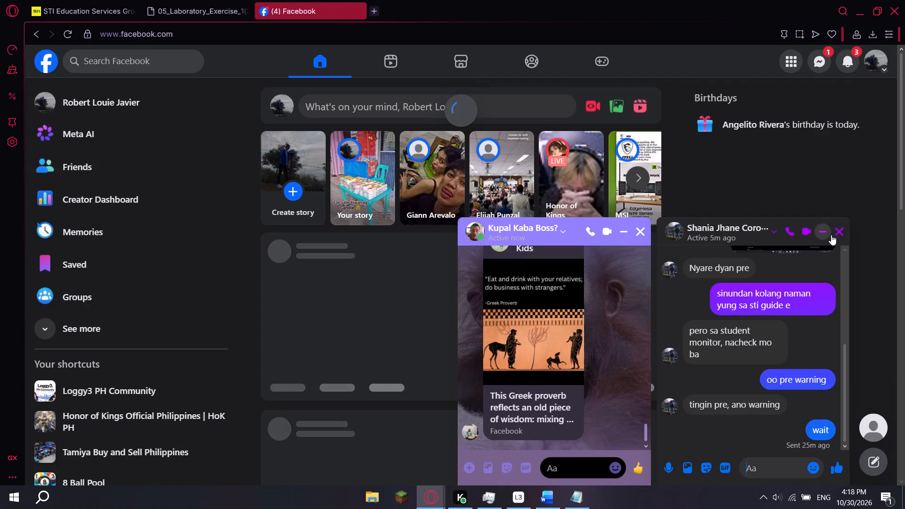
pyautogui.click(637, 230)
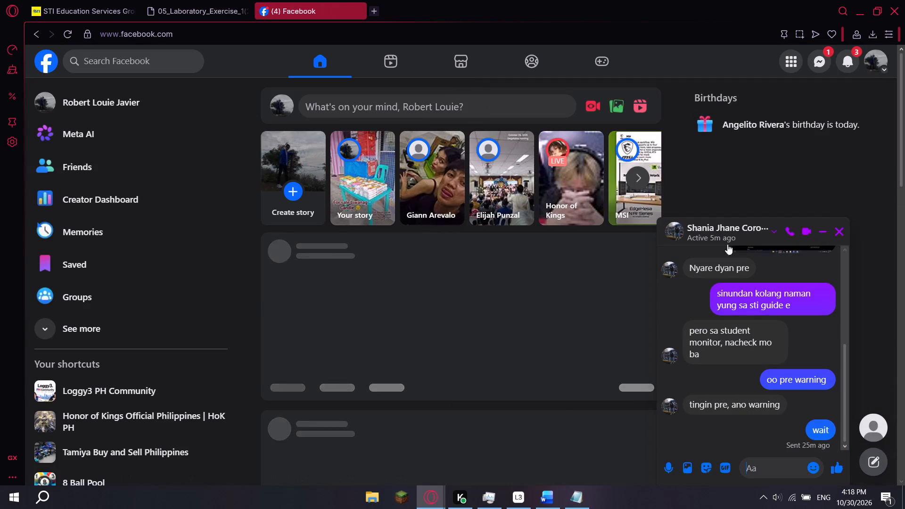
pyautogui.click(836, 232)
pyautogui.click(821, 65)
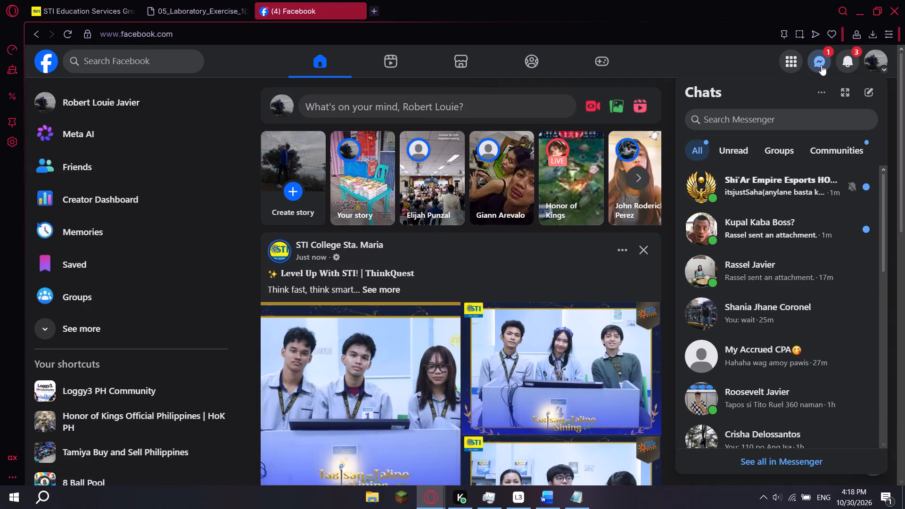
pyautogui.click(749, 323)
pyautogui.hotkey('ctrl', 'v')
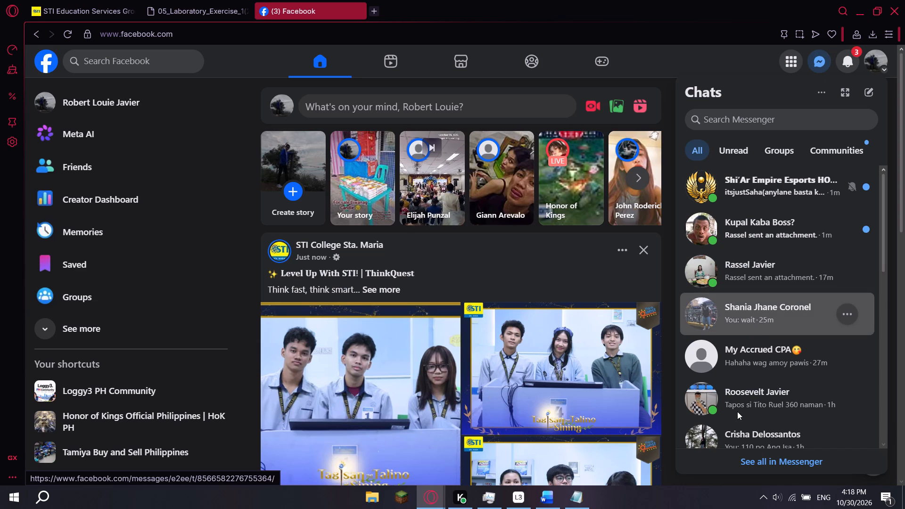
pyautogui.hotkey('ctrl', 'v')
pyautogui.press('Return')
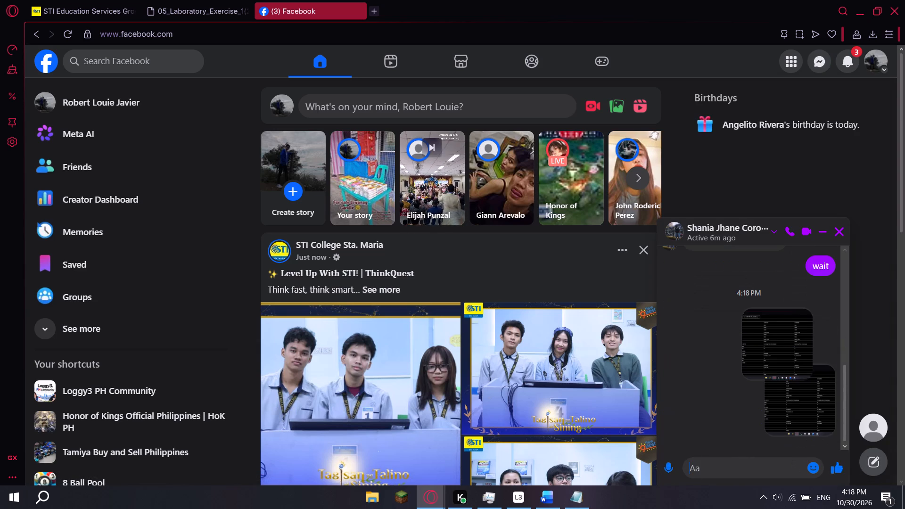
# Send the classmate the message "yan sya ore" below the screenshots.
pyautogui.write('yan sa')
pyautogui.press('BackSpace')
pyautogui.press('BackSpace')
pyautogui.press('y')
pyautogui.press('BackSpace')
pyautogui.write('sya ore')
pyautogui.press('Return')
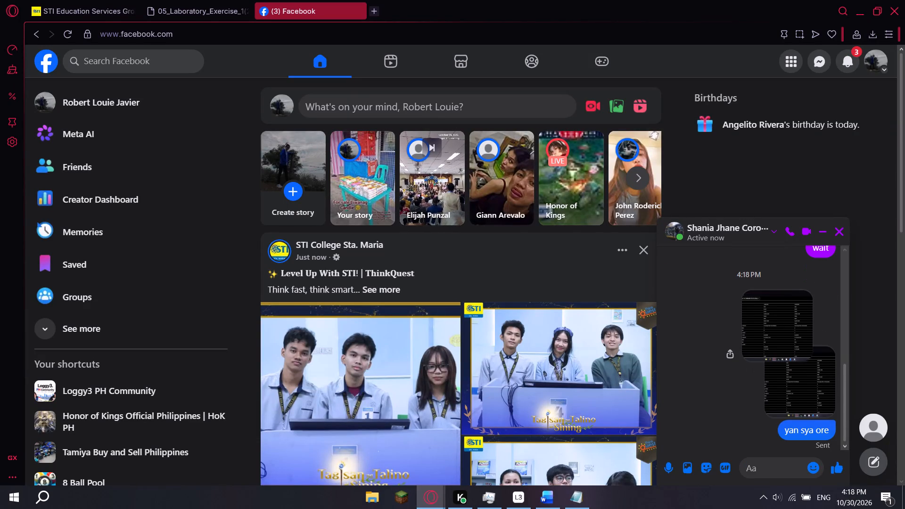
# Edit the message just sent to the classmate so that it reads "yan sya pre".
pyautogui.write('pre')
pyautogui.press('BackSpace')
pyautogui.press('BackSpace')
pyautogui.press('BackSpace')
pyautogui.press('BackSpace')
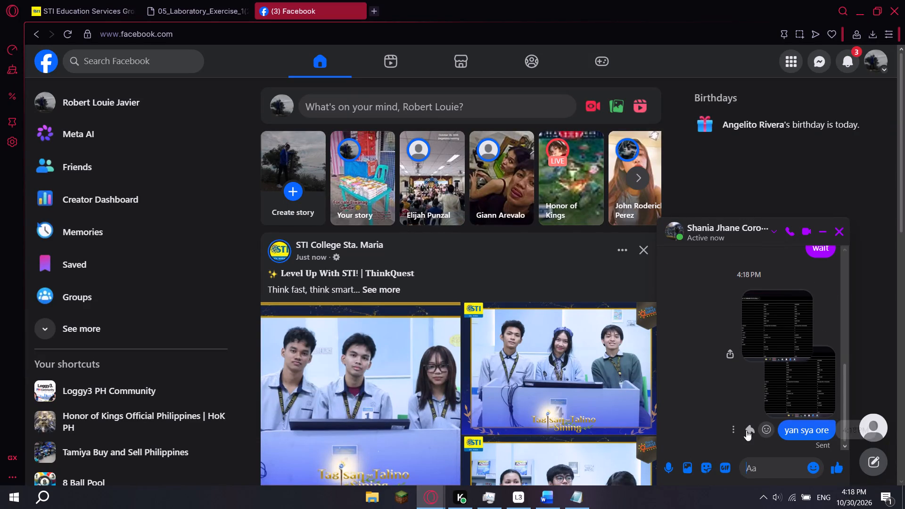
pyautogui.click(731, 431)
pyautogui.click(725, 320)
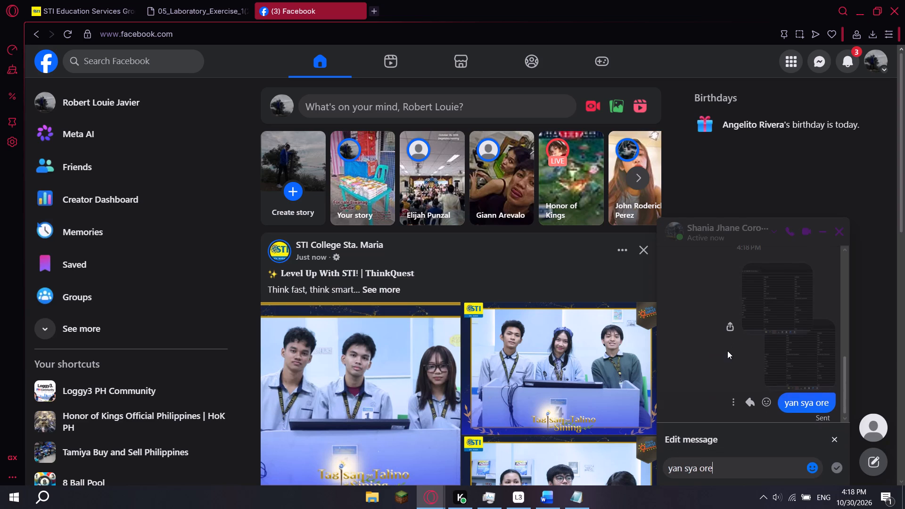
pyautogui.press('BackSpace')
pyautogui.press('BackSpace')
pyautogui.press('BackSpace')
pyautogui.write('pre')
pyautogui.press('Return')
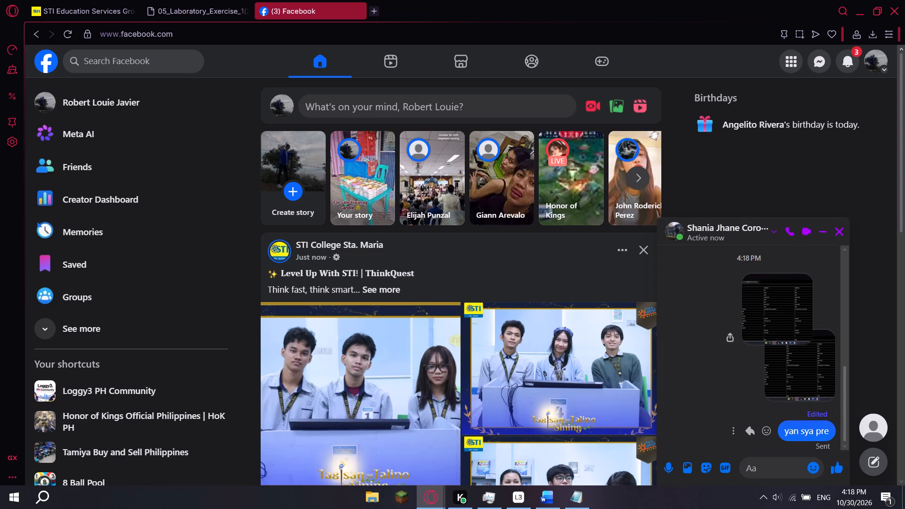
# Switch back to the Global Bike Monitor and return to the SAP Fiori Launchpad home page.
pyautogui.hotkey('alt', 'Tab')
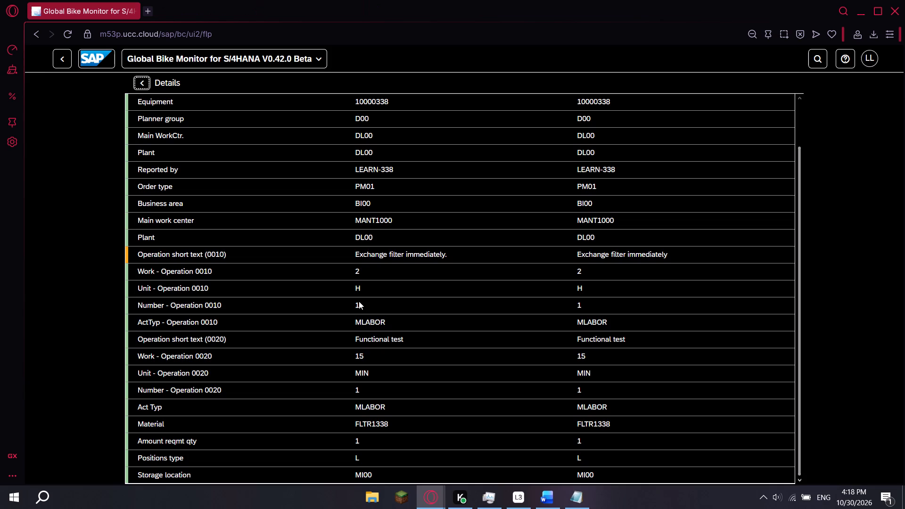
pyautogui.click(94, 57)
# Read the Task 2 order release and Task 3 goods issue instructions in the laboratory exercise PDF, rechecking the final Task 1 steps.
pyautogui.hotkey('alt', 'Tab')
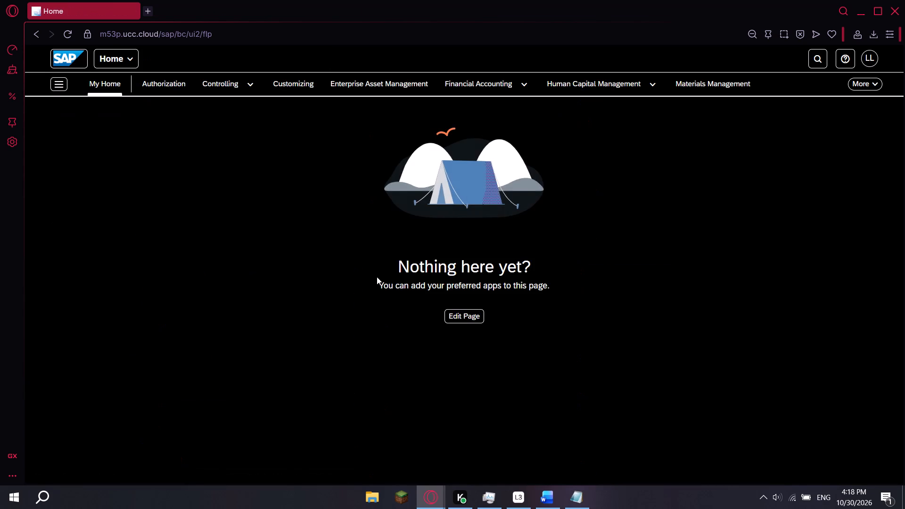
pyautogui.click(203, 5)
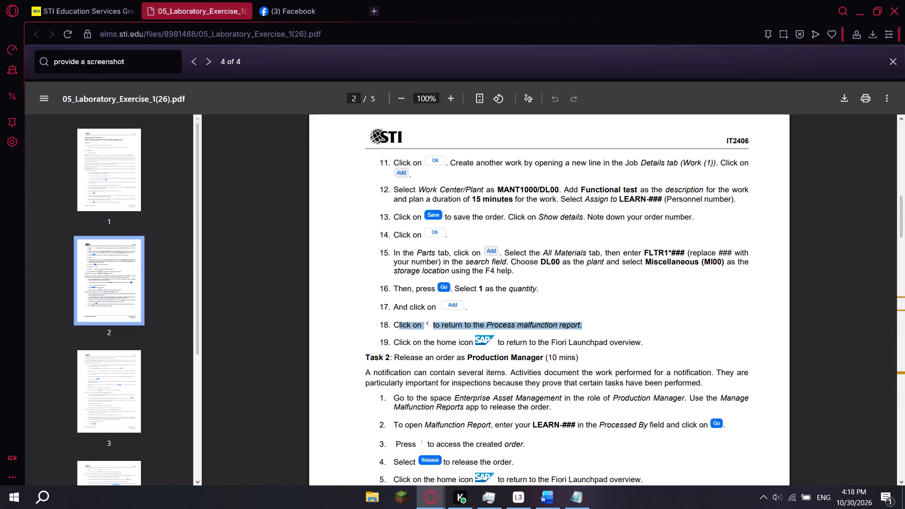
pyautogui.scroll(-1, 500, 348)
pyautogui.scroll(-2, 421, 292)
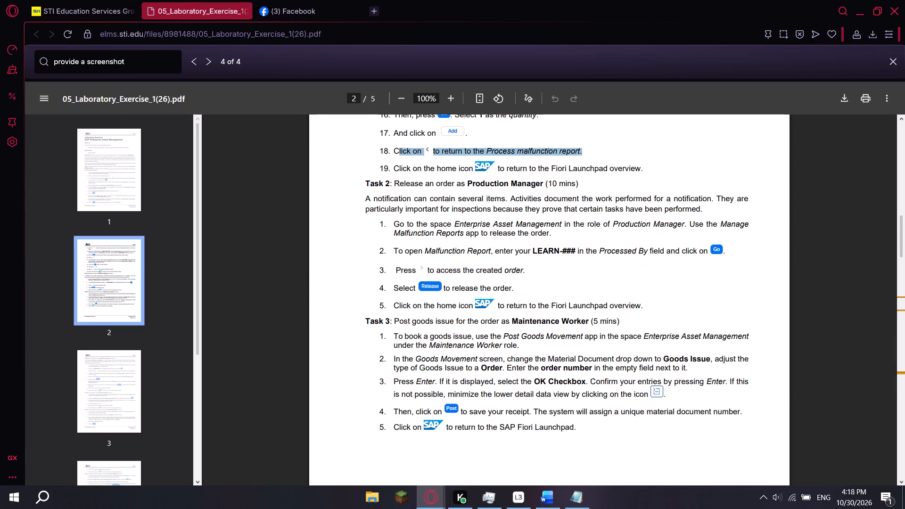
pyautogui.scroll(5, 443, 204)
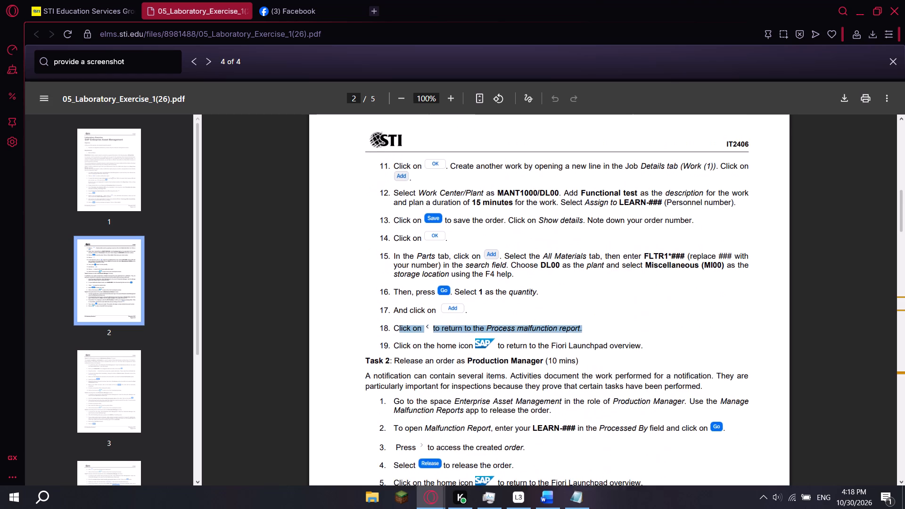
pyautogui.scroll(6, 443, 204)
pyautogui.scroll(-10, 409, 244)
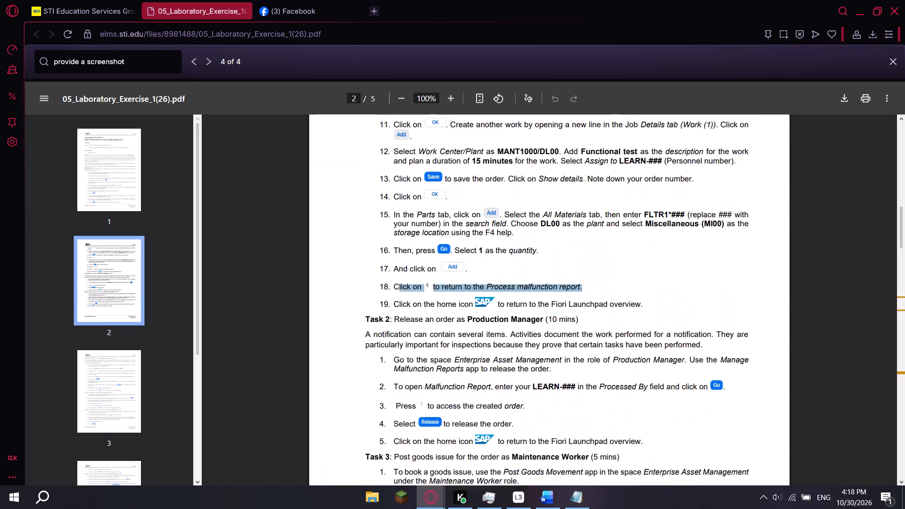
pyautogui.scroll(-1, 409, 244)
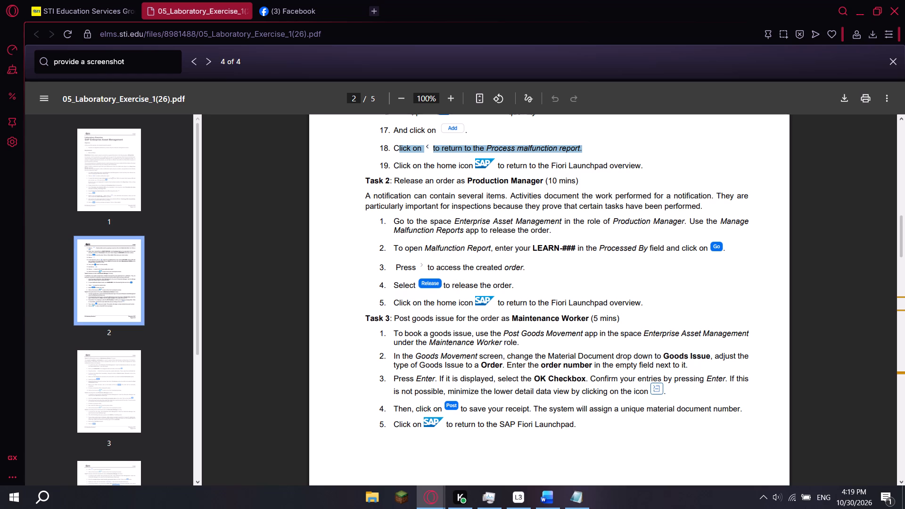
# Open the Enterprise Asset Management space and check Task 2 step 1 of the exercise PDF for the required role and app.
pyautogui.hotkey('alt', 'Tab')
pyautogui.click(359, 86)
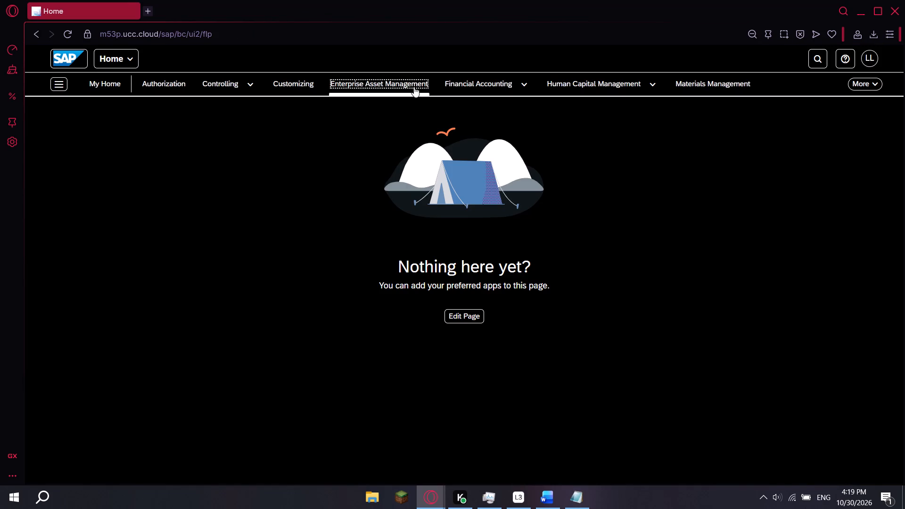
pyautogui.hotkey('alt', 'Tab')
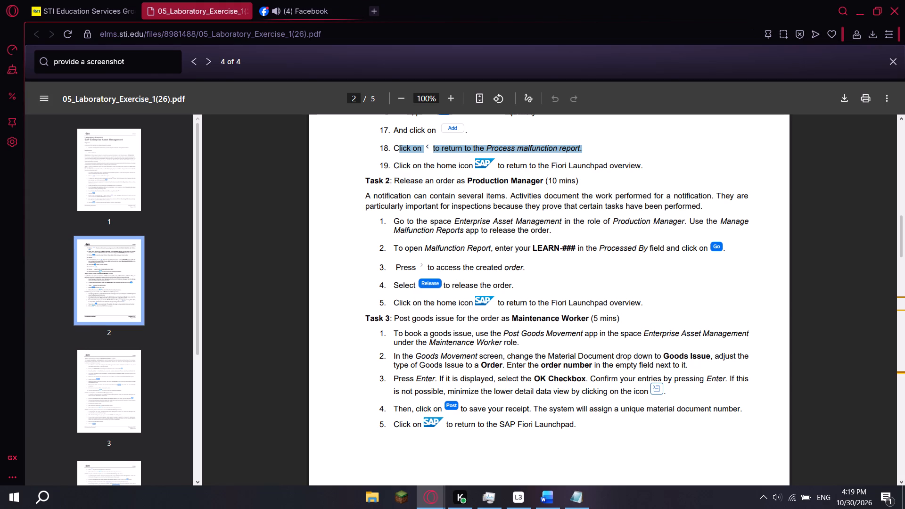
pyautogui.hotkey('alt', 'Tab')
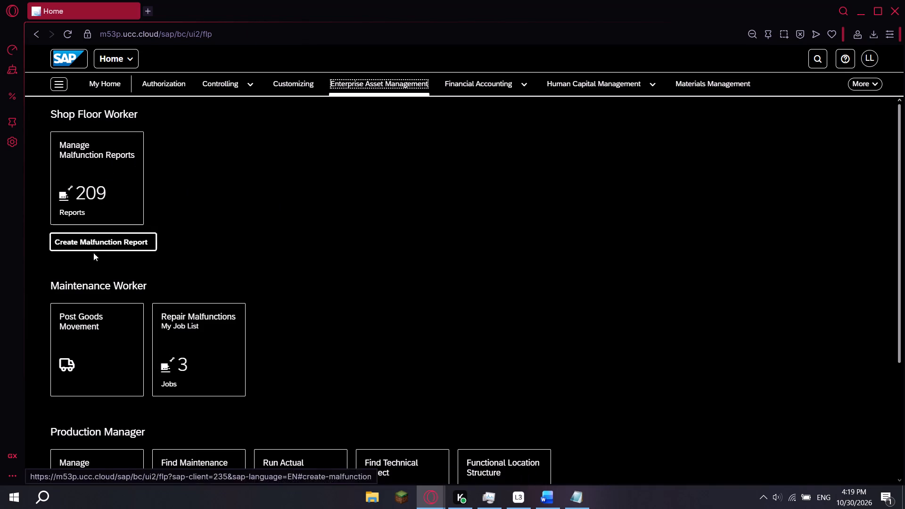
pyautogui.scroll(-2, 179, 246)
pyautogui.scroll(-1, 139, 277)
pyautogui.hotkey('alt', 'Tab')
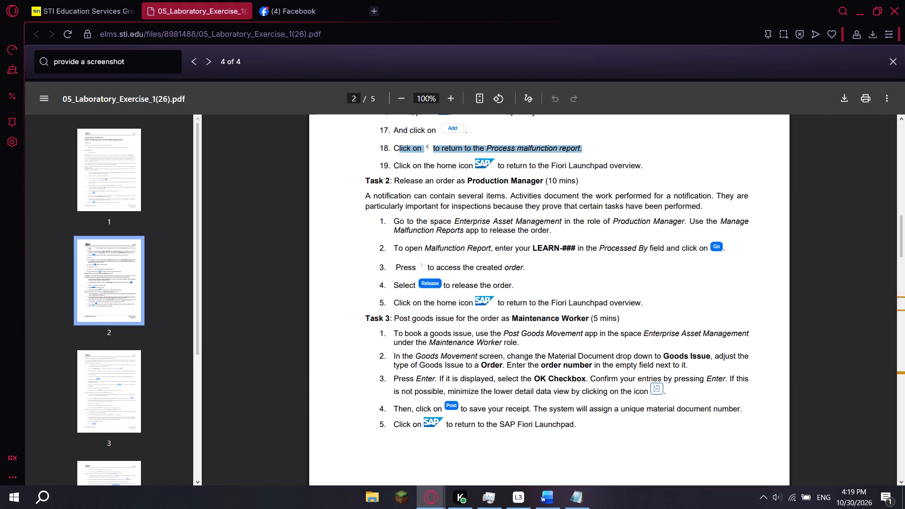
pyautogui.moveTo(645, 222); pyautogui.dragTo(662, 225)
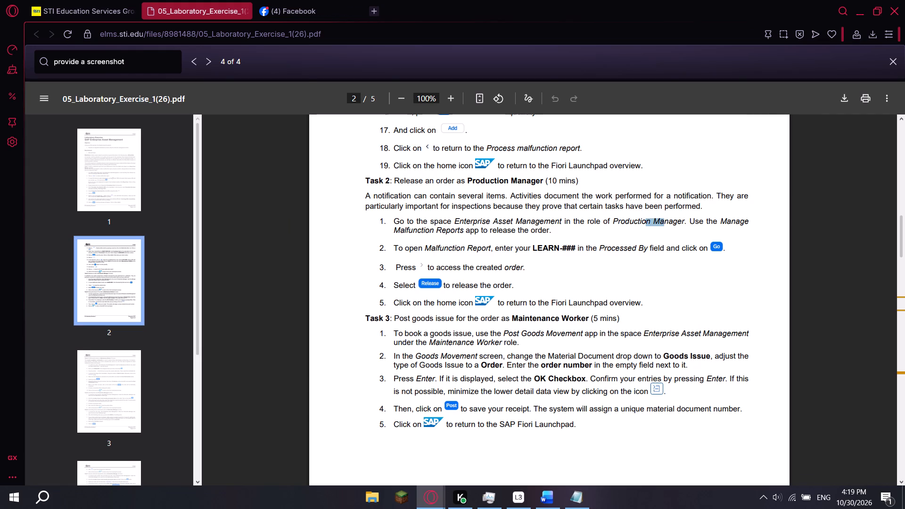
pyautogui.moveTo(714, 230); pyautogui.dragTo(477, 230)
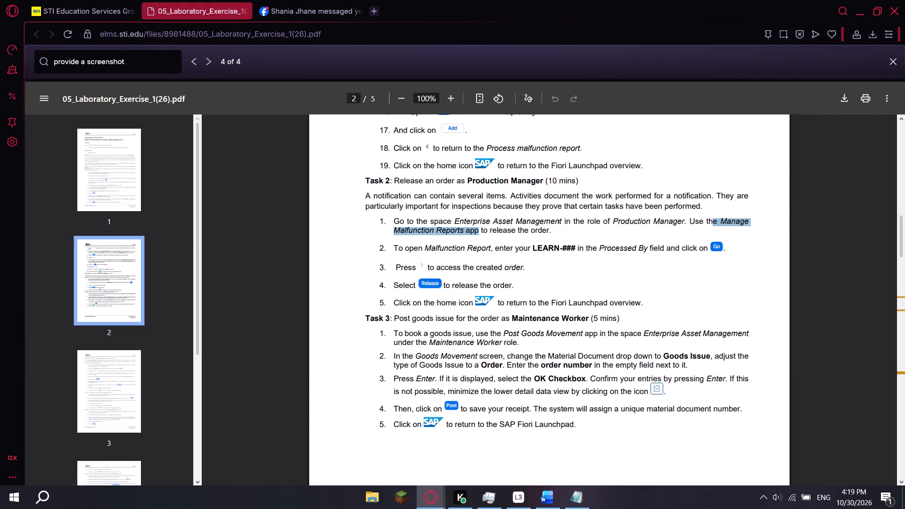
pyautogui.moveTo(477, 230); pyautogui.dragTo(475, 231)
pyautogui.hotkey('alt', 'Tab')
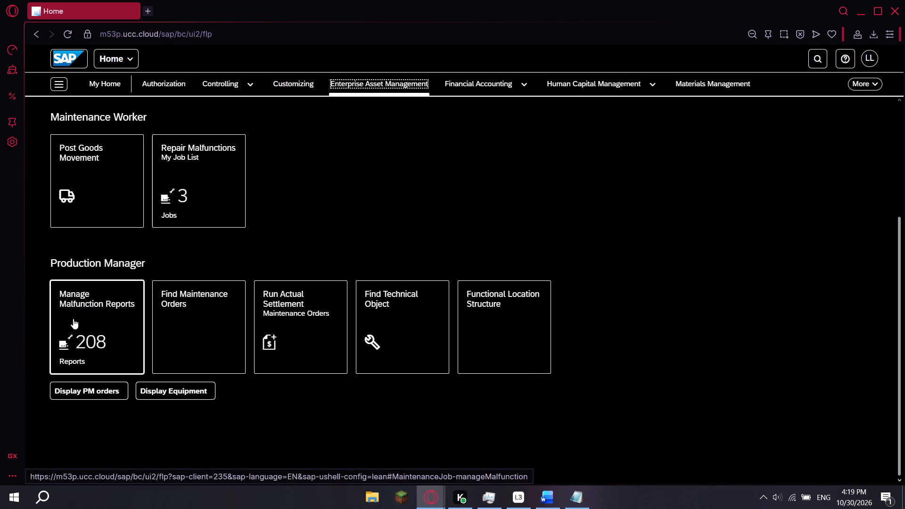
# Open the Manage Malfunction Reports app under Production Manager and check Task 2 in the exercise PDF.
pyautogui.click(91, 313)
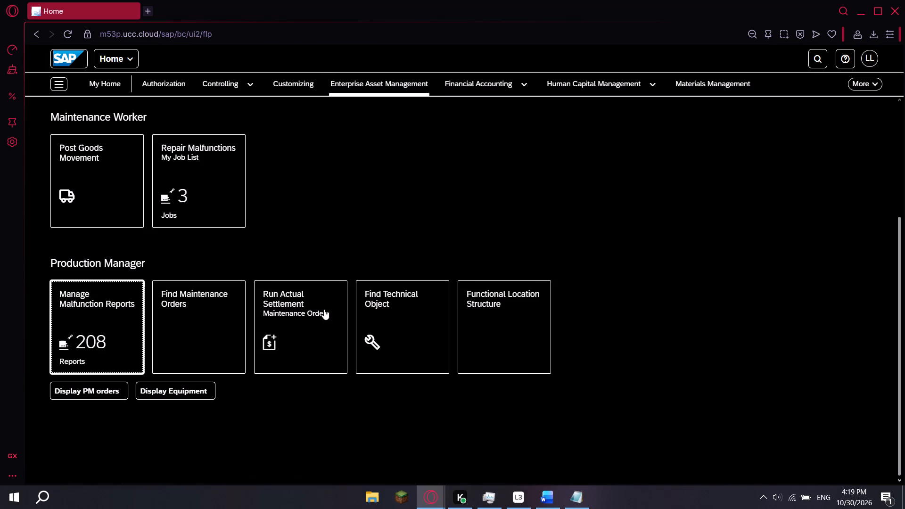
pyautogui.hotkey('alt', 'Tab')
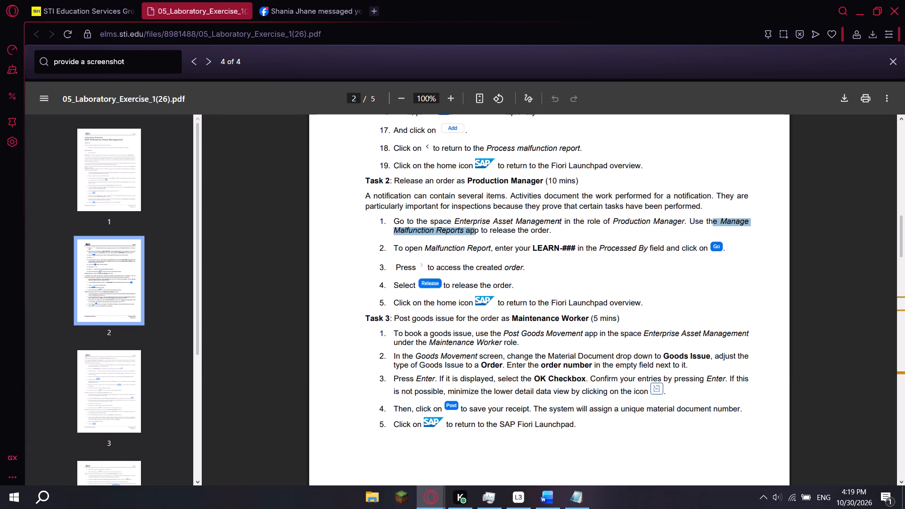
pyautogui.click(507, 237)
# Switch to the Facebook chat and examine the classmate's marked screenshot of the Global Bike Monitor details alongside the unmarked one.
pyautogui.click(286, 5)
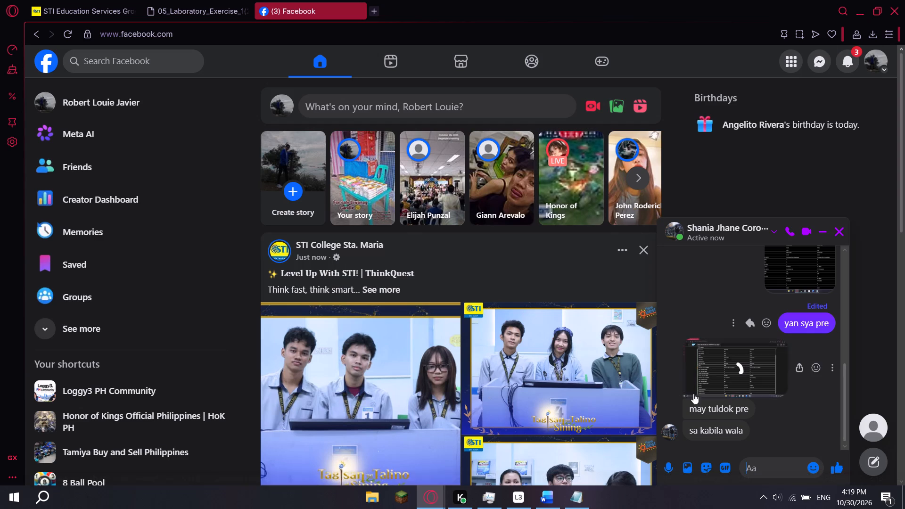
pyautogui.click(708, 370)
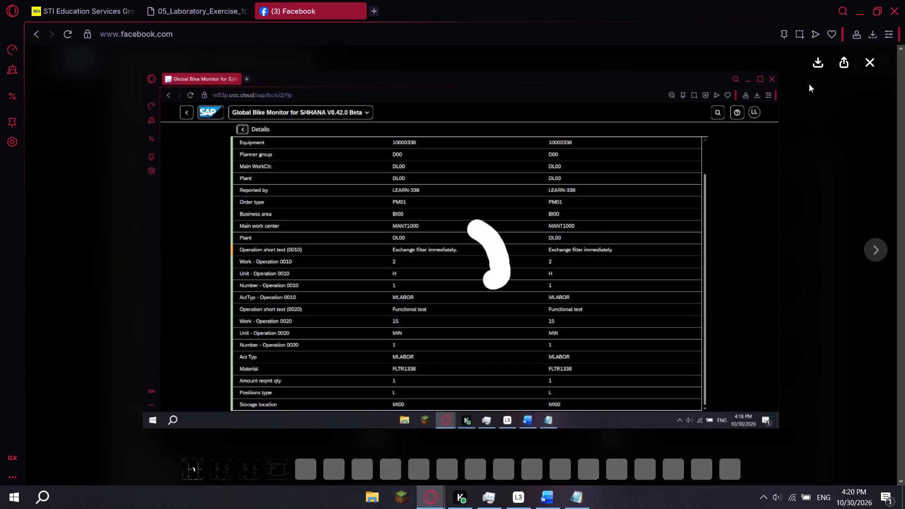
pyautogui.press('Right')
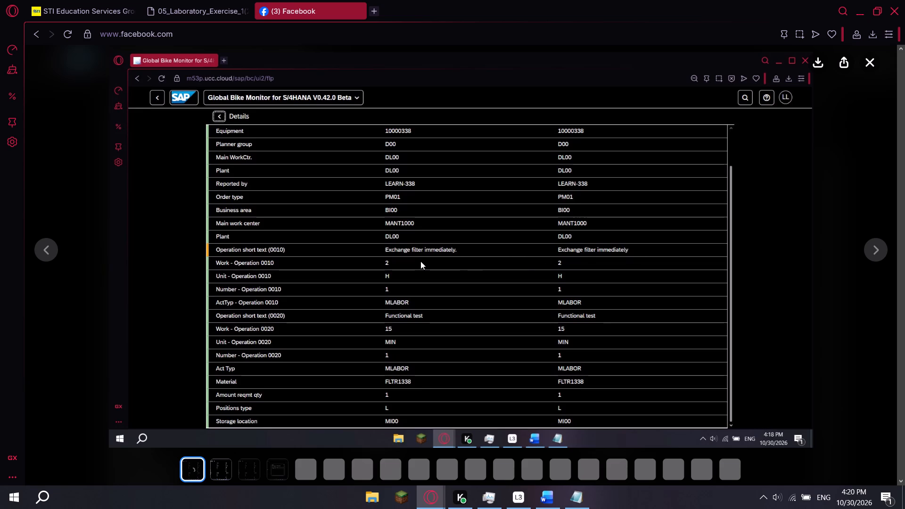
pyautogui.click(864, 64)
# Reply to the classmate in the chat with "oo nga sge pre salamat".
pyautogui.click(766, 474)
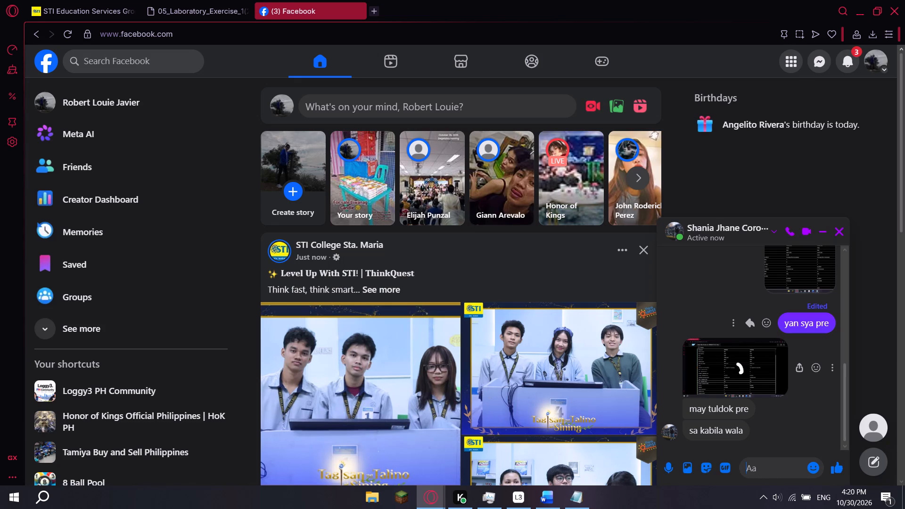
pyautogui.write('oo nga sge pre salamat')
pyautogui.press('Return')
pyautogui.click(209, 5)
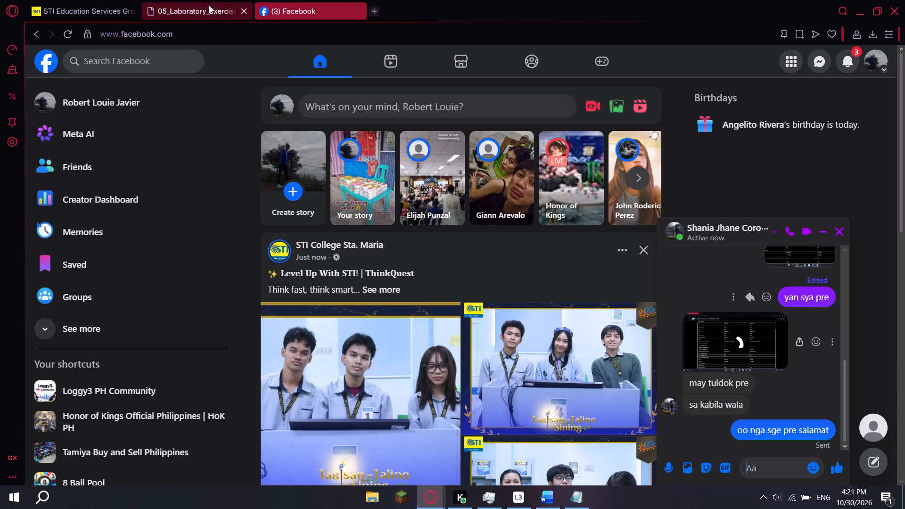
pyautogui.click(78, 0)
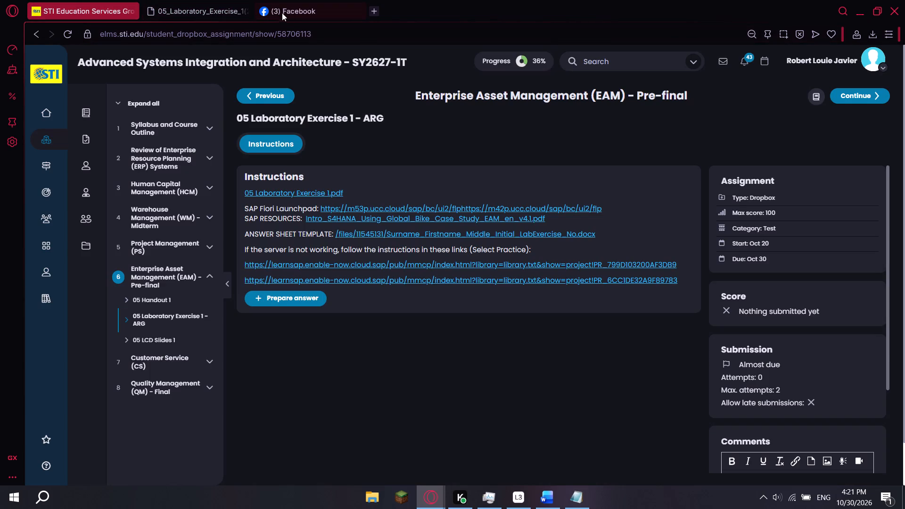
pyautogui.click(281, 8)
# Return to the SAP launchpad home and open Manage Malfunction Reports from the group above Maintenance Worker in Enterprise Asset Management.
pyautogui.hotkey('alt', 'Tab')
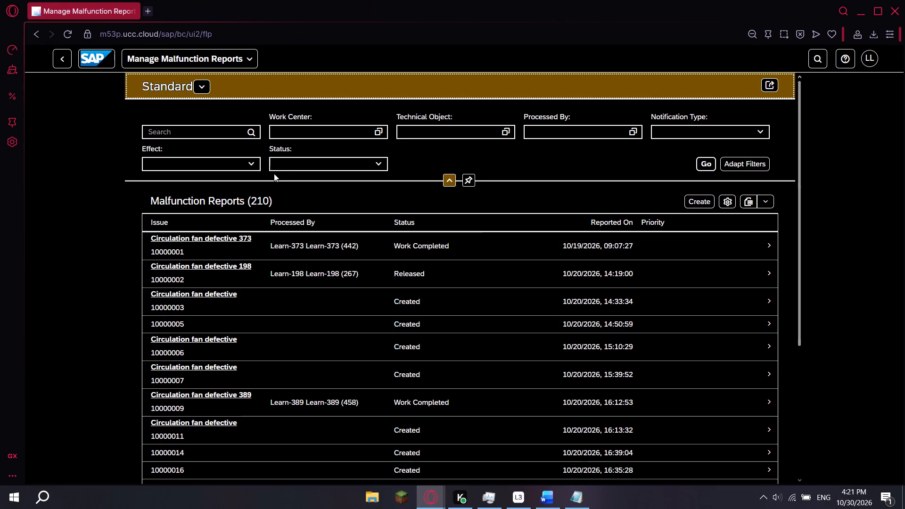
pyautogui.click(98, 62)
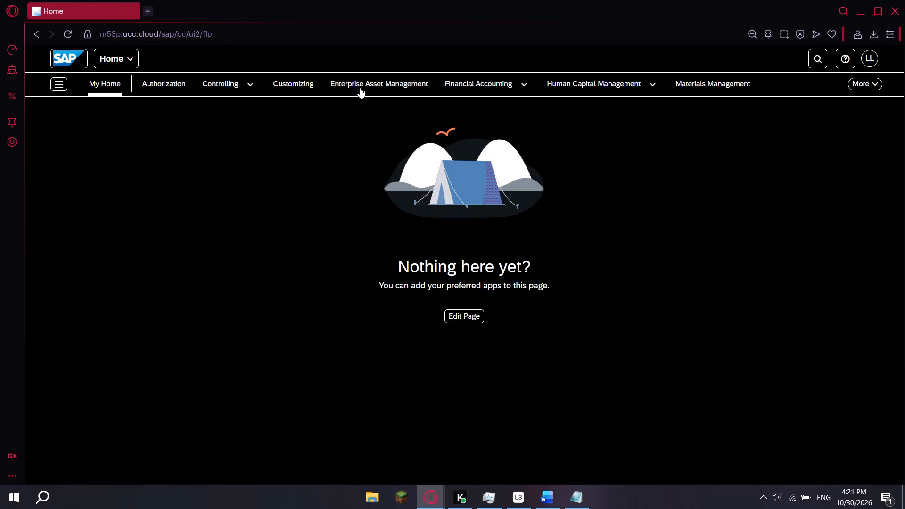
pyautogui.click(360, 88)
pyautogui.scroll(2, 225, 212)
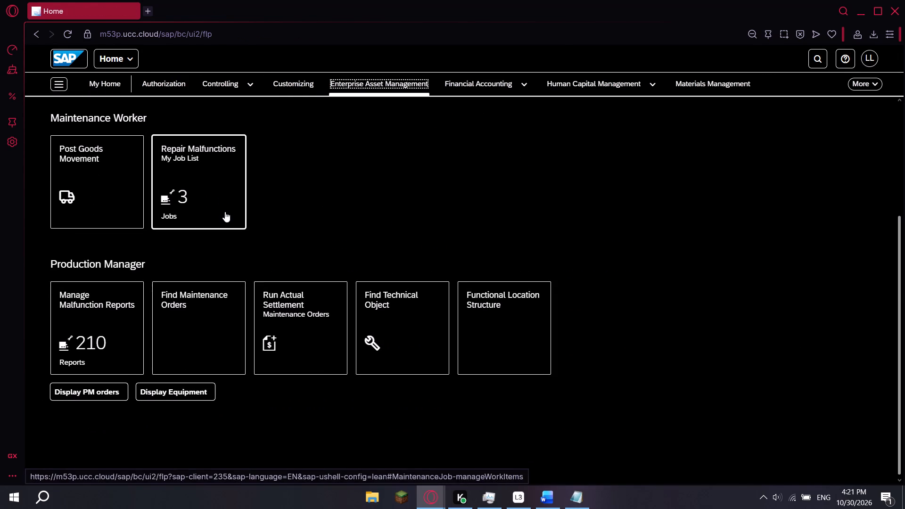
pyautogui.scroll(10, 225, 212)
pyautogui.click(101, 175)
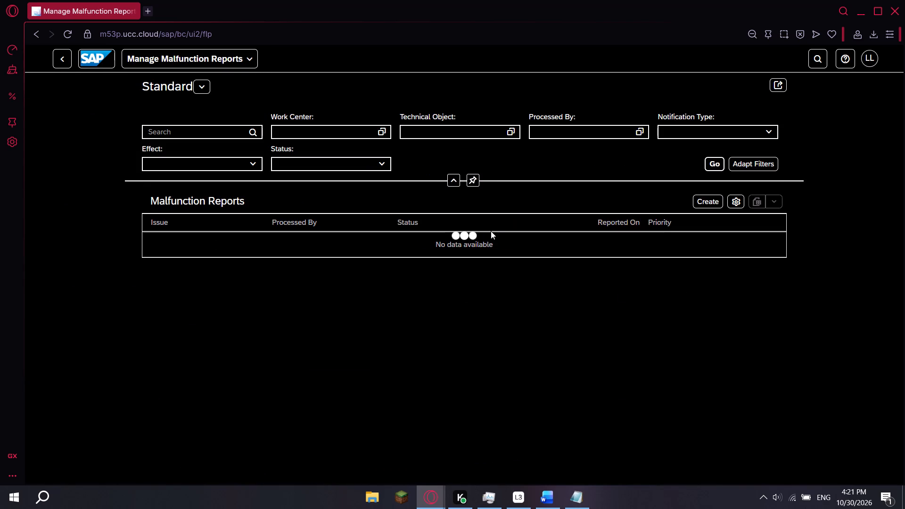
# Search the malfunction reports for *338 and look at report 10000442.
pyautogui.click(185, 133)
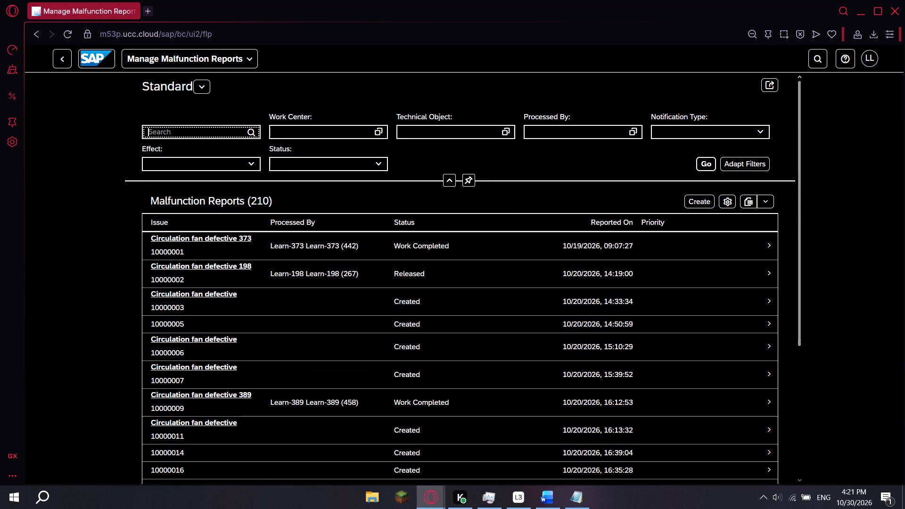
pyautogui.write('*338')
pyautogui.press('Return')
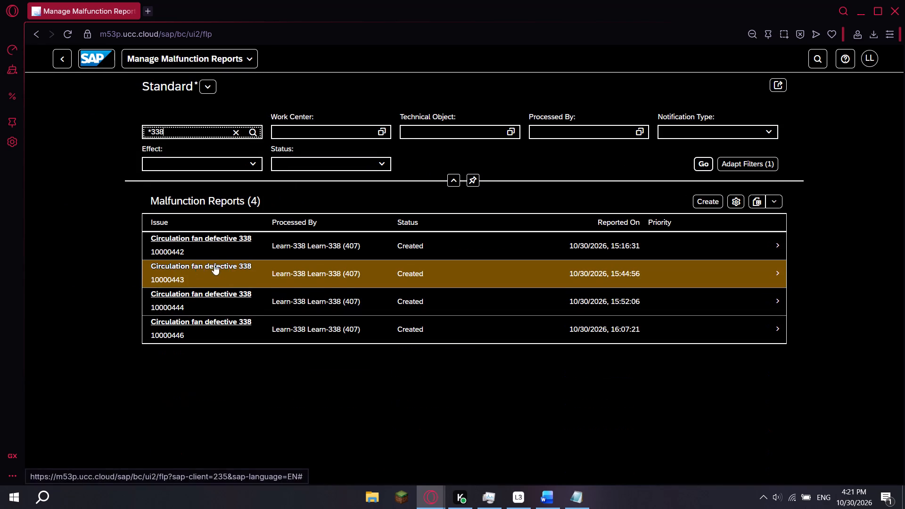
pyautogui.click(341, 243)
pyautogui.click(73, 57)
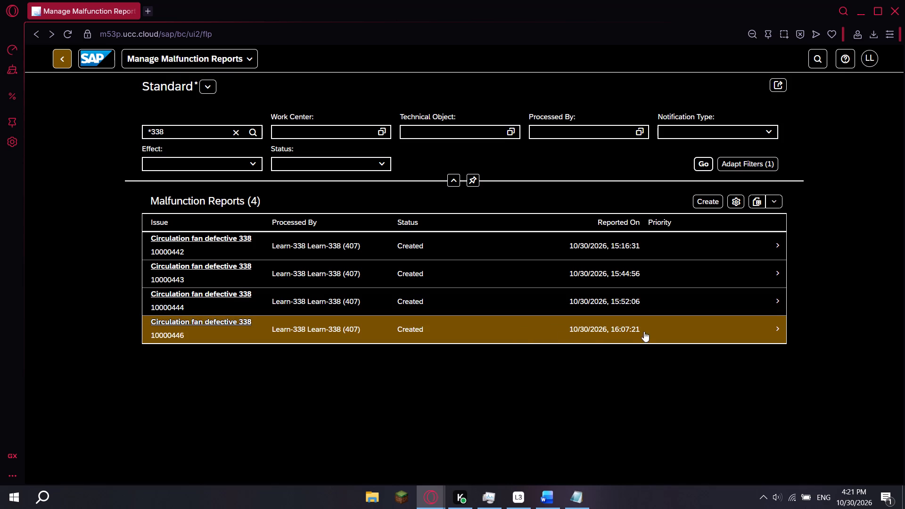
# Open malfunction report 10000446 and compare its job details with the Student Monitor screenshot on Facebook.
pyautogui.click(544, 335)
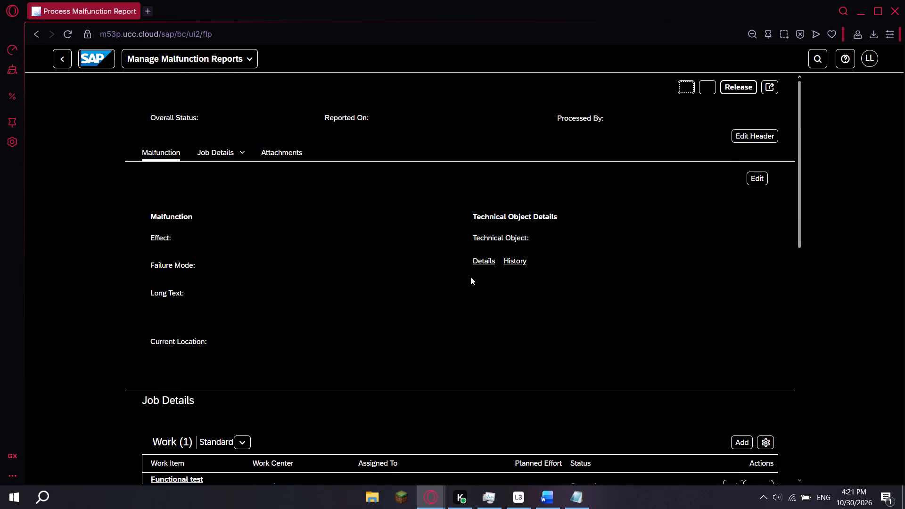
pyautogui.scroll(-1, 385, 251)
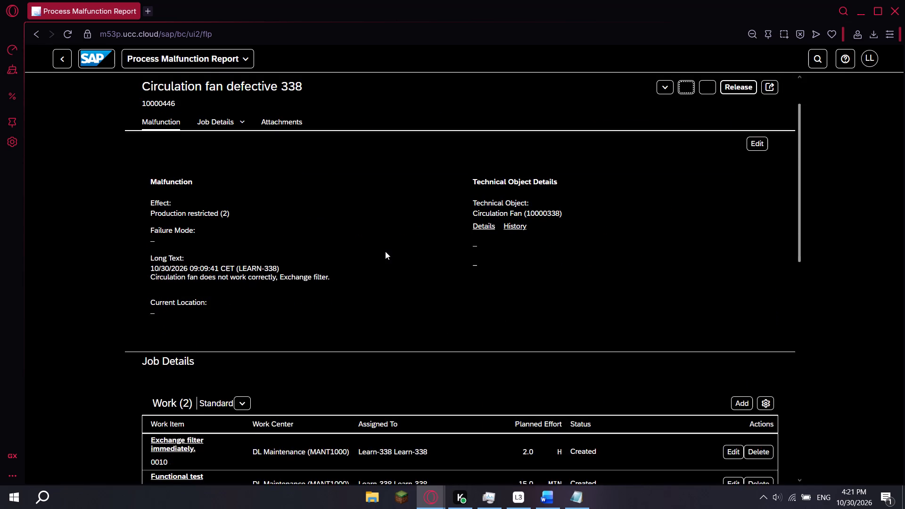
pyautogui.scroll(-2, 385, 251)
pyautogui.scroll(-1, 461, 324)
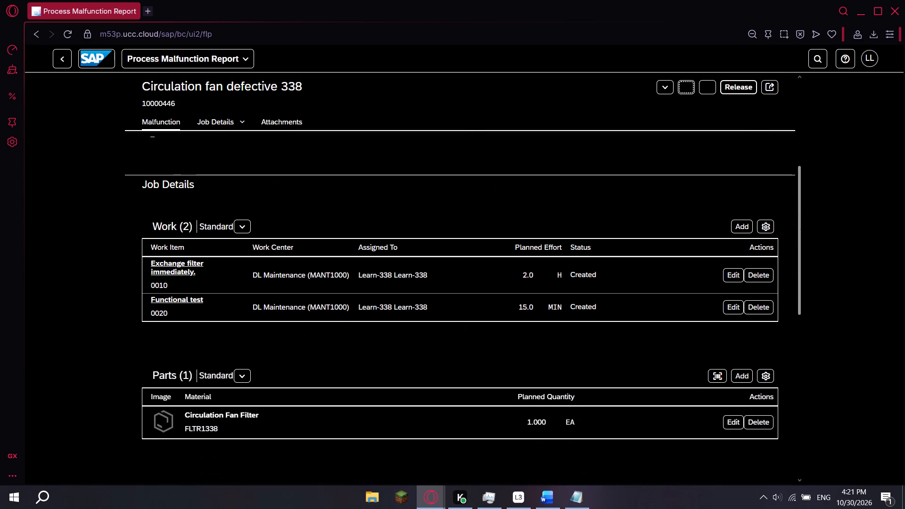
pyautogui.hotkey('alt', 'Tab')
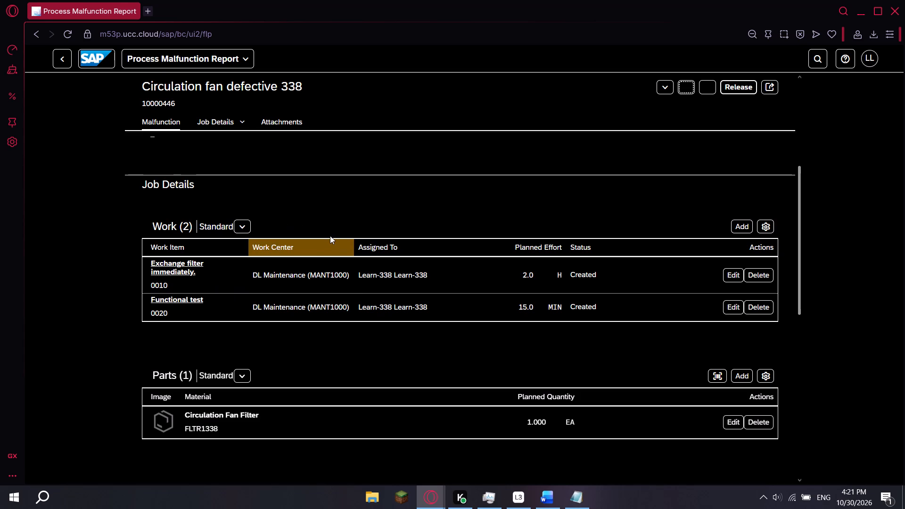
pyautogui.scroll(3, 740, 325)
pyautogui.click(764, 326)
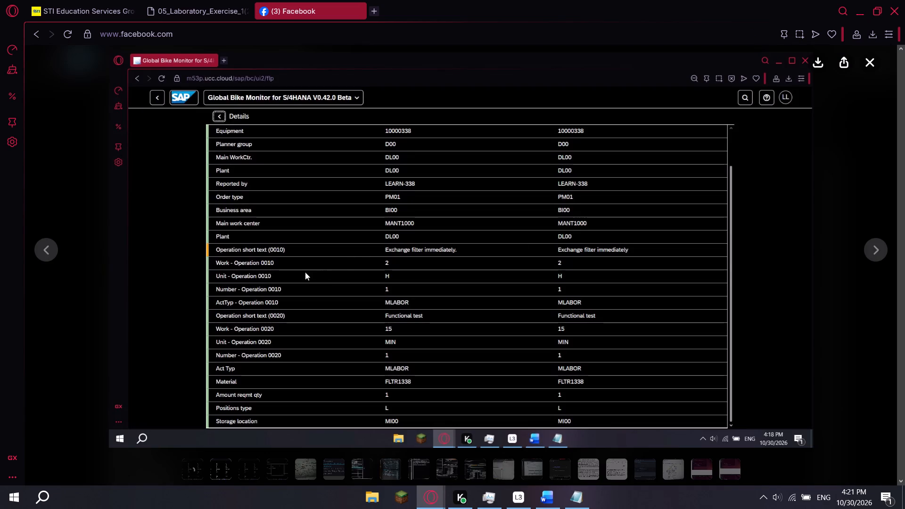
pyautogui.hotkey('alt', 'Tab')
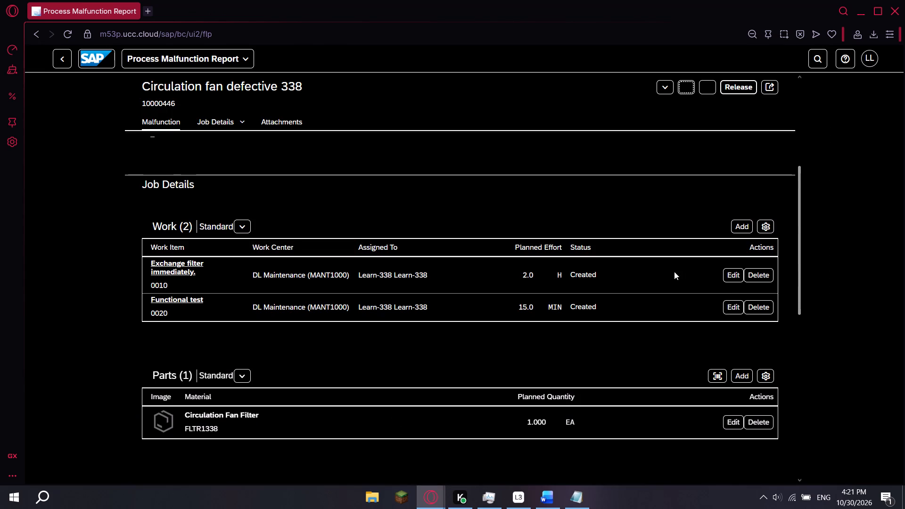
# Open work item 0010 of report 10000446 for editing to check its description, and close it without saving.
pyautogui.click(728, 276)
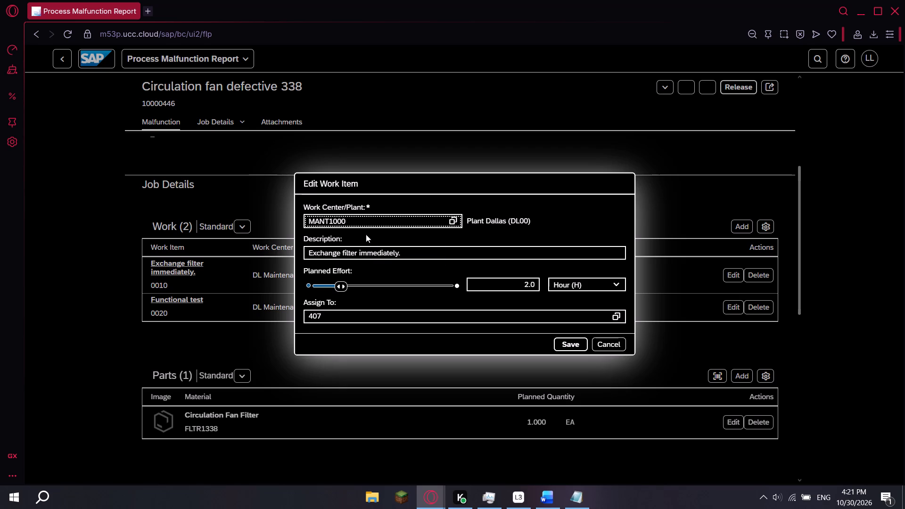
pyautogui.click(601, 345)
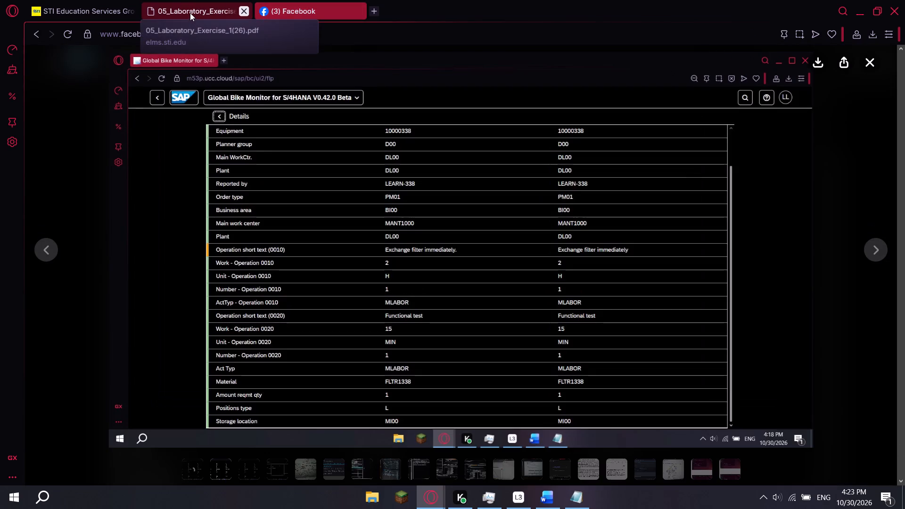
# Compare the work item instructions in steps 8 to 10 of the laboratory exercise PDF with the monitor details screenshot on Facebook.
pyautogui.click(189, 12)
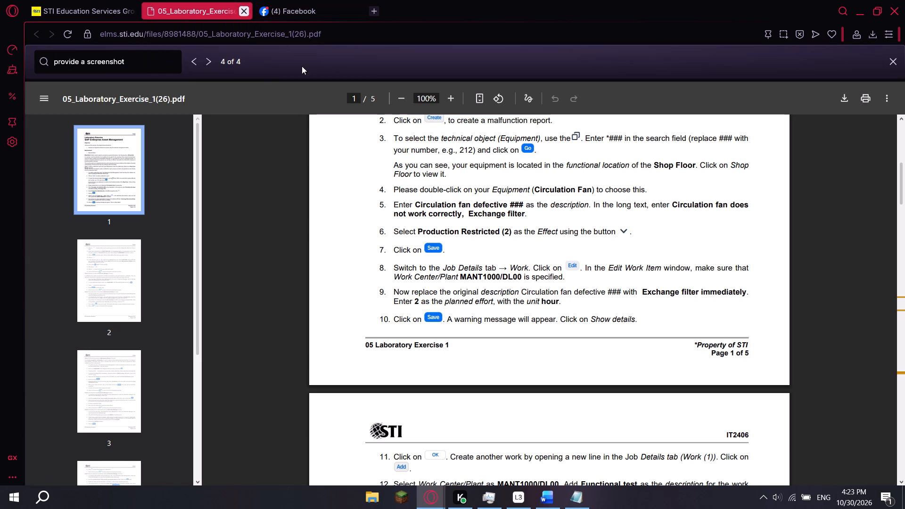
pyautogui.scroll(1, 472, 265)
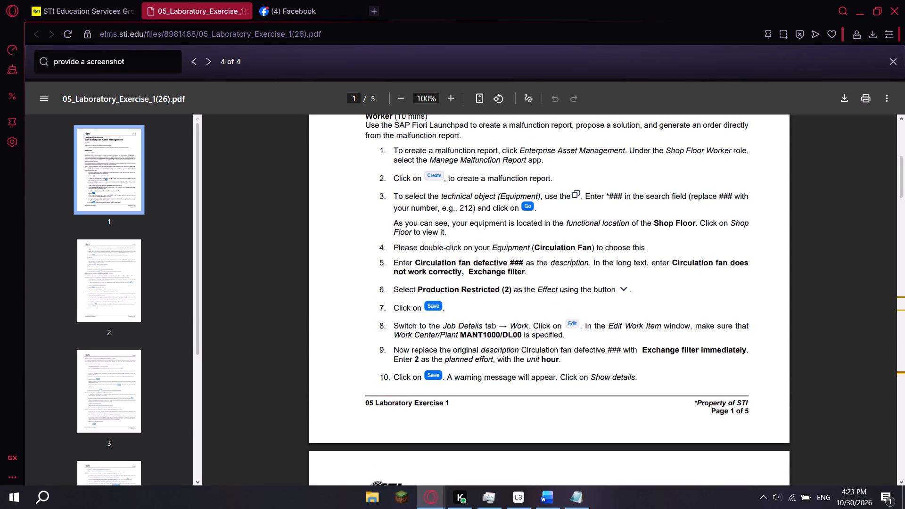
pyautogui.click(301, 0)
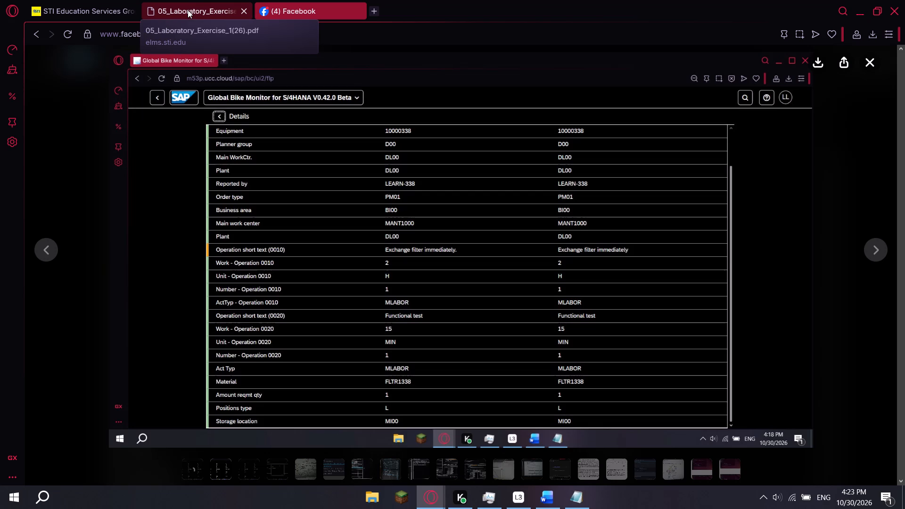
pyautogui.click(189, 9)
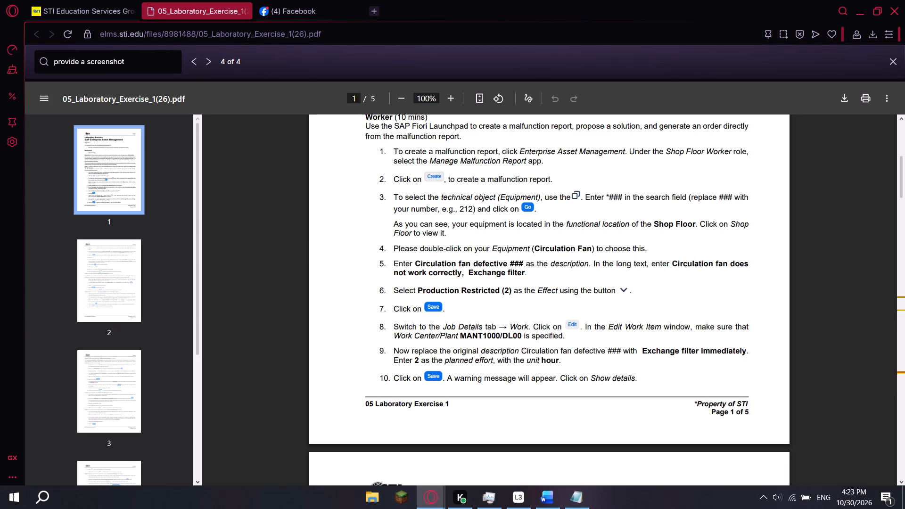
pyautogui.scroll(-1, 447, 349)
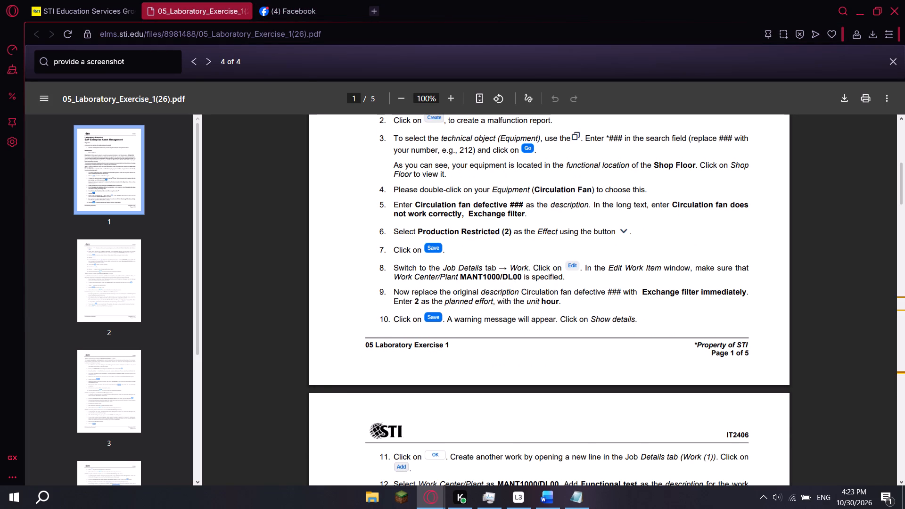
pyautogui.hotkey('alt', 'Tab')
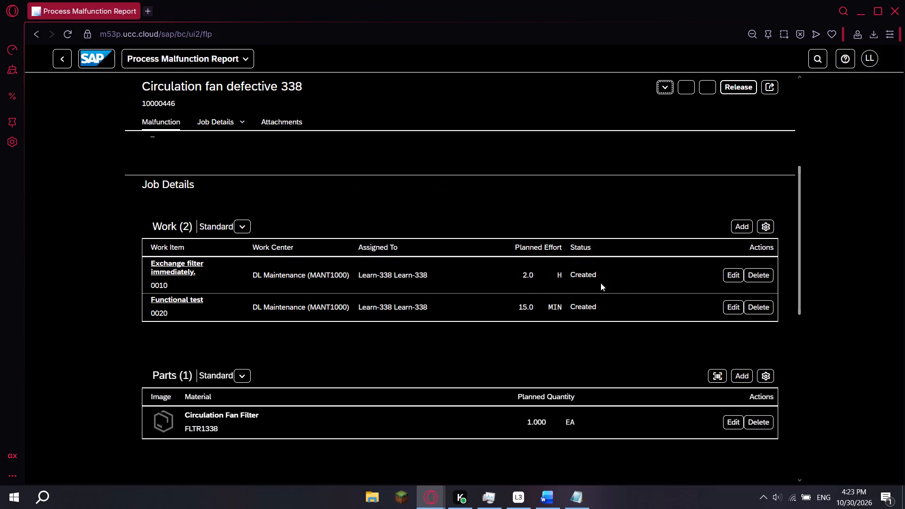
# Check the description of work item 0010 in its edit form and discard without saving.
pyautogui.click(736, 273)
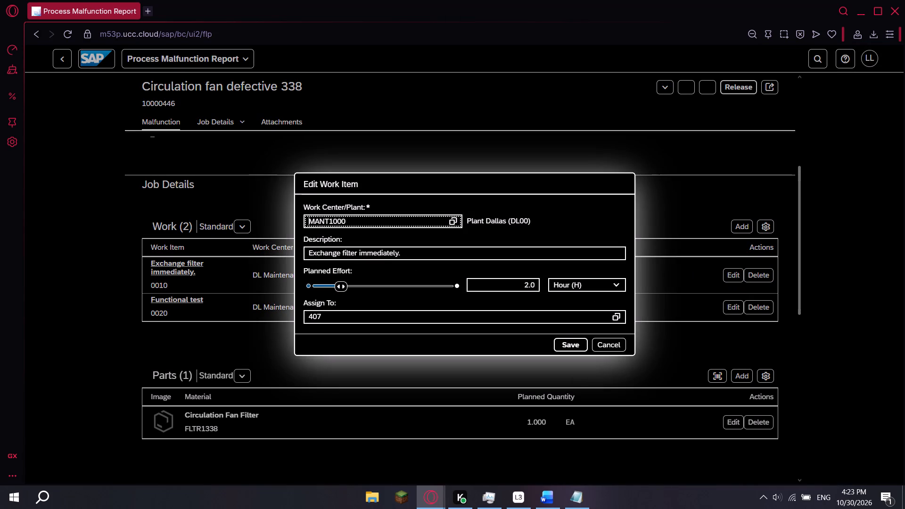
pyautogui.click(423, 254)
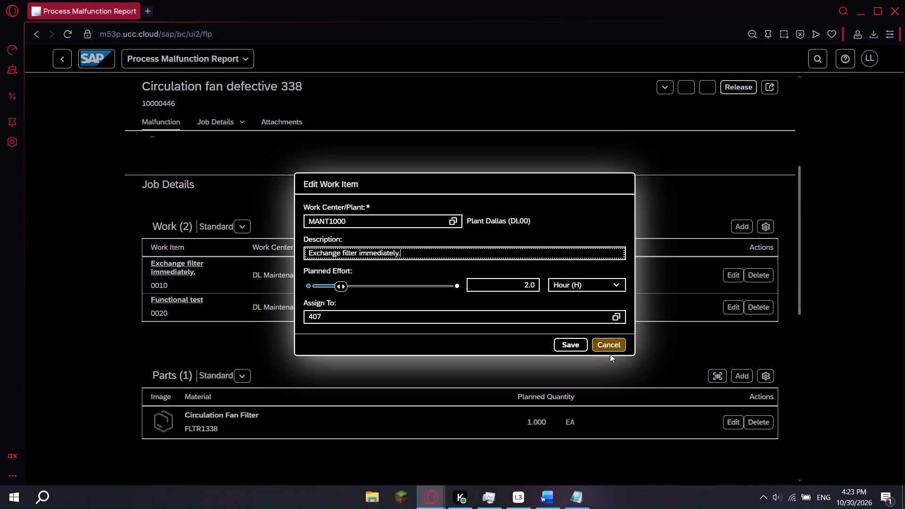
pyautogui.click(603, 345)
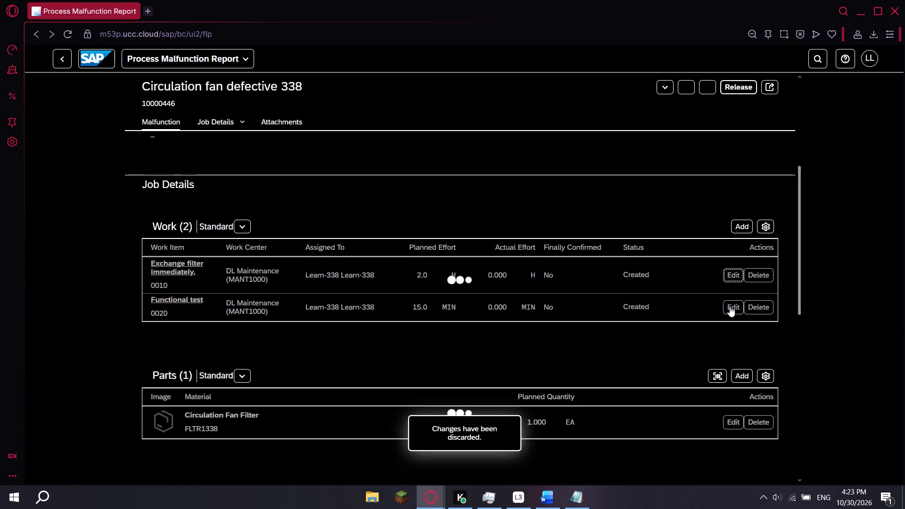
# Open the Functional test work item (0020) for editing and check it against the exercise PDF and the Facebook screenshot.
pyautogui.click(728, 306)
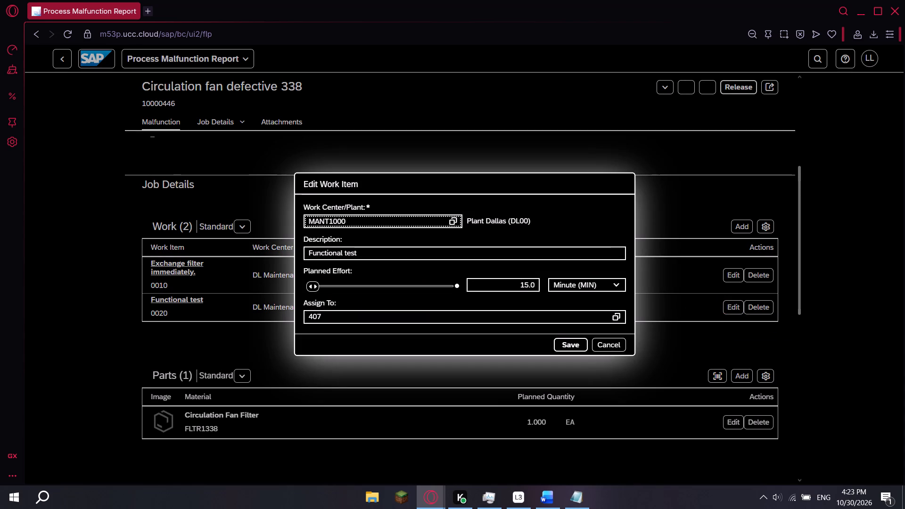
pyautogui.hotkey('alt', 'Tab')
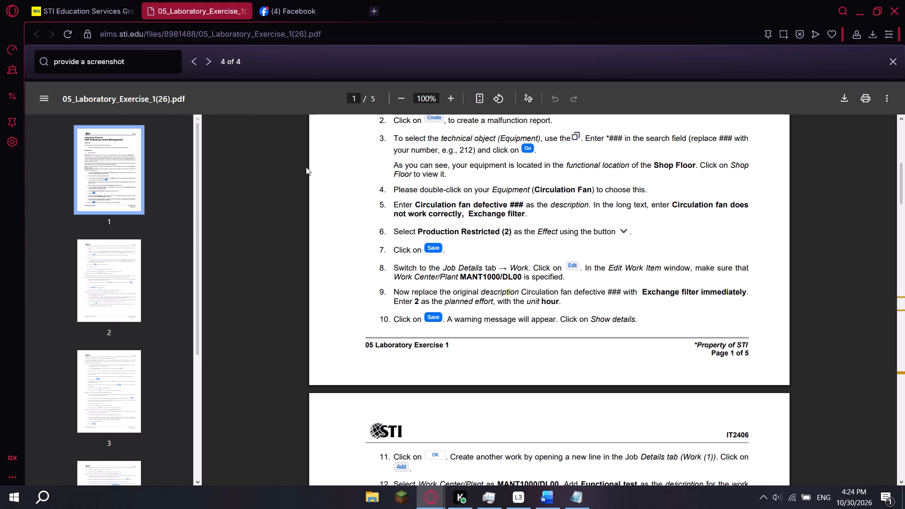
pyautogui.click(303, 1)
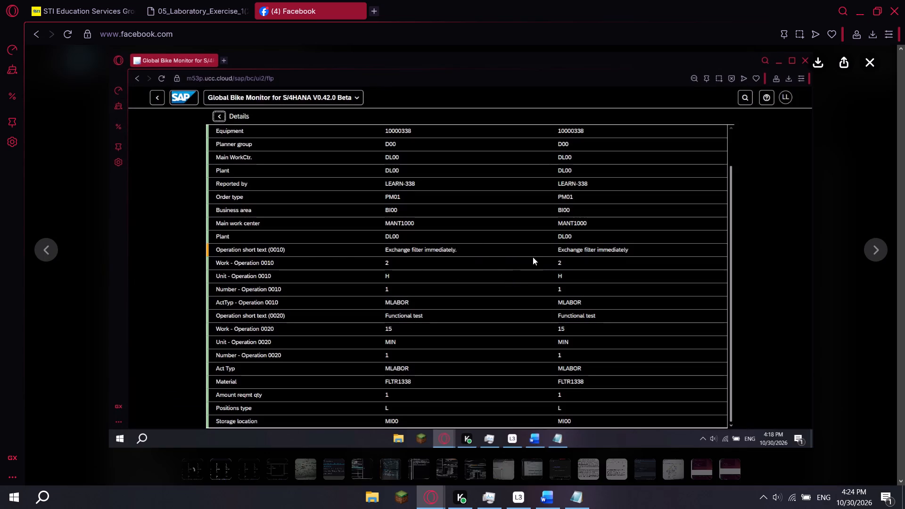
pyautogui.hotkey('alt', 'Tab')
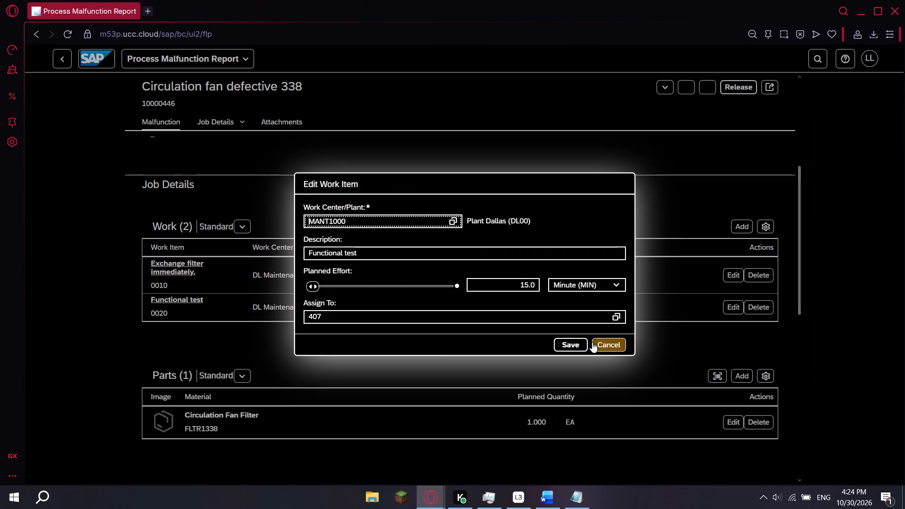
pyautogui.hotkey('alt', 'Tab')
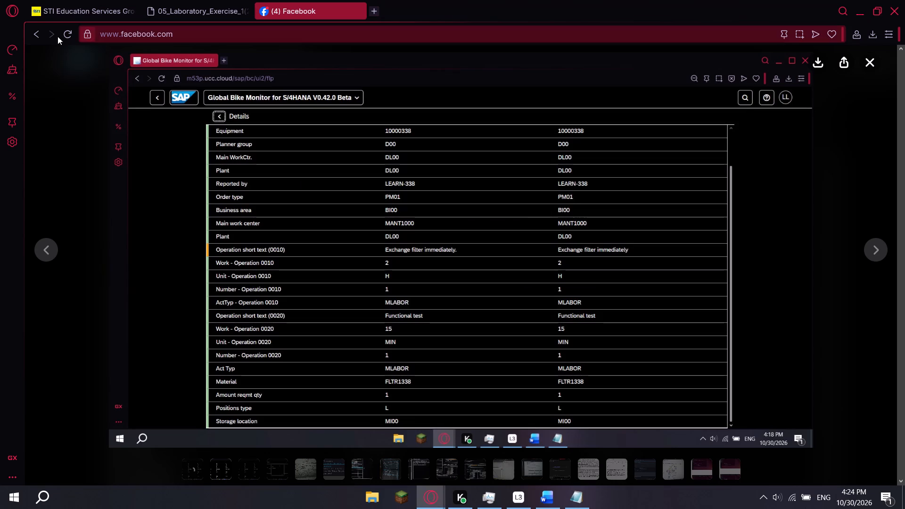
# Leave the Facebook screenshot view and open the topmost Messenger conversation.
pyautogui.click(30, 31)
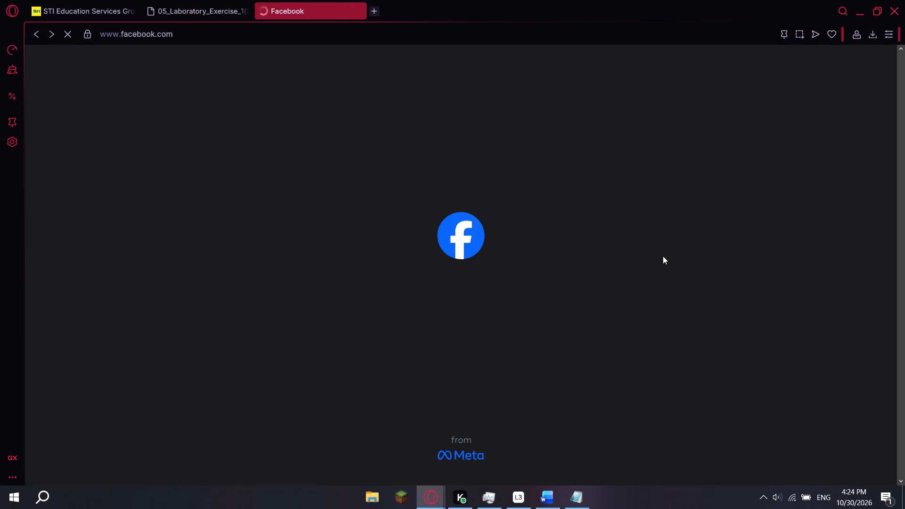
pyautogui.hotkey('alt', 'Tab')
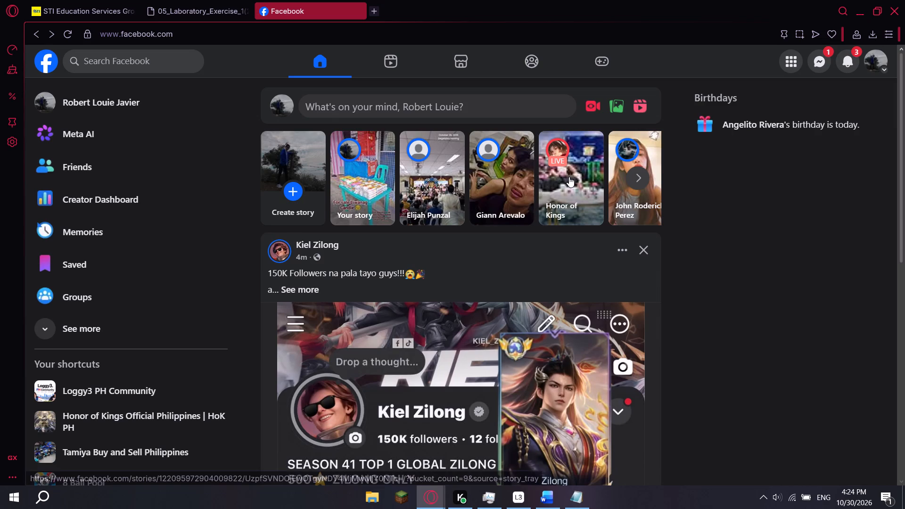
pyautogui.hotkey('alt', 'Tab')
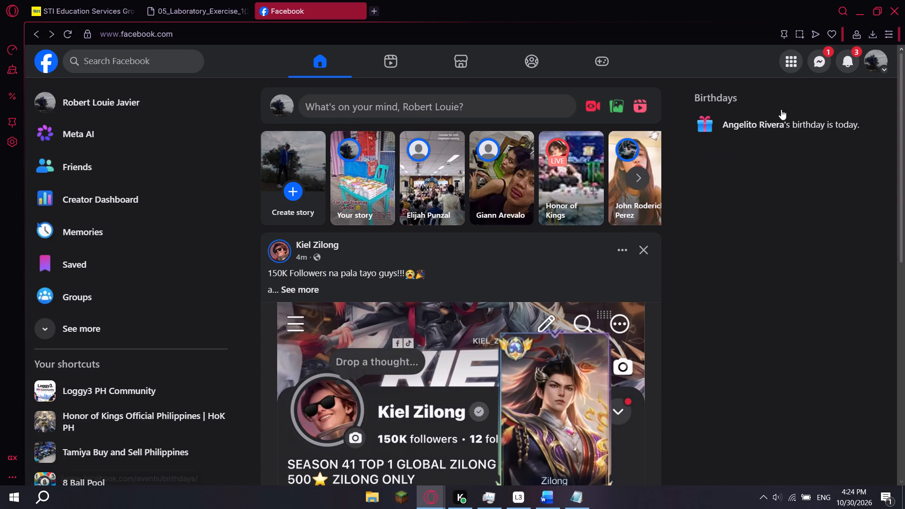
pyautogui.click(816, 63)
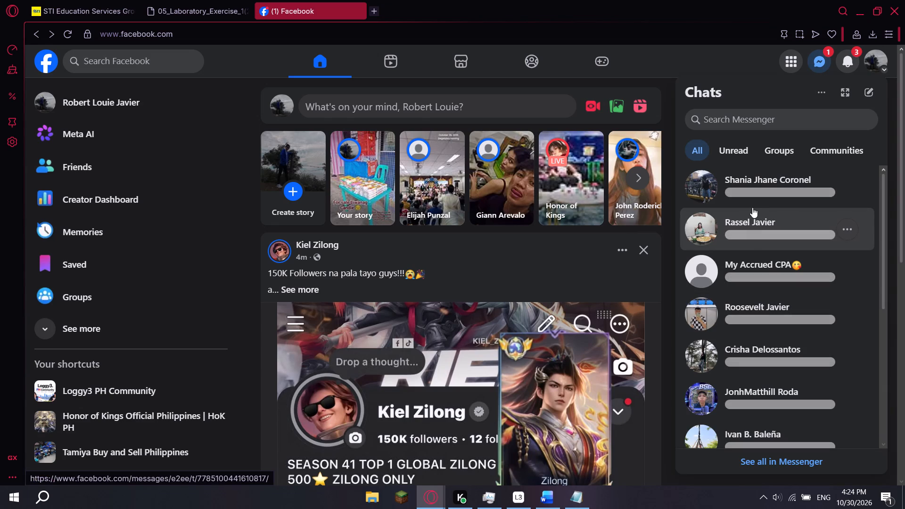
pyautogui.click(755, 193)
# Return to malfunction report 10000446 and save the Functional test work item (0020).
pyautogui.hotkey('alt', 'Tab')
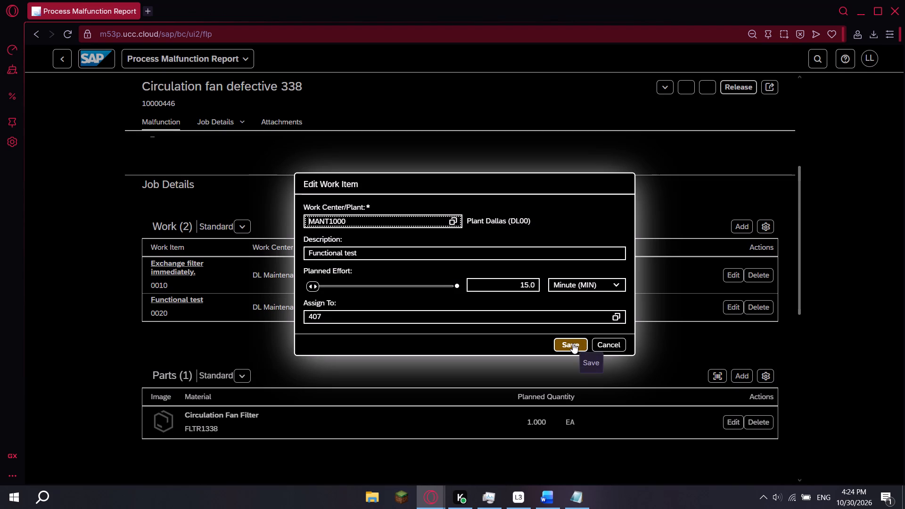
pyautogui.click(572, 343)
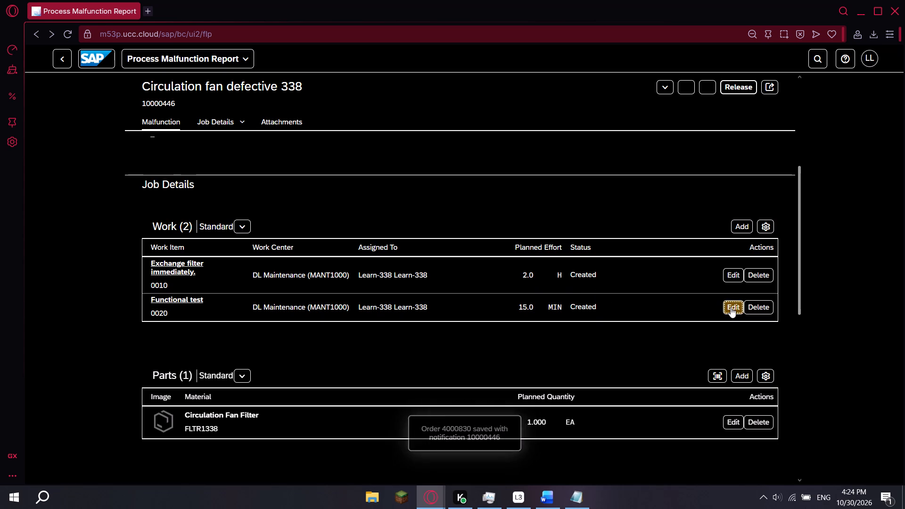
# Open the Exchange filter work item (0010) for editing.
pyautogui.click(730, 279)
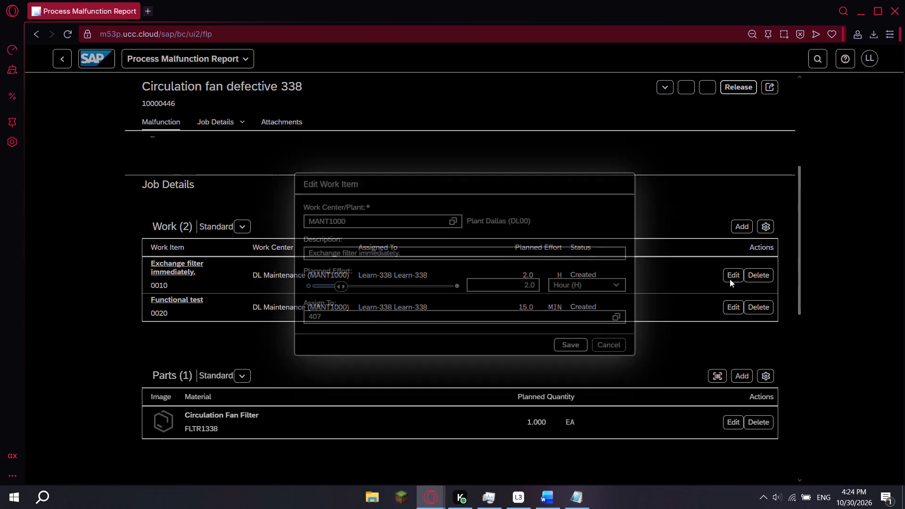
# Remove the trailing period from work item 0010's description so it reads Exchange filter immediately, save it, and review the save details.
pyautogui.click(416, 250)
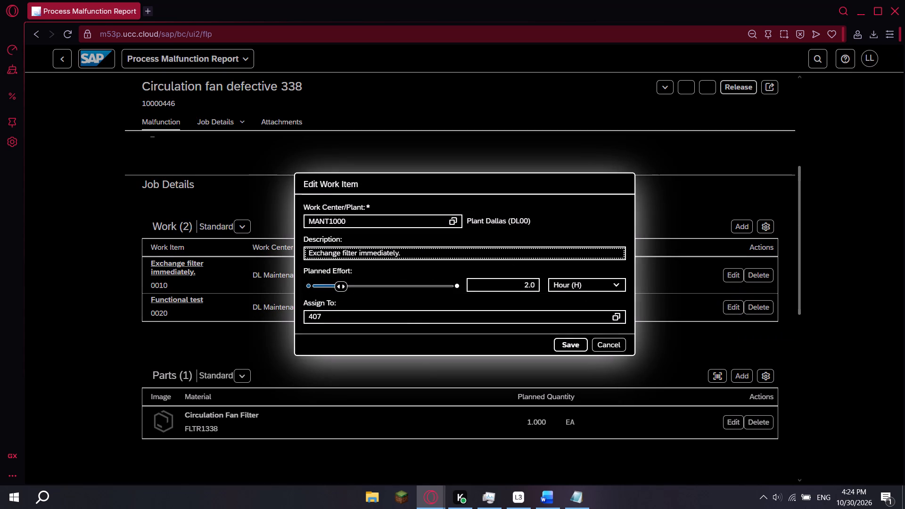
pyautogui.press('BackSpace')
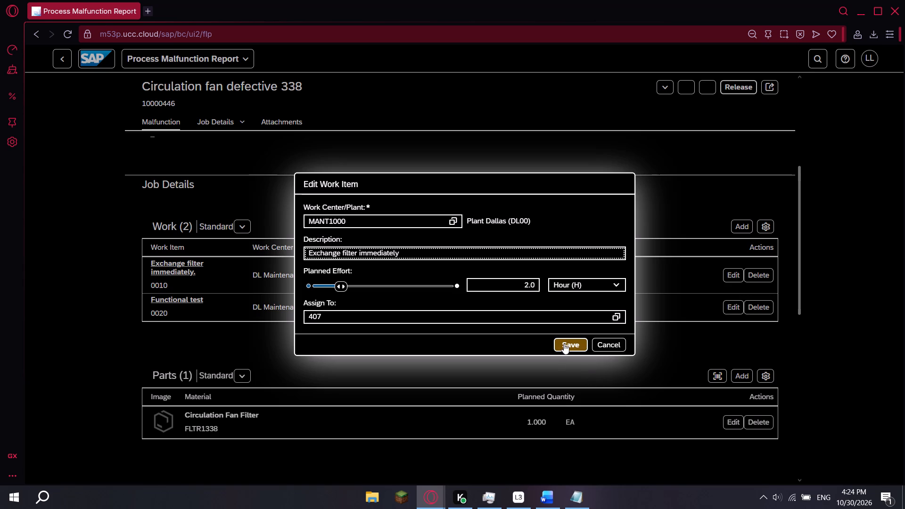
pyautogui.click(564, 344)
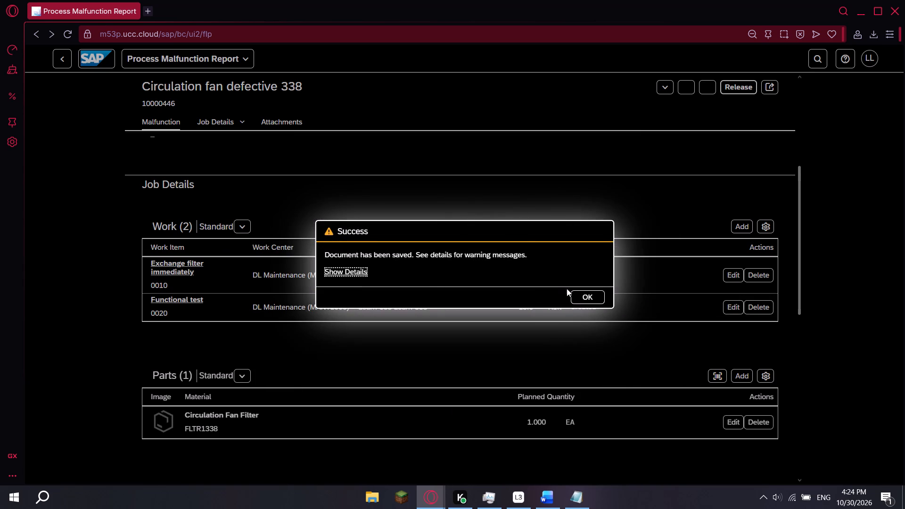
pyautogui.click(342, 267)
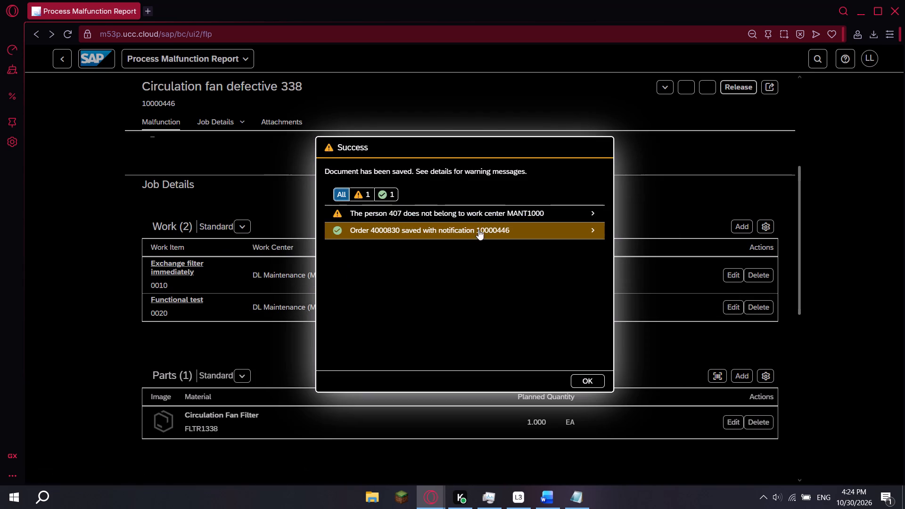
pyautogui.click(586, 376)
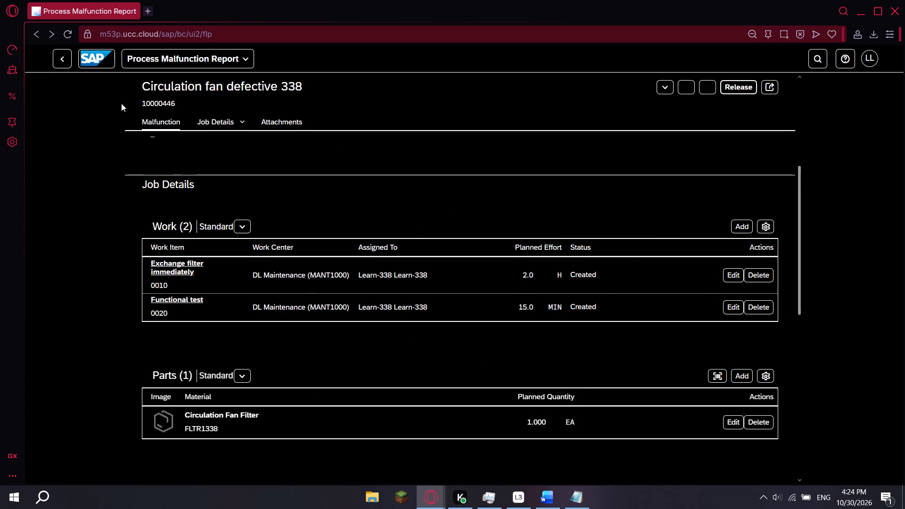
# Return to the launchpad home and open the Global Bike Monitor from the Student Monitor space.
pyautogui.click(97, 57)
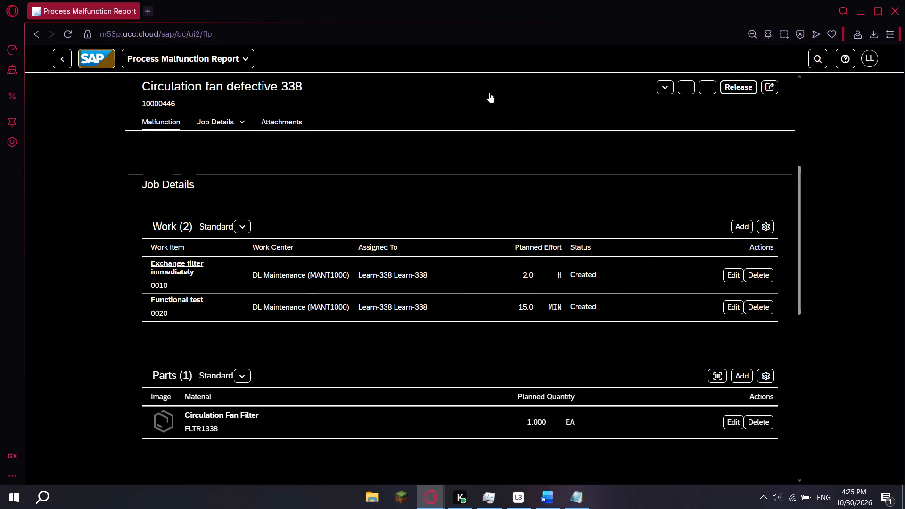
pyautogui.click(862, 88)
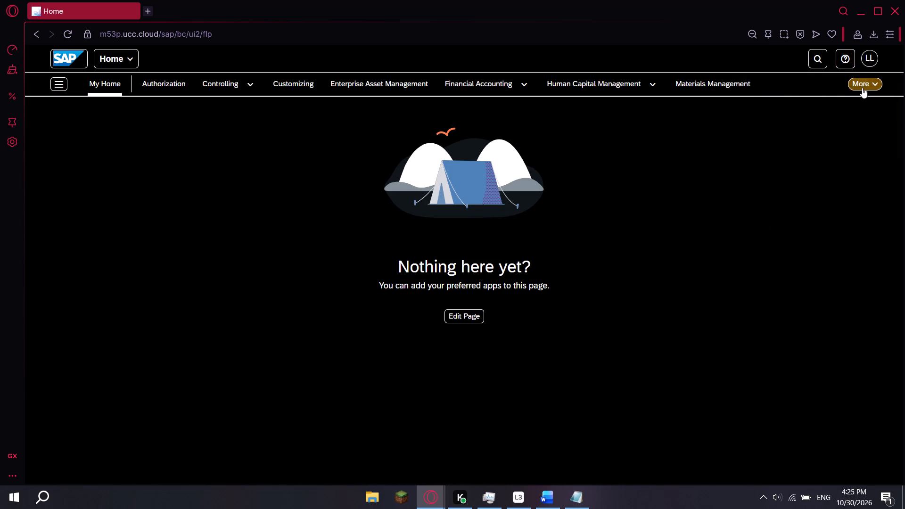
pyautogui.click(802, 220)
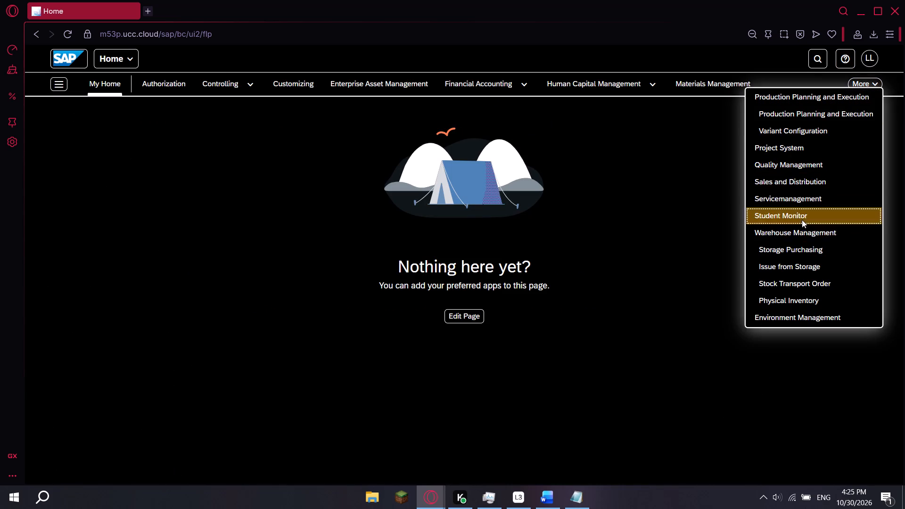
pyautogui.click(113, 148)
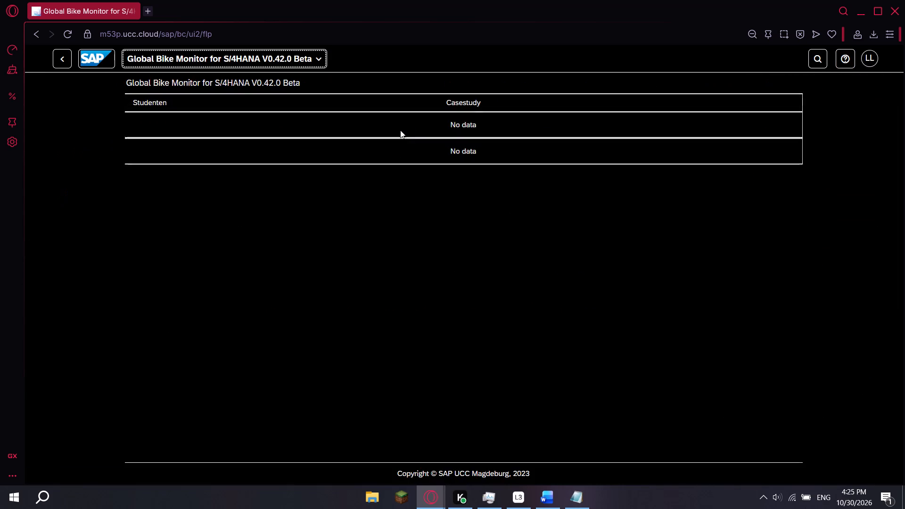
# Filter the case study choices by E in the first LEARN-338 row.
pyautogui.click(431, 128)
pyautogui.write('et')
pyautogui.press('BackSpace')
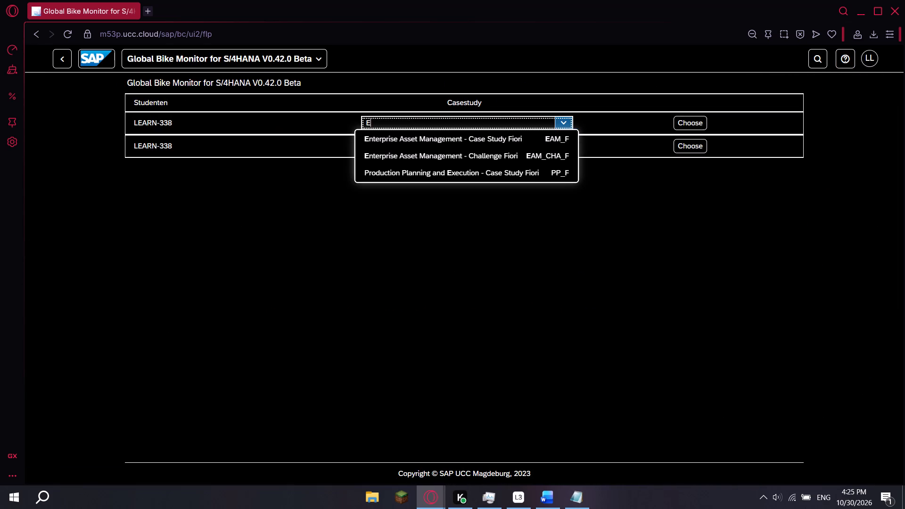
# Select Enterprise Asset Management - Case Study Fiori for the first LEARN-338 row and open its step overview.
pyautogui.click(478, 144)
pyautogui.click(689, 117)
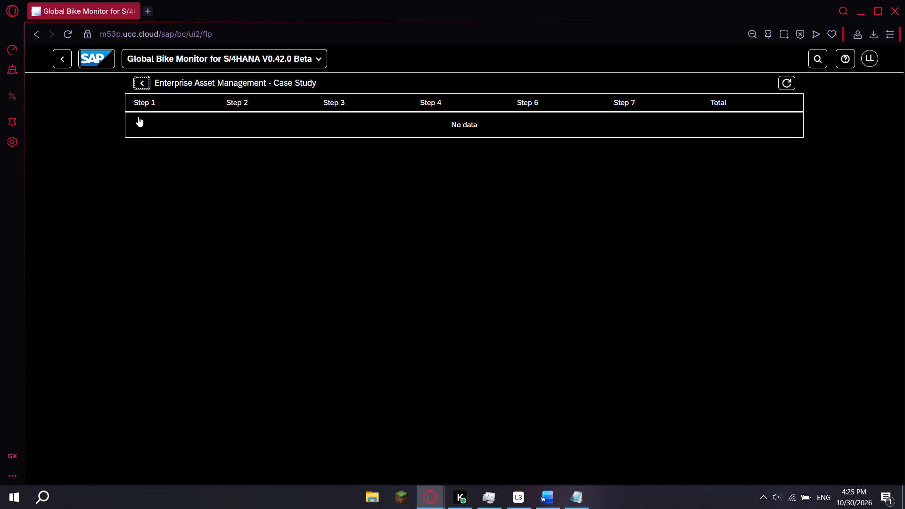
# Return to the launchpad home and open Manage Malfunction Reports from the Production Manager section of Enterprise Asset Management.
pyautogui.click(80, 51)
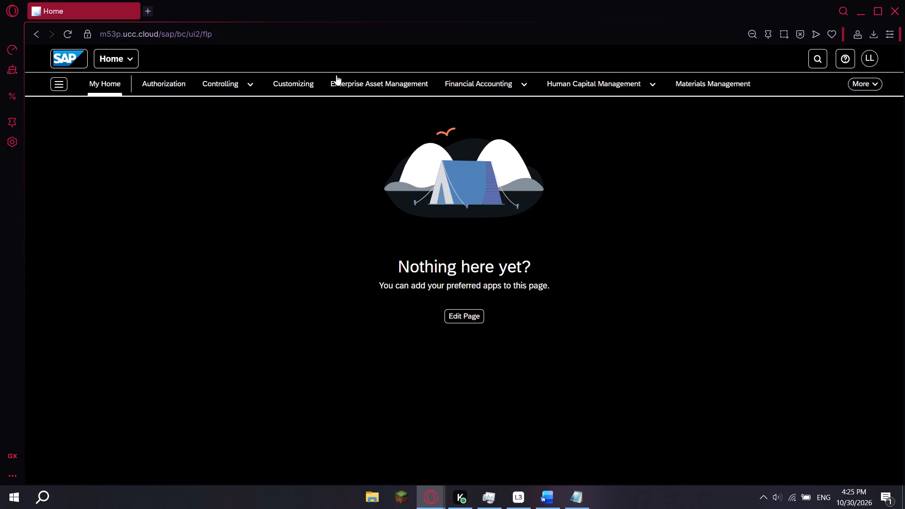
pyautogui.click(380, 85)
pyautogui.scroll(-6, 185, 159)
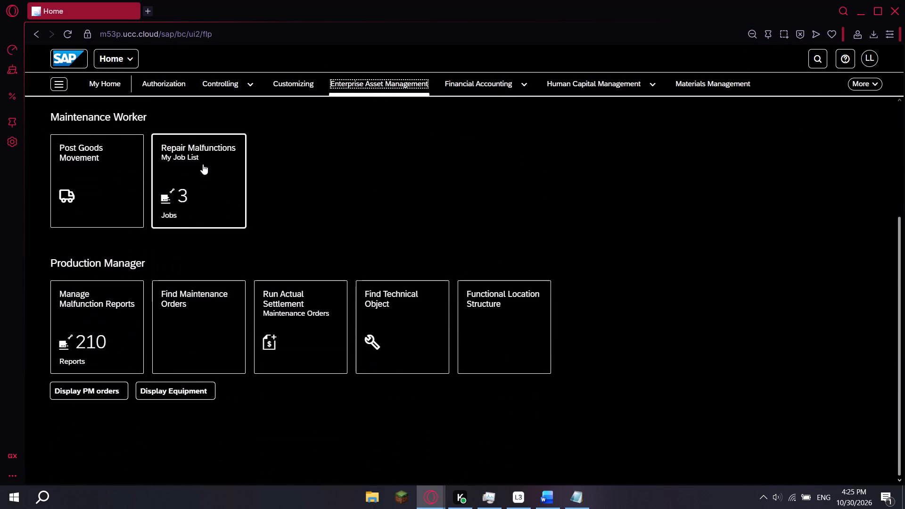
pyautogui.scroll(-6, 206, 179)
pyautogui.click(85, 309)
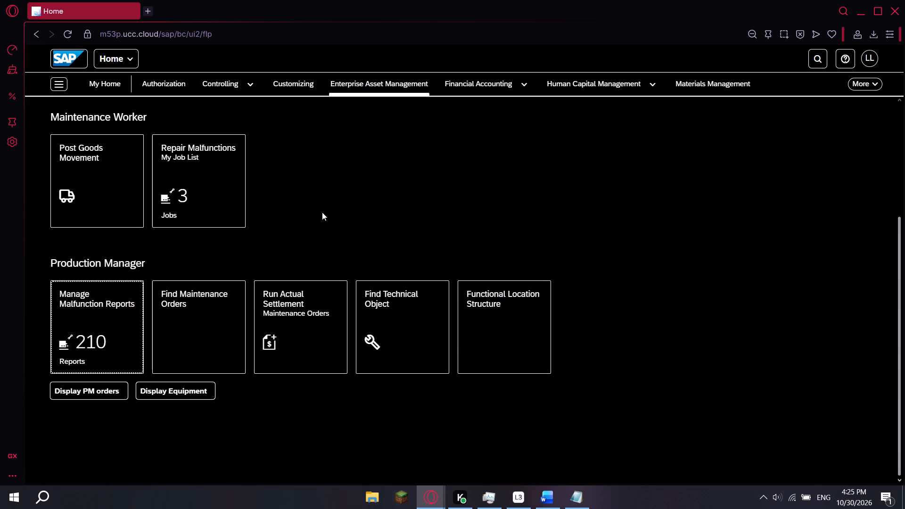
# Switch to the Facebook browser window, close the open chat, and bring up the 05_Laboratory_Exercise_1 PDF.
pyautogui.hotkey('alt', 'Tab')
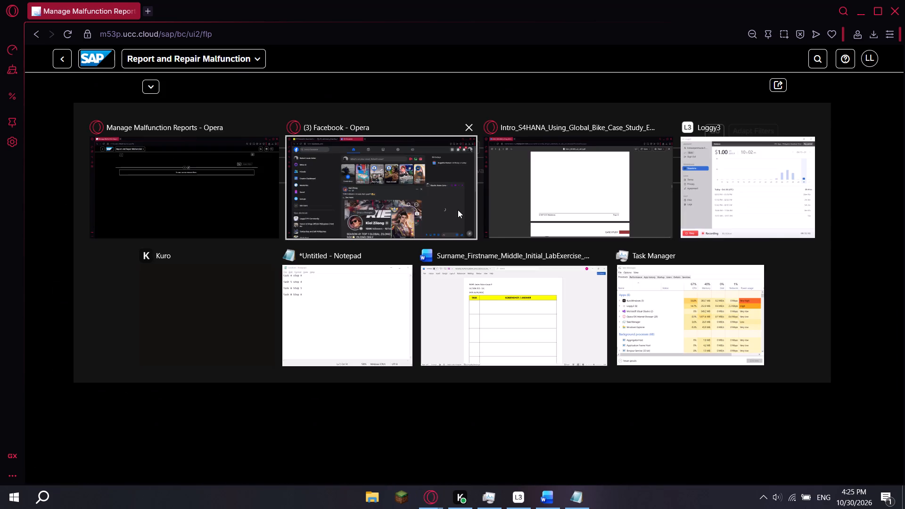
pyautogui.click(839, 231)
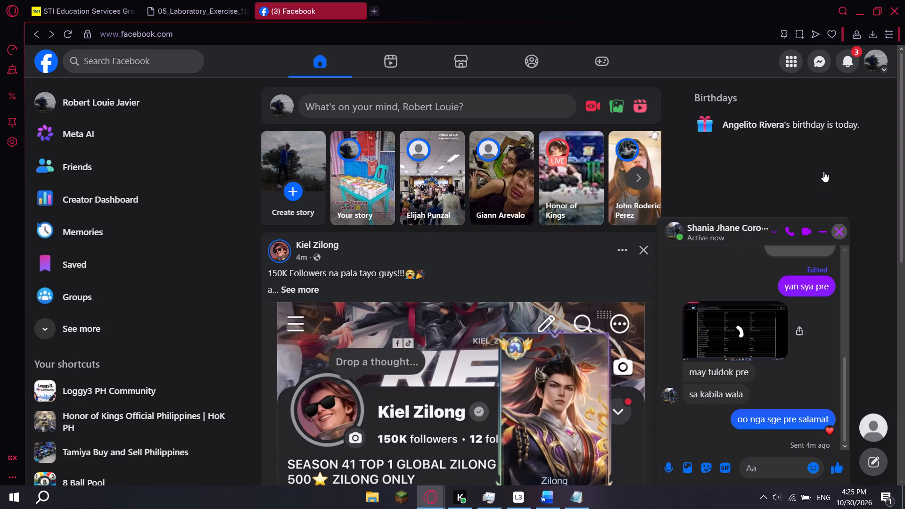
pyautogui.click(188, 1)
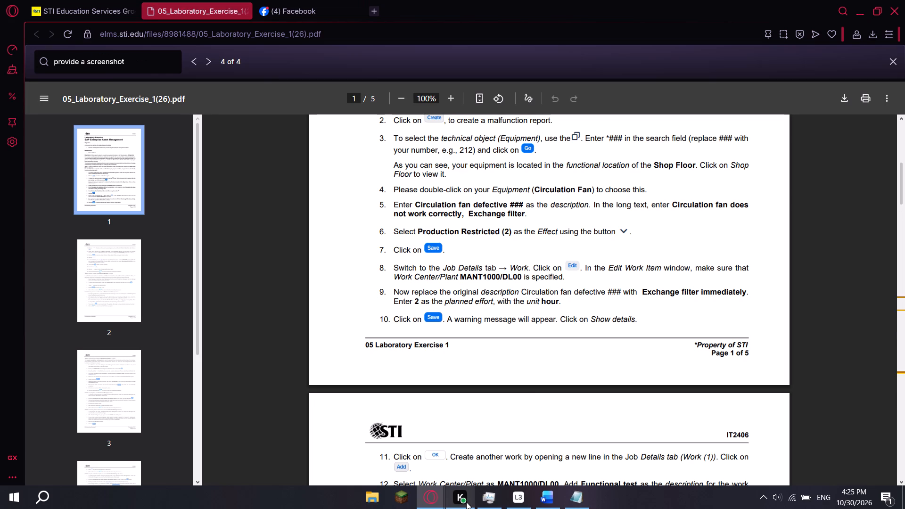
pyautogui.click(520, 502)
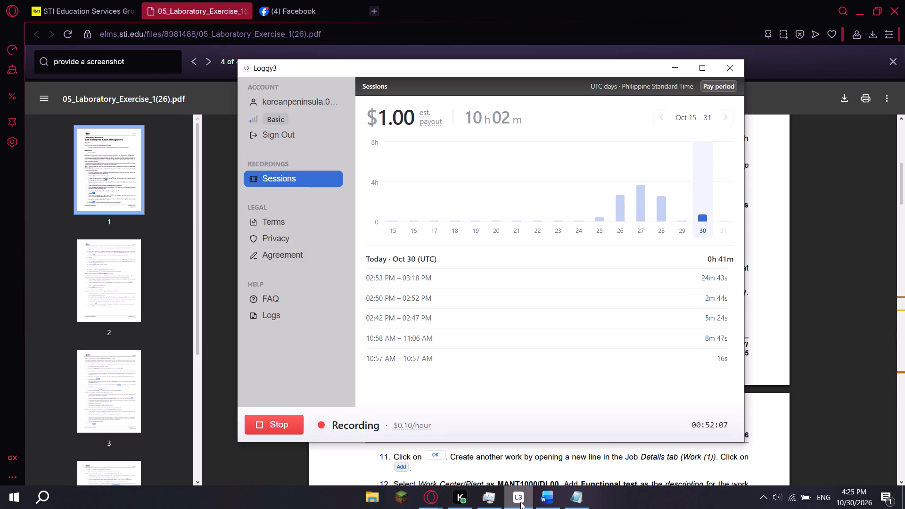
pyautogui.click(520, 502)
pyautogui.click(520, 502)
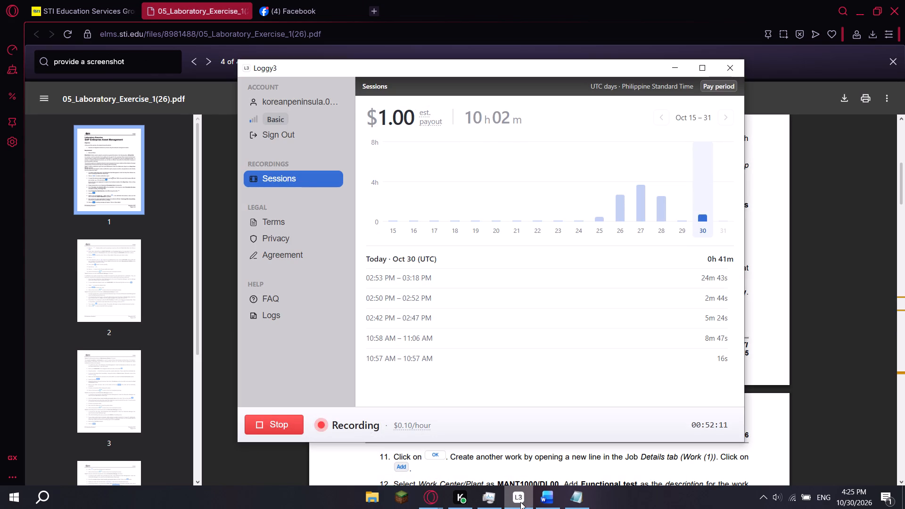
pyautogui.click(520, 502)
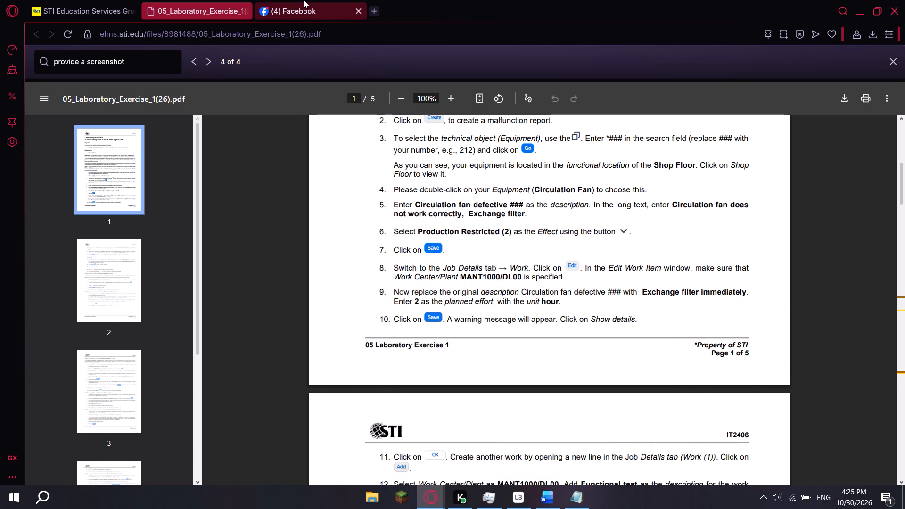
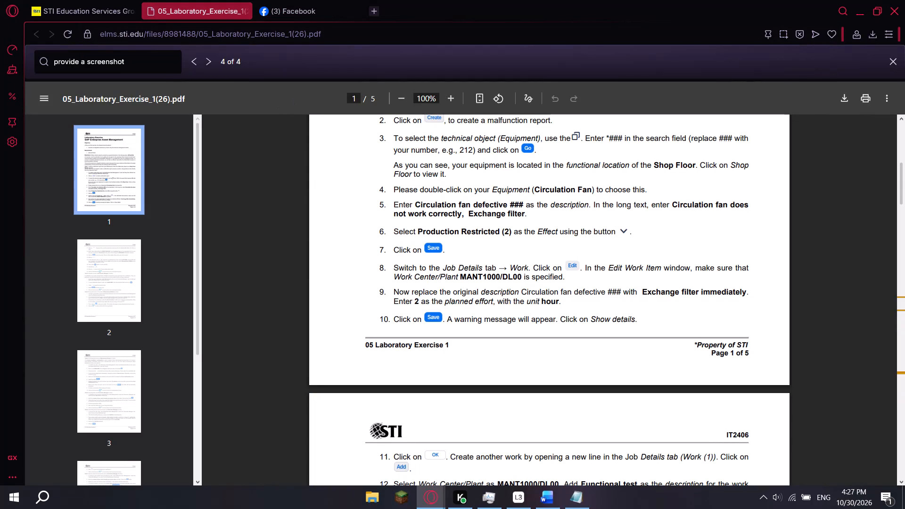
# Check the malfunction report and work item instructions in the lab exercise PDF against the Manage Malfunction Reports app.
pyautogui.scroll(-1, 490, 287)
pyautogui.hotkey('alt', 'Tab')
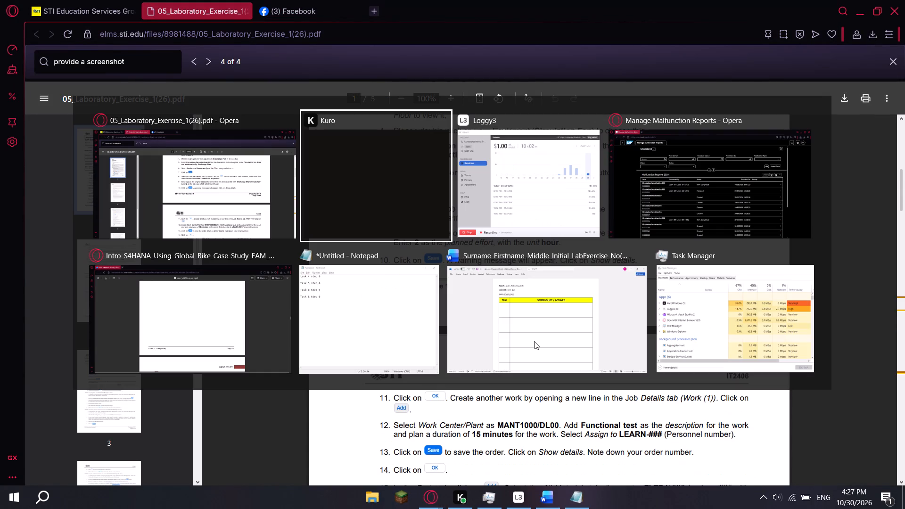
pyautogui.hotkey('alt', 'Tab')
pyautogui.hotkey('alt', 'Tab')
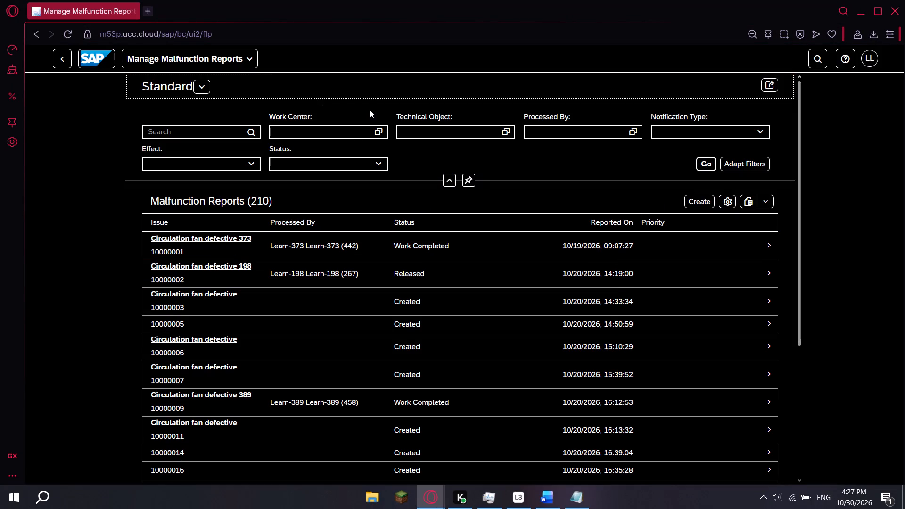
pyautogui.hotkey('alt', 'Tab')
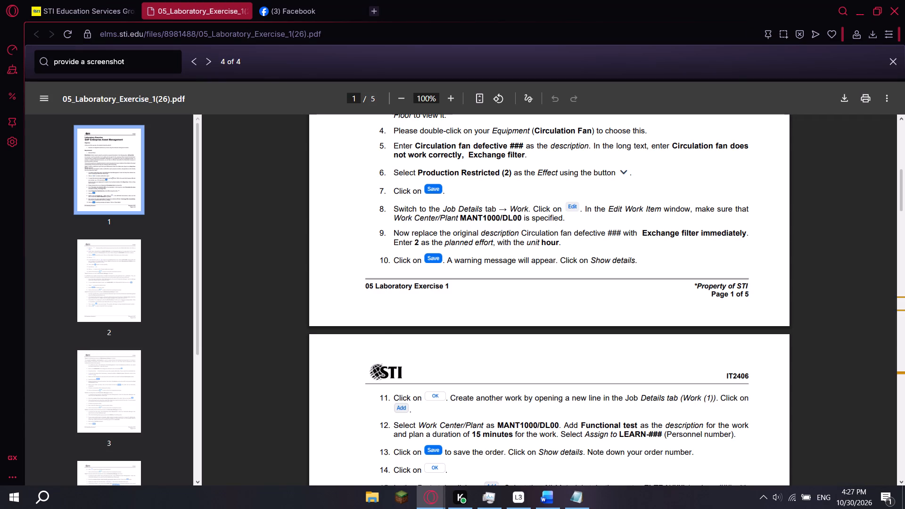
# Review the exercise's Task 2 instructions on releasing an order as Production Manager in the Manage Malfunction Reports app.
pyautogui.scroll(-1, 573, 259)
pyautogui.scroll(5, 571, 259)
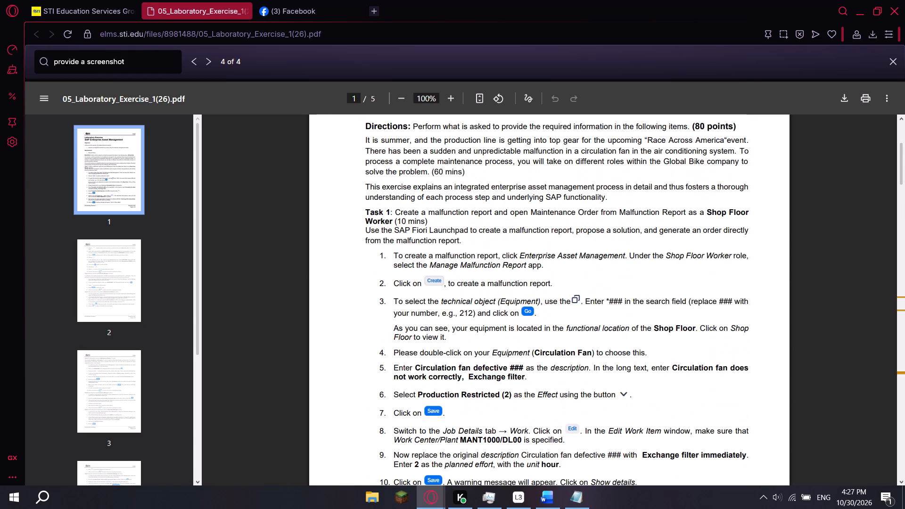
pyautogui.scroll(-7, 568, 251)
pyautogui.scroll(-4, 473, 250)
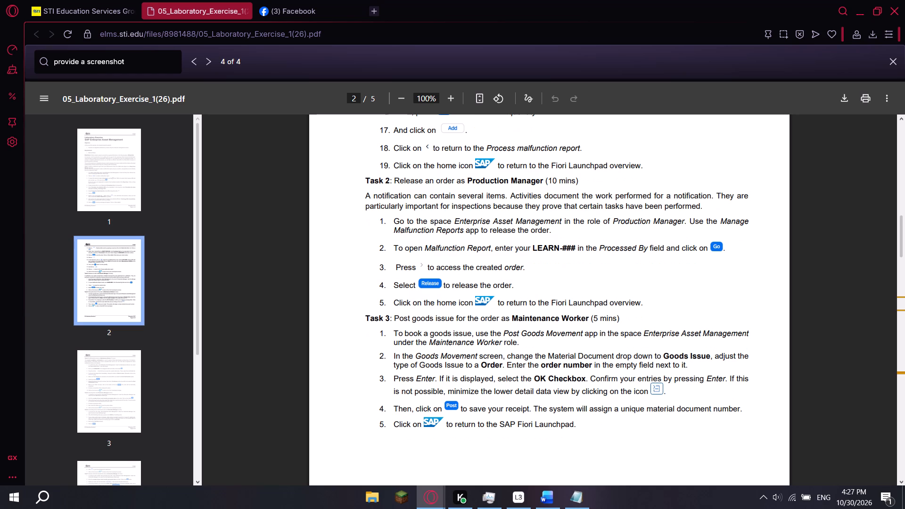
pyautogui.click(531, 498)
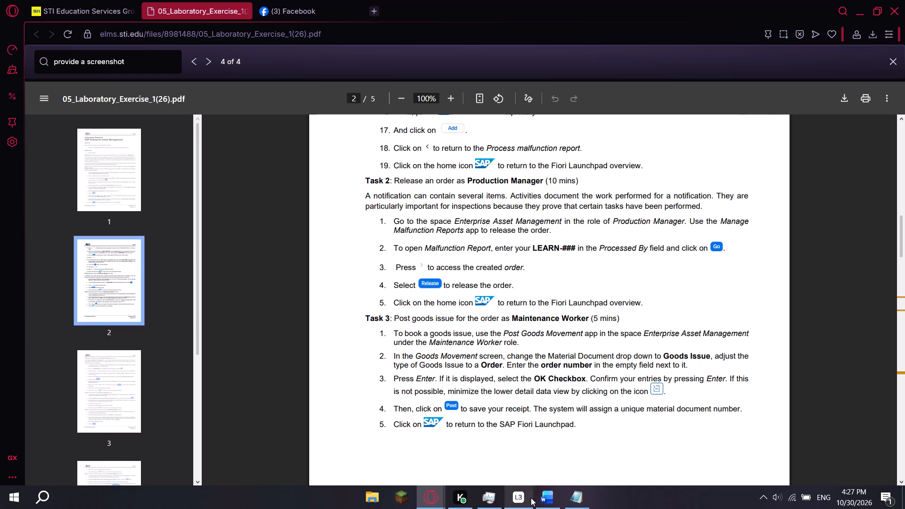
pyautogui.click(531, 498)
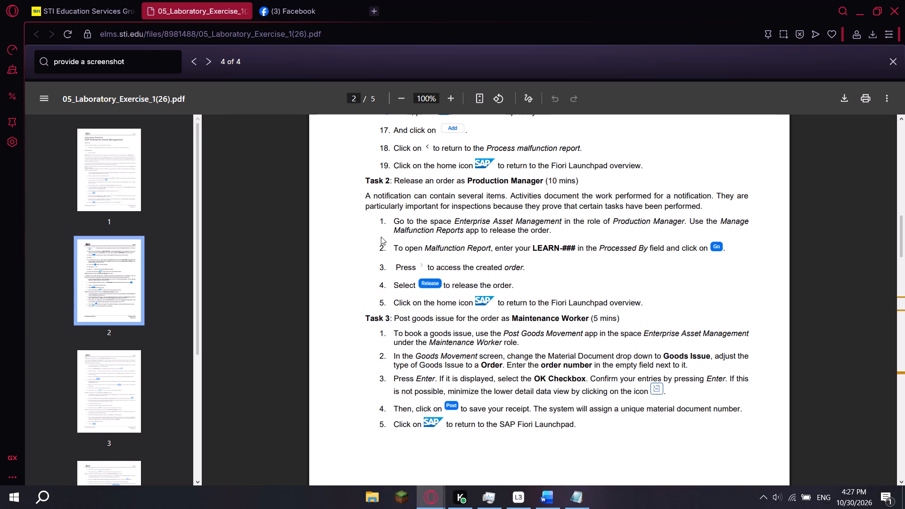
pyautogui.scroll(-1, 388, 235)
pyautogui.scroll(1, 395, 231)
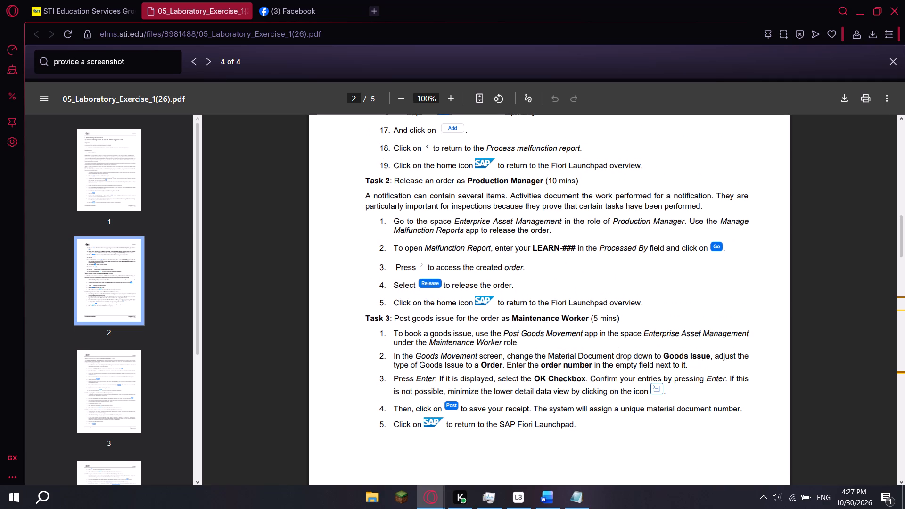
pyautogui.moveTo(402, 221); pyautogui.dragTo(528, 221)
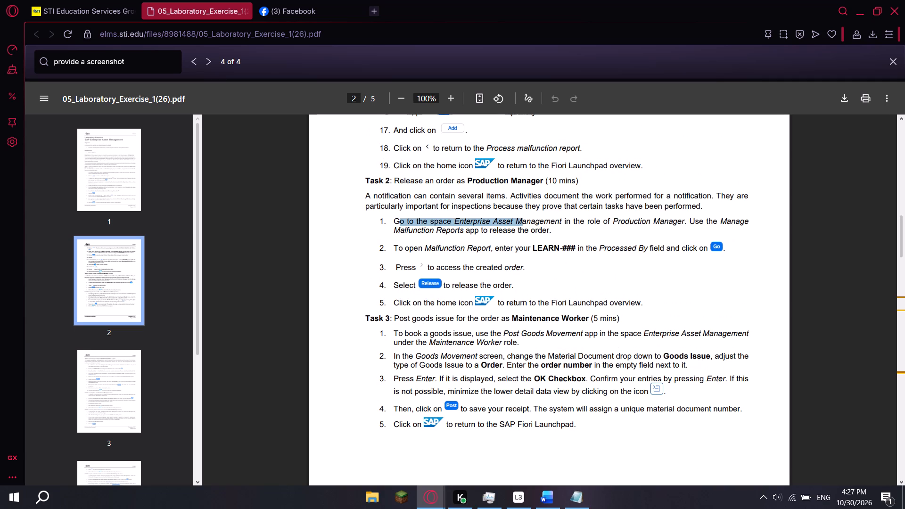
pyautogui.click(584, 244)
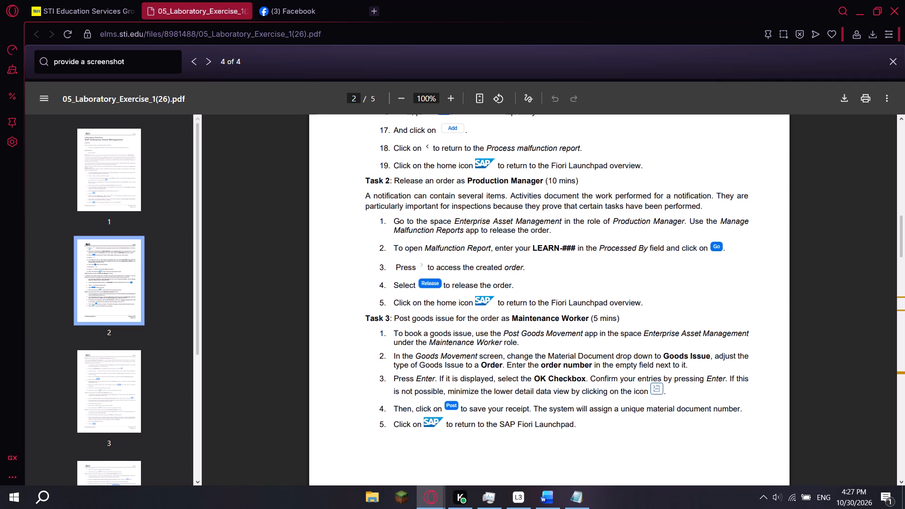
pyautogui.hotkey('alt', 'Tab')
pyautogui.hotkey('alt', 'Tab')
pyautogui.hotkey('alt', 'Tab')
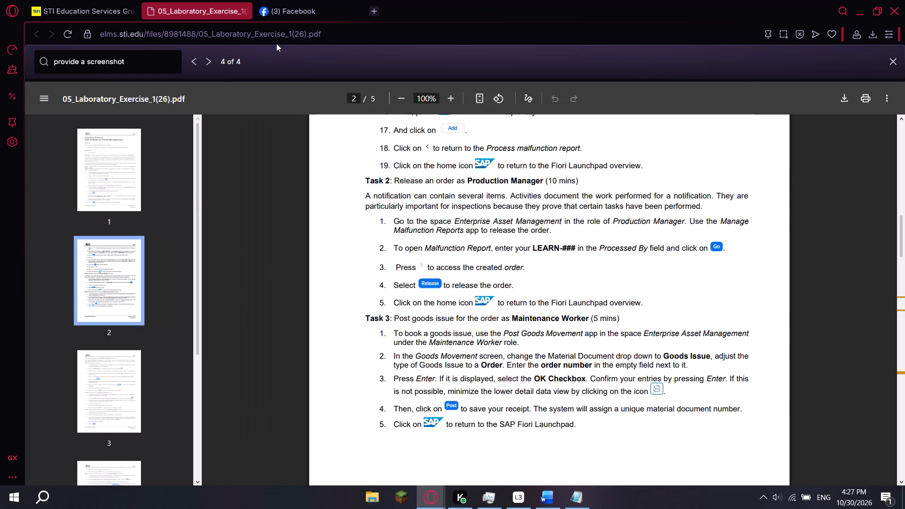
pyautogui.hotkey('alt', 'Tab')
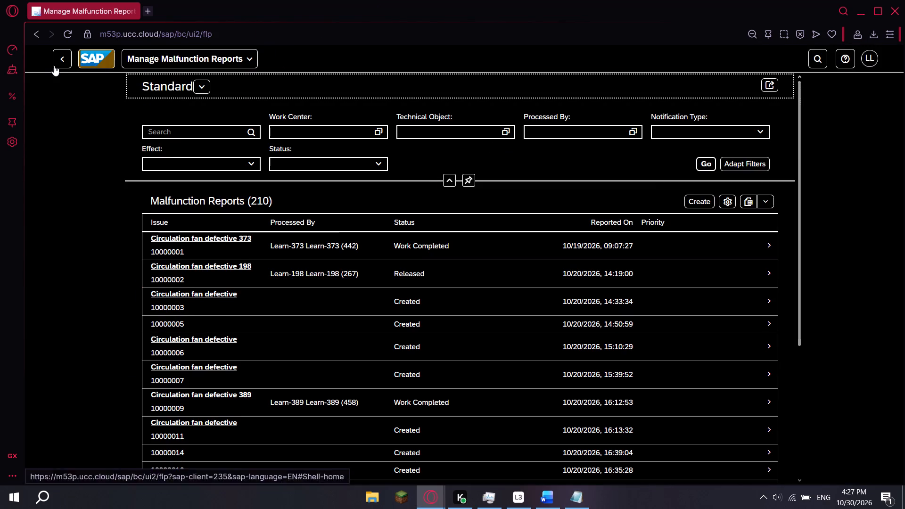
pyautogui.hotkey('alt', 'Tab')
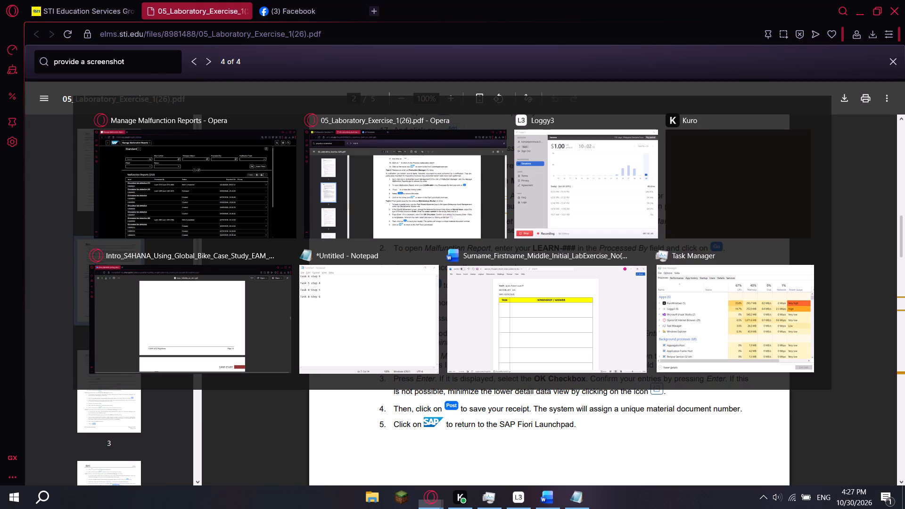
pyautogui.hotkey('alt', 'Tab')
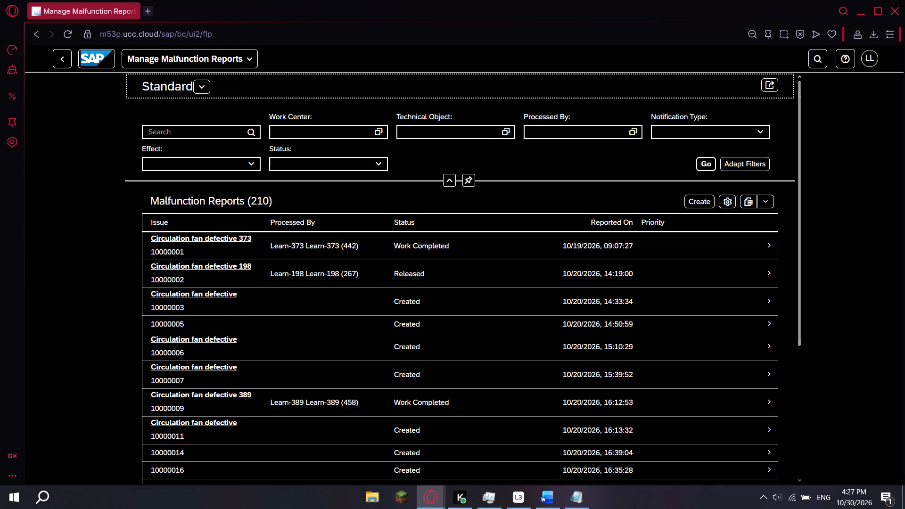
pyautogui.hotkey('alt', 'Tab')
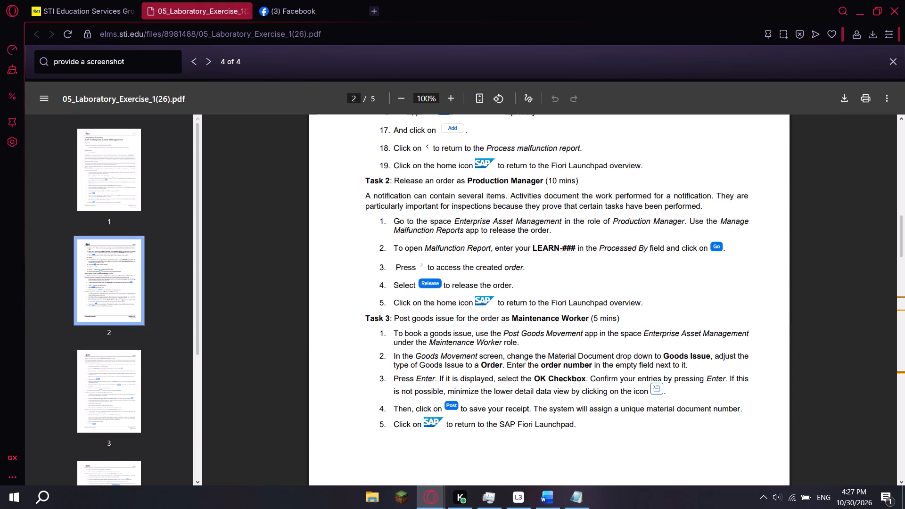
# Following step 2 of Task 2, filter the malfunction reports by Processed By LEARN-338 and run the search.
pyautogui.moveTo(532, 249); pyautogui.dragTo(575, 249)
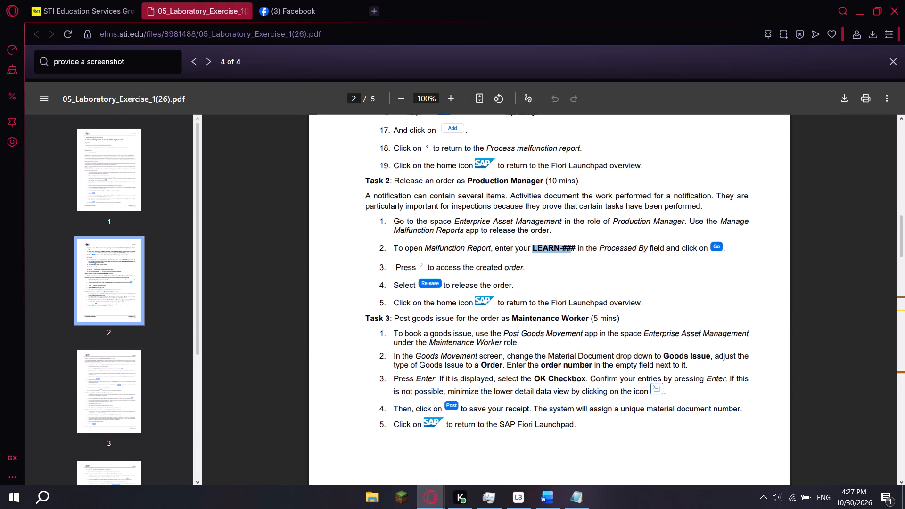
pyautogui.hotkey('ctrl', 'c')
pyautogui.hotkey('alt', 'Tab')
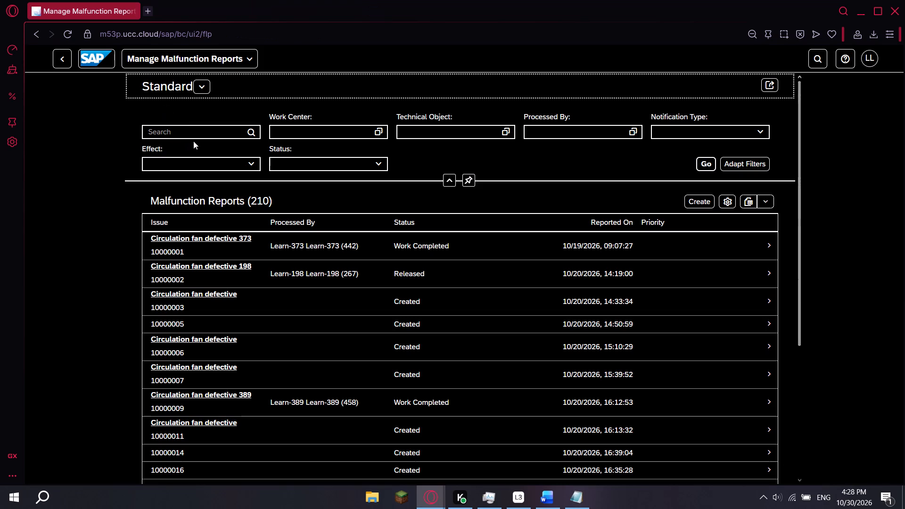
pyautogui.hotkey('alt', 'Tab')
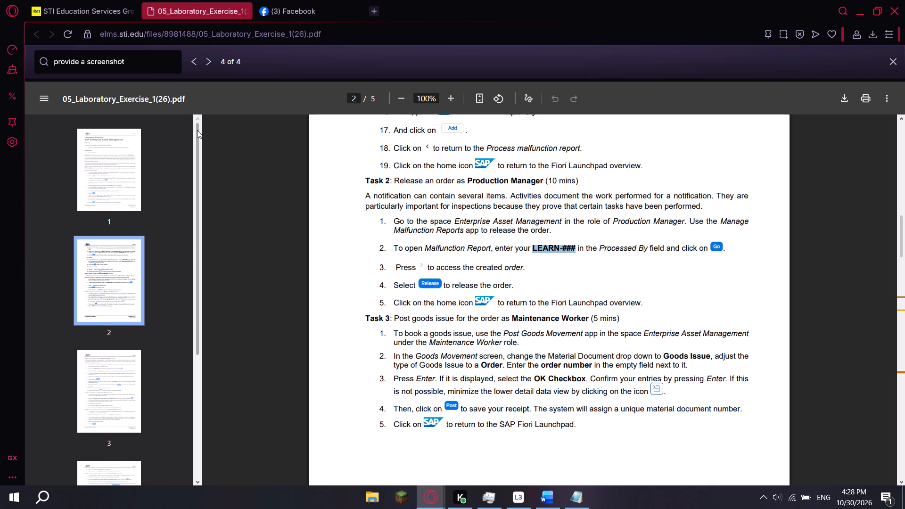
pyautogui.hotkey('alt', 'Tab')
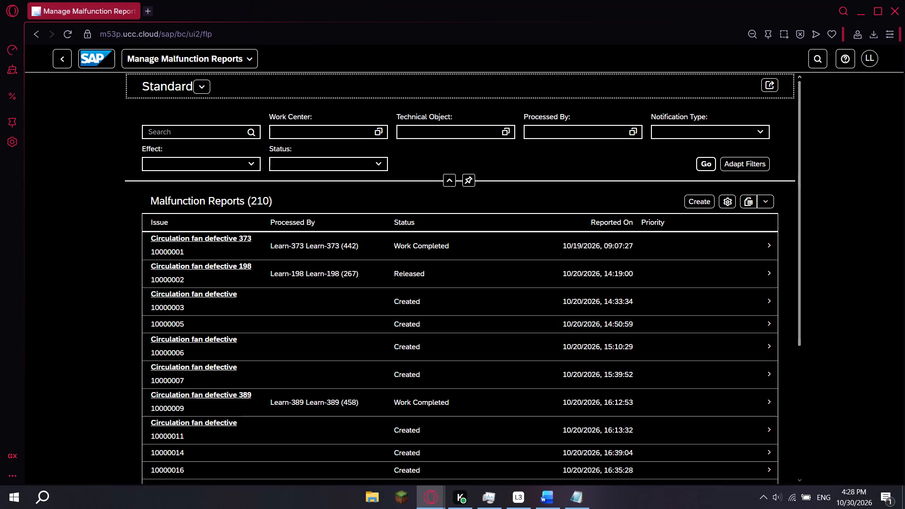
pyautogui.click(557, 125)
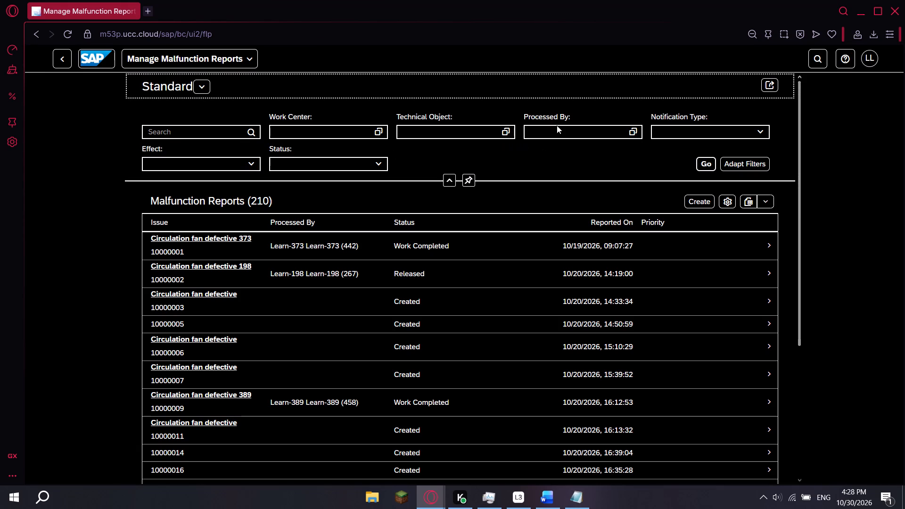
pyautogui.click(557, 130)
pyautogui.hotkey('ctrl', 'v')
pyautogui.press('BackSpace')
pyautogui.press('BackSpace')
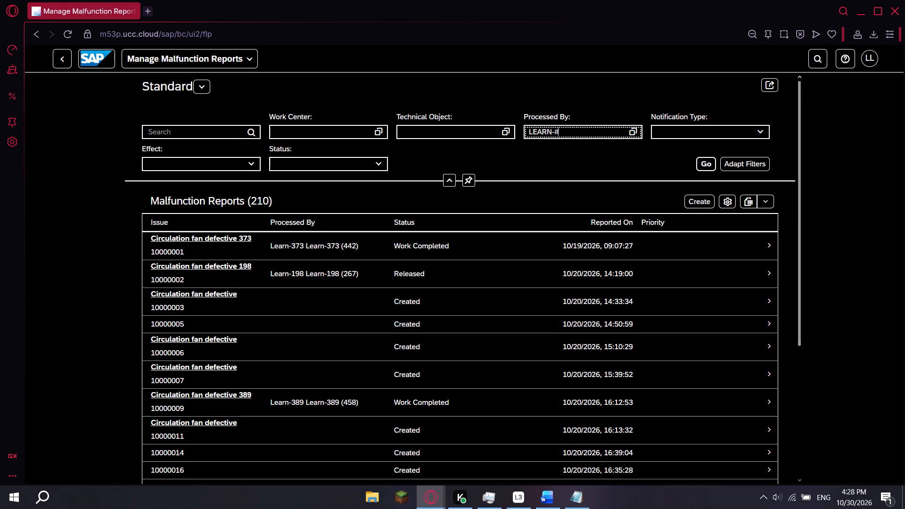
pyautogui.press('BackSpace')
pyautogui.write('33')
pyautogui.press('8')
pyautogui.hotkey('alt', 'Tab')
pyautogui.hotkey('alt', 'Tab')
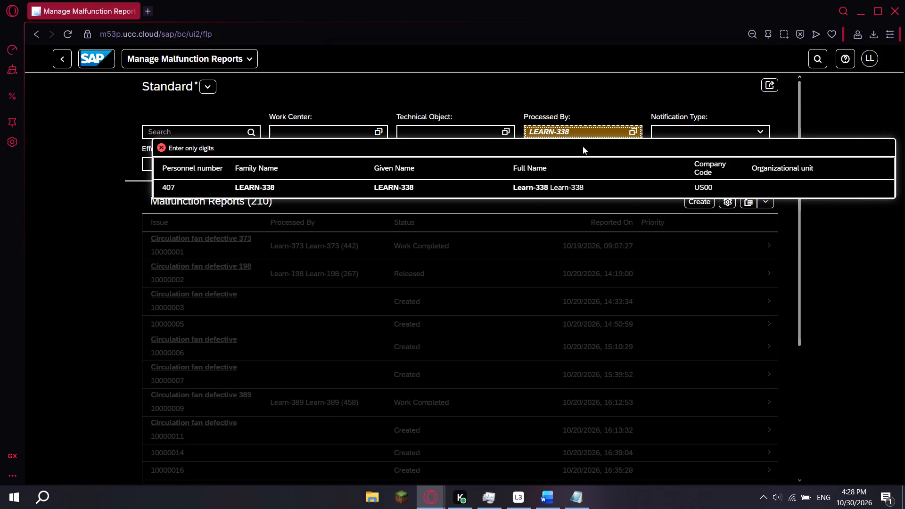
pyautogui.click(578, 183)
pyautogui.click(604, 155)
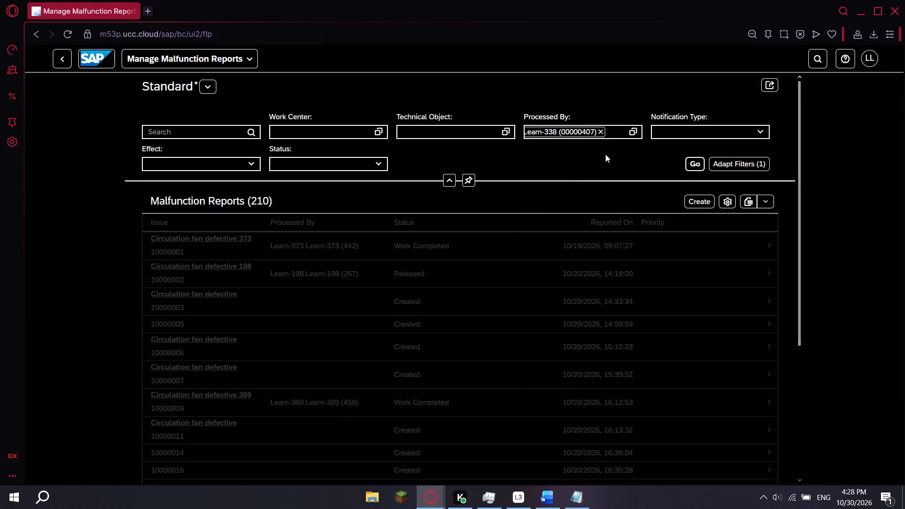
pyautogui.hotkey('alt', 'Tab')
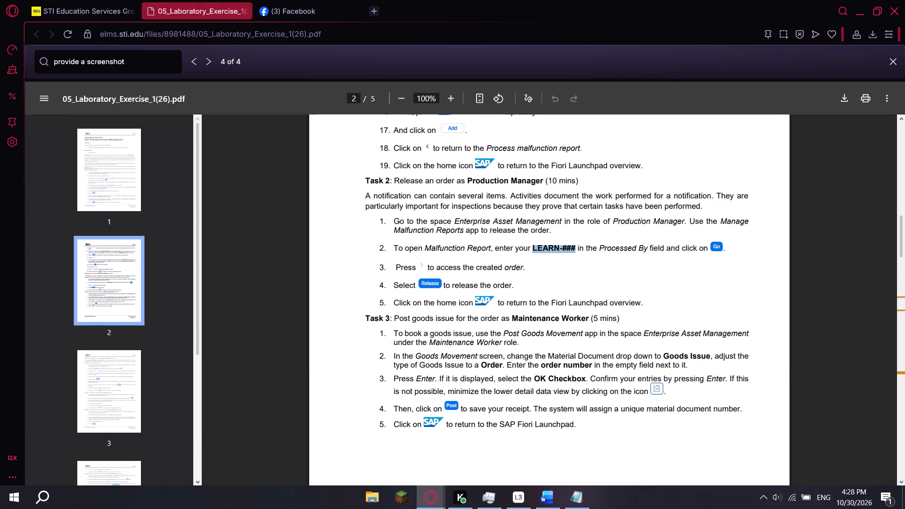
pyautogui.hotkey('alt', 'Tab')
pyautogui.click(693, 159)
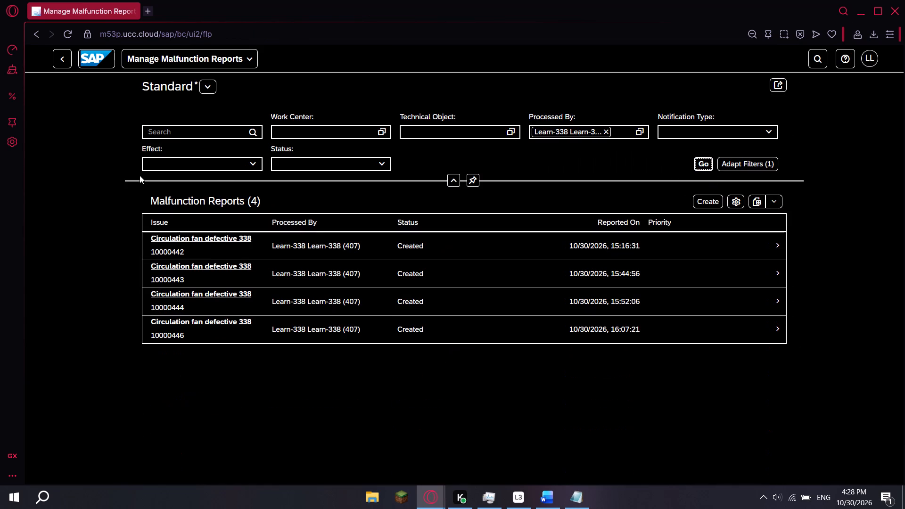
# Following steps 3 and 4 of Task 2, open Circulation fan defective 338 report 10000446 and release its order.
pyautogui.hotkey('alt', 'Tab')
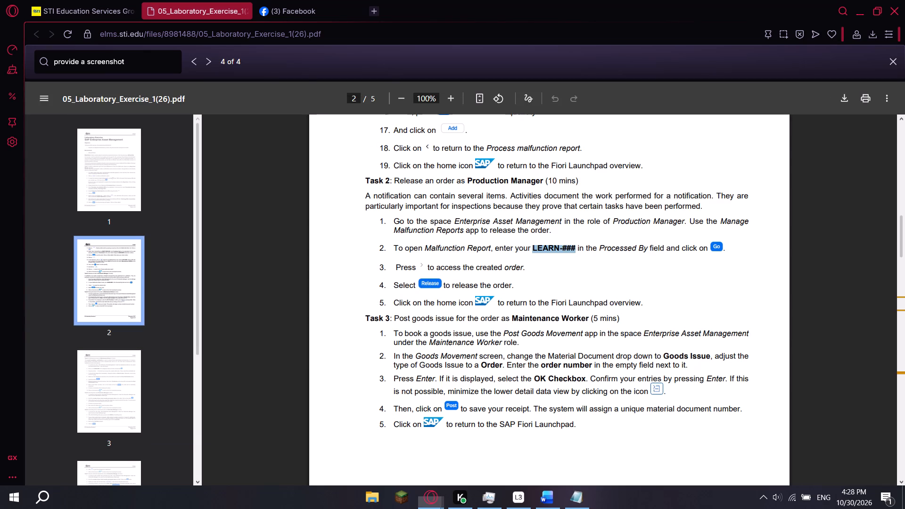
pyautogui.hotkey('alt', 'Tab')
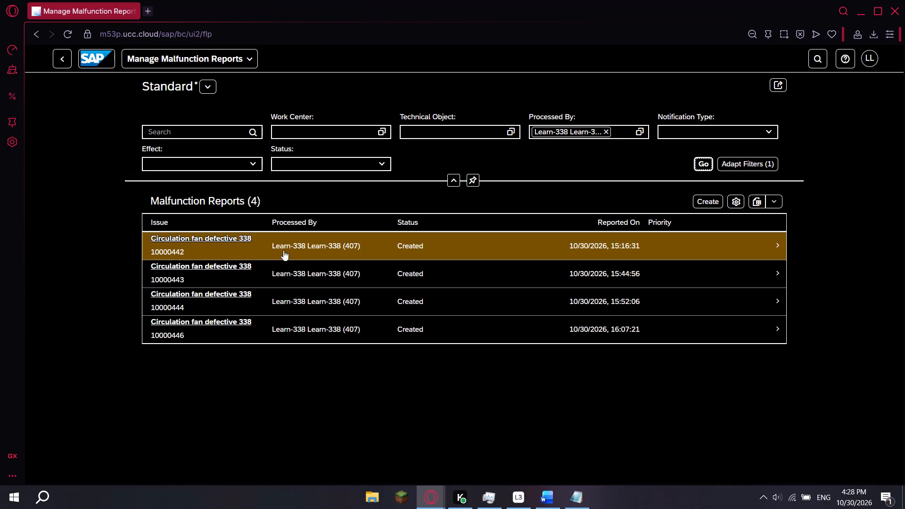
pyautogui.click(776, 329)
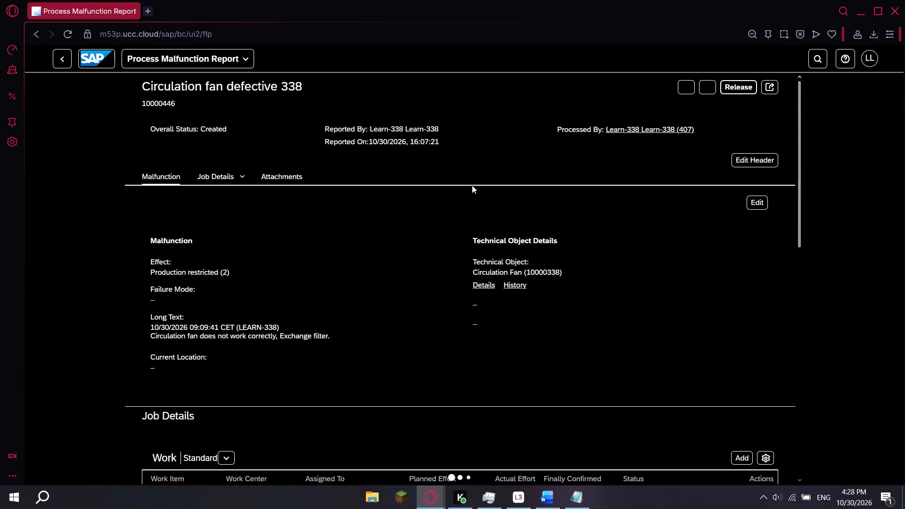
pyautogui.hotkey('alt', 'Tab')
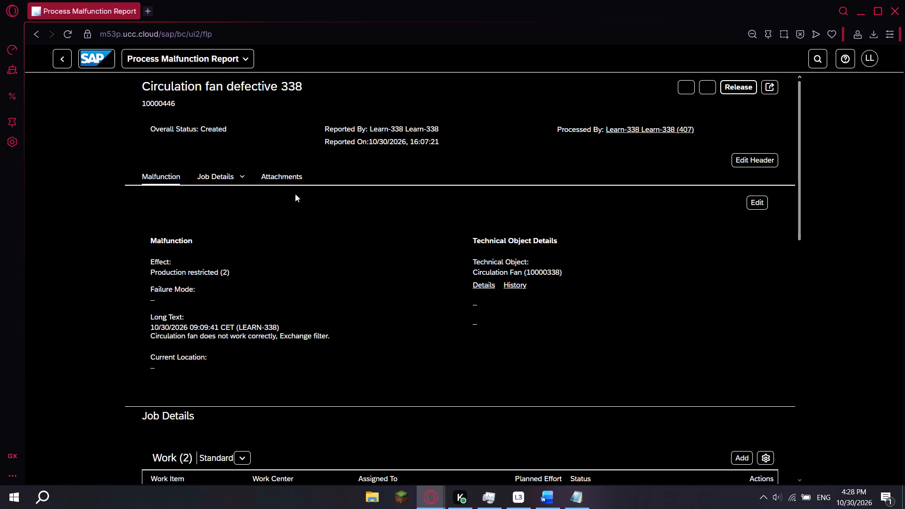
pyautogui.scroll(-1, 492, 294)
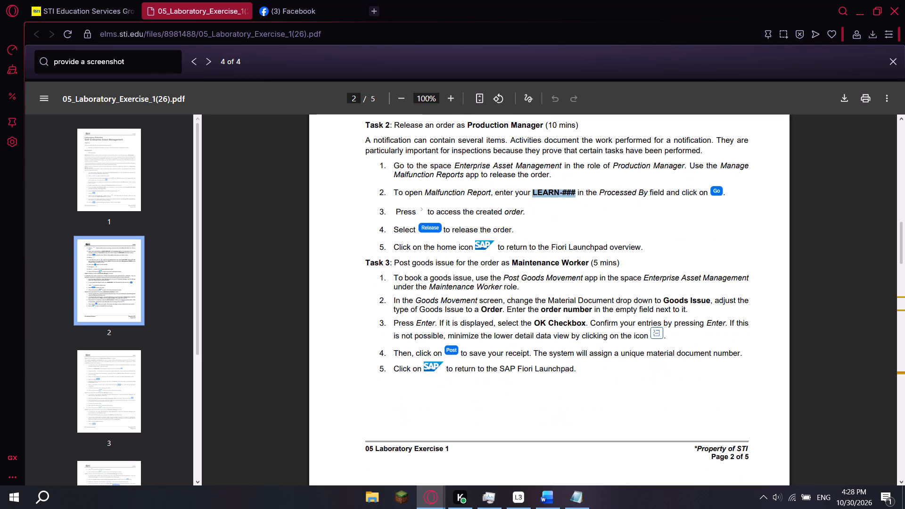
pyautogui.hotkey('alt', 'Tab')
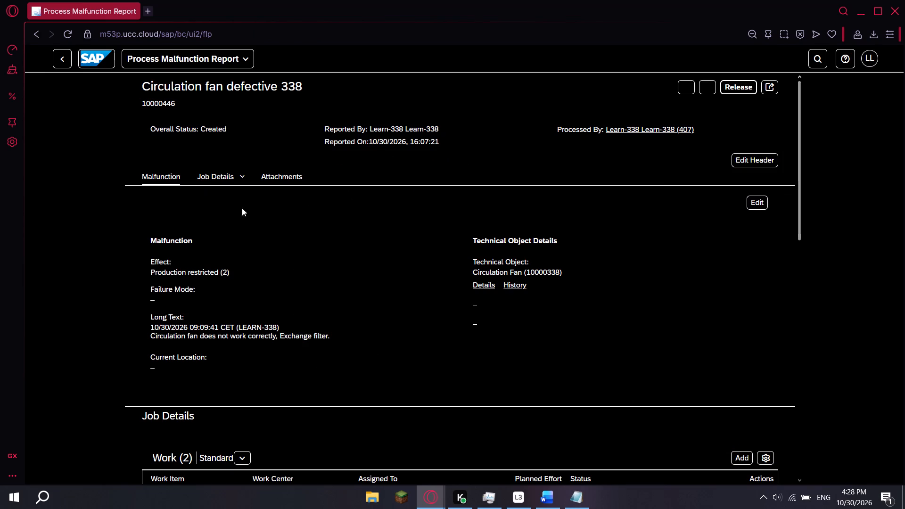
pyautogui.scroll(1, 763, 168)
pyautogui.click(737, 87)
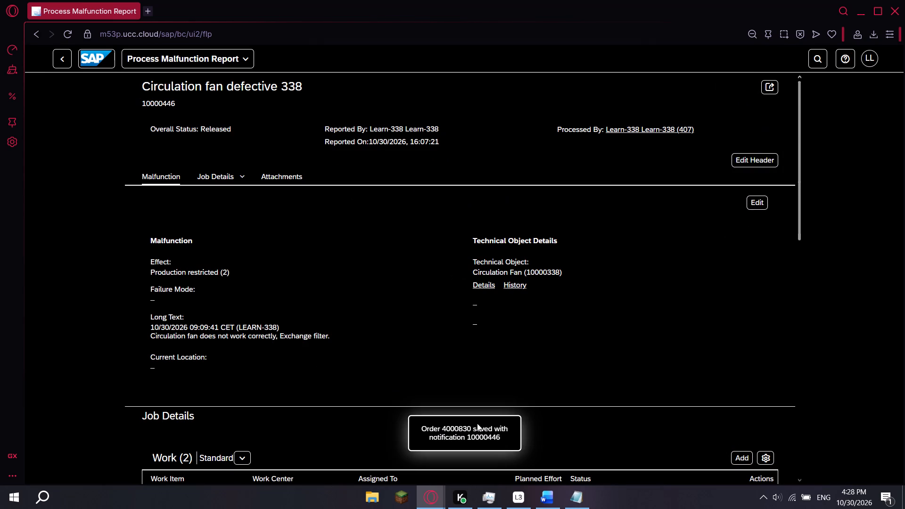
# Following step 5 of Task 2, return from the malfunction report to the Fiori Launchpad overview.
pyautogui.hotkey('alt', 'Tab')
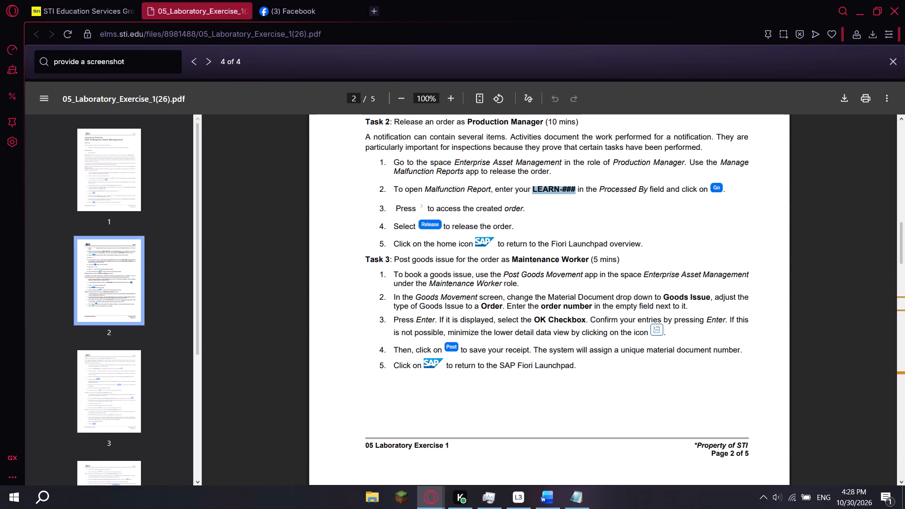
pyautogui.moveTo(399, 246); pyautogui.dragTo(654, 247)
pyautogui.hotkey('alt', 'Tab')
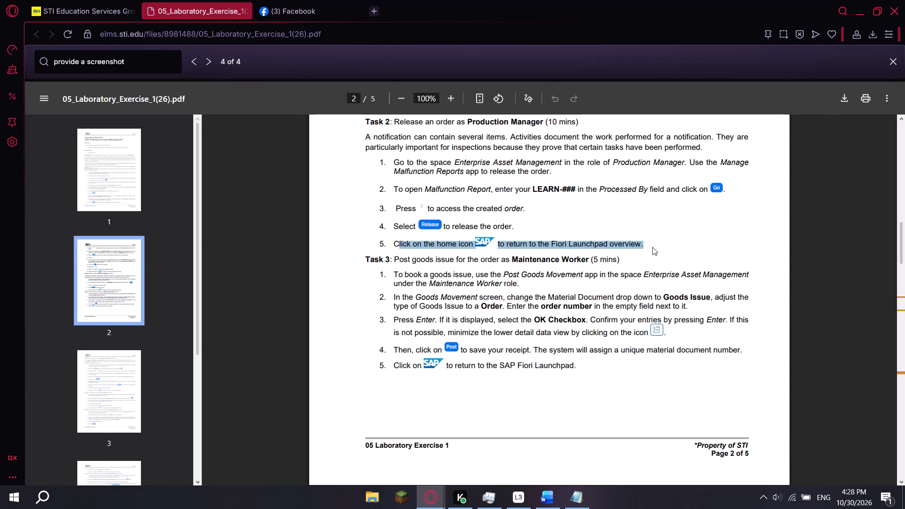
pyautogui.hotkey('alt', 'Tab')
pyautogui.hotkey('alt', 'Tab')
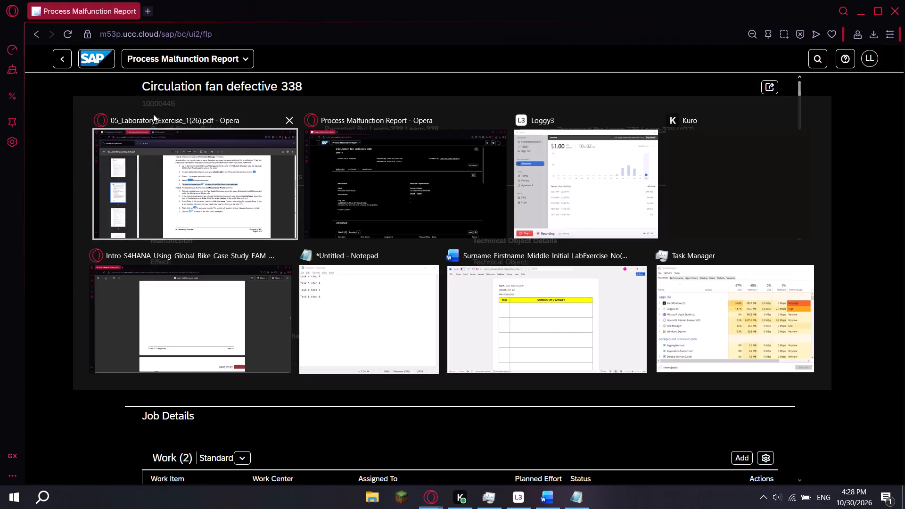
pyautogui.click(98, 60)
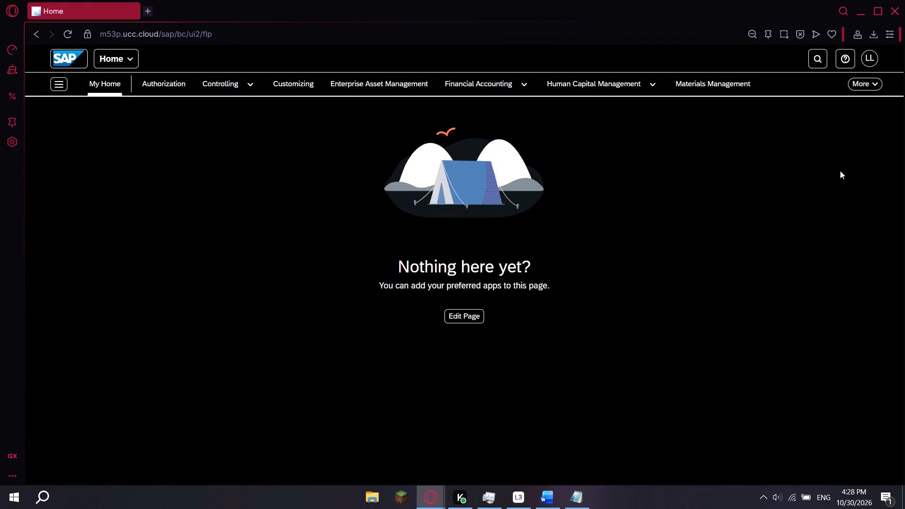
# Check LEARN-338's progress in the Enterprise Asset Management case study in the Global Bike Student Monitor, and return to the launchpad.
pyautogui.click(862, 88)
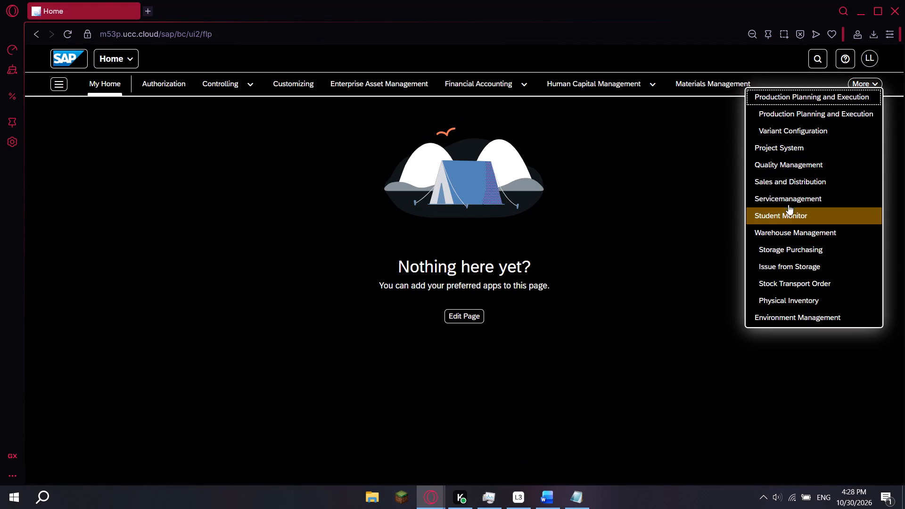
pyautogui.click(788, 215)
pyautogui.click(173, 165)
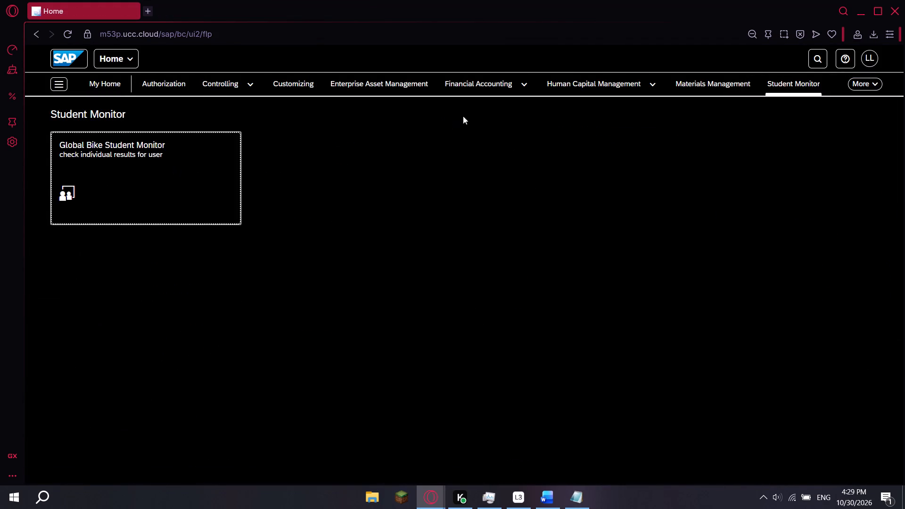
pyautogui.click(455, 127)
pyautogui.write('ete')
pyautogui.press('BackSpace')
pyautogui.press('BackSpace')
pyautogui.write('nter')
pyautogui.press('Return')
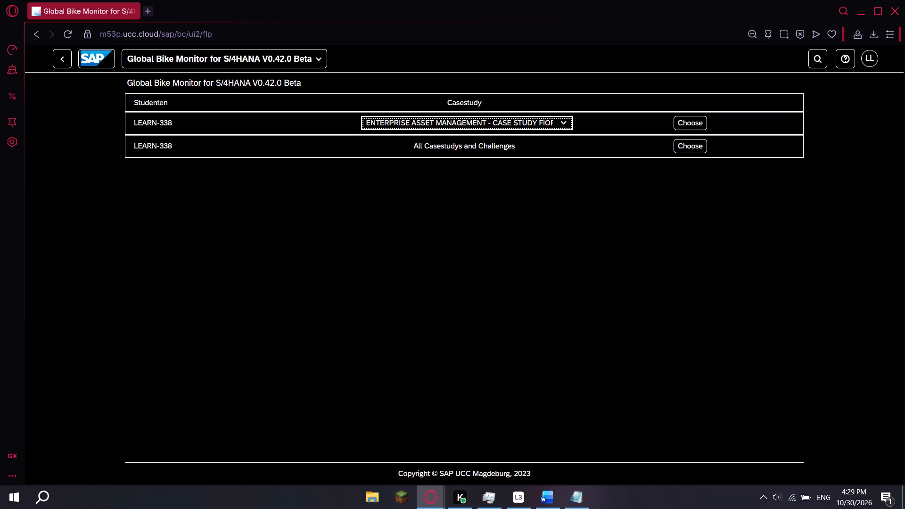
pyautogui.click(685, 126)
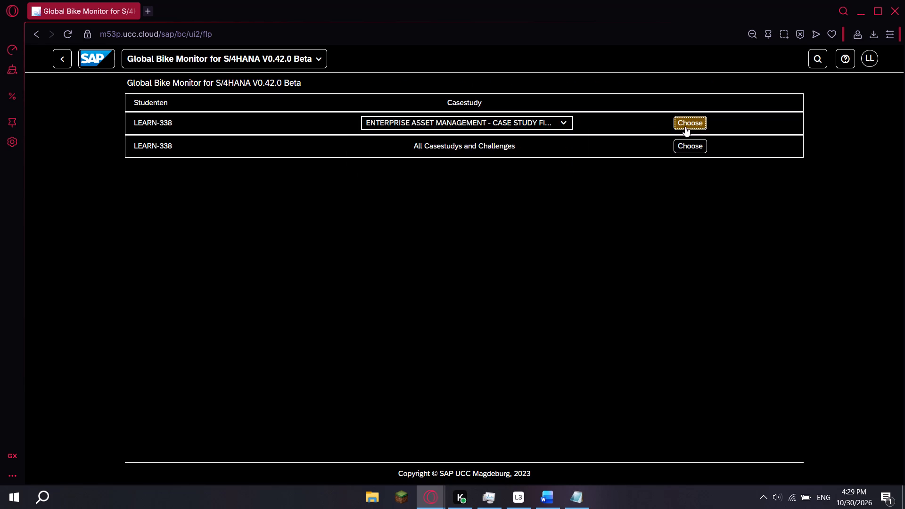
pyautogui.click(115, 57)
pyautogui.click(98, 59)
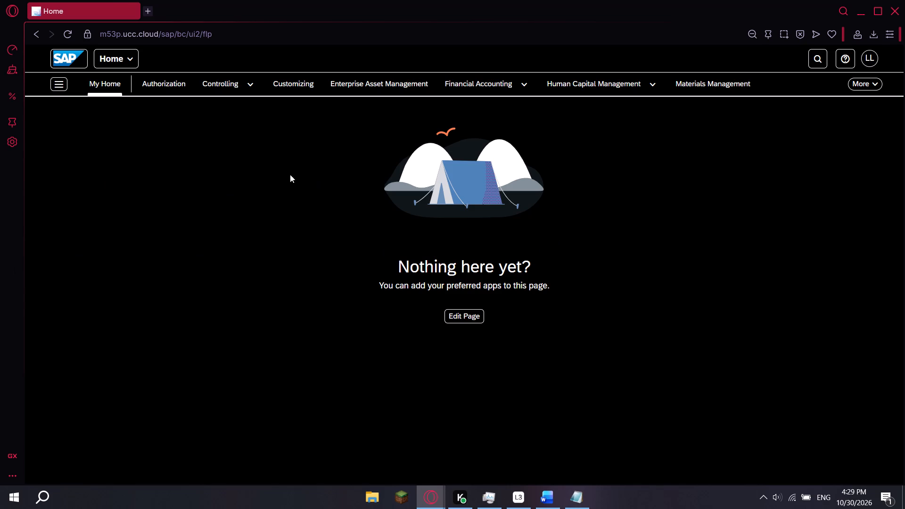
# Following step 1 of Task 3, open the Post Goods Movement app under Maintenance Worker in the Enterprise Asset Management space.
pyautogui.hotkey('alt', 'Tab')
pyautogui.hotkey('alt', 'Tab')
pyautogui.click(367, 83)
pyautogui.hotkey('alt', 'Tab')
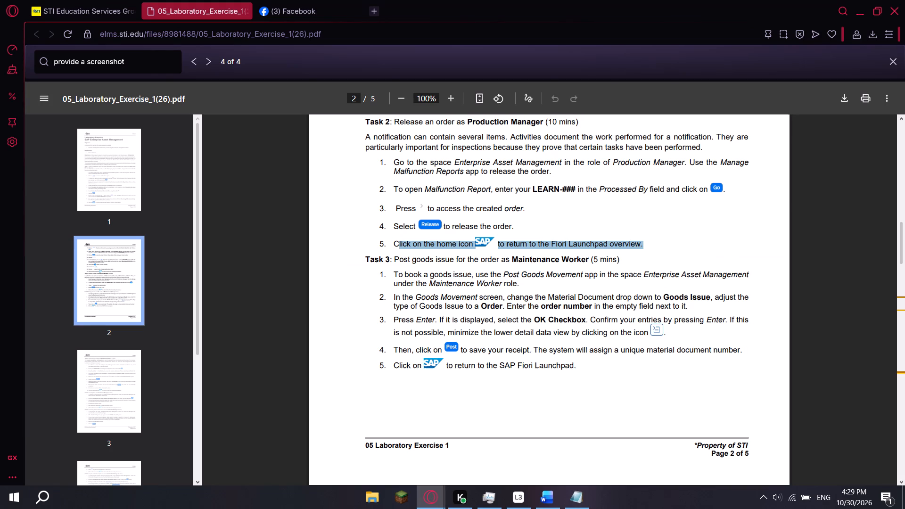
pyautogui.scroll(-1, 400, 271)
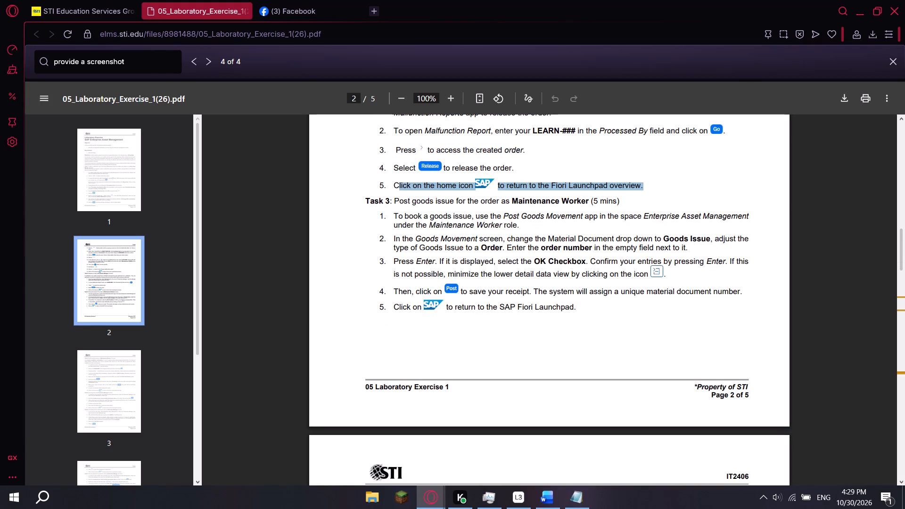
pyautogui.moveTo(399, 202); pyautogui.dragTo(617, 205)
pyautogui.click(545, 257)
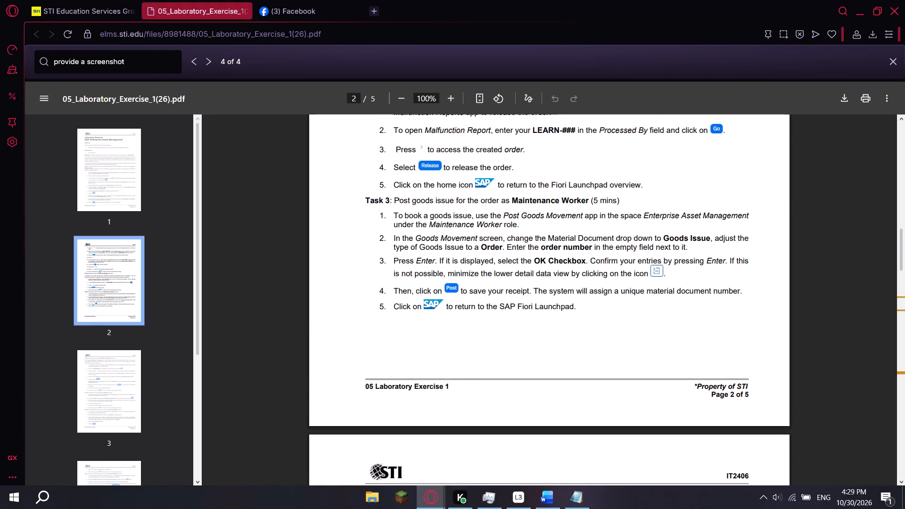
pyautogui.moveTo(394, 215); pyautogui.dragTo(482, 216)
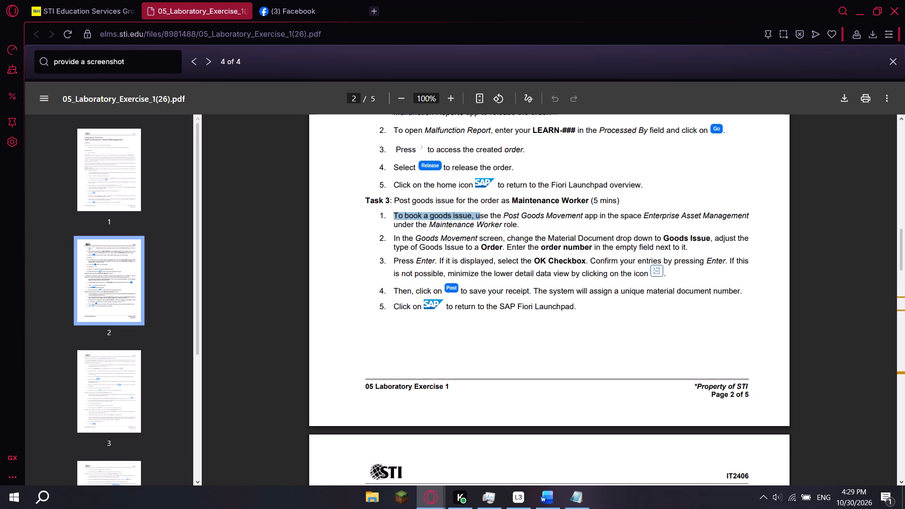
pyautogui.moveTo(482, 216); pyautogui.dragTo(575, 221)
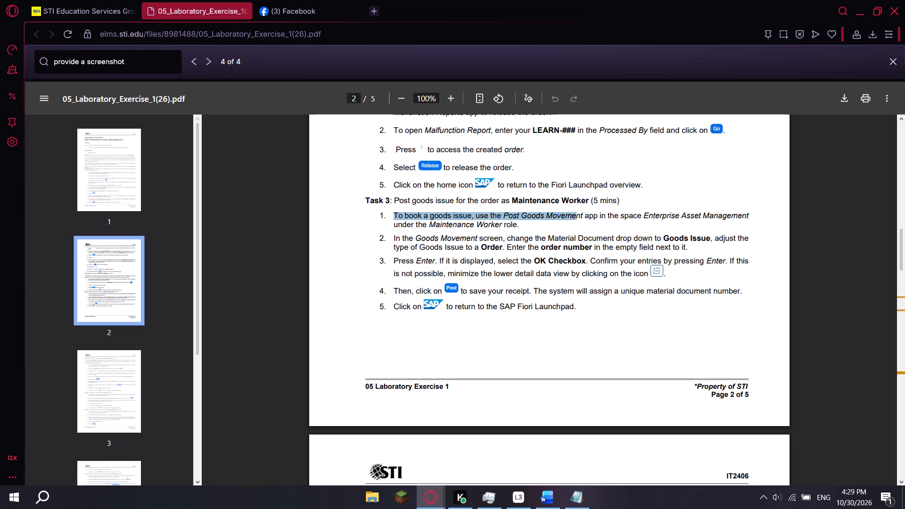
pyautogui.moveTo(575, 221); pyautogui.dragTo(592, 221)
pyautogui.hotkey('alt', 'Tab')
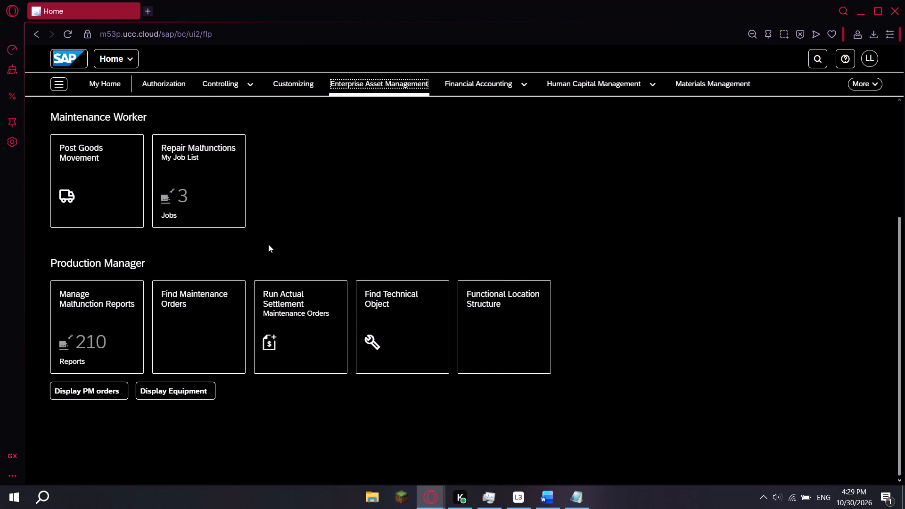
pyautogui.scroll(-3, 123, 264)
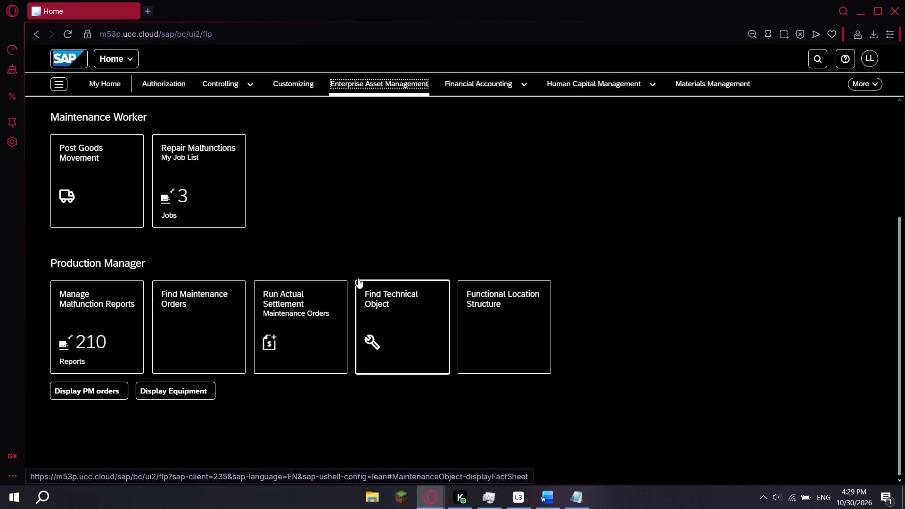
pyautogui.click(111, 167)
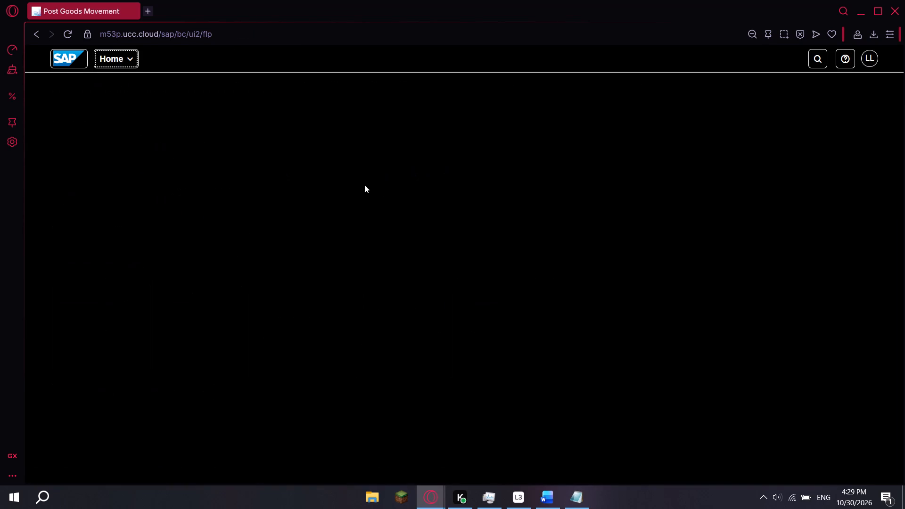
# Review step 2 of Task 3 on changing the Material Document drop-down, comparing it with the goods movement screen.
pyautogui.hotkey('alt', 'Tab')
pyautogui.click(460, 221)
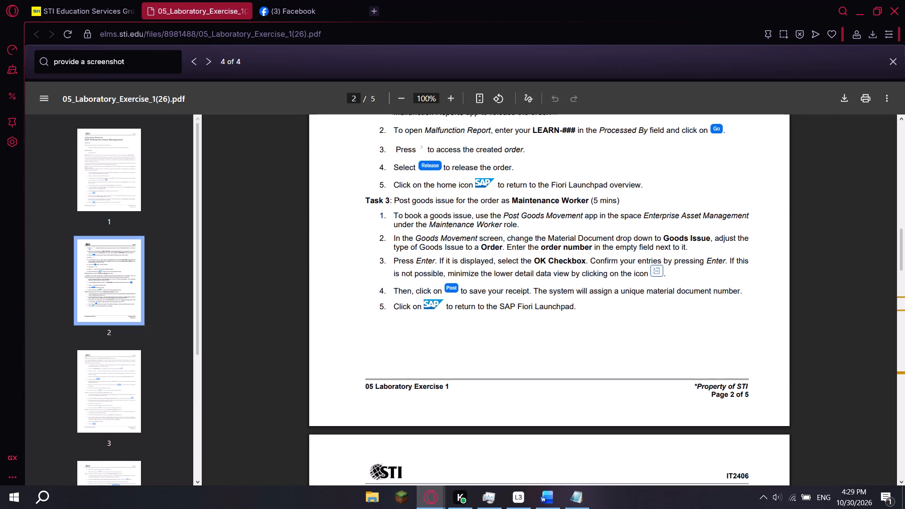
pyautogui.moveTo(390, 242); pyautogui.dragTo(546, 240)
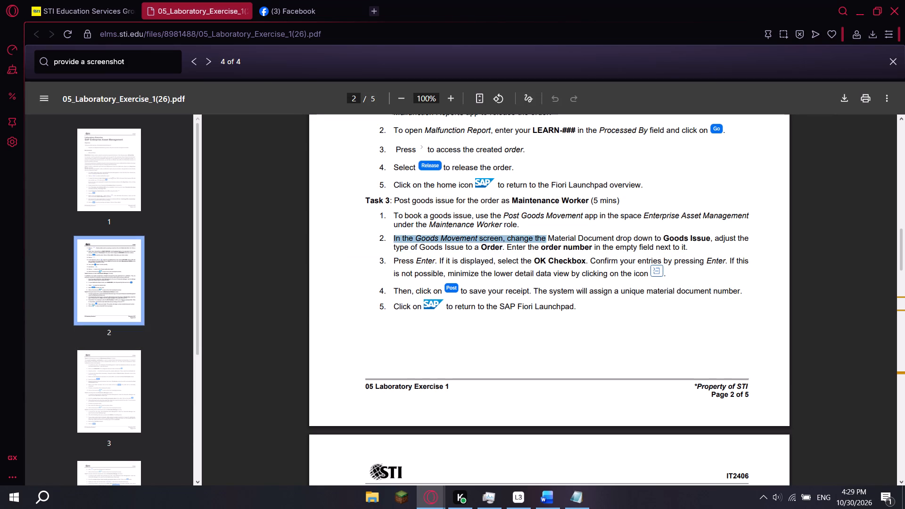
pyautogui.moveTo(546, 240); pyautogui.dragTo(653, 241)
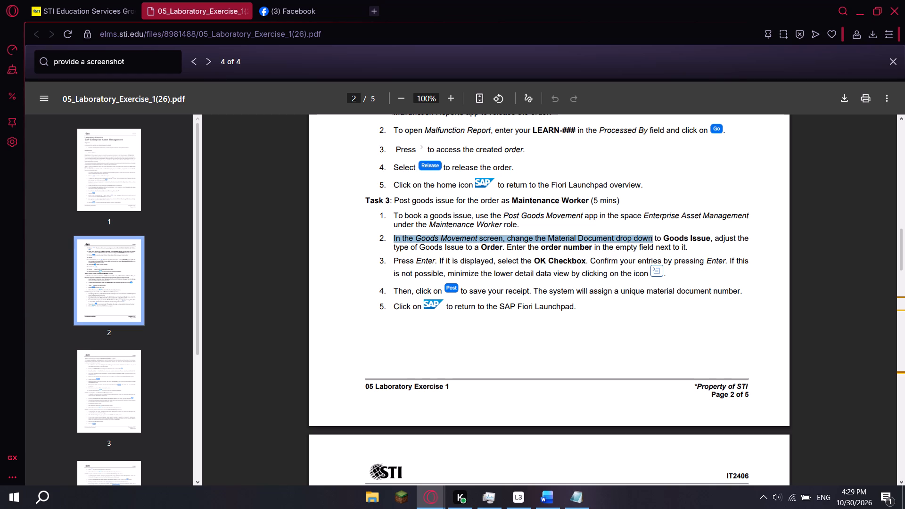
pyautogui.moveTo(653, 241); pyautogui.dragTo(663, 241)
pyautogui.hotkey('alt', 'Tab')
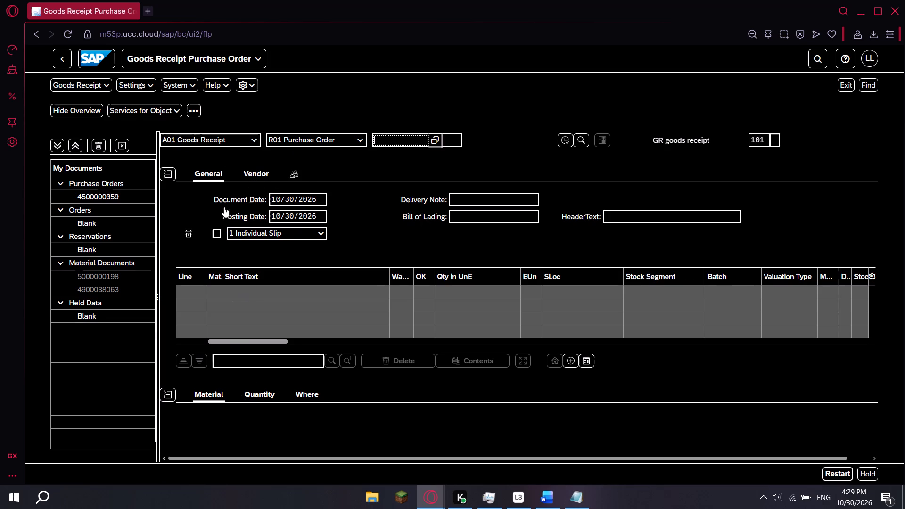
pyautogui.hotkey('alt', 'Tab')
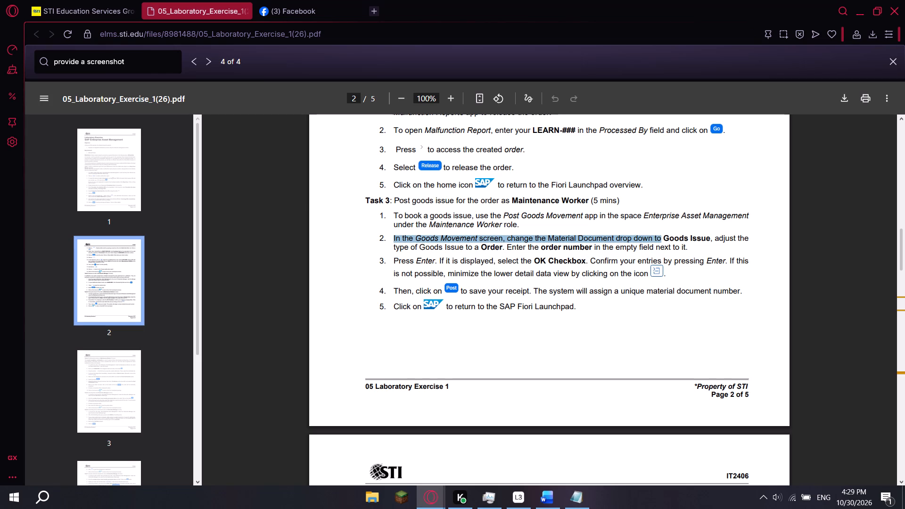
pyautogui.click(509, 238)
pyautogui.hotkey('alt', 'Tab')
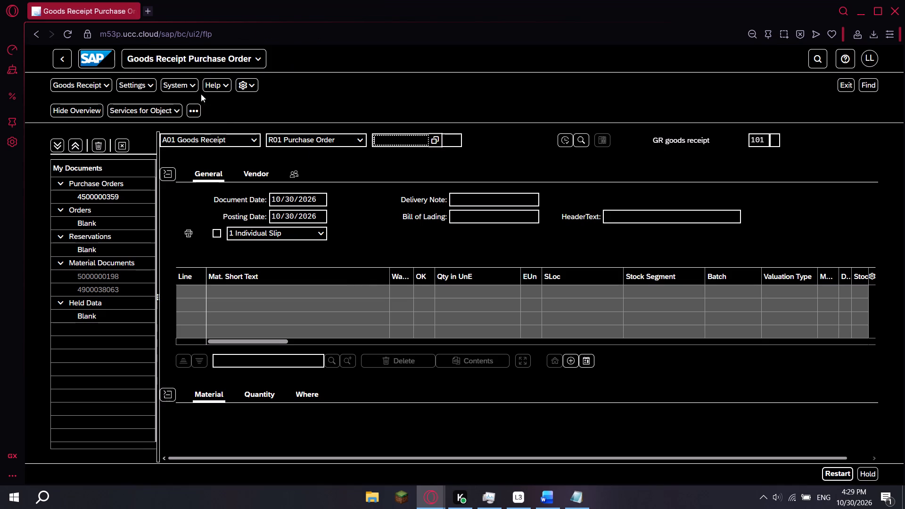
pyautogui.hotkey('alt', 'Tab')
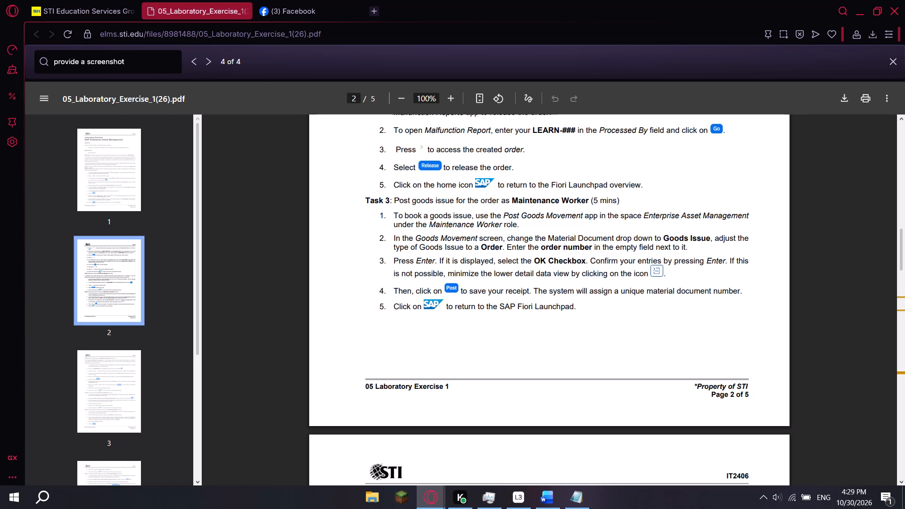
pyautogui.moveTo(508, 238); pyautogui.dragTo(614, 239)
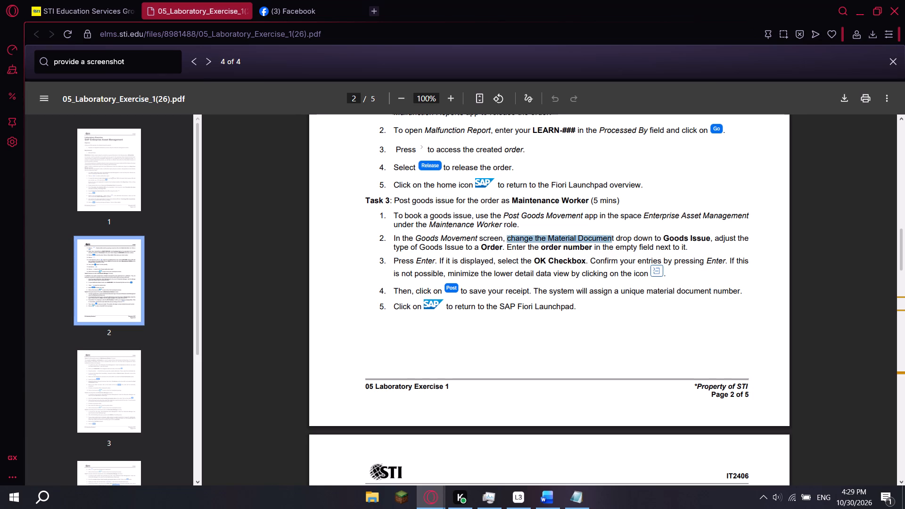
pyautogui.moveTo(614, 239); pyautogui.dragTo(657, 240)
pyautogui.hotkey('alt', 'Tab')
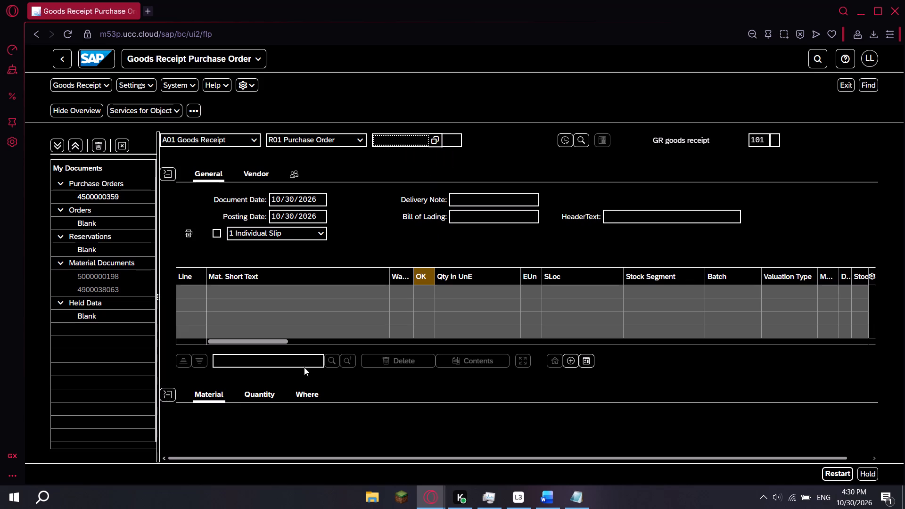
# Check the Material Documents section under My Documents for the Goods Issue choice named in step 2 of Task 3.
pyautogui.scroll(-2, 381, 430)
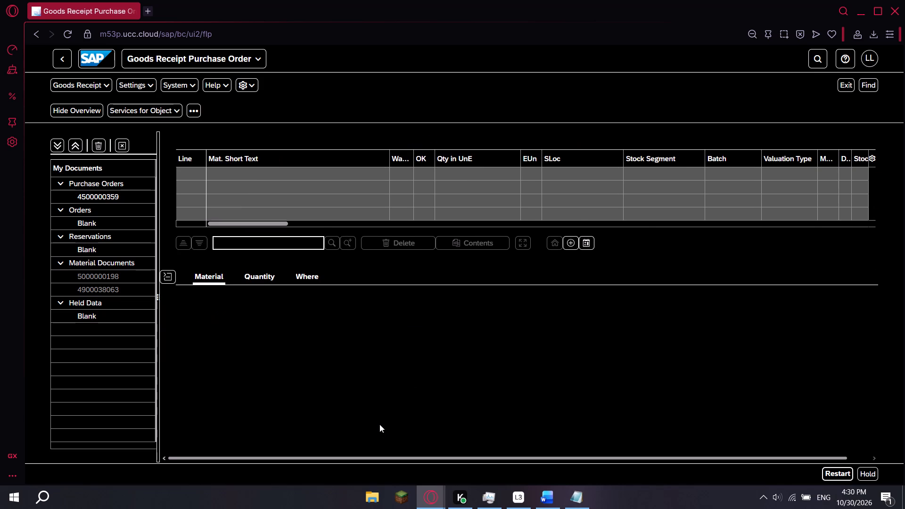
pyautogui.scroll(1, 350, 311)
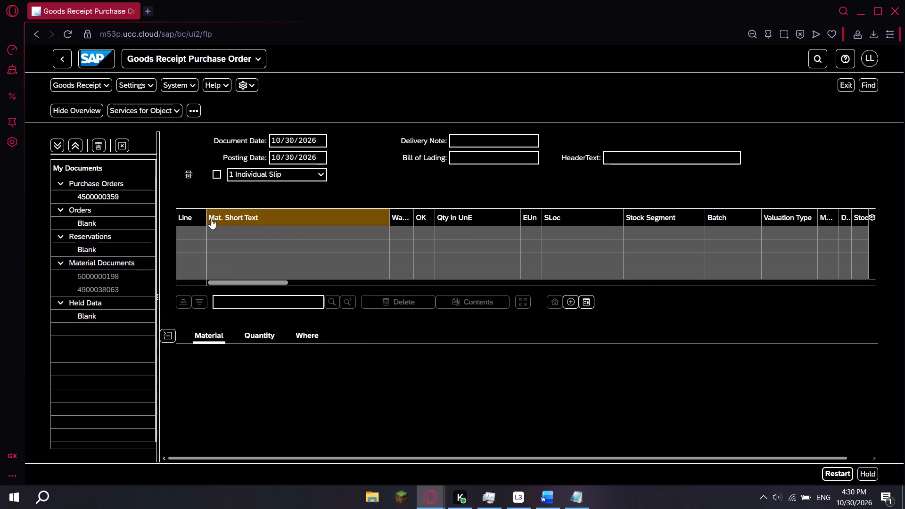
pyautogui.scroll(1, 552, 251)
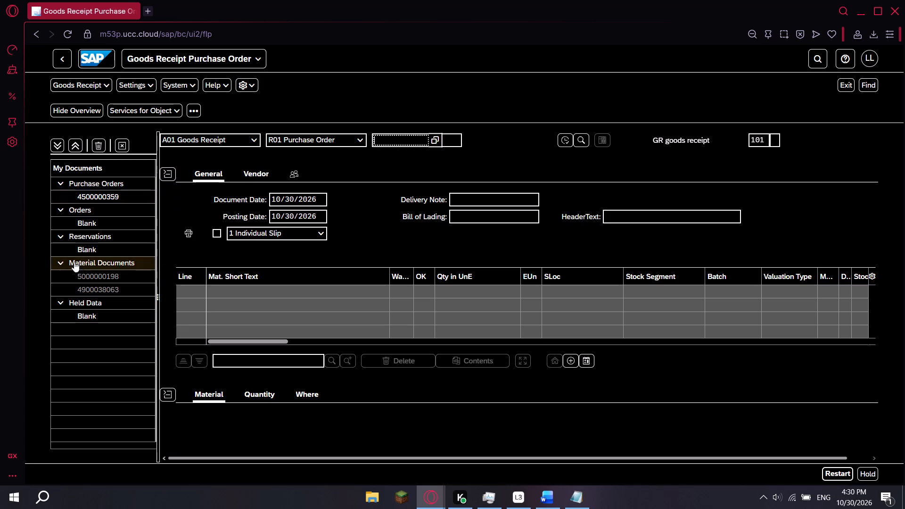
pyautogui.click(60, 265)
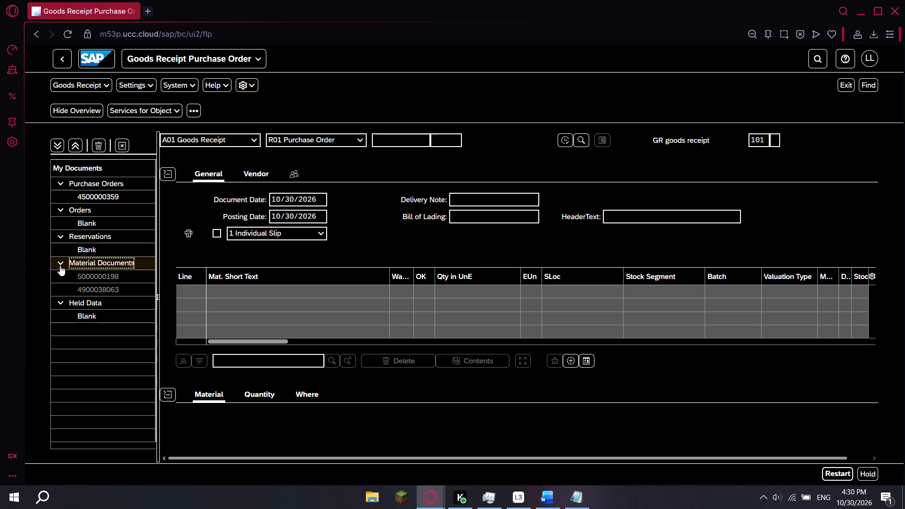
pyautogui.hotkey('alt', 'Tab')
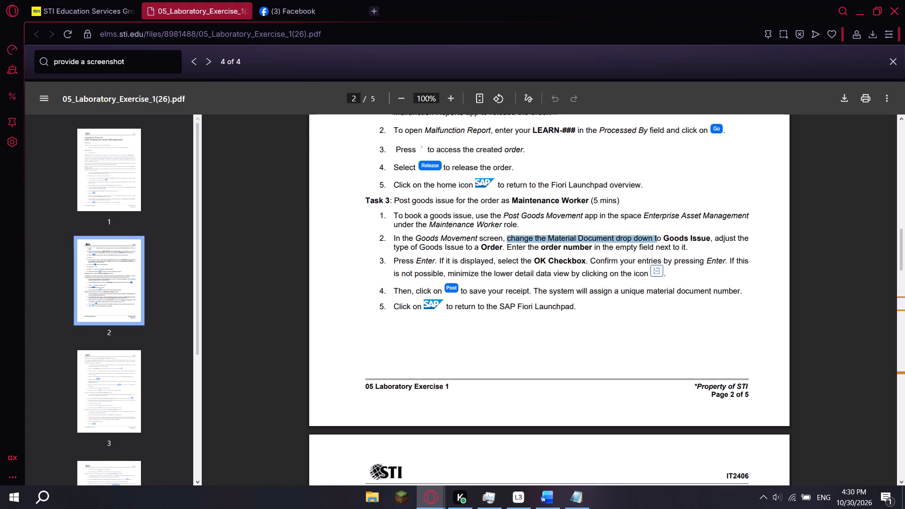
pyautogui.moveTo(663, 239); pyautogui.dragTo(711, 239)
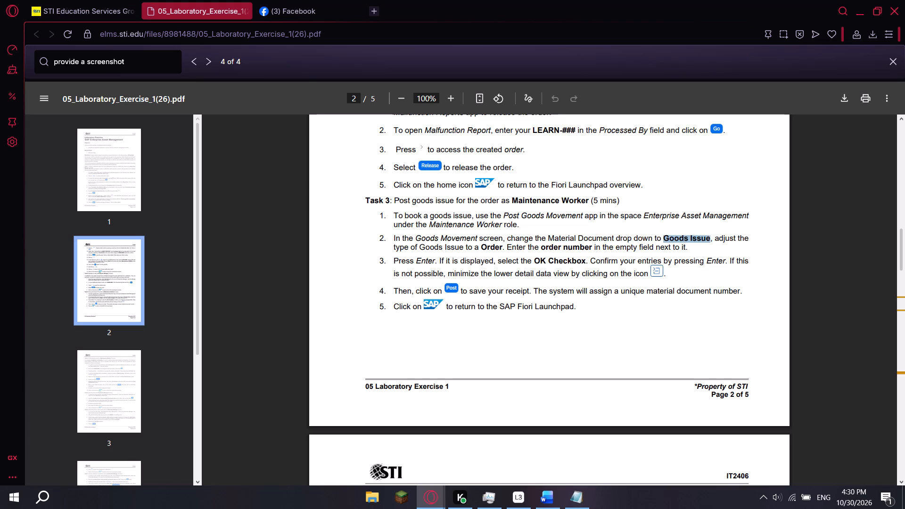
pyautogui.moveTo(711, 239); pyautogui.dragTo(706, 237)
pyautogui.hotkey('alt', 'Tab')
pyautogui.click(116, 262)
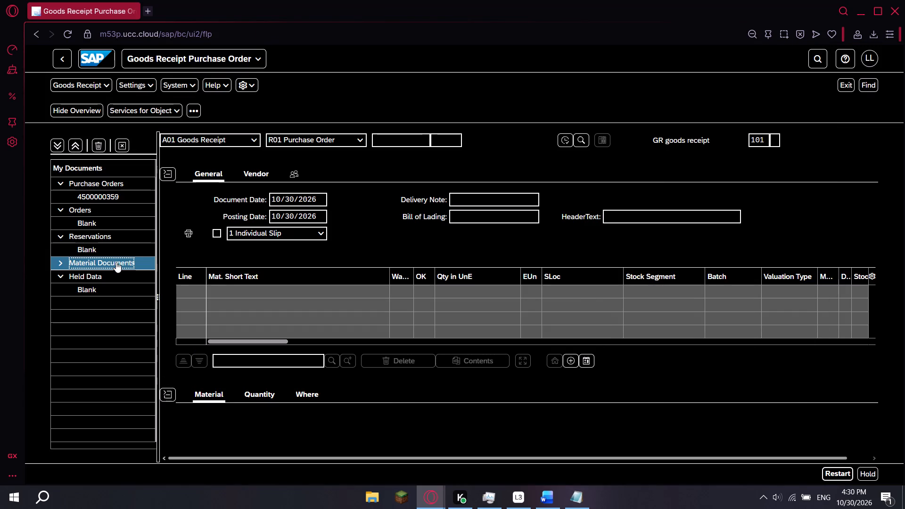
pyautogui.click(108, 263)
pyautogui.click(63, 262)
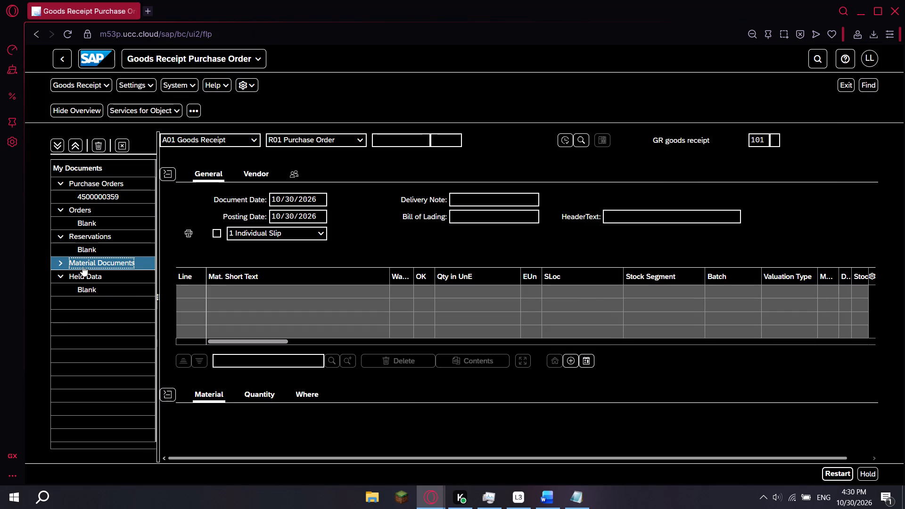
pyautogui.click(91, 272)
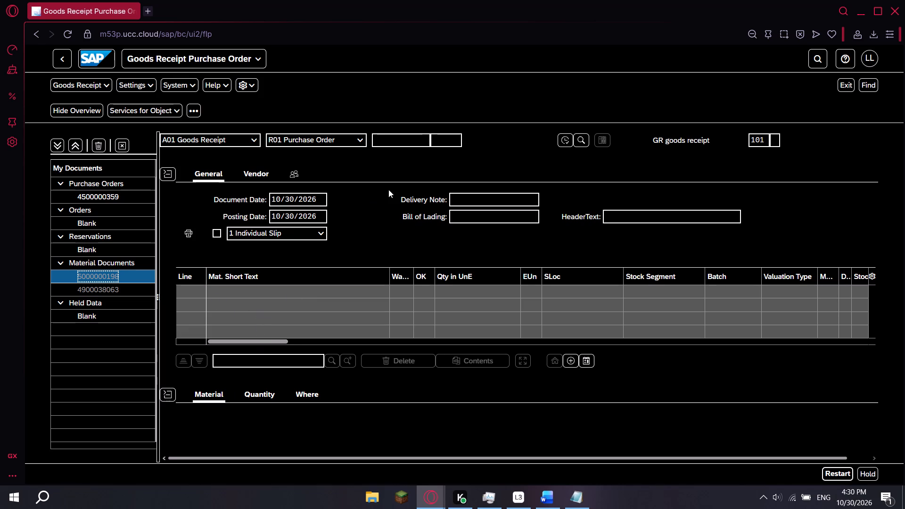
# Examine the item table columns and the Quantity, Where and Material details for the Goods Issue setting described in the exercise.
pyautogui.hotkey('alt', 'Tab')
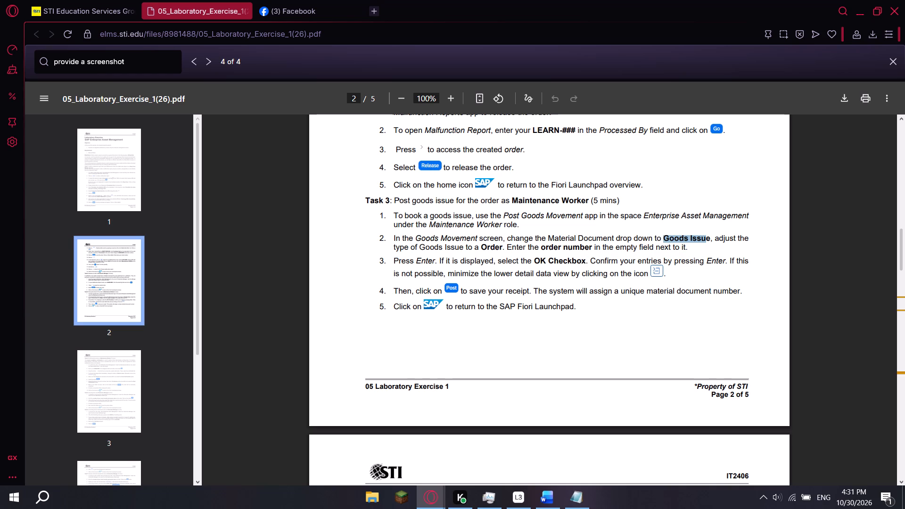
pyautogui.hotkey('alt', 'Tab')
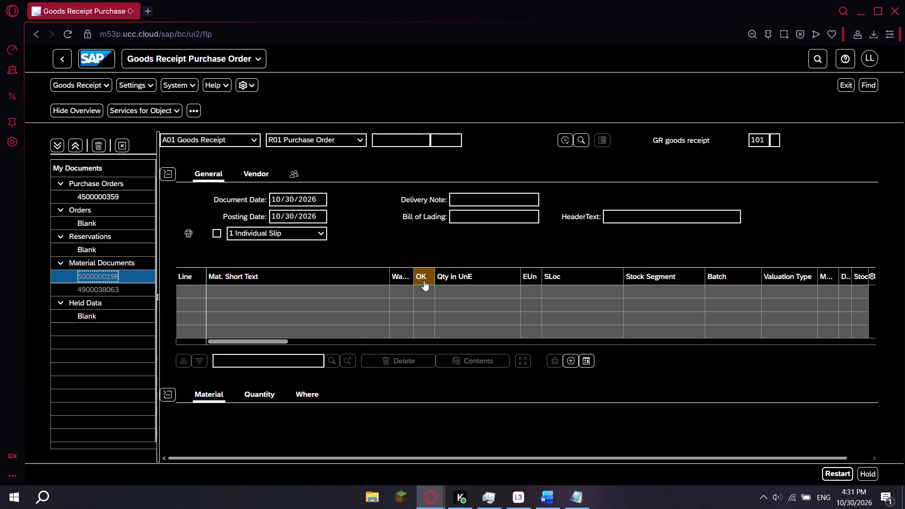
pyautogui.moveTo(272, 341); pyautogui.dragTo(292, 341)
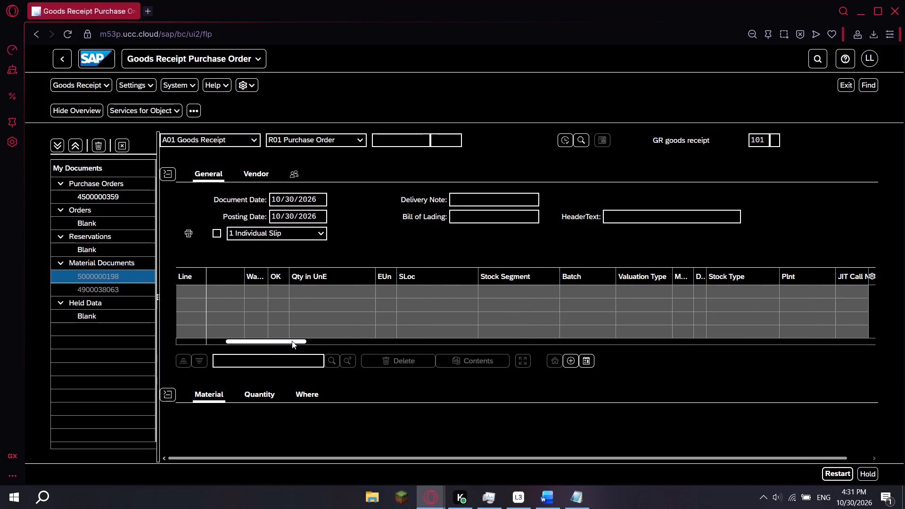
pyautogui.moveTo(292, 341); pyautogui.dragTo(244, 332)
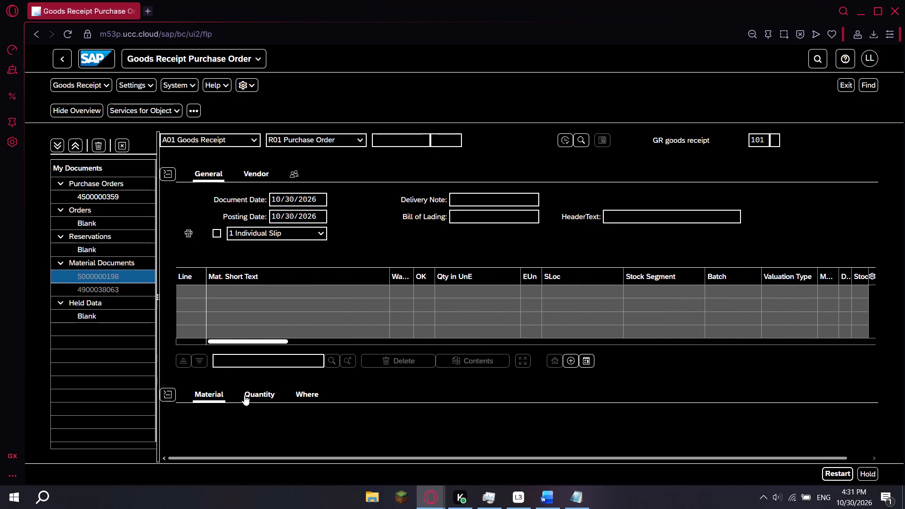
pyautogui.click(244, 395)
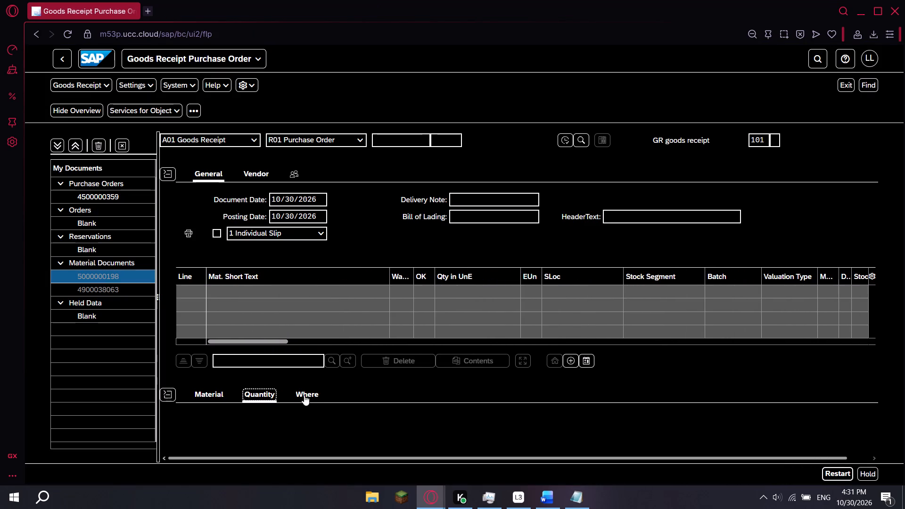
pyautogui.click(311, 395)
pyautogui.click(211, 393)
pyautogui.scroll(-5, 658, 310)
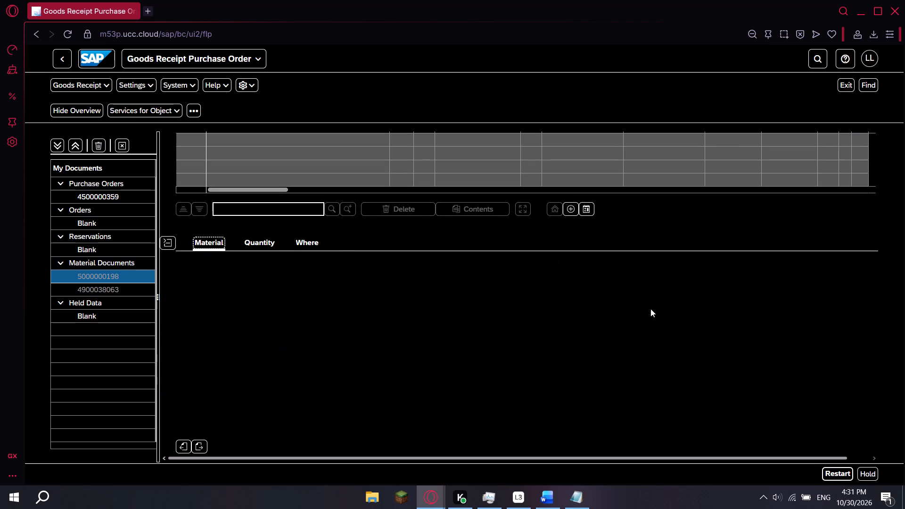
pyautogui.scroll(-3, 270, 322)
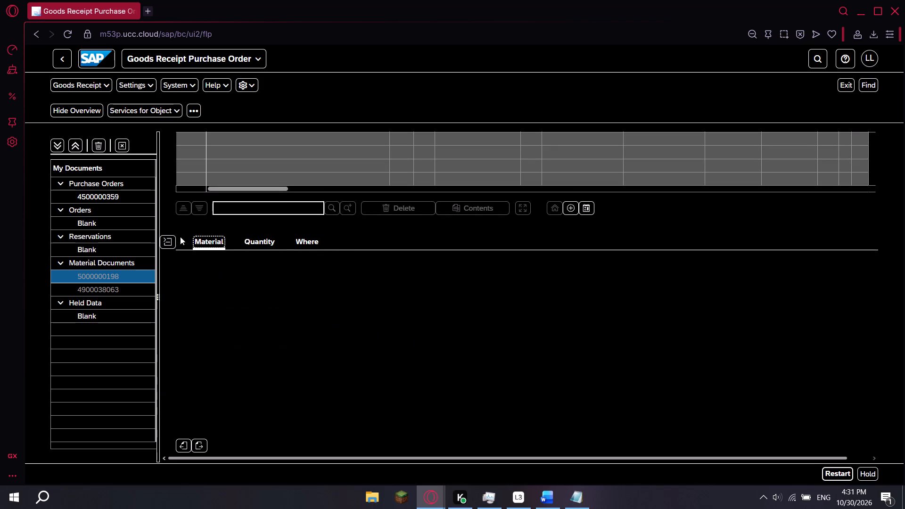
# Collapse the lower detail data, look over the goods movement screen for the Material Document drop-down, and expand the detail data again.
pyautogui.click(171, 239)
pyautogui.click(171, 239)
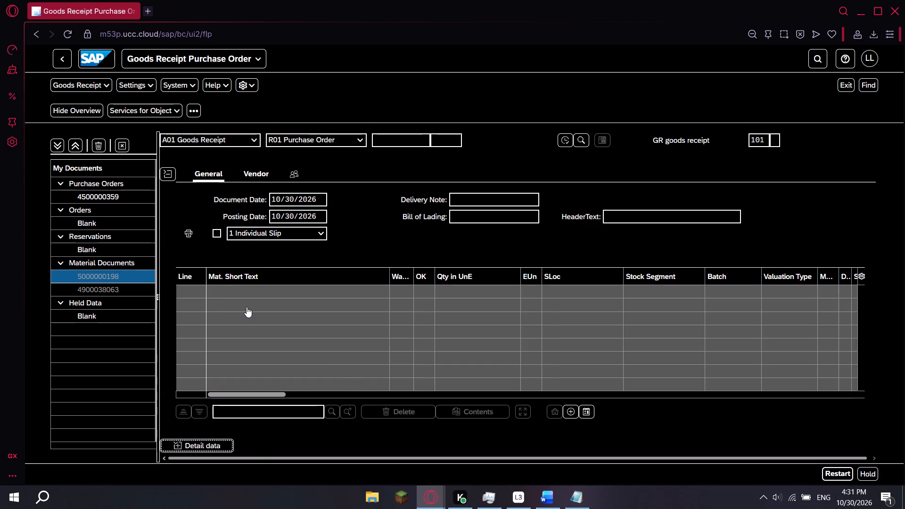
pyautogui.scroll(-5, 274, 307)
pyautogui.scroll(4, 259, 332)
pyautogui.scroll(-3, 259, 332)
pyautogui.scroll(1, 259, 332)
pyautogui.scroll(-2, 259, 332)
pyautogui.scroll(7, 259, 332)
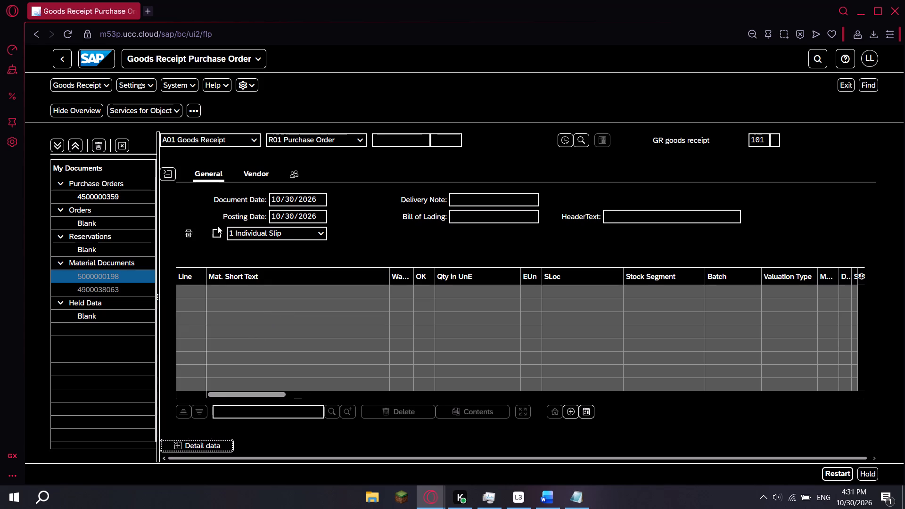
pyautogui.scroll(-2, 236, 336)
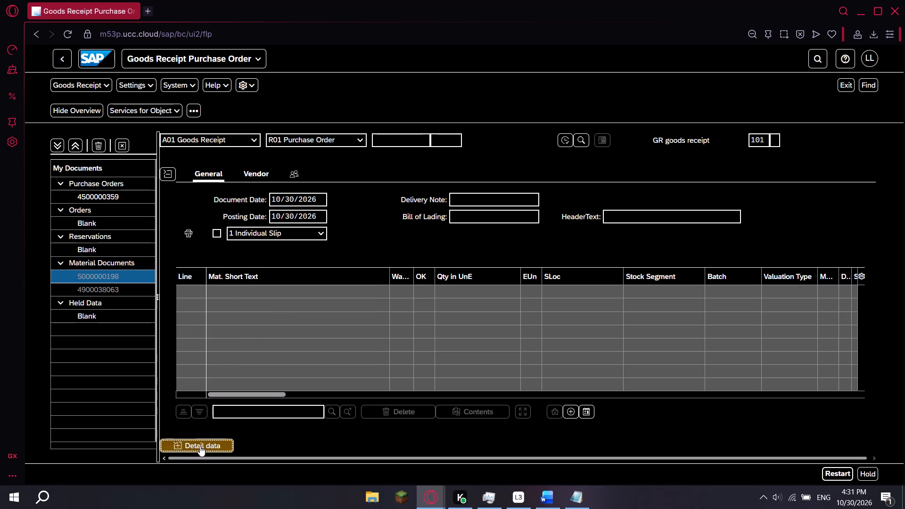
pyautogui.click(199, 444)
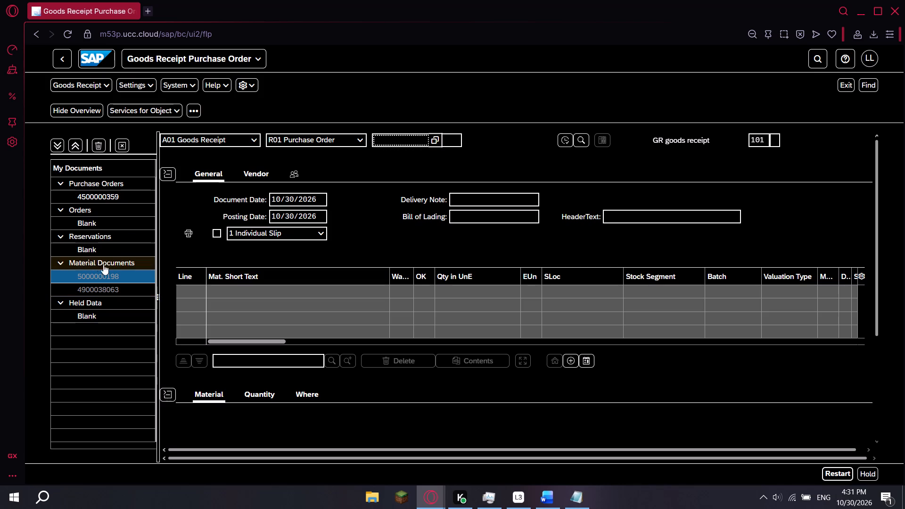
pyautogui.scroll(3, 443, 257)
pyautogui.scroll(2, 675, 179)
pyautogui.scroll(2, 744, 177)
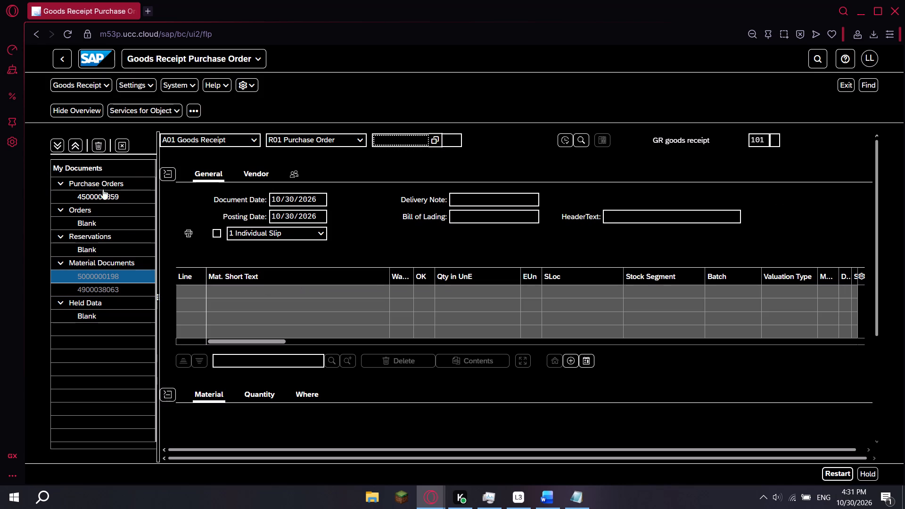
# Reread step 2 of Task 3 and examine the Material Documents section and its available options for a way to choose Goods Issue.
pyautogui.hotkey('alt', 'Tab')
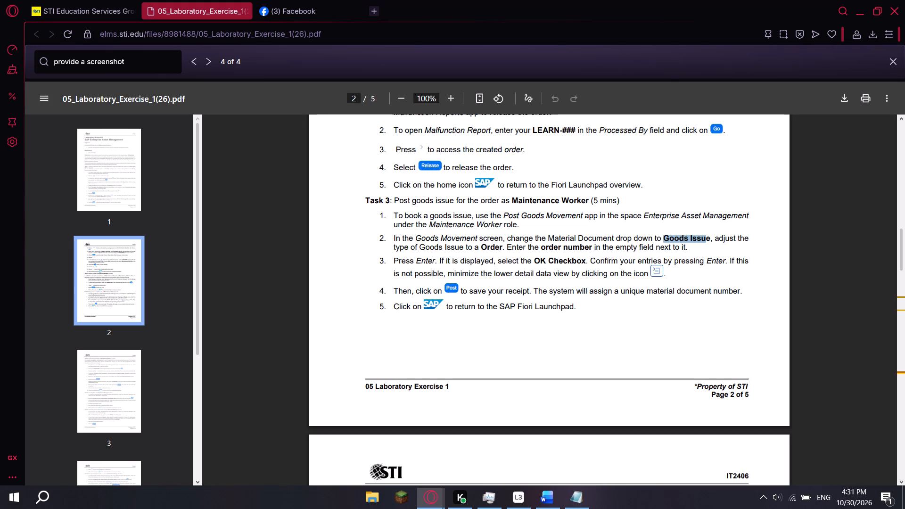
pyautogui.moveTo(394, 239); pyautogui.dragTo(543, 238)
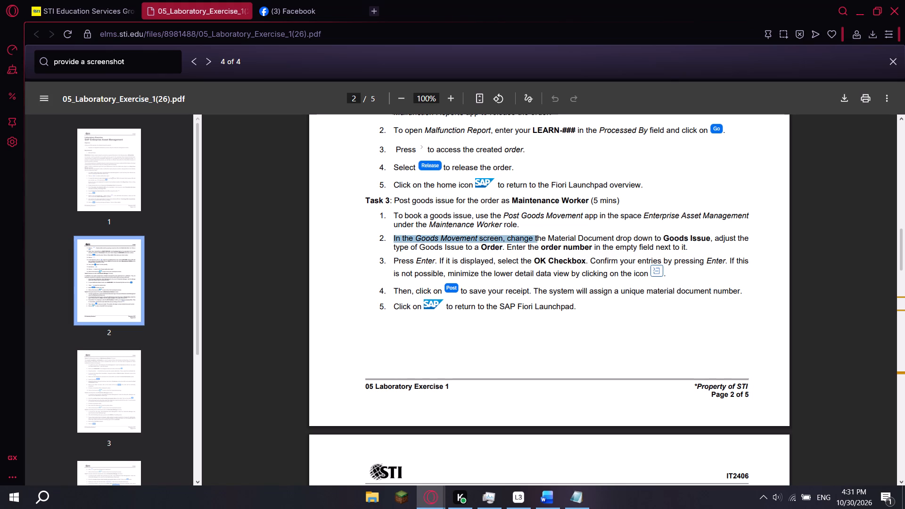
pyautogui.moveTo(543, 238); pyautogui.dragTo(721, 239)
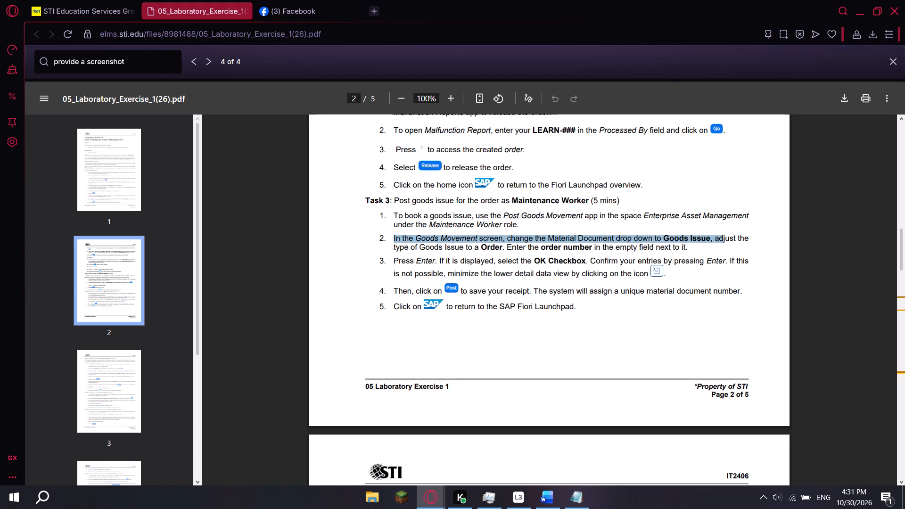
pyautogui.moveTo(721, 239); pyautogui.dragTo(504, 238)
pyautogui.click(458, 238)
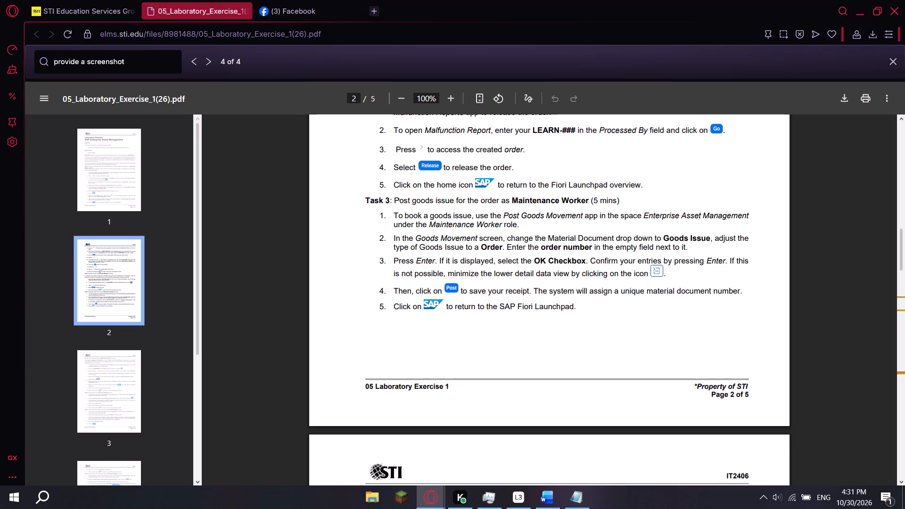
pyautogui.hotkey('alt', 'Tab')
pyautogui.click(62, 263)
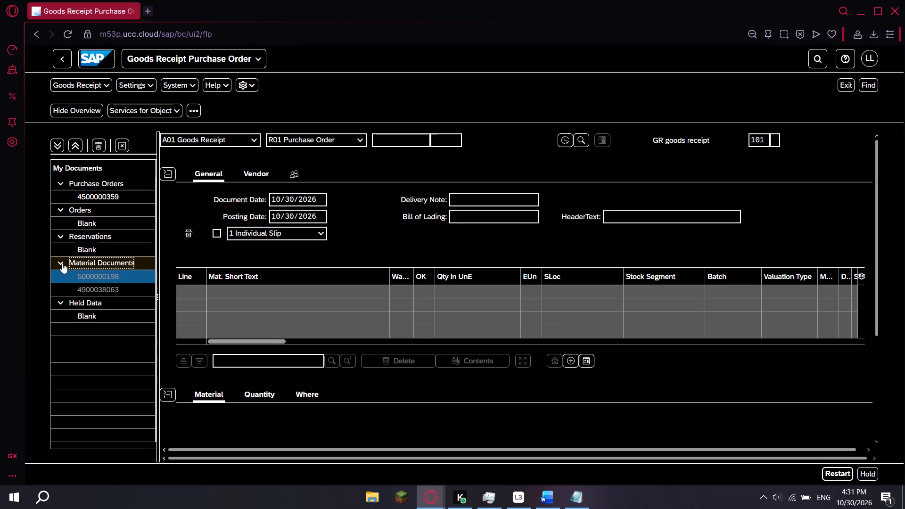
pyautogui.rightClick(90, 263)
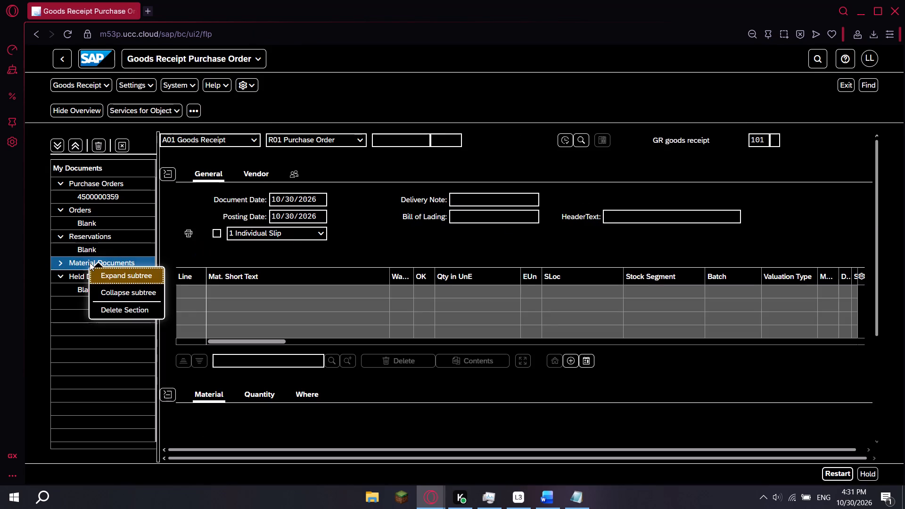
pyautogui.click(59, 263)
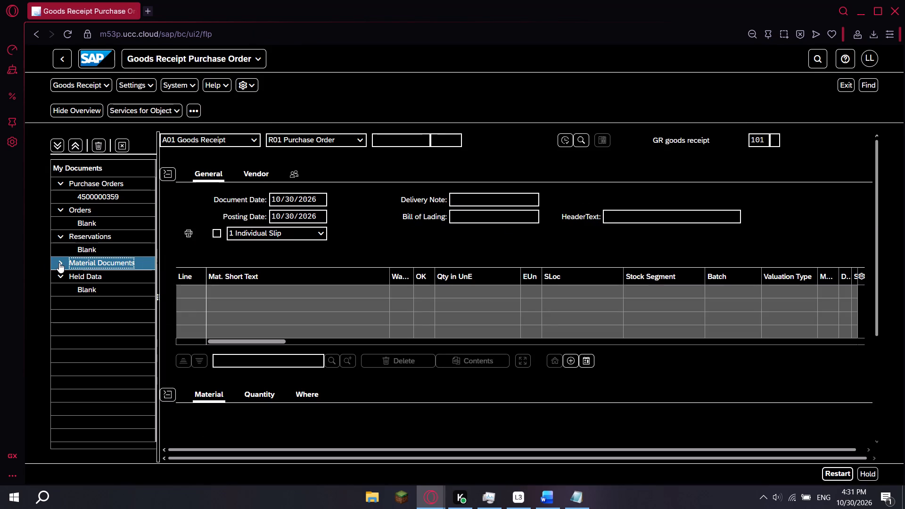
pyautogui.click(69, 260)
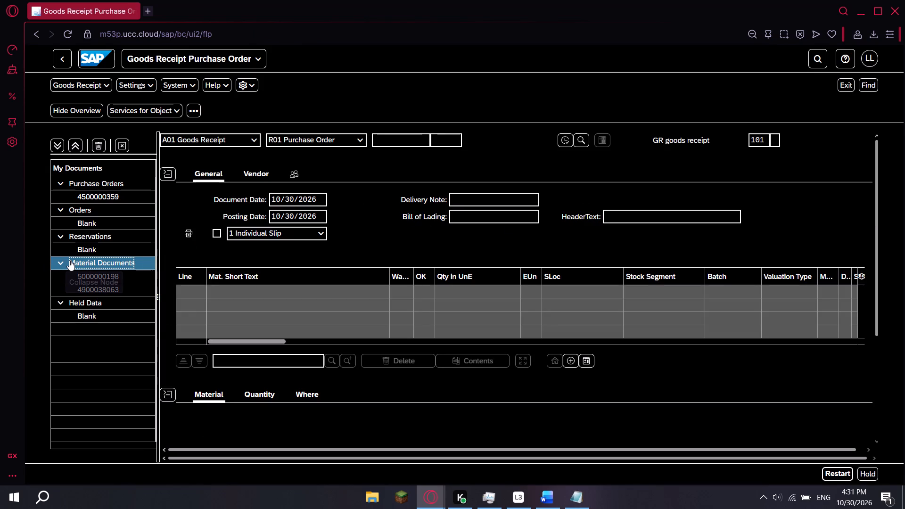
pyautogui.click(88, 261)
pyautogui.doubleClick(100, 262)
pyautogui.click(133, 263)
pyautogui.click(62, 262)
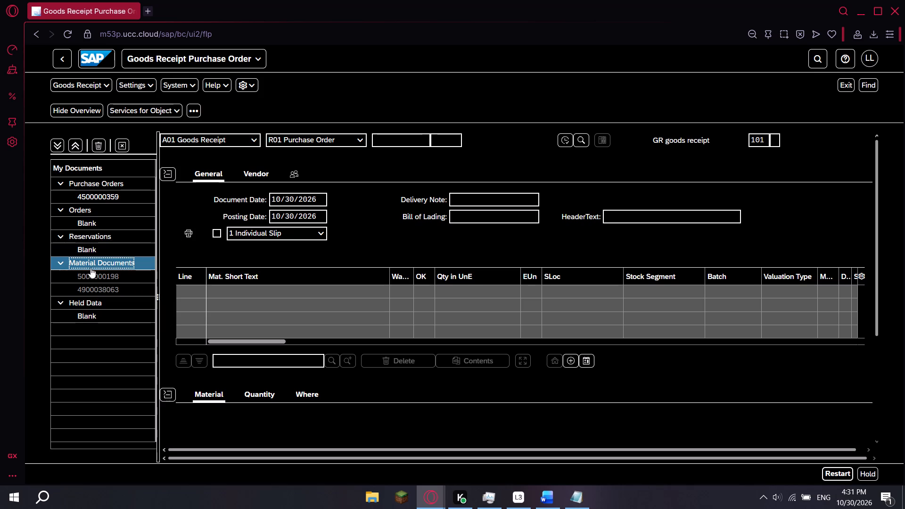
pyautogui.scroll(4, 281, 242)
pyautogui.scroll(-6, 281, 242)
pyautogui.scroll(6, 281, 242)
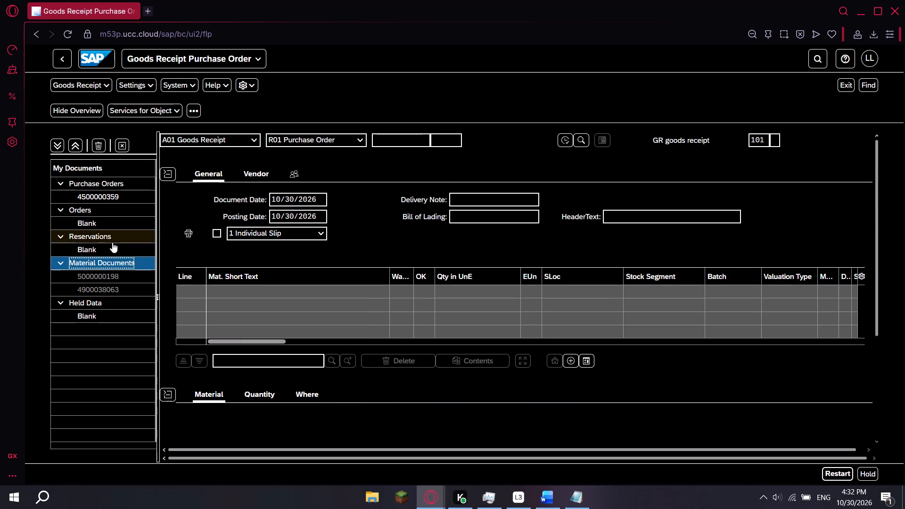
pyautogui.rightClick(83, 259)
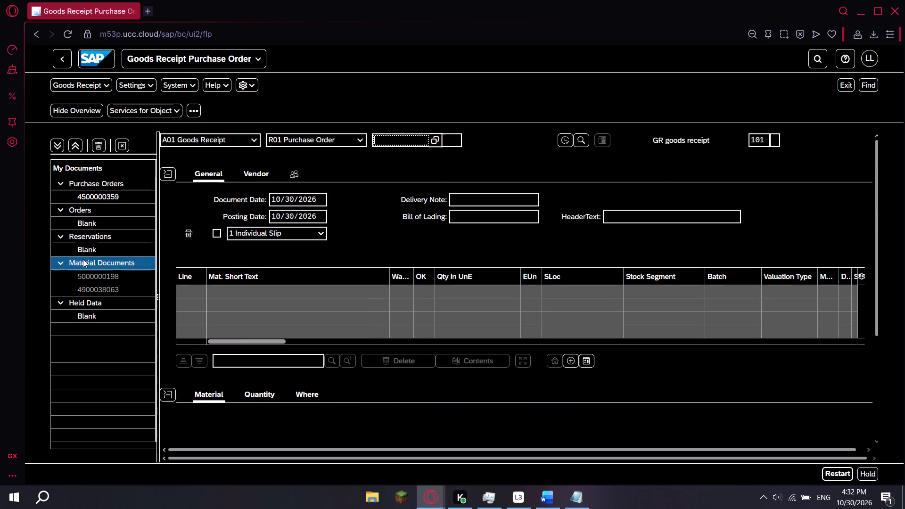
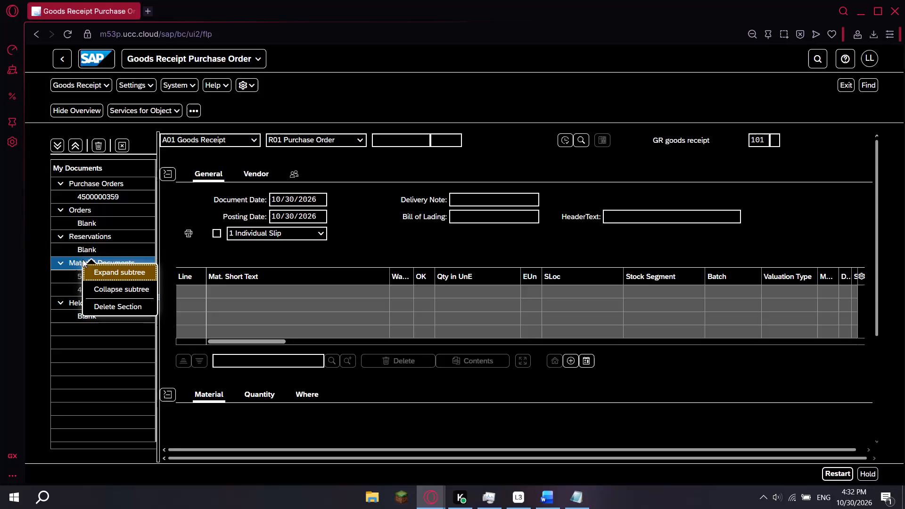
# Examine the Material Documents and Held Data sections of the My Documents overview for the Material Document option in the lab instructions.
pyautogui.click(110, 273)
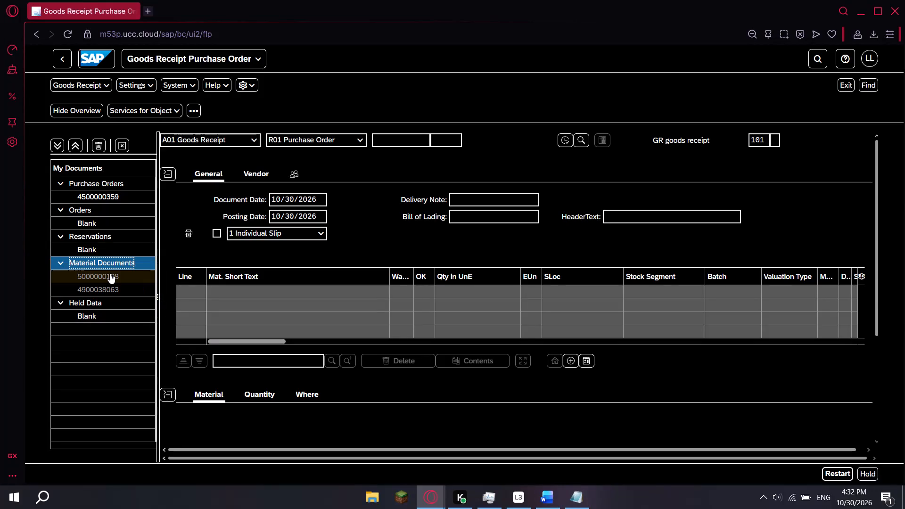
pyautogui.rightClick(96, 265)
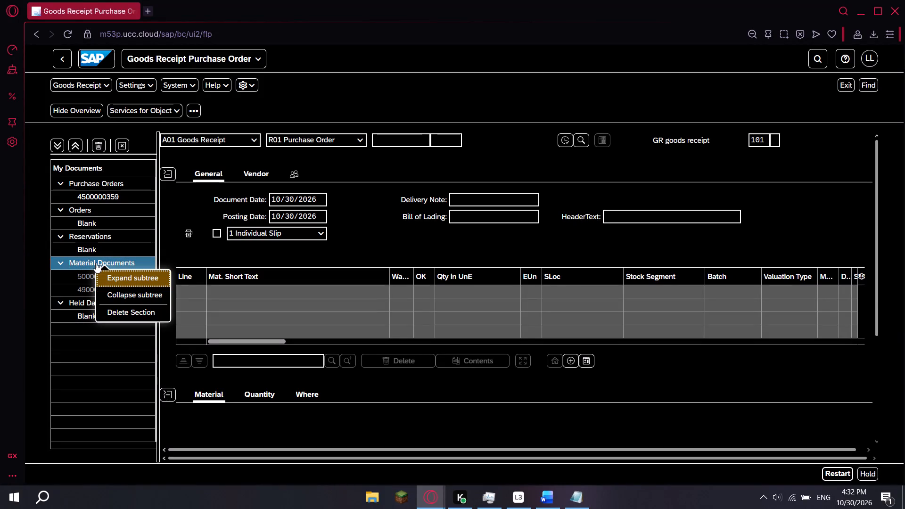
pyautogui.click(58, 265)
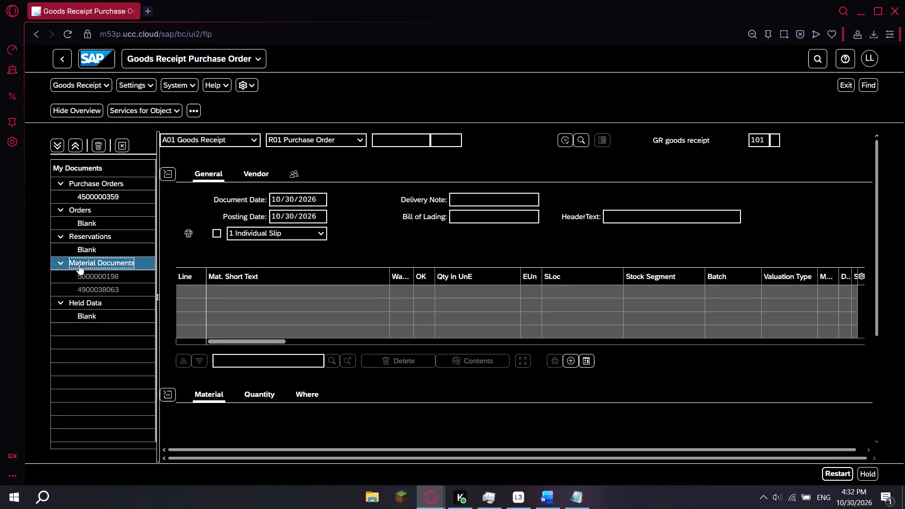
pyautogui.hotkey('alt', 'Tab')
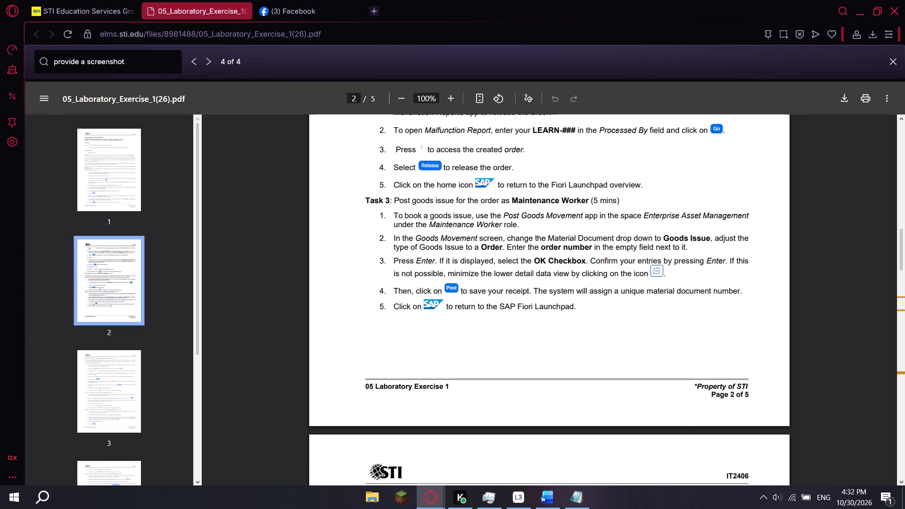
pyautogui.hotkey('alt', 'Tab')
pyautogui.click(97, 271)
pyautogui.doubleClick(97, 271)
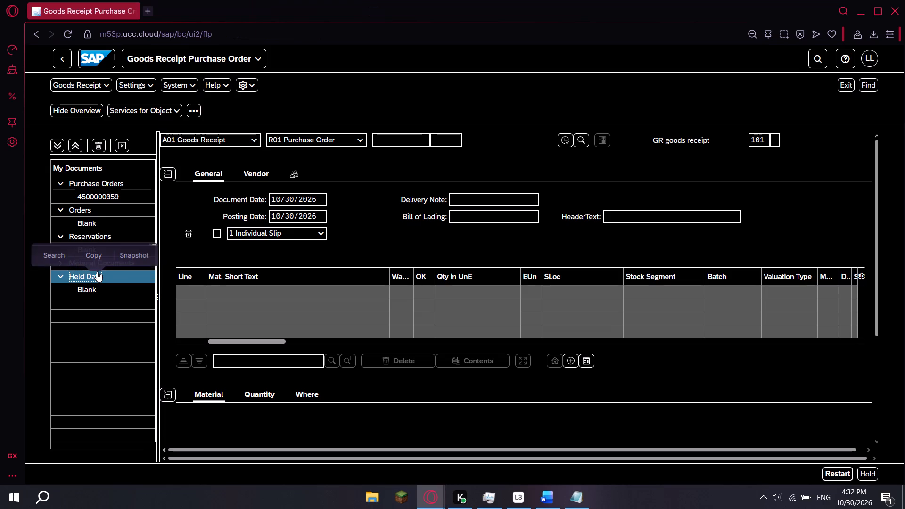
pyautogui.click(81, 316)
pyautogui.click(61, 275)
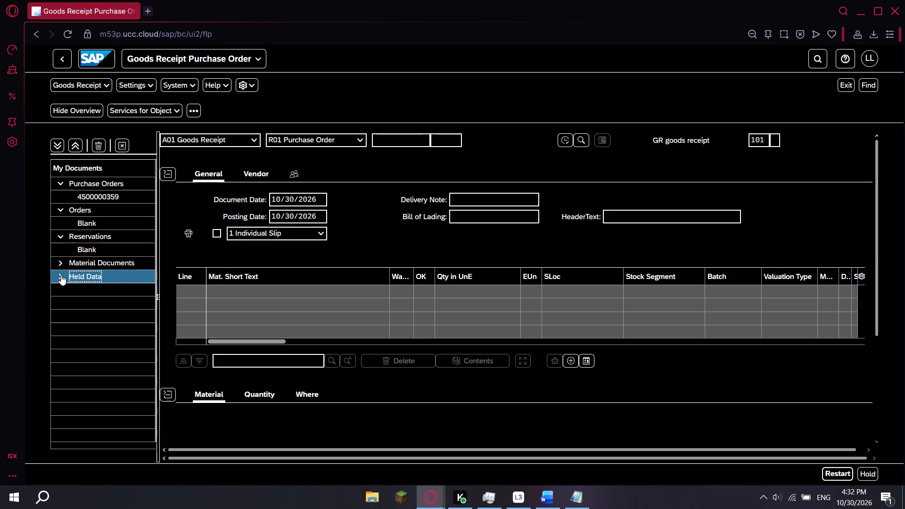
pyautogui.click(61, 275)
pyautogui.click(60, 263)
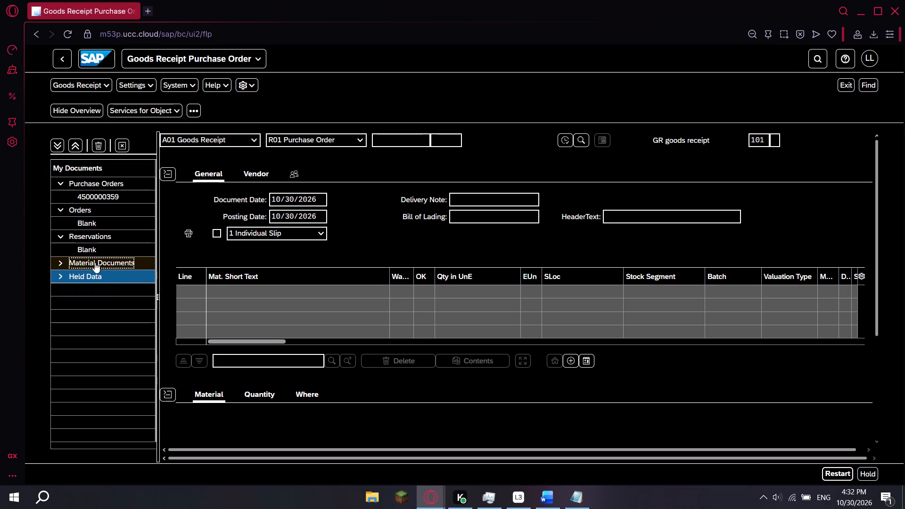
pyautogui.click(60, 263)
pyautogui.doubleClick(88, 274)
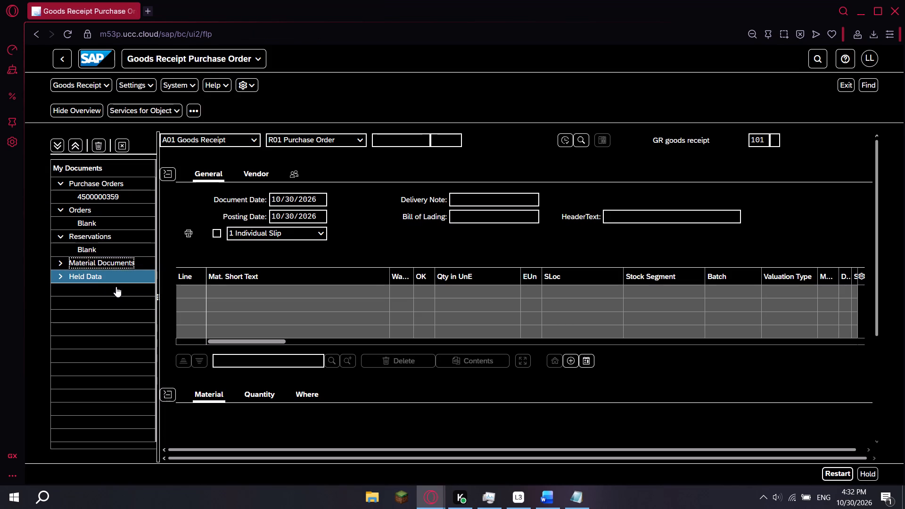
pyautogui.click(68, 259)
pyautogui.click(61, 264)
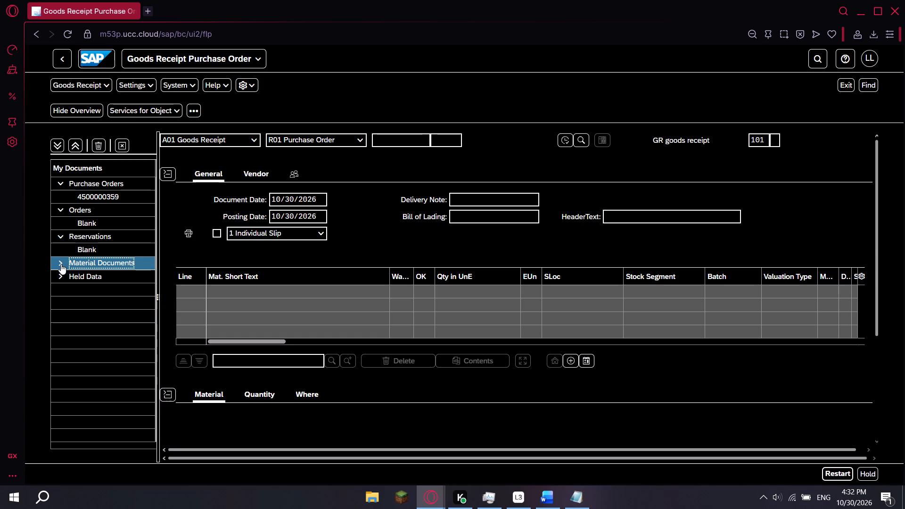
# Check the Task 3 goods issue instructions in the lab PDF, and look for the Material Document setting among the goods receipt screen's commands.
pyautogui.hotkey('alt', 'Tab')
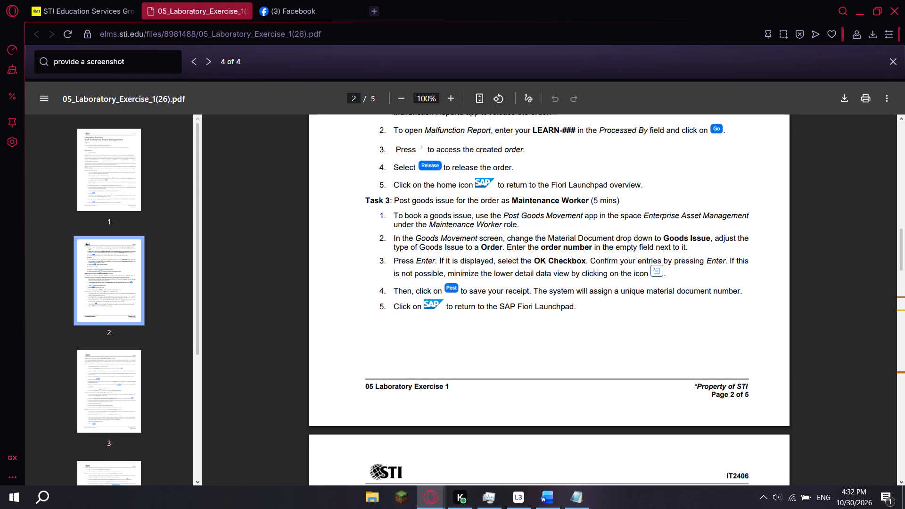
pyautogui.hotkey('alt', 'Tab')
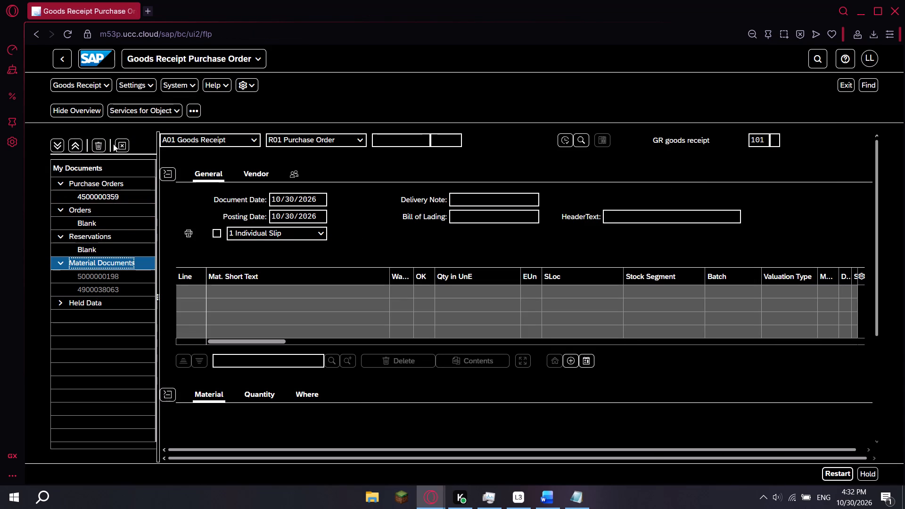
pyautogui.click(107, 85)
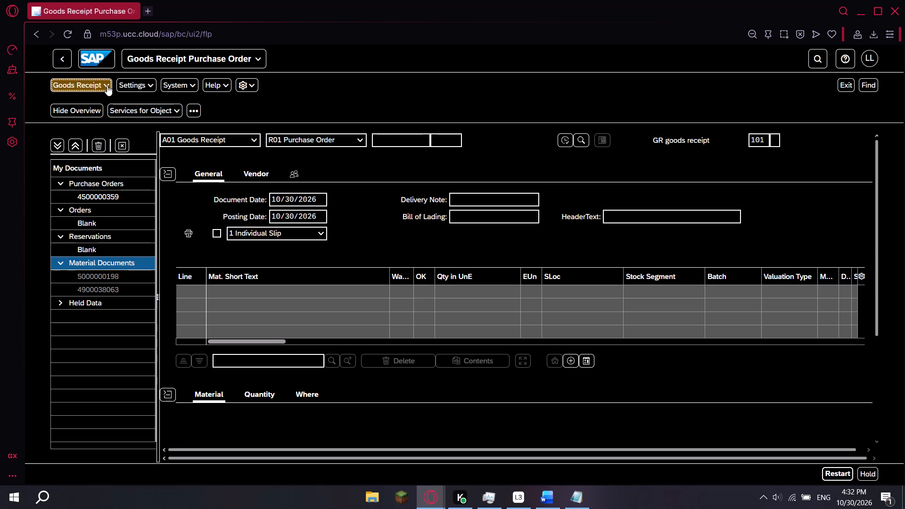
pyautogui.click(145, 84)
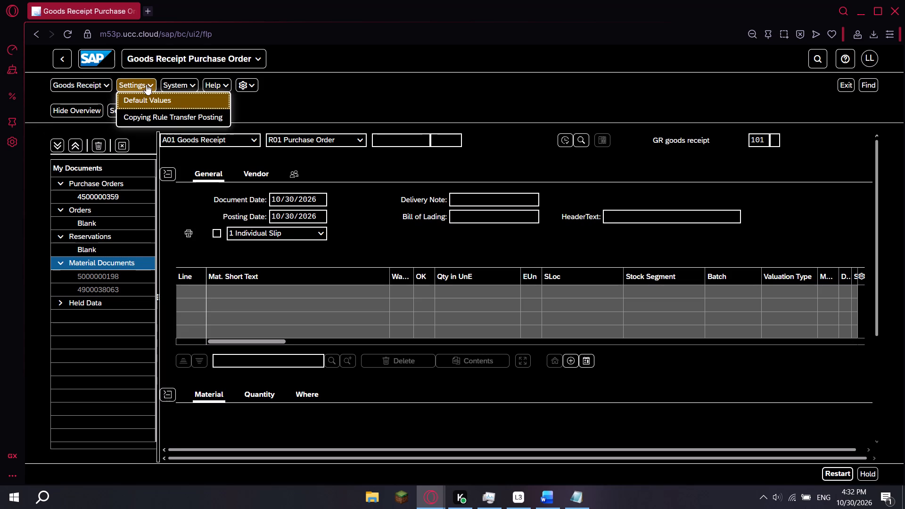
pyautogui.click(193, 83)
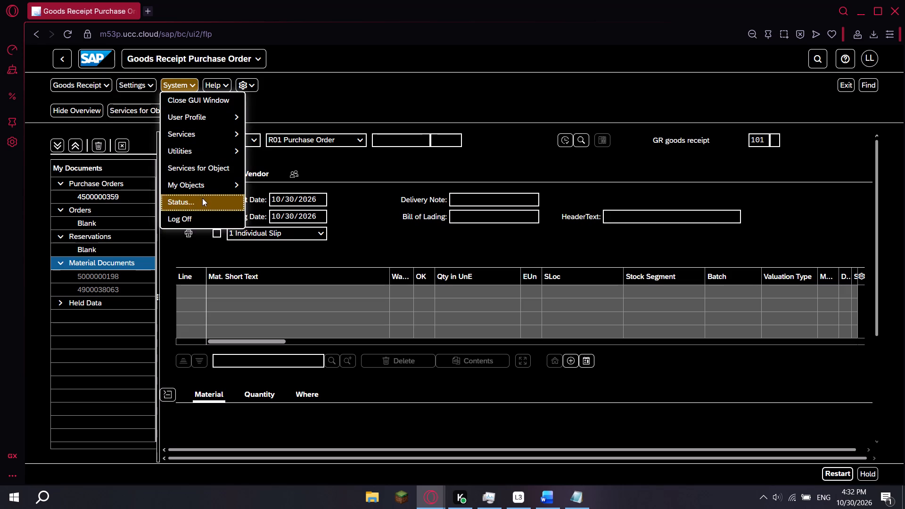
pyautogui.scroll(-2, 199, 142)
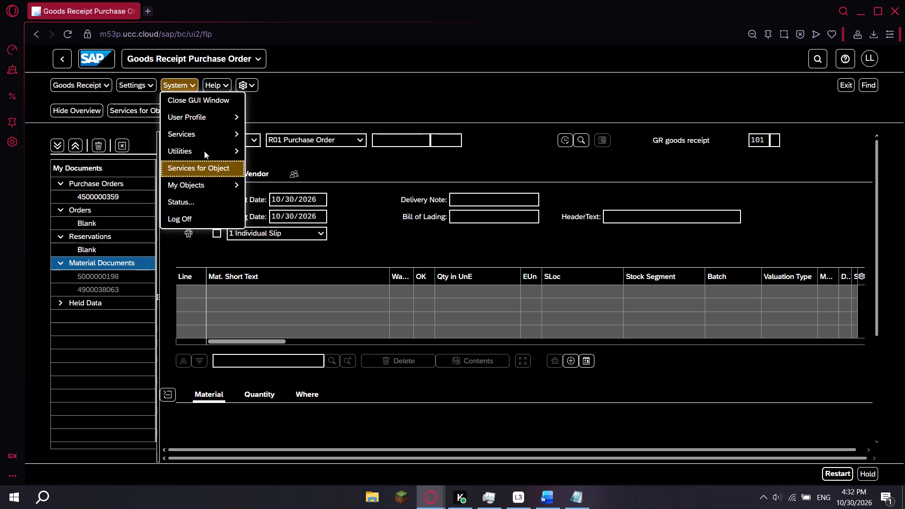
pyautogui.click(255, 58)
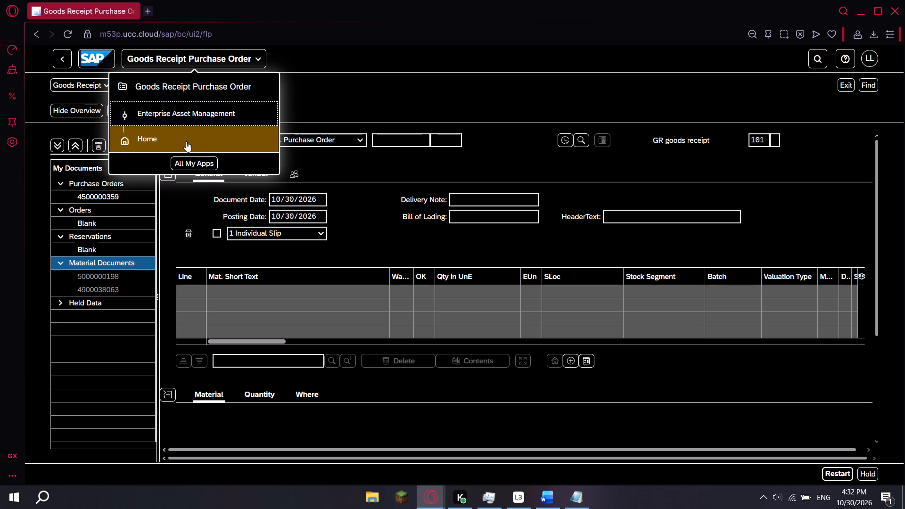
pyautogui.click(310, 94)
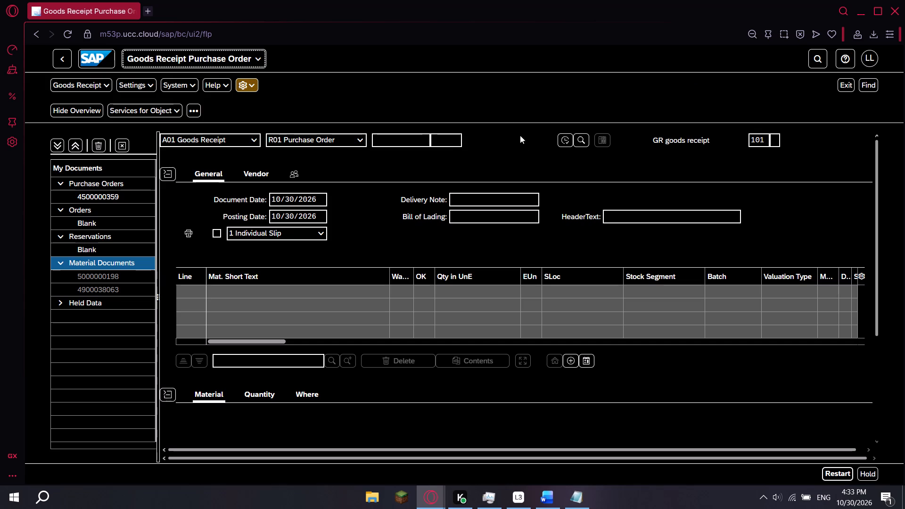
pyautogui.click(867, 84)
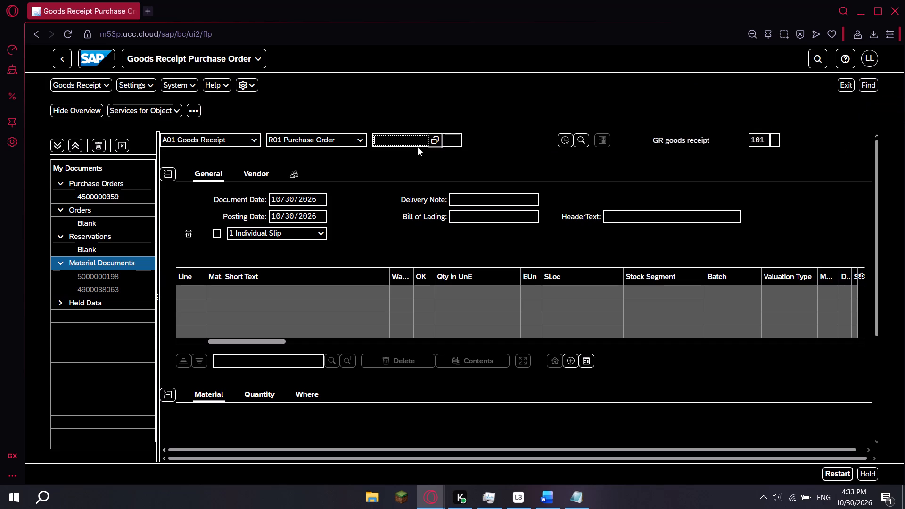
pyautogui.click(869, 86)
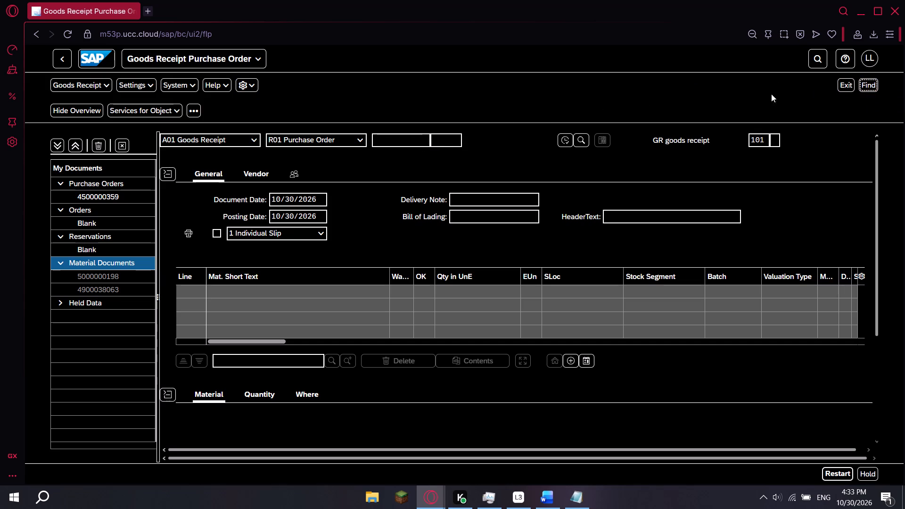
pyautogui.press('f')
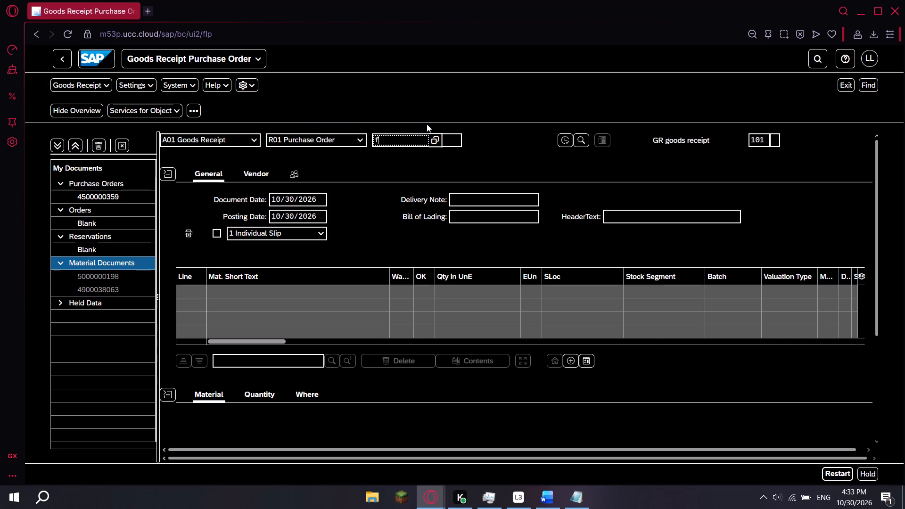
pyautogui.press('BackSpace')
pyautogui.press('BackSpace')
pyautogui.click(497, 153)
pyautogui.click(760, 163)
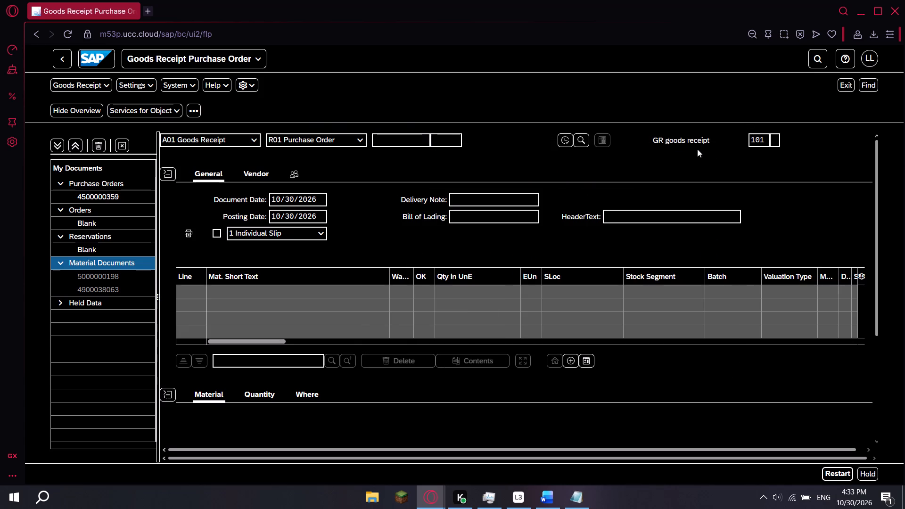
# Reread the Task 3 instructions and examine the goods receipt, system and object services options for the way to change to Goods Issue.
pyautogui.hotkey('alt', 'Tab')
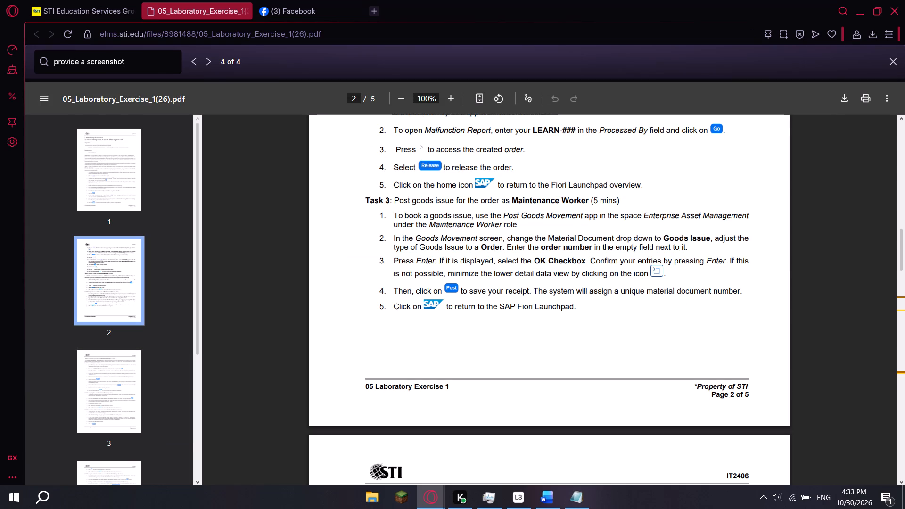
pyautogui.hotkey('alt', 'Tab')
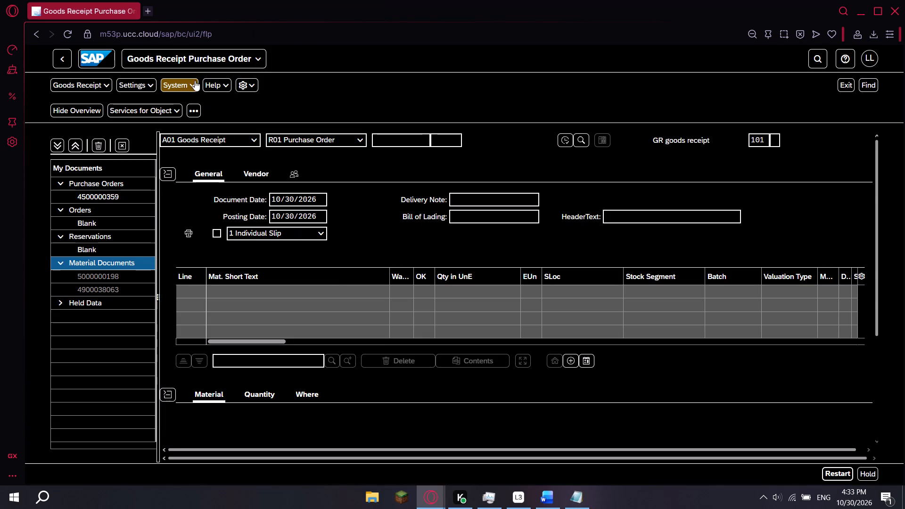
pyautogui.hotkey('alt', 'Tab')
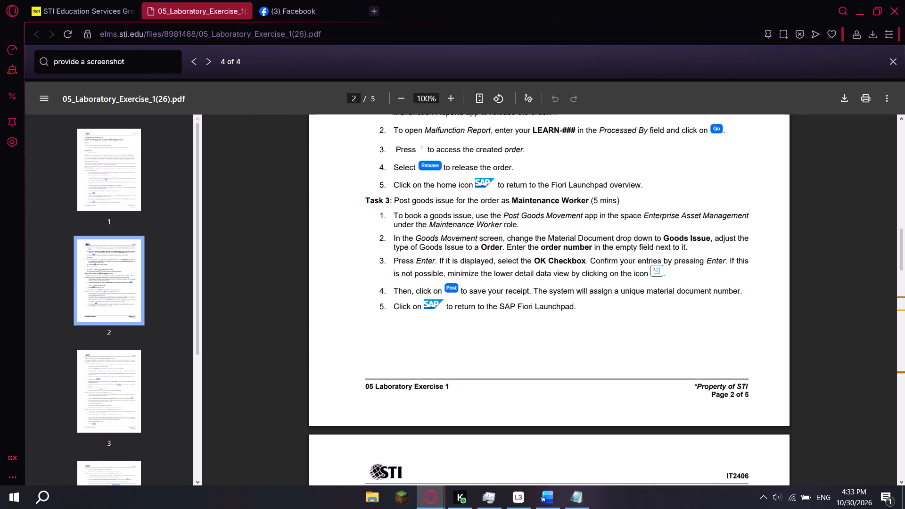
pyautogui.hotkey('alt', 'Tab')
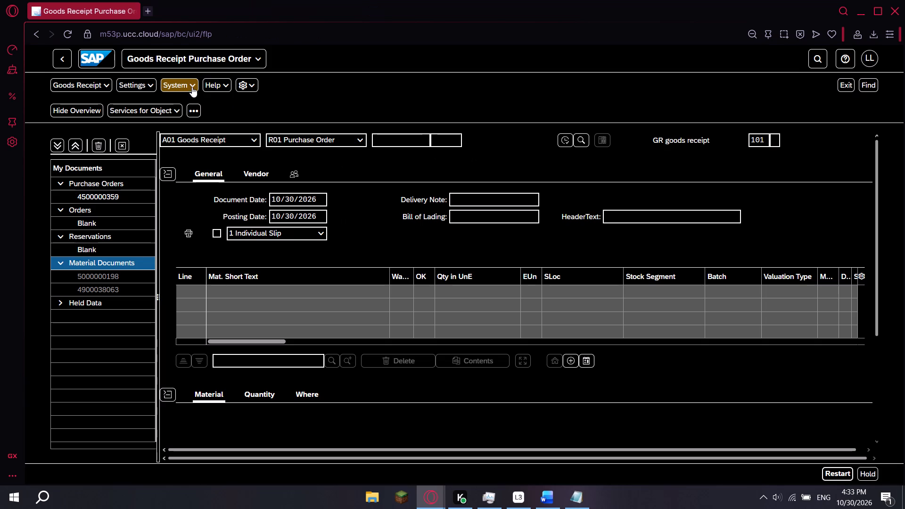
pyautogui.click(192, 87)
pyautogui.click(105, 84)
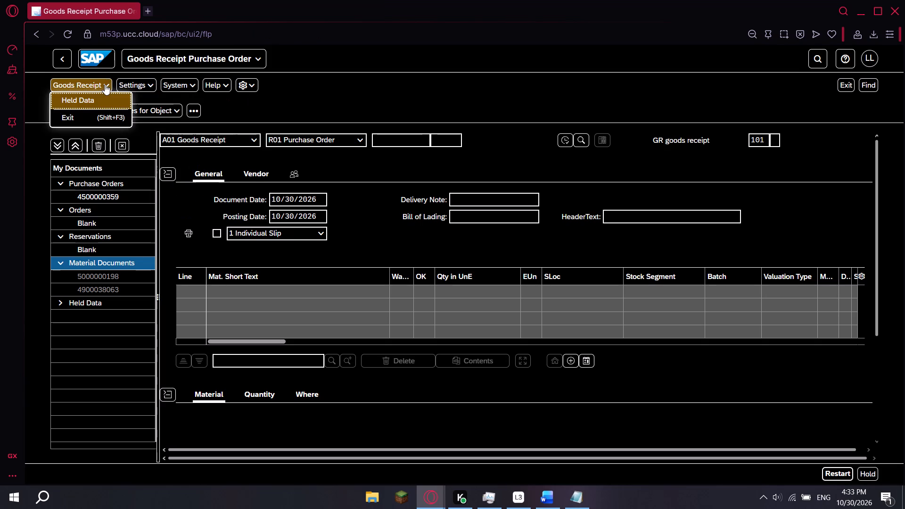
pyautogui.click(142, 80)
pyautogui.click(176, 80)
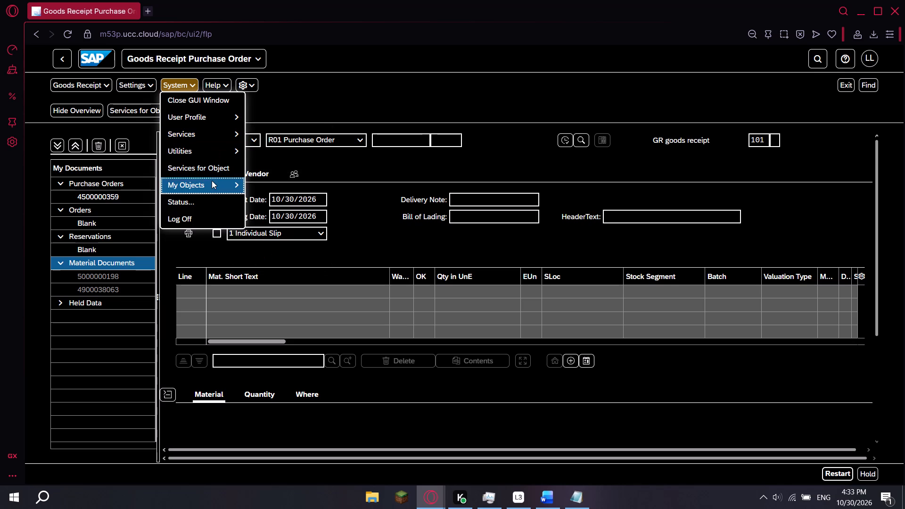
pyautogui.click(416, 165)
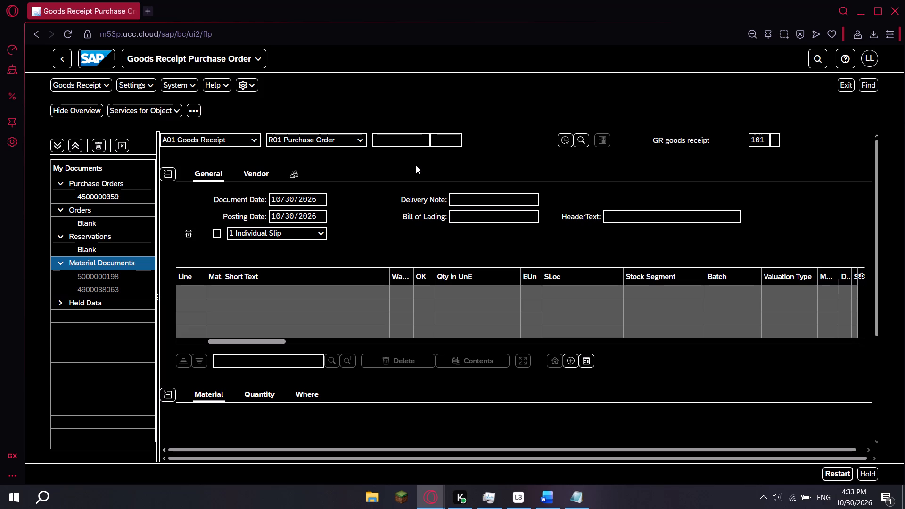
pyautogui.click(173, 111)
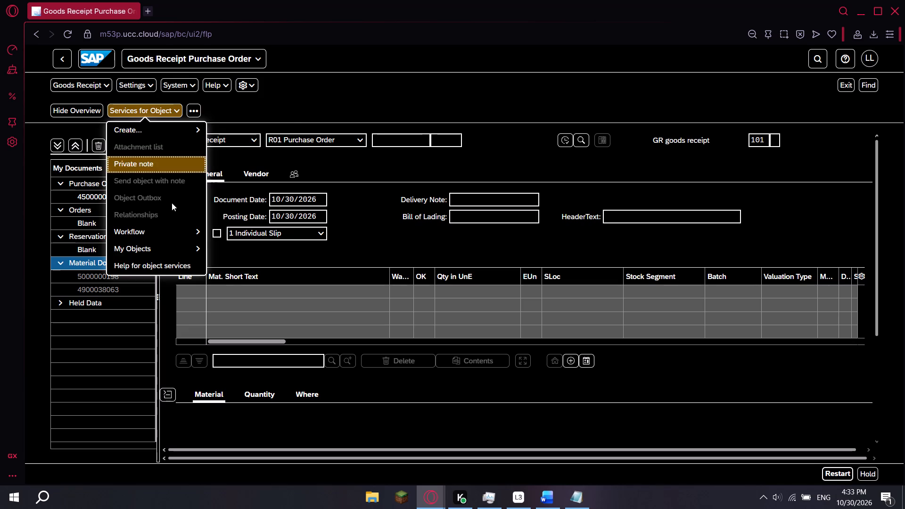
pyautogui.click(262, 103)
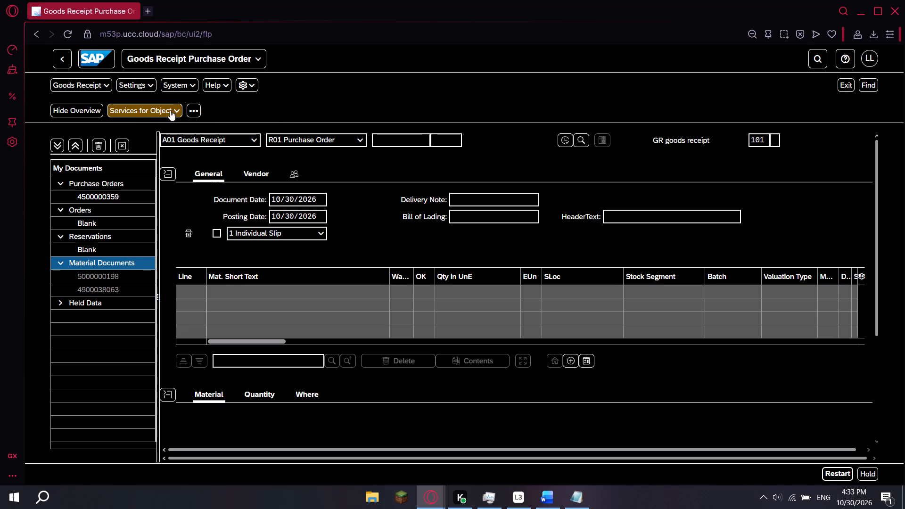
pyautogui.click(195, 108)
pyautogui.click(339, 112)
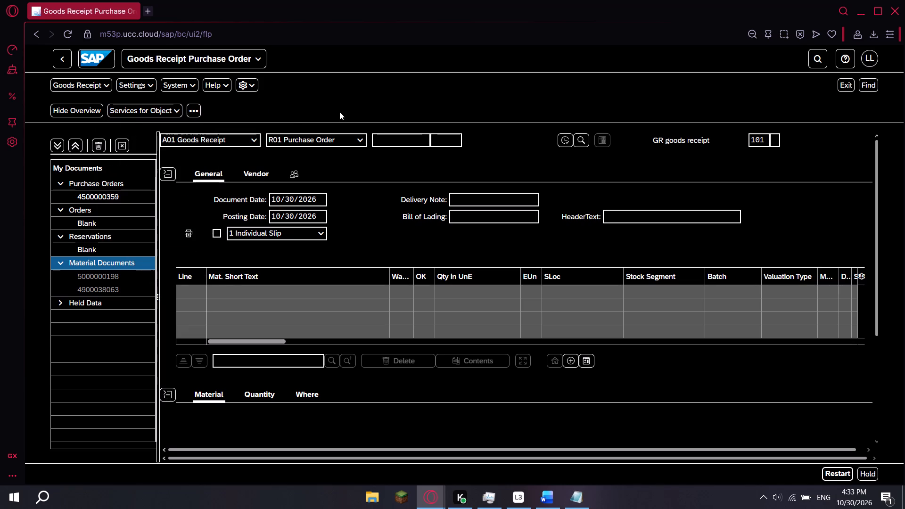
pyautogui.hotkey('alt', 'Tab')
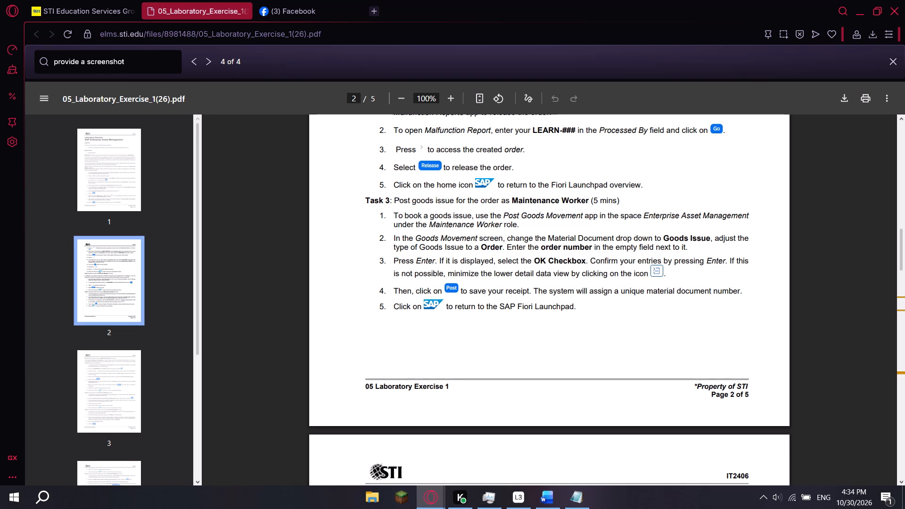
pyautogui.hotkey('alt', 'Tab')
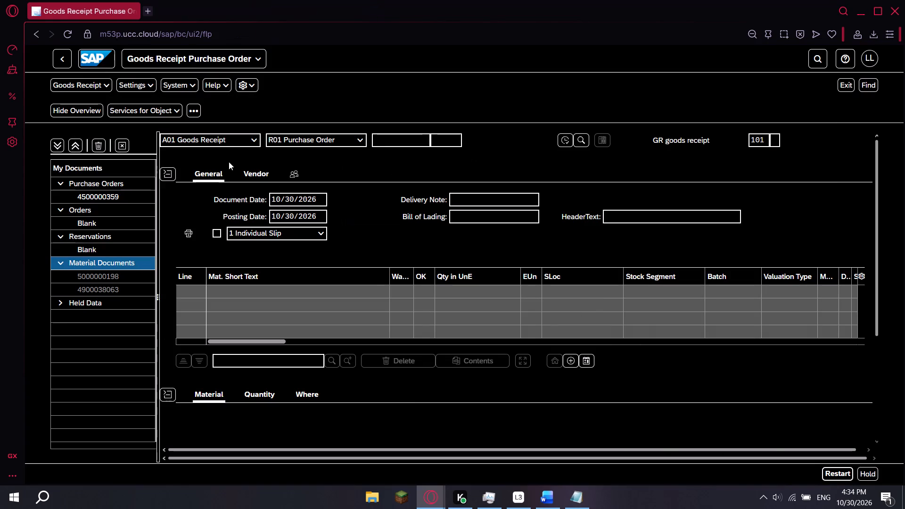
# Reread the Task 3 material document instruction and set the goods movement transaction to A07 Goods Issue.
pyautogui.hotkey('alt', 'Tab')
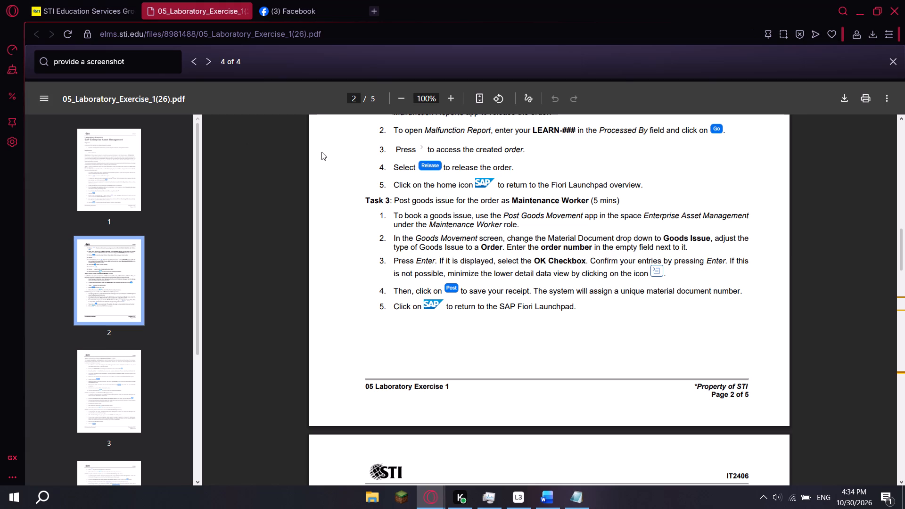
pyautogui.hotkey('alt', 'Tab')
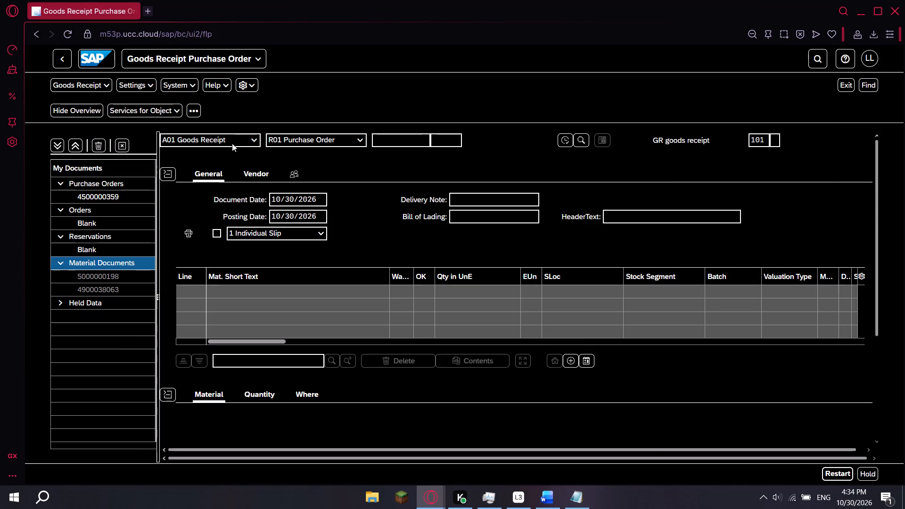
pyautogui.hotkey('alt', 'Tab')
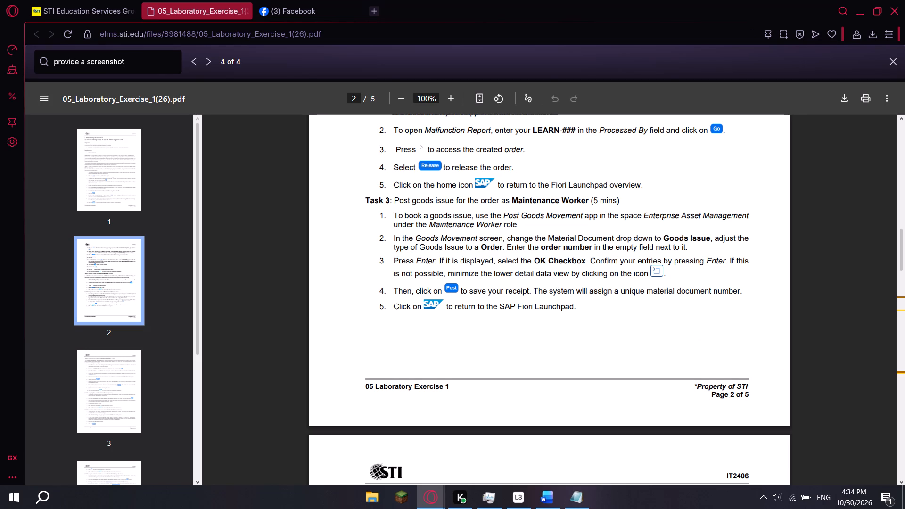
pyautogui.moveTo(395, 239); pyautogui.dragTo(561, 243)
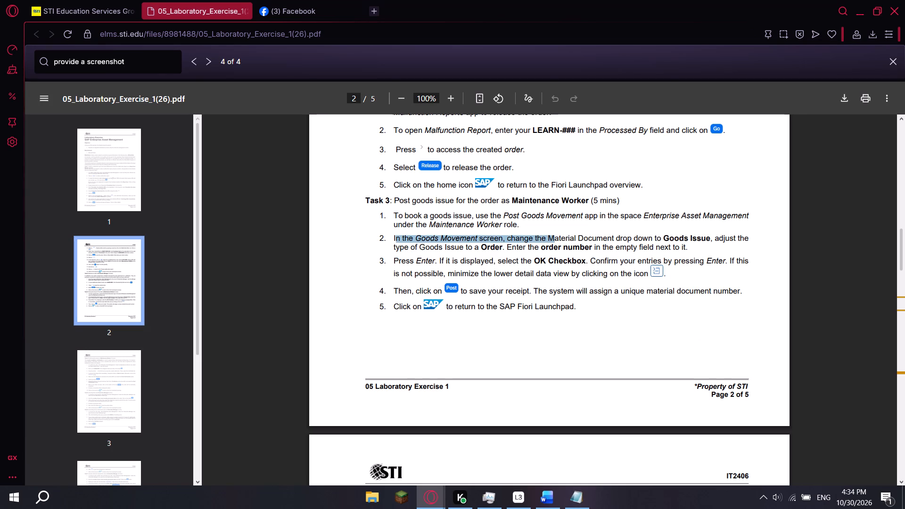
pyautogui.moveTo(561, 243); pyautogui.dragTo(576, 243)
pyautogui.hotkey('alt', 'Tab')
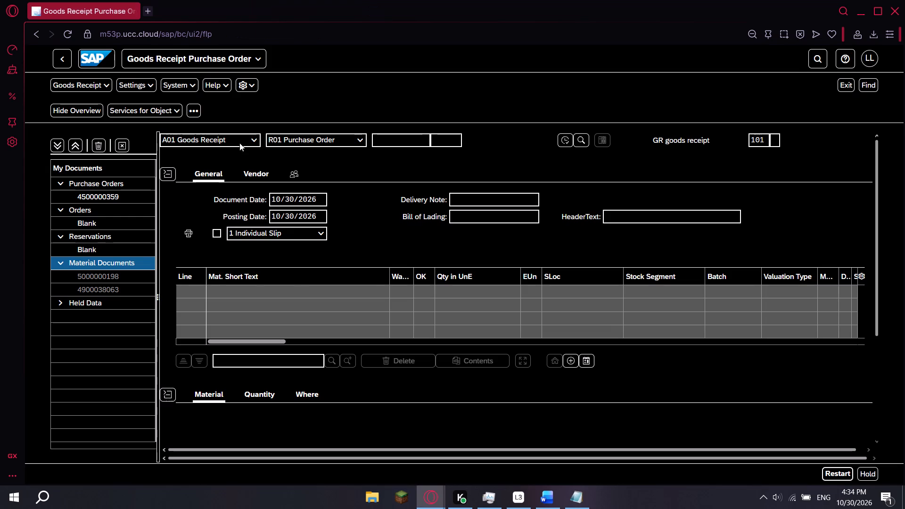
pyautogui.click(251, 141)
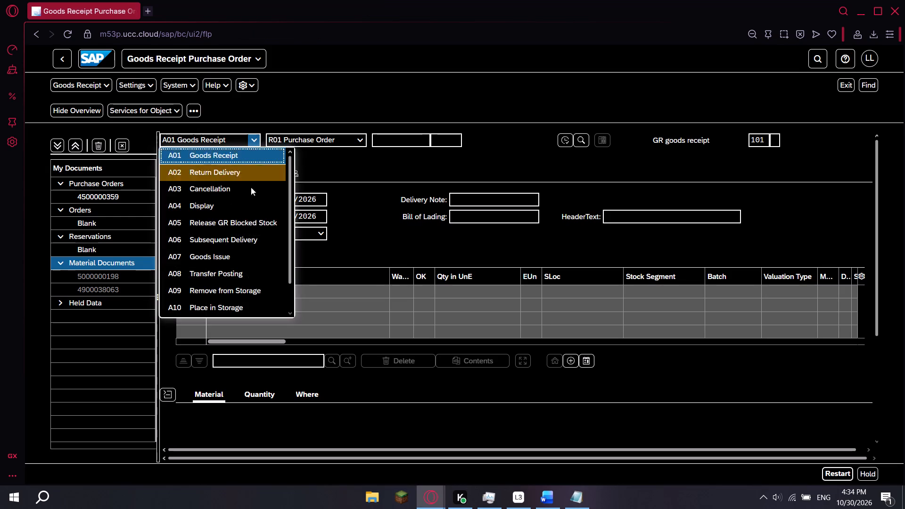
pyautogui.click(236, 258)
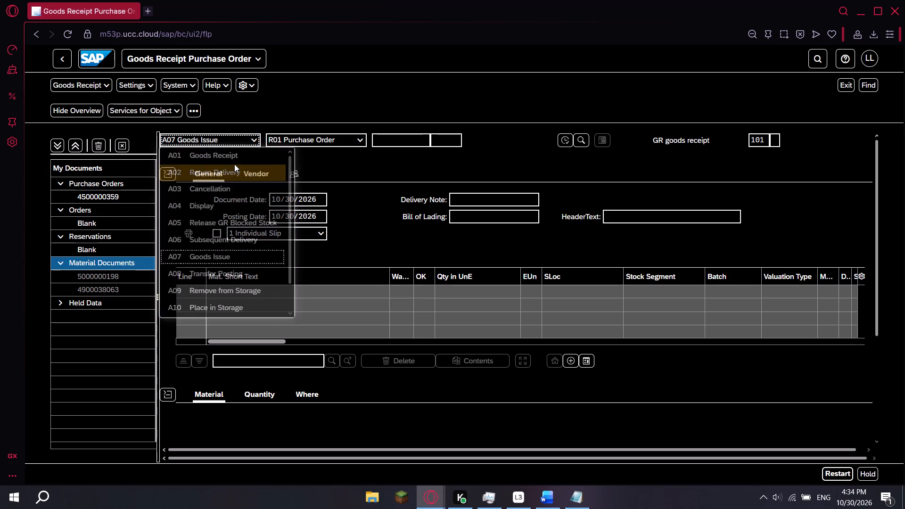
# Check the Task 3 instruction on the goods issue type and set the reference document to R08 Order.
pyautogui.hotkey('alt', 'Tab')
pyautogui.hotkey('alt', 'Tab')
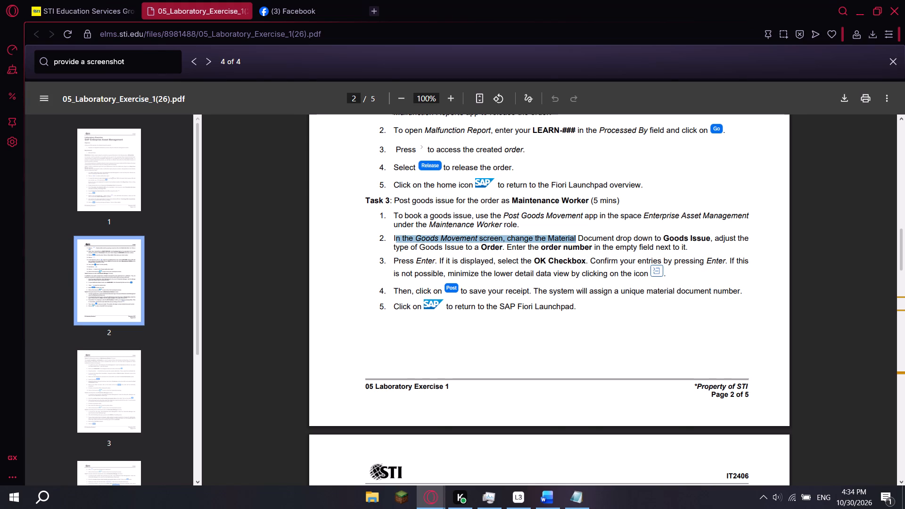
pyautogui.hotkey('alt', 'Tab')
pyautogui.hotkey('alt', 'Tab')
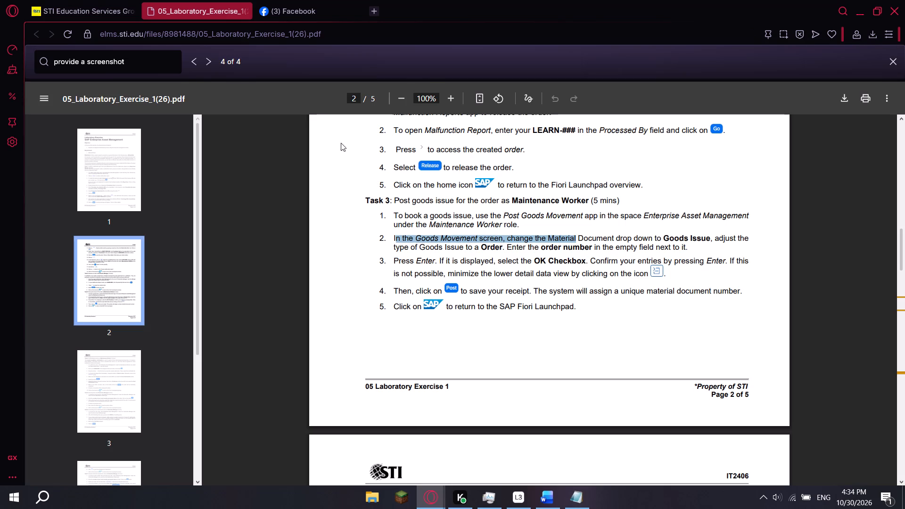
pyautogui.click(350, 138)
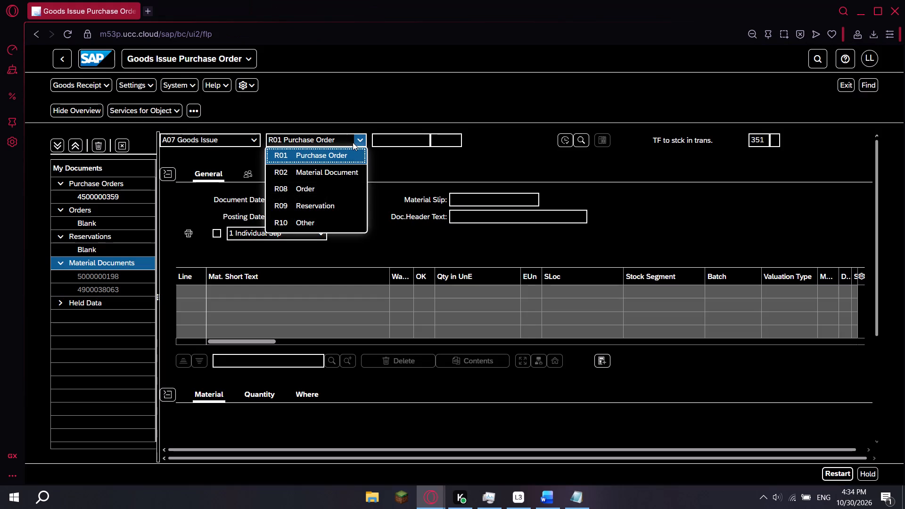
pyautogui.click(353, 142)
pyautogui.hotkey('alt', 'Tab')
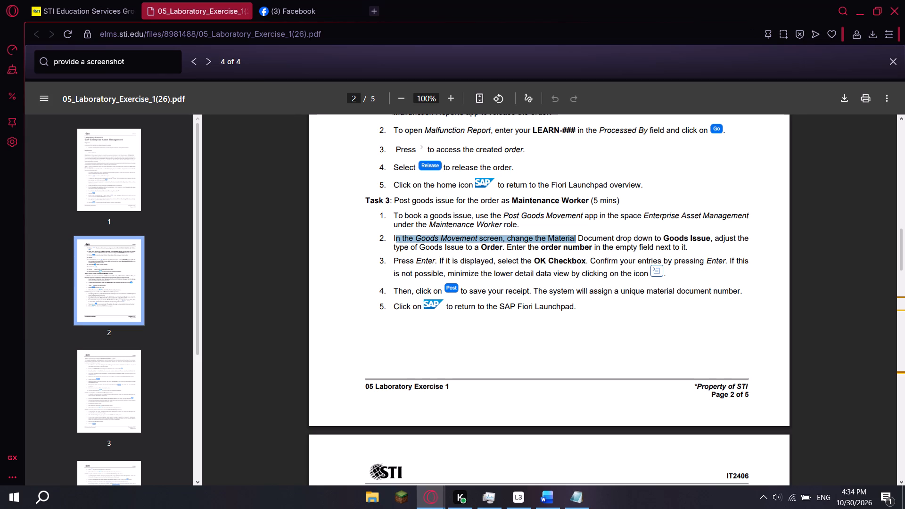
pyautogui.hotkey('alt', 'Tab')
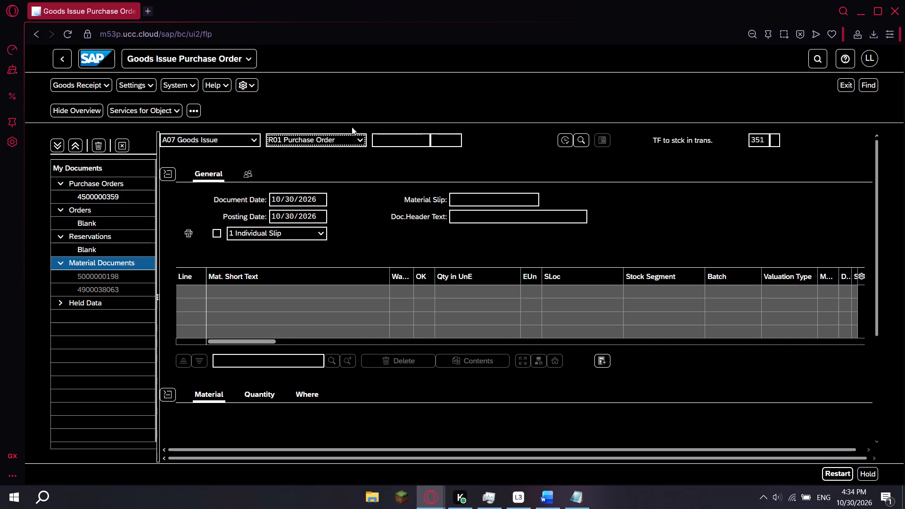
pyautogui.click(355, 139)
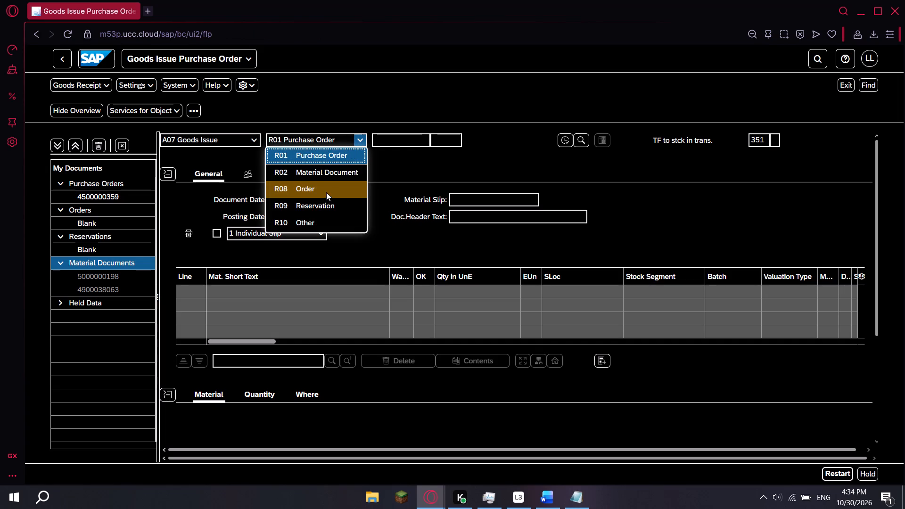
pyautogui.click(326, 192)
# Check the Task 3 instruction about the order number and activate the empty Order Number field.
pyautogui.hotkey('alt', 'Tab')
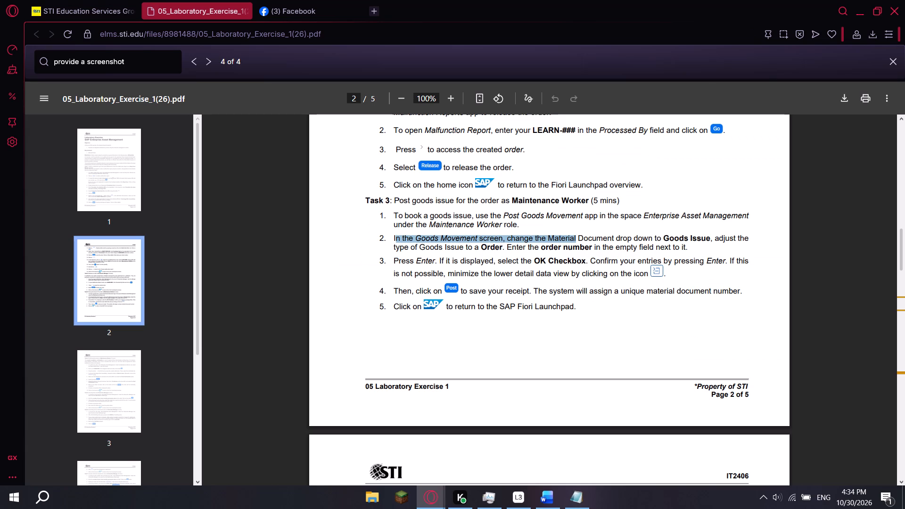
pyautogui.moveTo(512, 246); pyautogui.dragTo(597, 248)
pyautogui.click(608, 247)
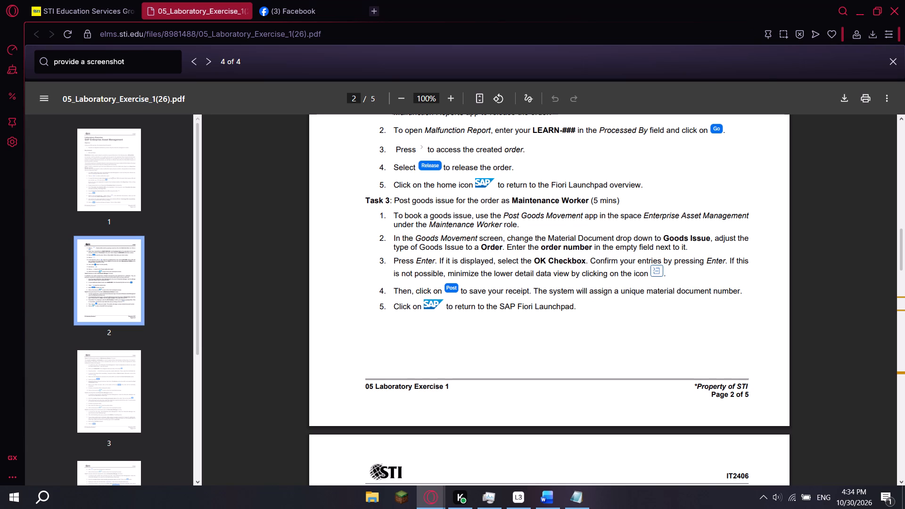
pyautogui.hotkey('alt', 'Tab')
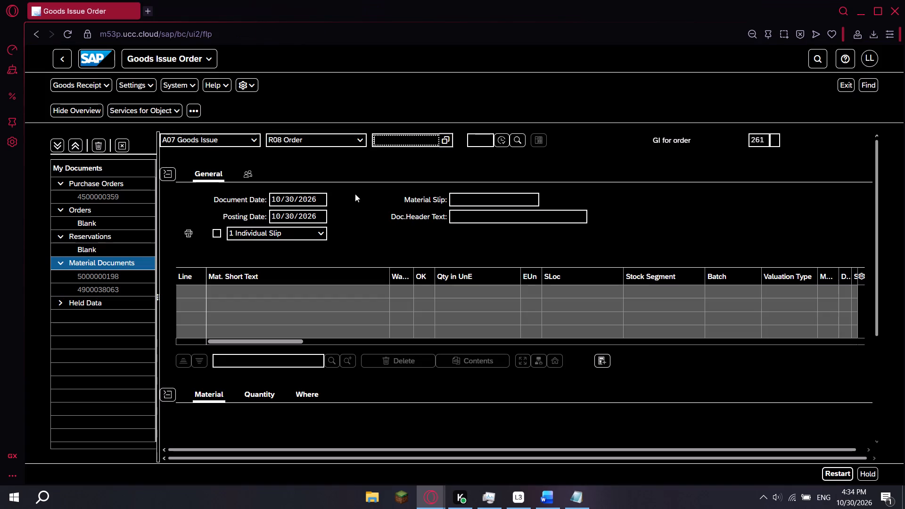
pyautogui.click(408, 140)
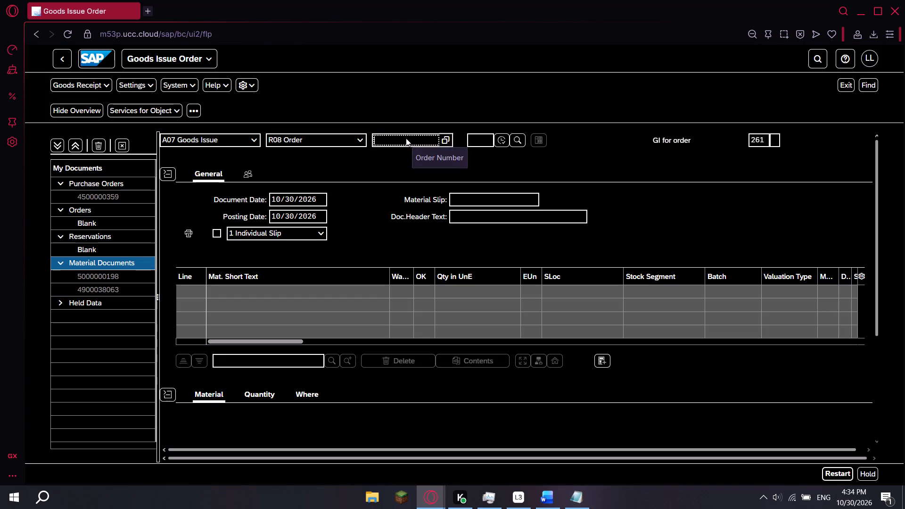
# Open the SAP launchpad in a new browser tab and launch the Global Bike Monitor from the Student Monitor space.
pyautogui.click(148, 14)
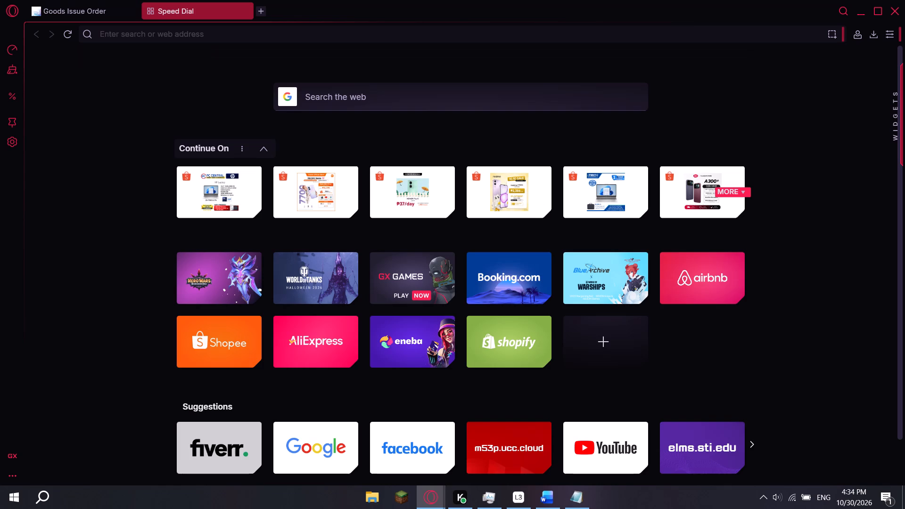
pyautogui.write('sap')
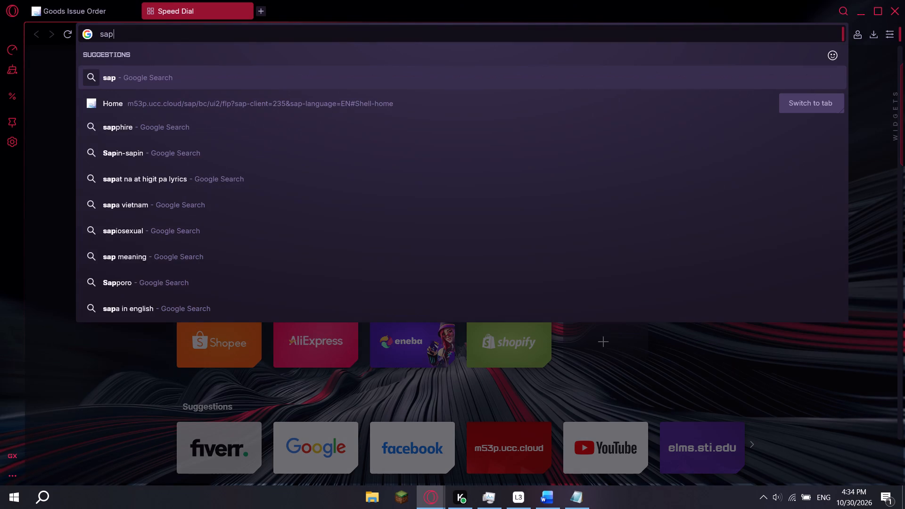
pyautogui.press('Down')
pyautogui.press('Return')
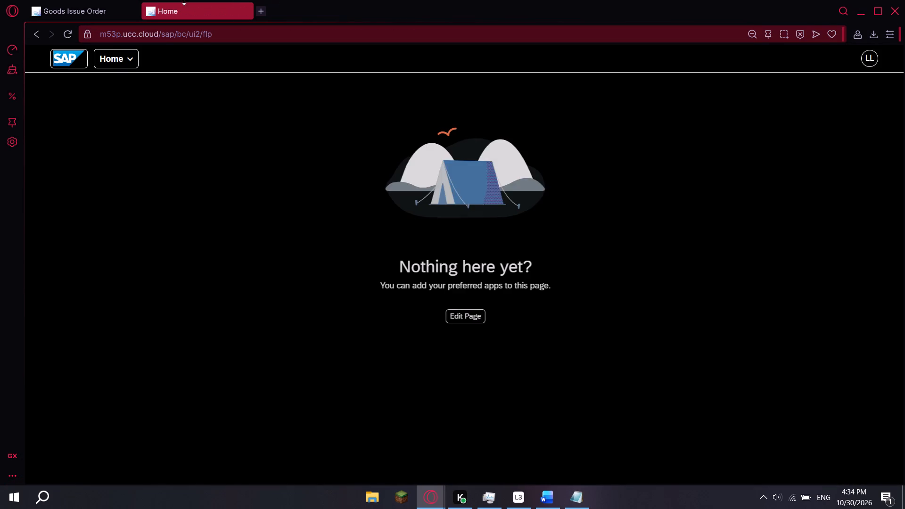
pyautogui.click(850, 76)
pyautogui.click(856, 81)
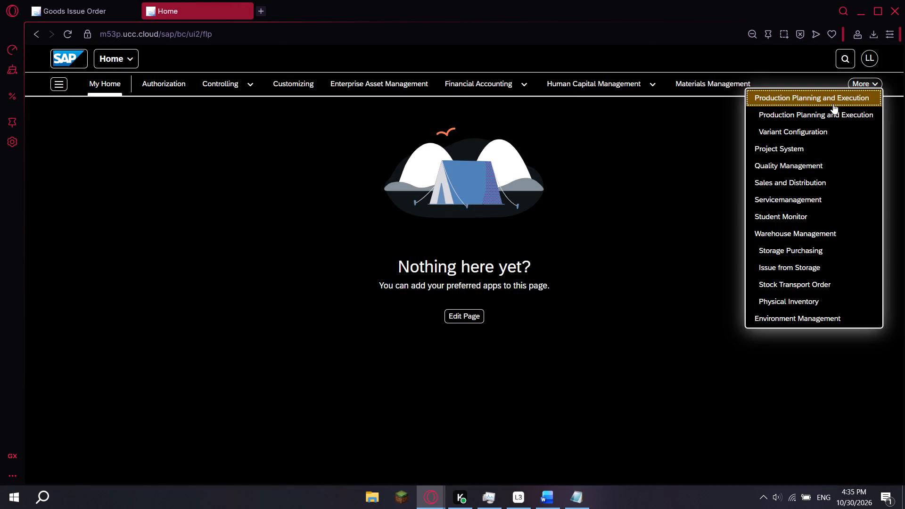
pyautogui.click(802, 217)
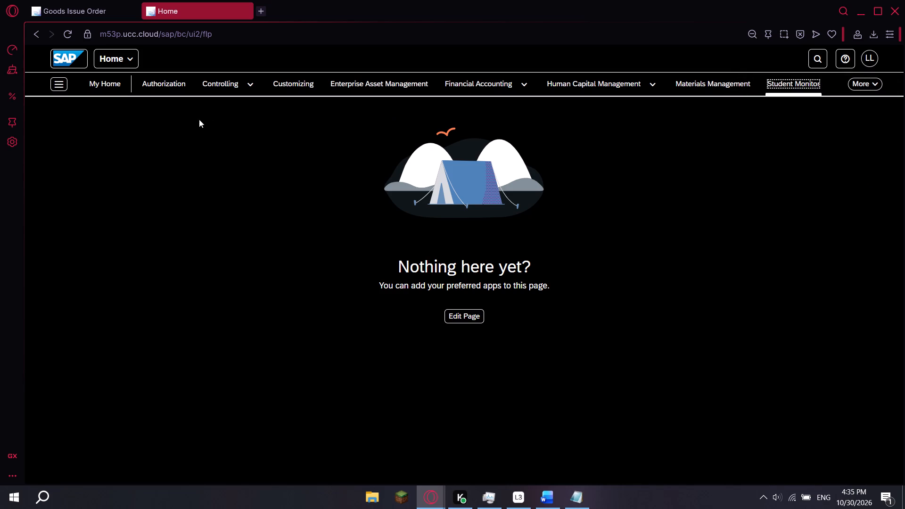
pyautogui.click(172, 223)
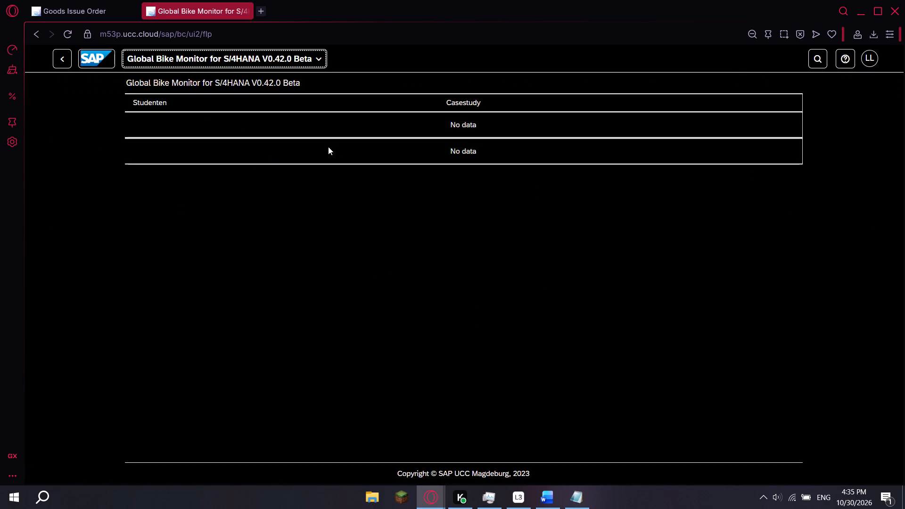
# Display the monitor's progress for the Enterprise Asset Management - Case Study Fiori case study for LEARN-338.
pyautogui.click(468, 115)
pyautogui.write('te')
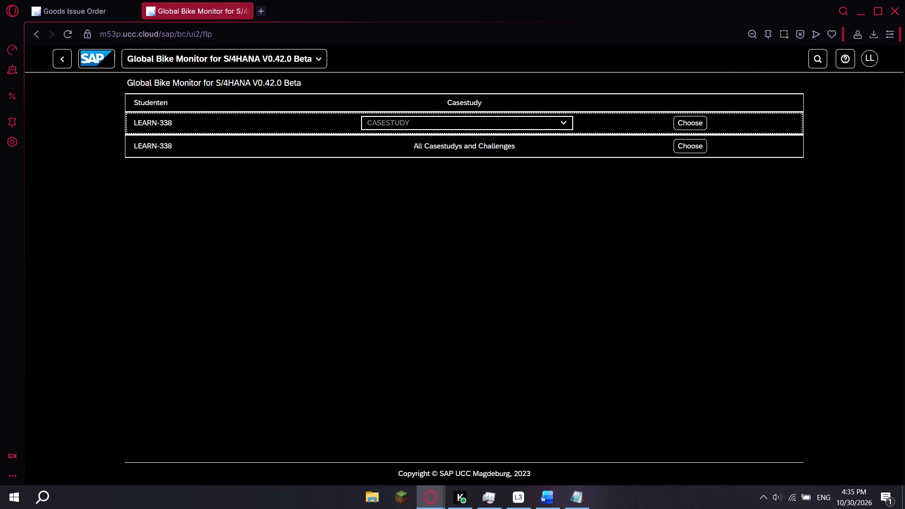
pyautogui.click(471, 125)
pyautogui.write('te')
pyautogui.press('BackSpace')
pyautogui.press('BackSpace')
pyautogui.write('ent')
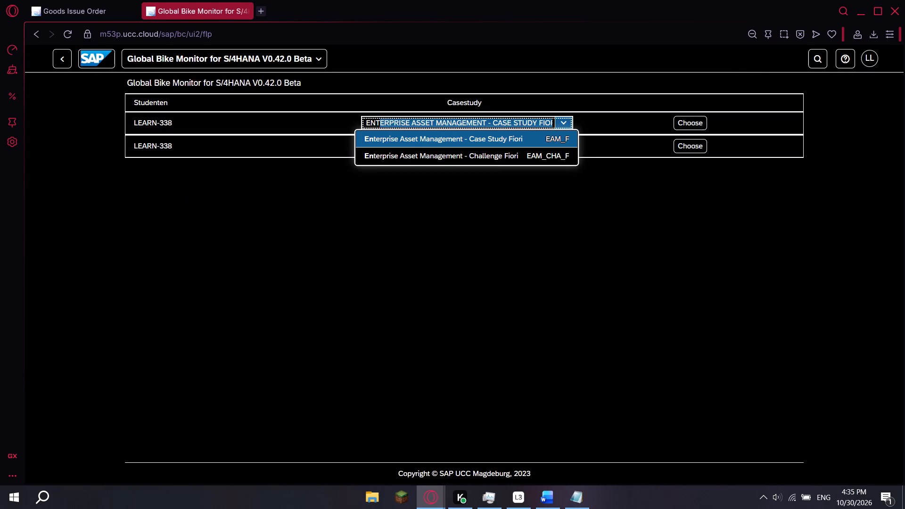
pyautogui.press('Return')
pyautogui.click(682, 116)
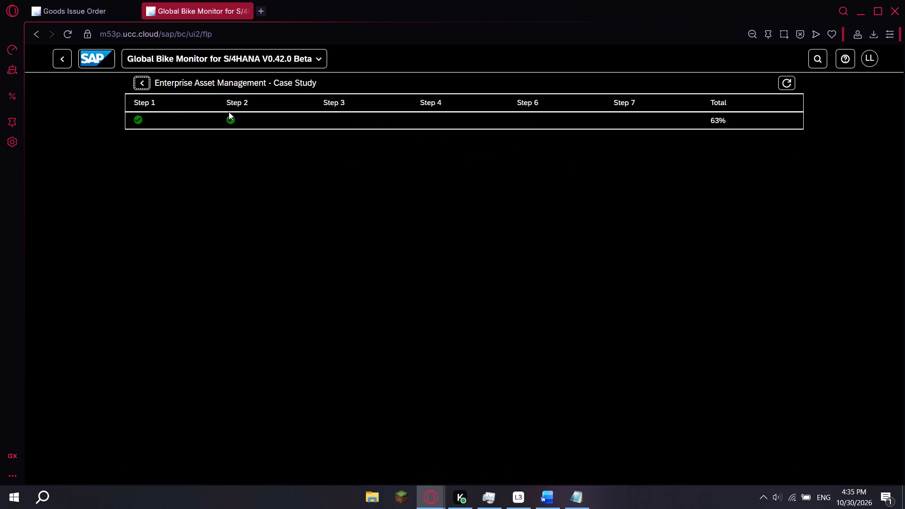
# Examine the Step 2 and Step 1 details of the case study for the maintenance order number.
pyautogui.click(228, 118)
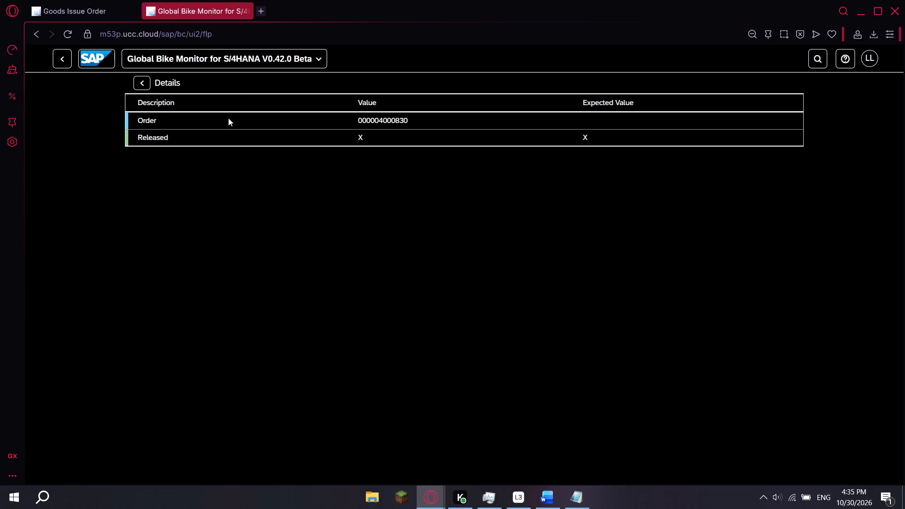
pyautogui.click(134, 77)
pyautogui.click(141, 114)
pyautogui.click(137, 118)
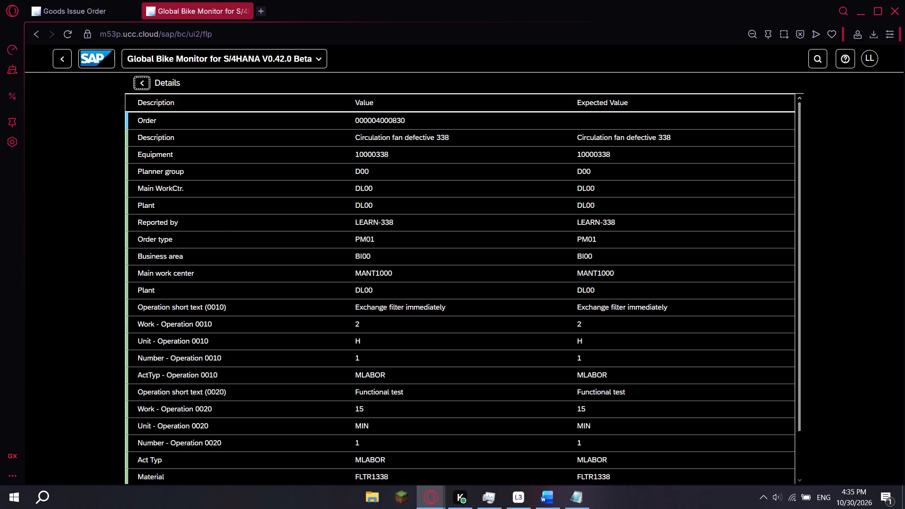
pyautogui.scroll(-1, 212, 370)
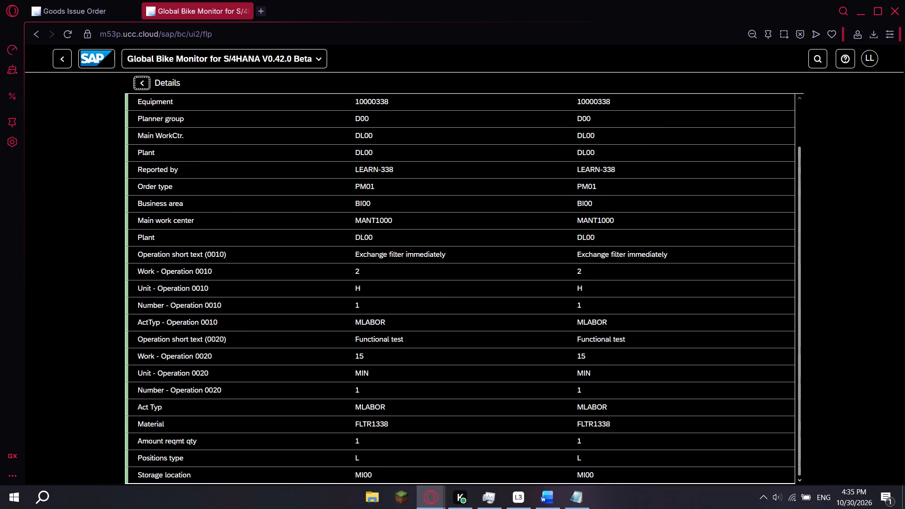
pyautogui.scroll(-3, 393, 353)
pyautogui.scroll(2, 393, 353)
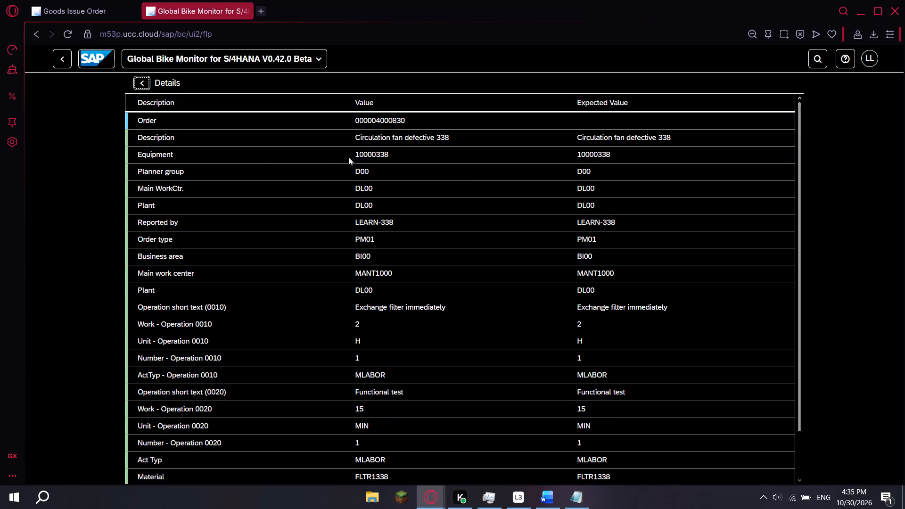
# Switch to the laboratory exercise PDF and read the Task 1 and Task 2 instructions for where the order number comes from.
pyautogui.hotkey('alt', 'Tab')
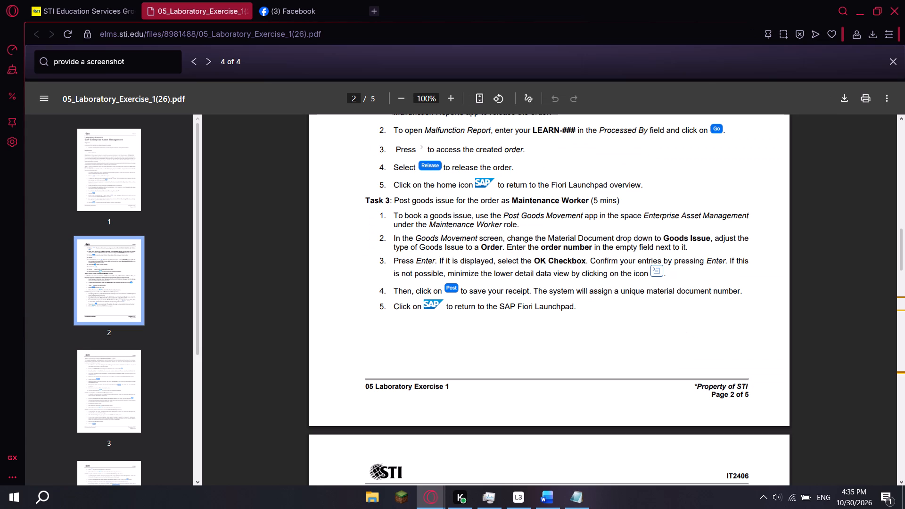
pyautogui.scroll(12, 477, 252)
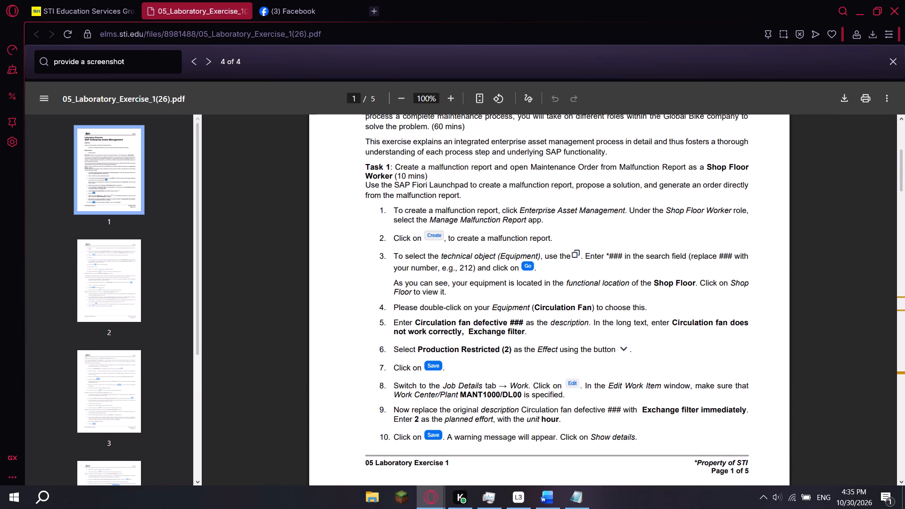
pyautogui.scroll(-4, 485, 313)
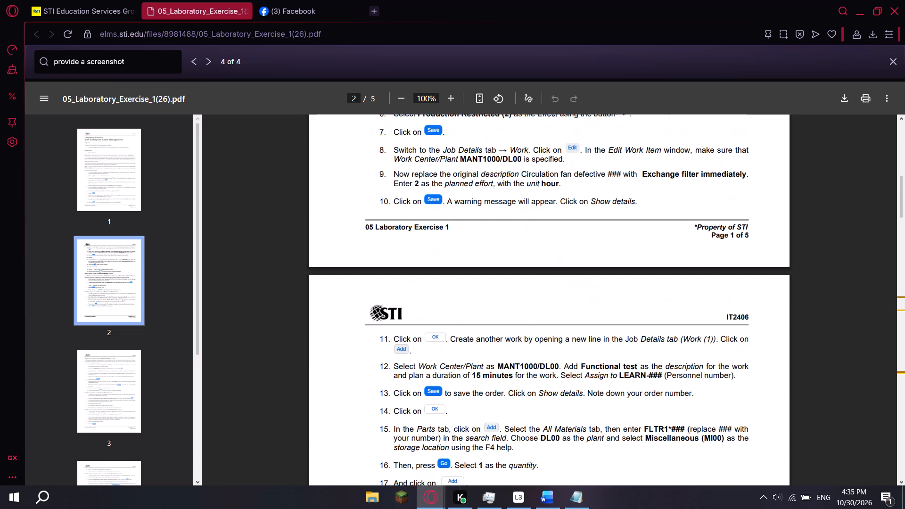
pyautogui.scroll(-2, 483, 296)
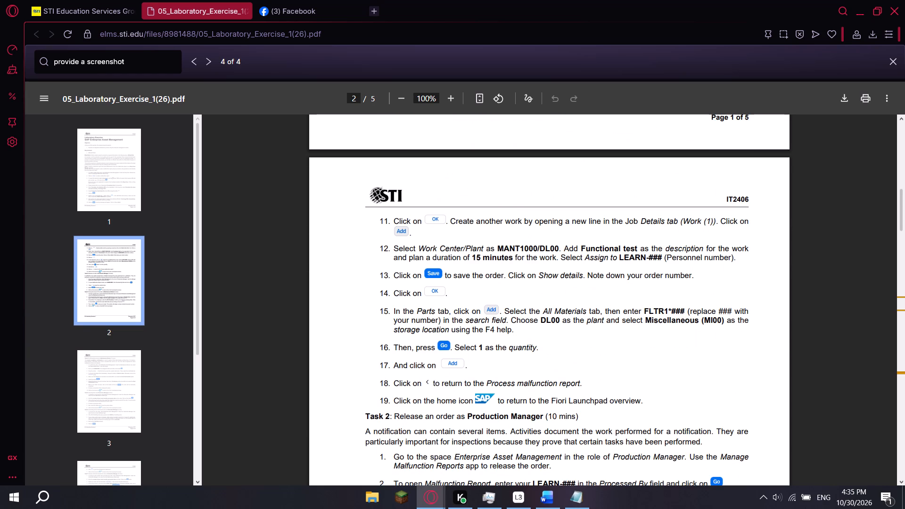
pyautogui.scroll(6, 509, 301)
pyautogui.scroll(-1, 506, 301)
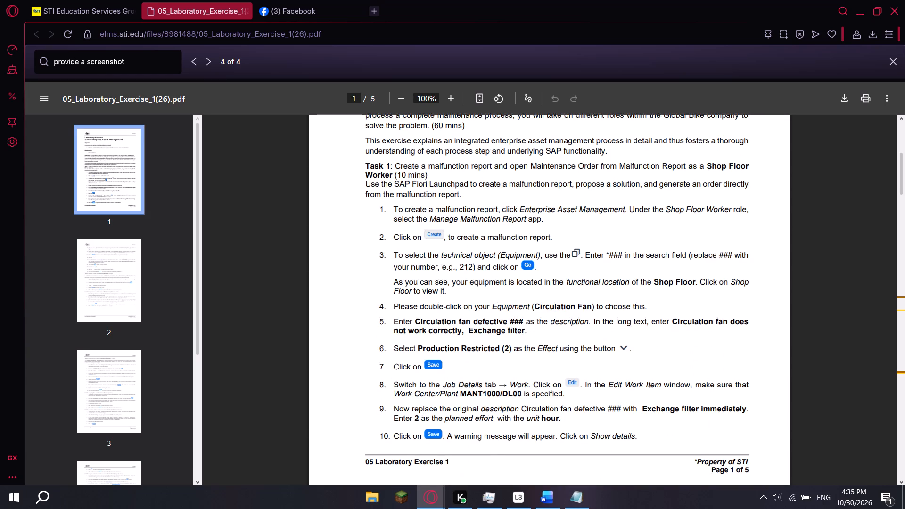
pyautogui.scroll(-2, 548, 369)
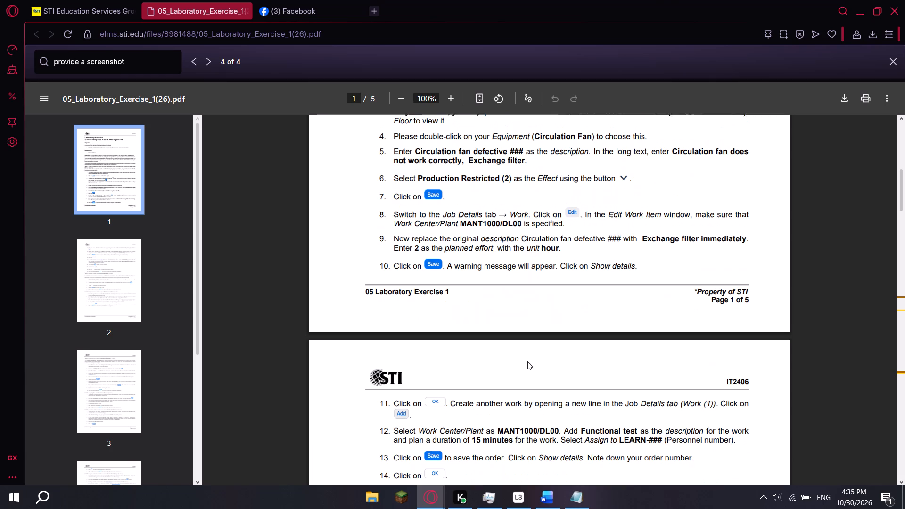
pyautogui.scroll(-1, 527, 361)
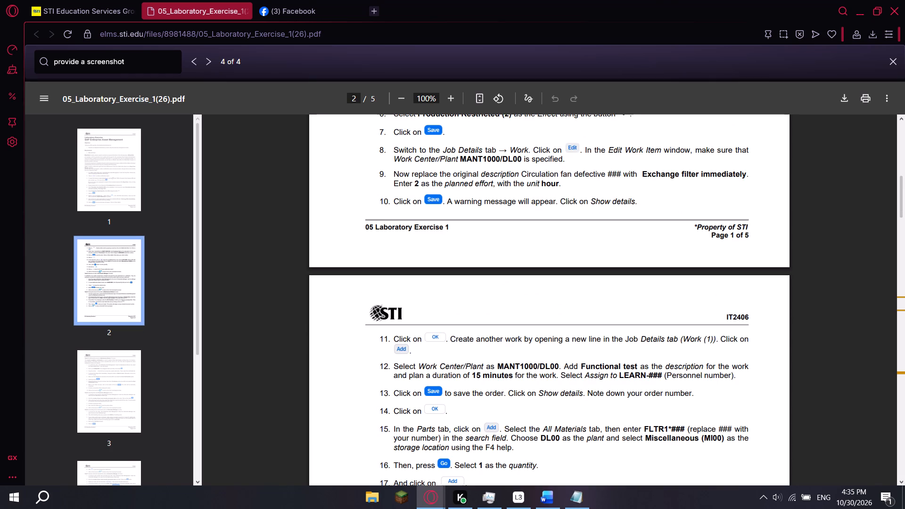
pyautogui.scroll(1, 446, 326)
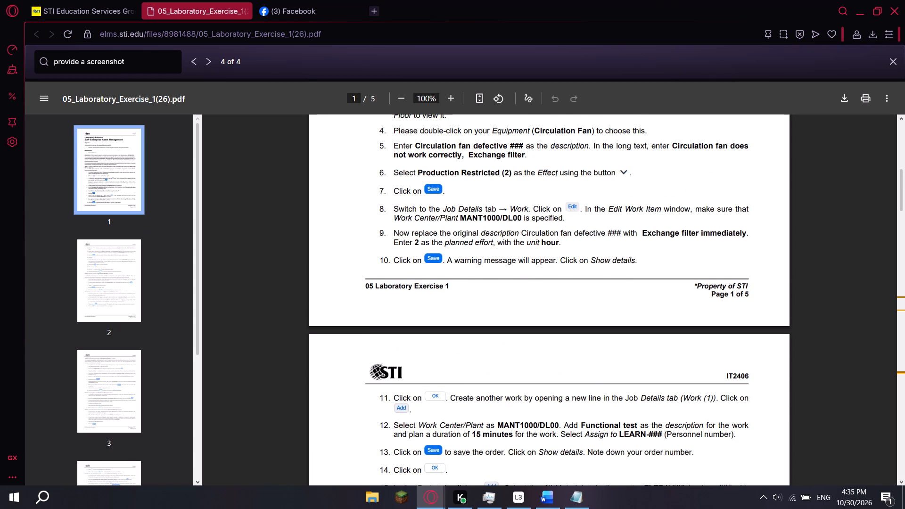
pyautogui.scroll(1, 508, 174)
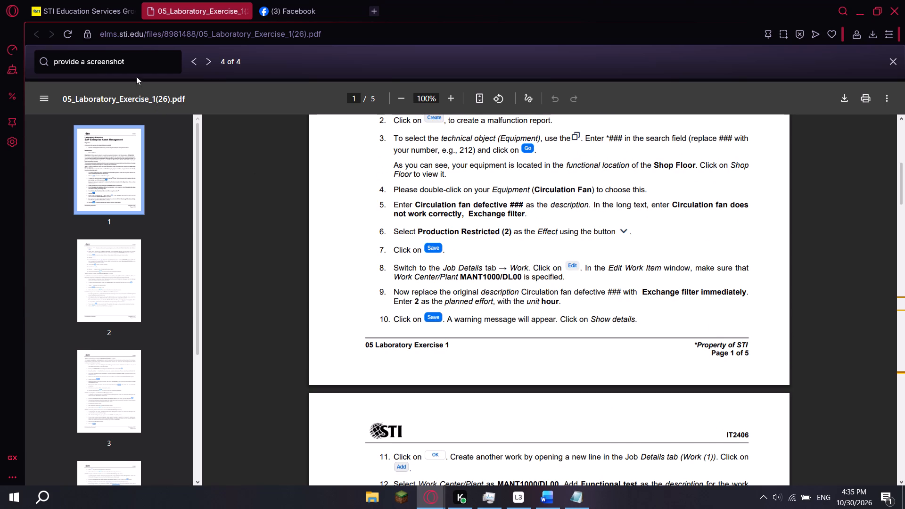
# Search the exercise PDF for "order number", read the surrounding instructions, and clear the search term.
pyautogui.moveTo(128, 68); pyautogui.dragTo(30, 67)
pyautogui.press('BackSpace')
pyautogui.write('po')
pyautogui.press('BackSpace')
pyautogui.press('BackSpace')
pyautogui.write('order number')
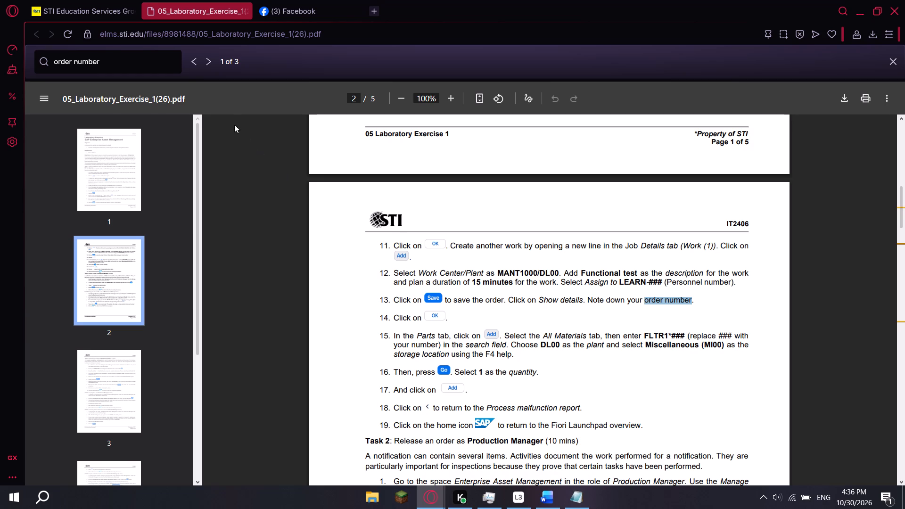
pyautogui.moveTo(127, 64); pyautogui.dragTo(0, 99)
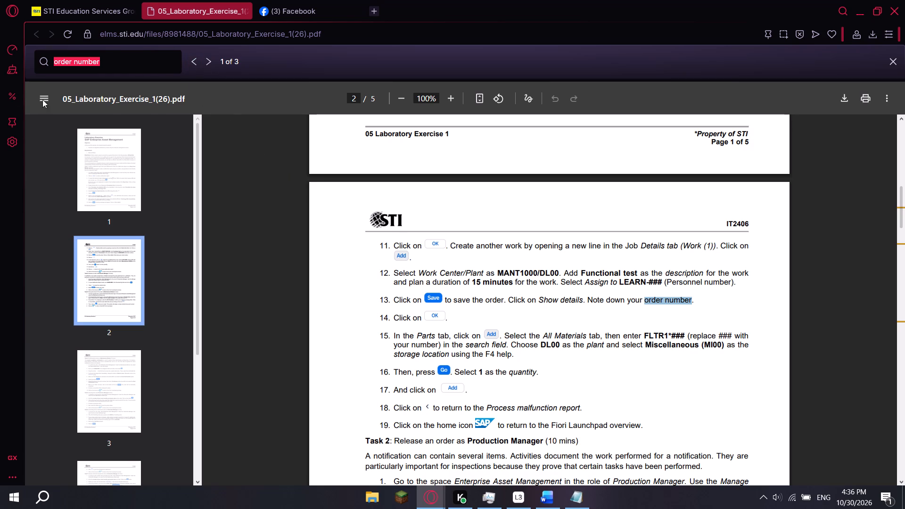
pyautogui.press('BackSpace')
pyautogui.scroll(-2, 623, 326)
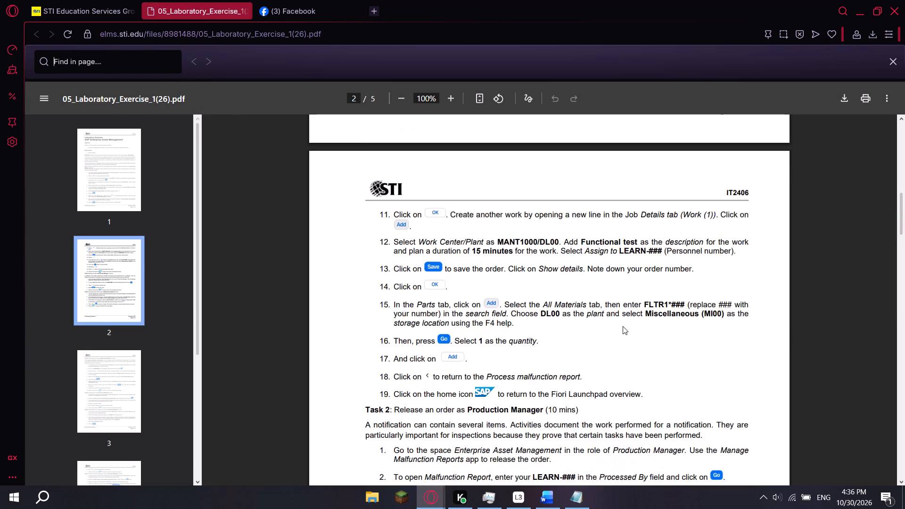
pyautogui.scroll(-6, 623, 326)
pyautogui.scroll(1, 623, 326)
# Return to the Global Bike Monitor details and examine the order and equipment values.
pyautogui.hotkey('alt', 'Tab')
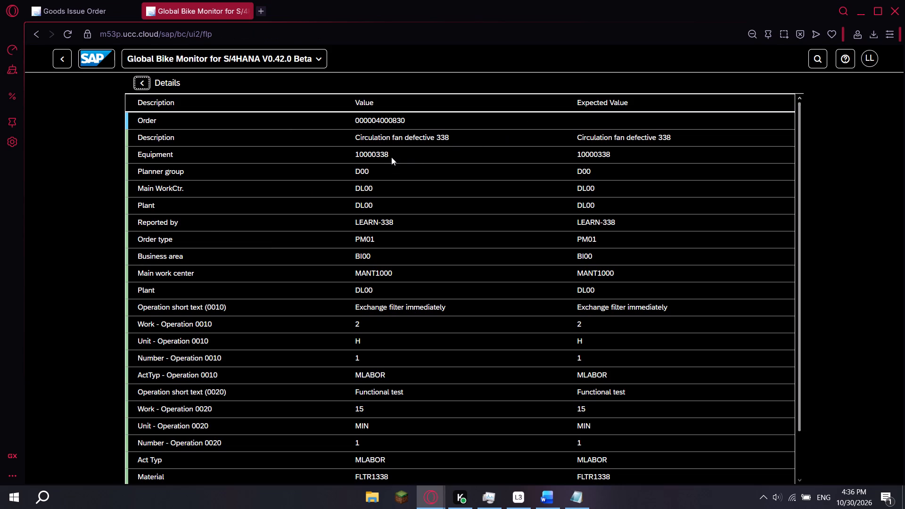
pyautogui.moveTo(391, 155); pyautogui.dragTo(351, 155)
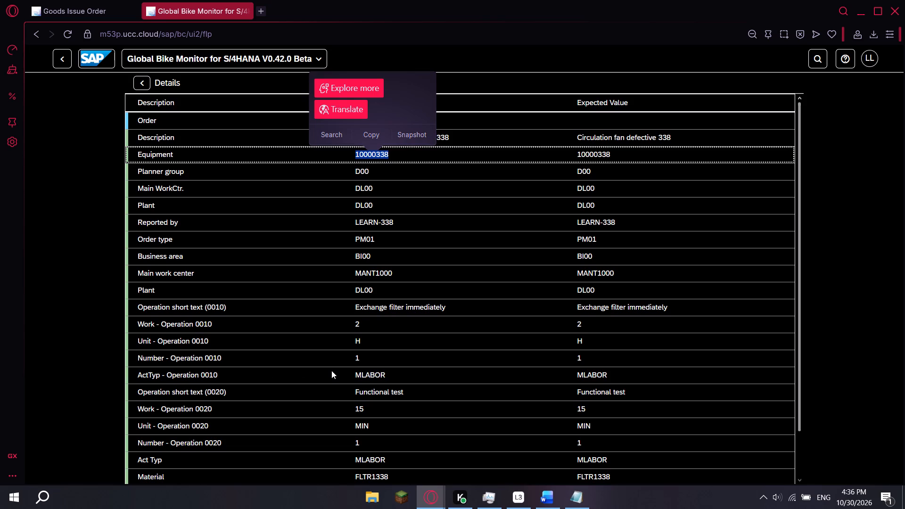
pyautogui.scroll(-3, 385, 376)
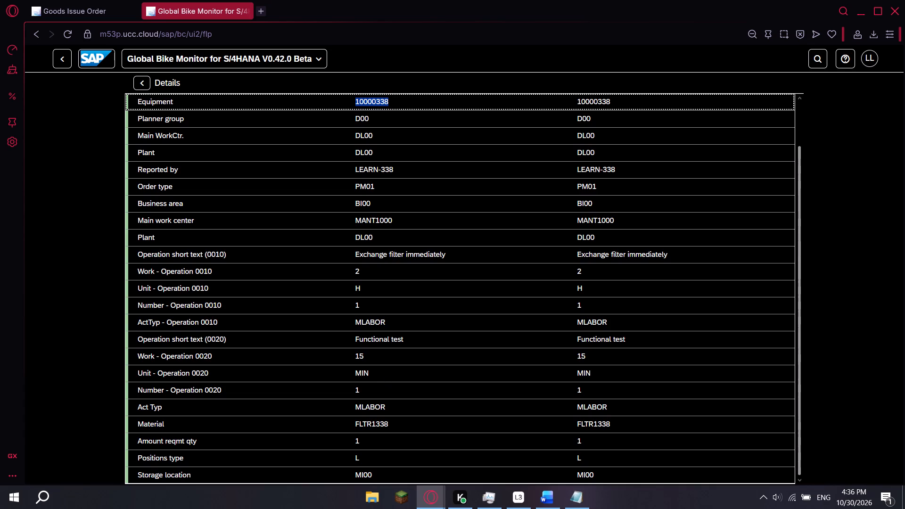
pyautogui.scroll(4, 360, 409)
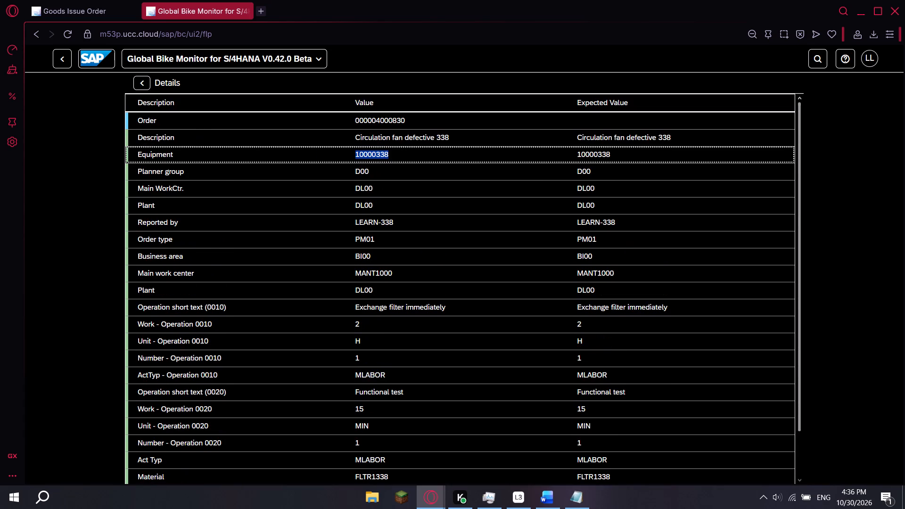
pyautogui.click(402, 154)
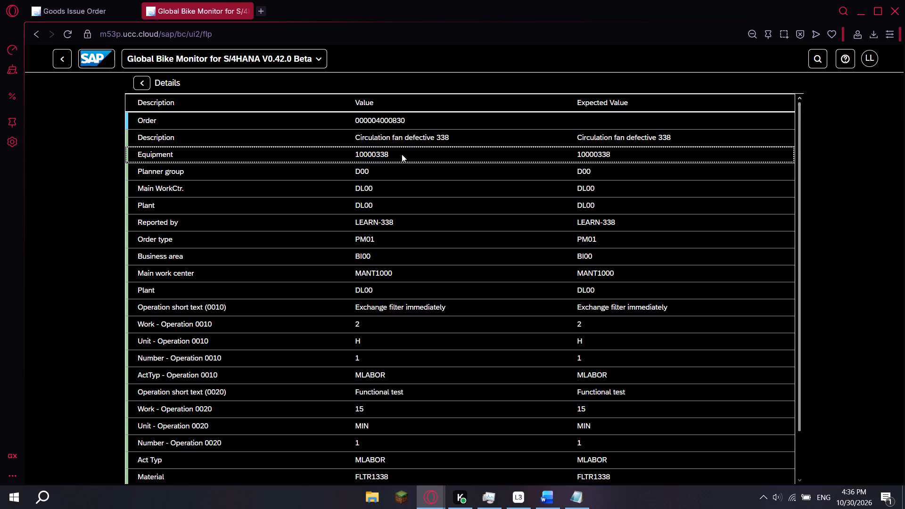
# Return to the launchpad home and launch Manage Malfunction Reports from the Enterprise Asset Management space.
pyautogui.click(62, 62)
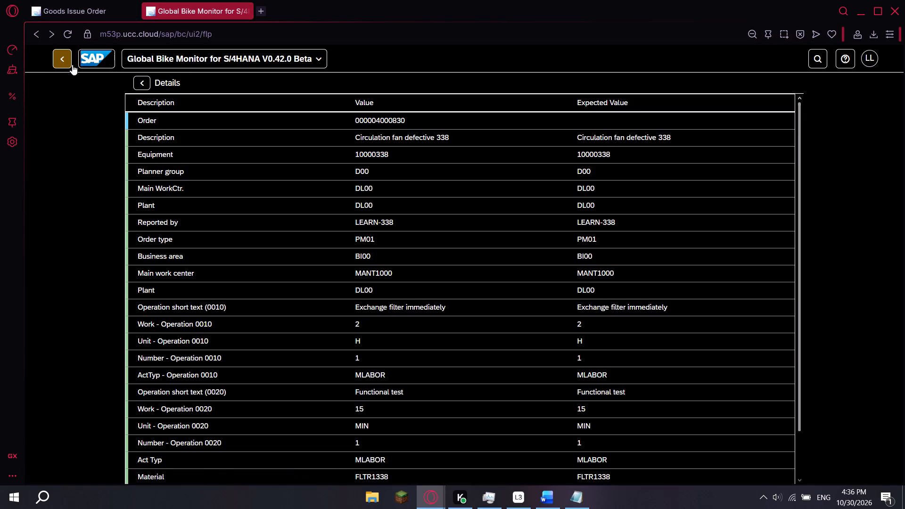
pyautogui.click(97, 63)
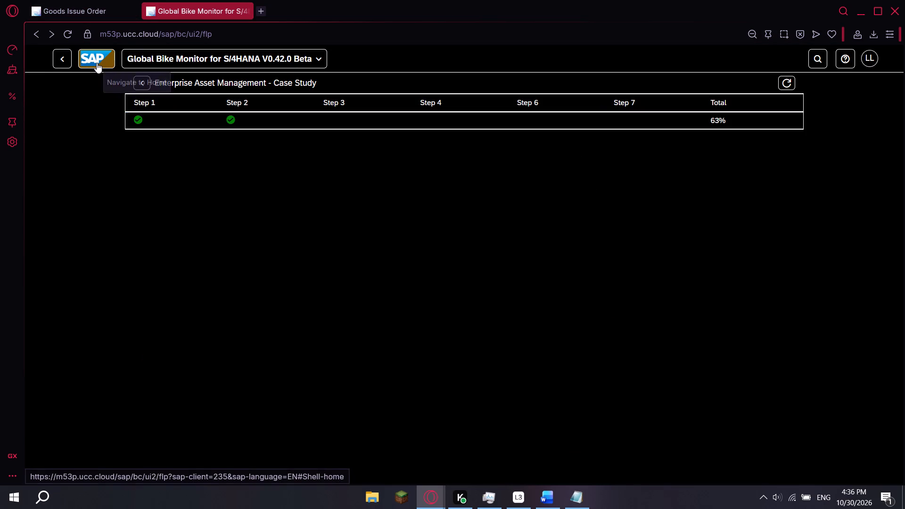
pyautogui.click(298, 87)
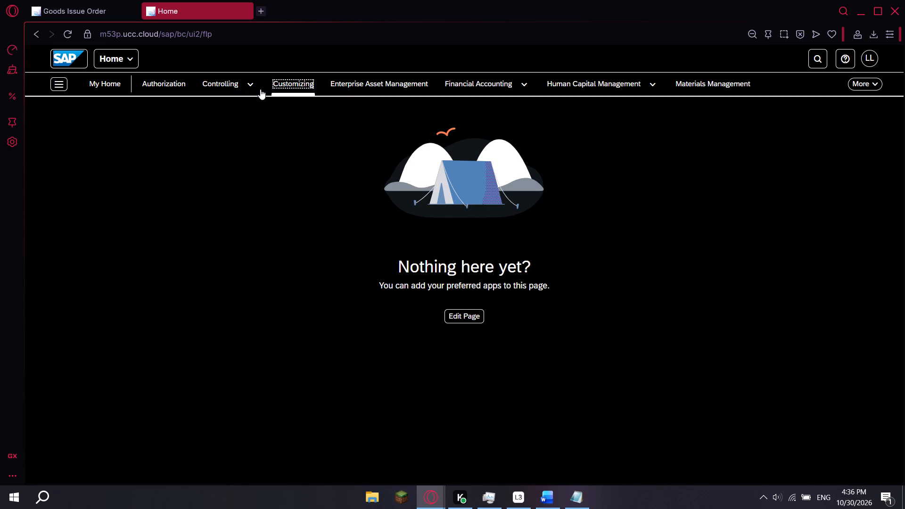
pyautogui.click(353, 87)
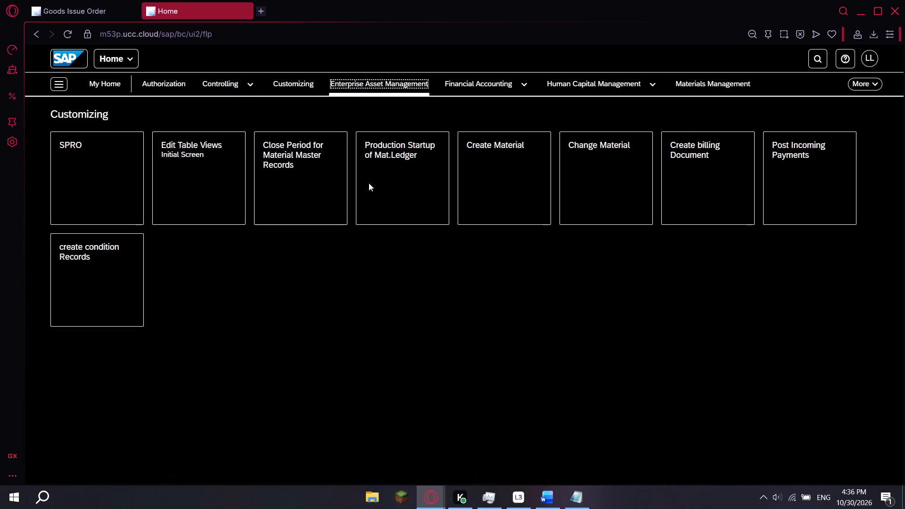
pyautogui.click(111, 177)
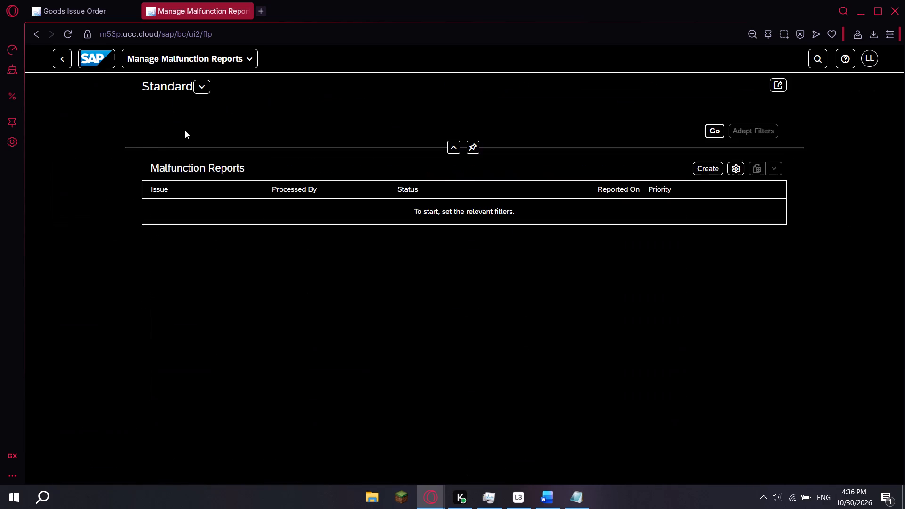
# Search the malfunction reports for *338.
pyautogui.click(199, 132)
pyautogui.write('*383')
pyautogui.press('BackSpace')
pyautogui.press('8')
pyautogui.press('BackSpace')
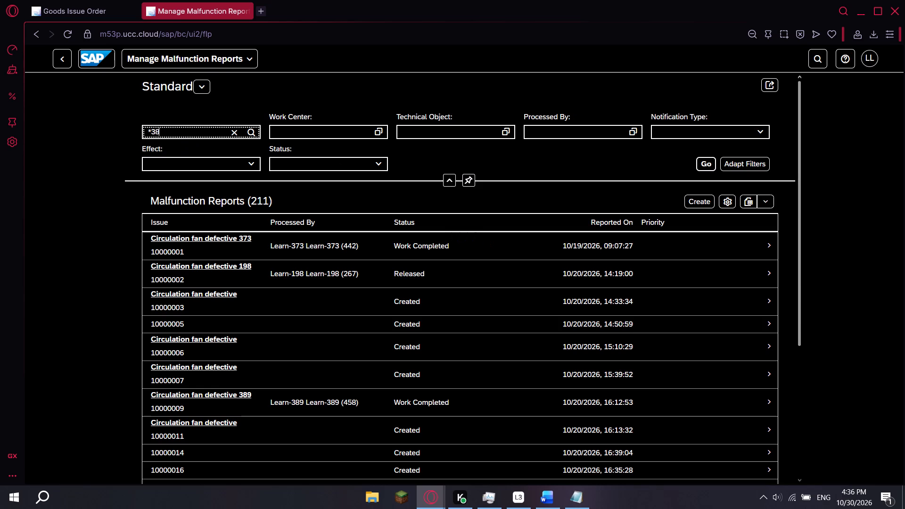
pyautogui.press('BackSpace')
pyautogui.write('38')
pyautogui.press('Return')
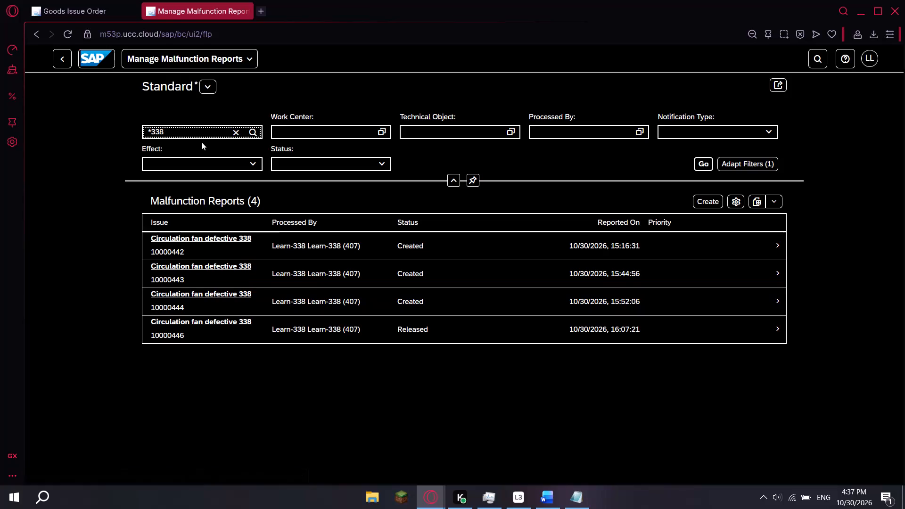
# Open the released Circulation fan defective 338 report and examine its malfunction and job details for the order number.
pyautogui.click(696, 329)
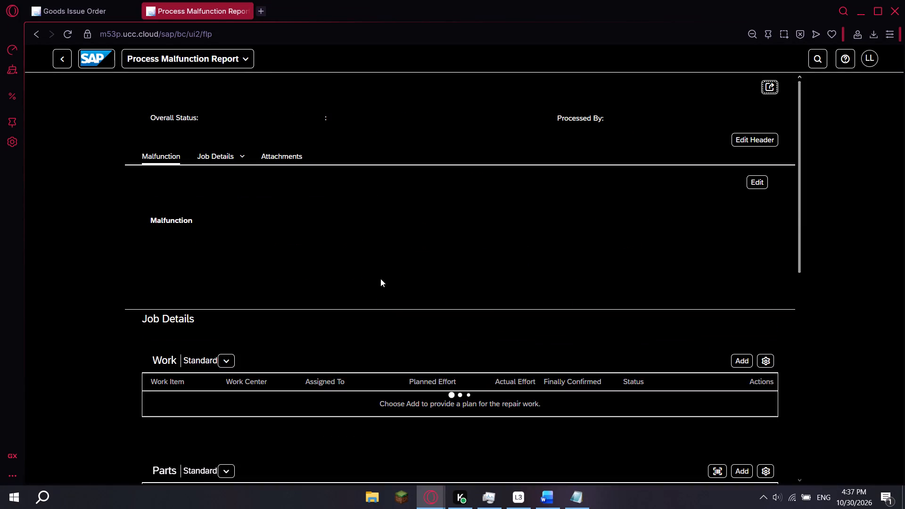
pyautogui.scroll(-2, 636, 337)
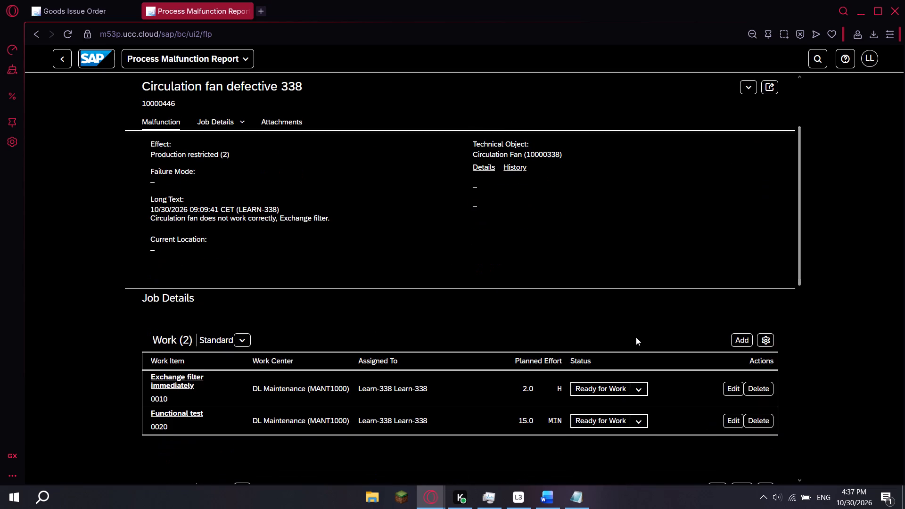
pyautogui.scroll(2, 636, 337)
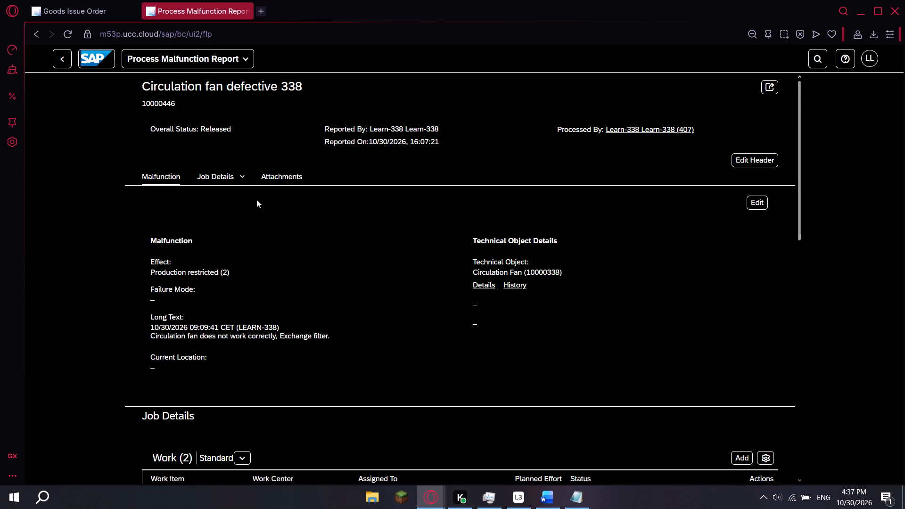
pyautogui.scroll(-3, 257, 203)
pyautogui.scroll(1, 259, 206)
pyautogui.scroll(-1, 262, 209)
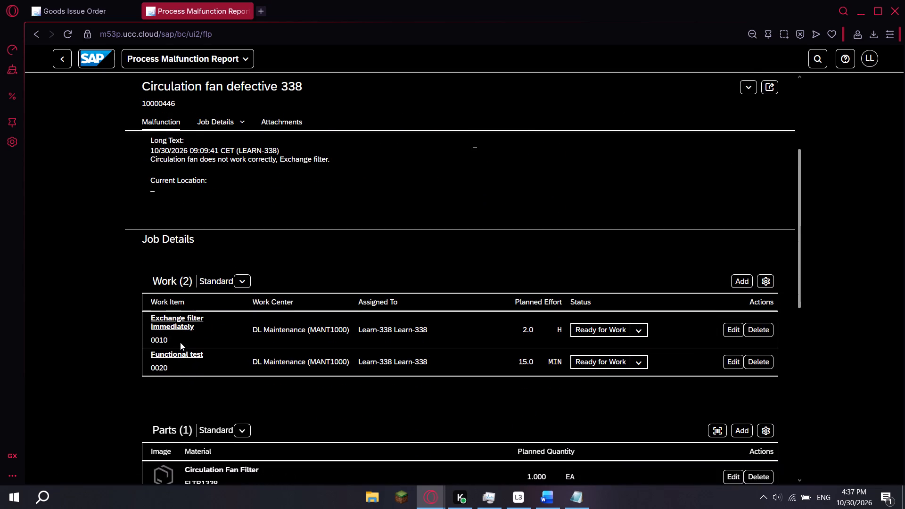
# Open the Exchange filter immediately work item for editing and save it without changing any values.
pyautogui.click(731, 331)
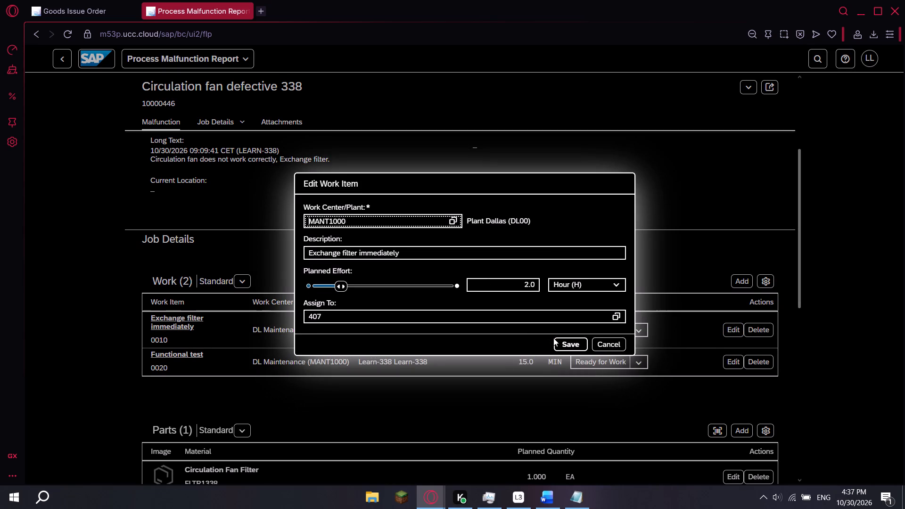
pyautogui.click(561, 343)
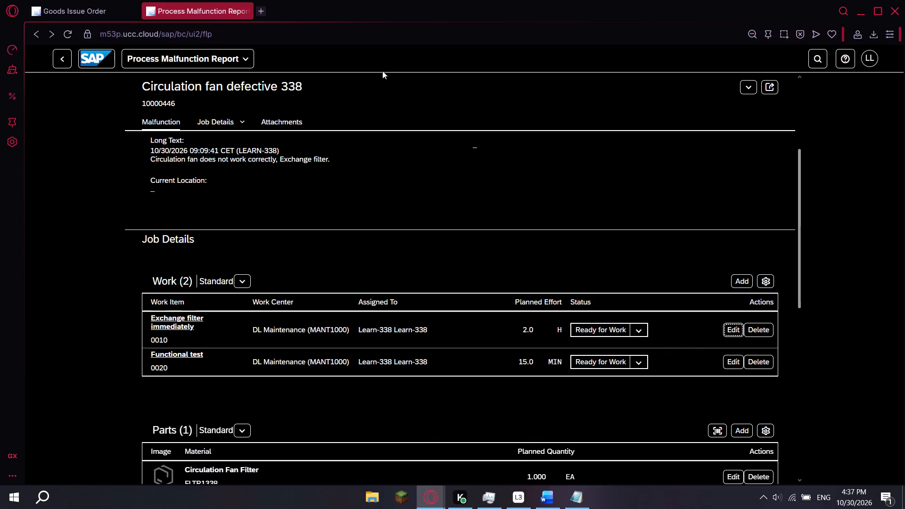
# Return to the launchpad home and launch the Global Bike Student Monitor from the Student Monitor space.
pyautogui.click(99, 57)
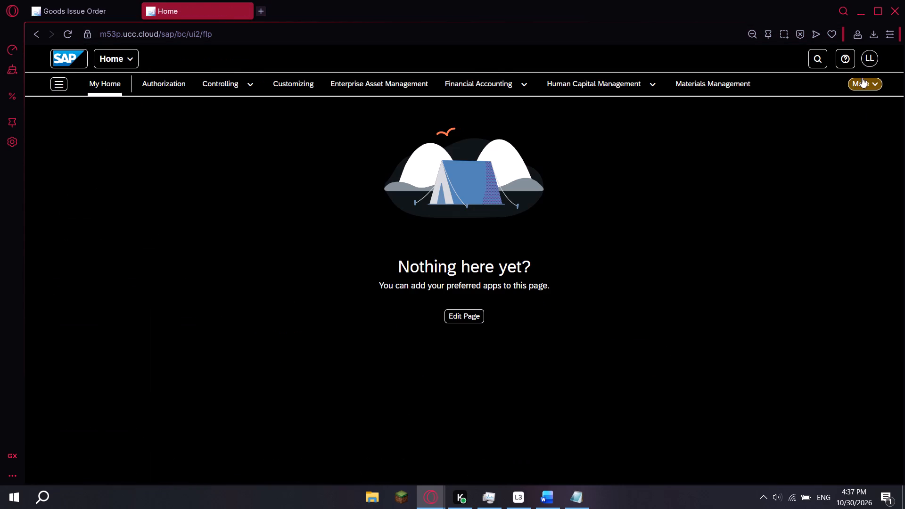
pyautogui.click(864, 81)
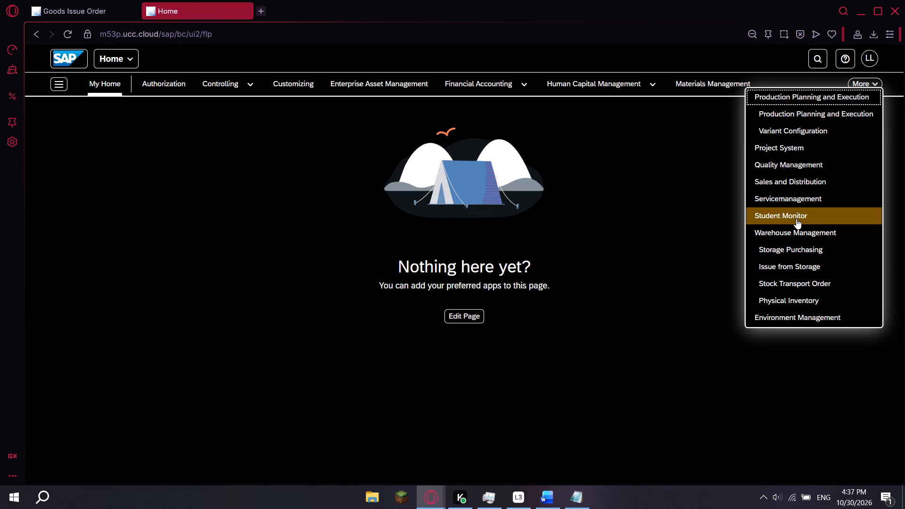
pyautogui.click(797, 220)
pyautogui.click(131, 186)
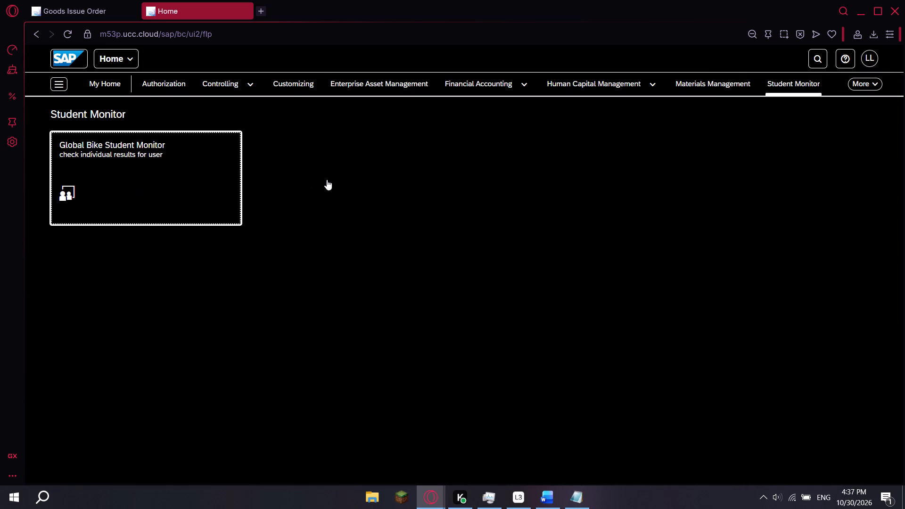
# Display the progress of the Enterprise Asset Management - Case Study Fiori case study for LEARN-338.
pyautogui.click(461, 134)
pyautogui.click(459, 124)
pyautogui.write('te')
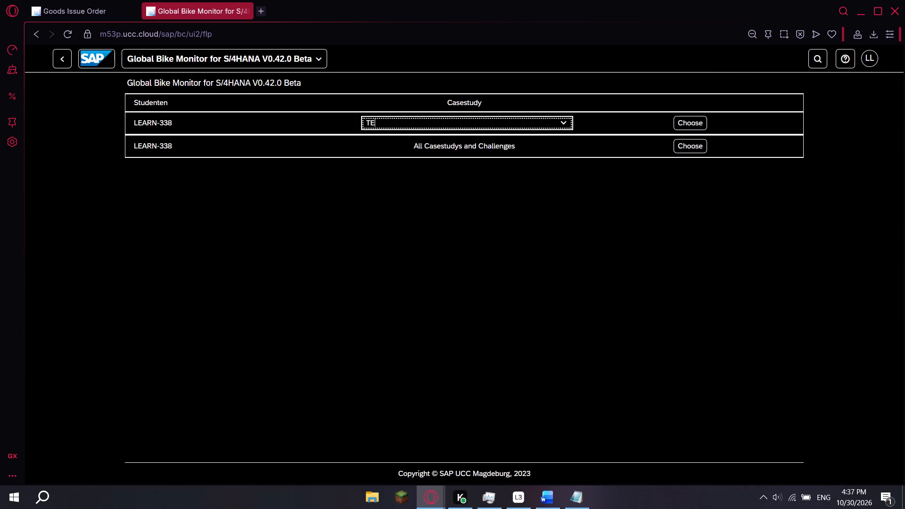
pyautogui.press('BackSpace')
pyautogui.press('BackSpace')
pyautogui.write('en')
pyautogui.press('Return')
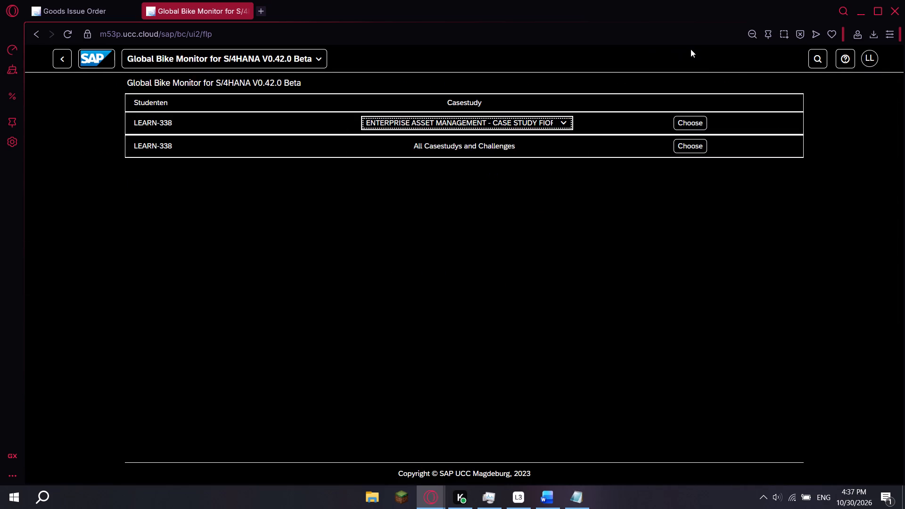
pyautogui.click(684, 121)
# Open the Step 1 details of the case study to check the order number.
pyautogui.click(122, 121)
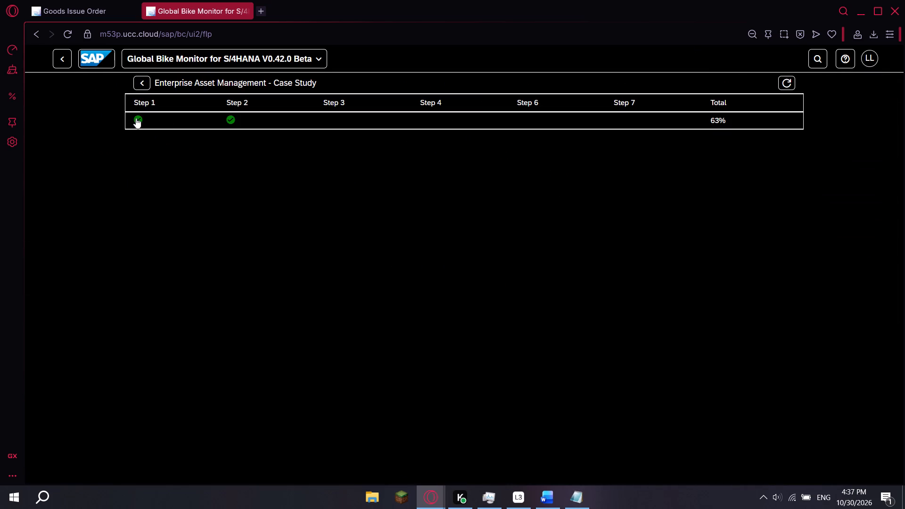
pyautogui.click(139, 118)
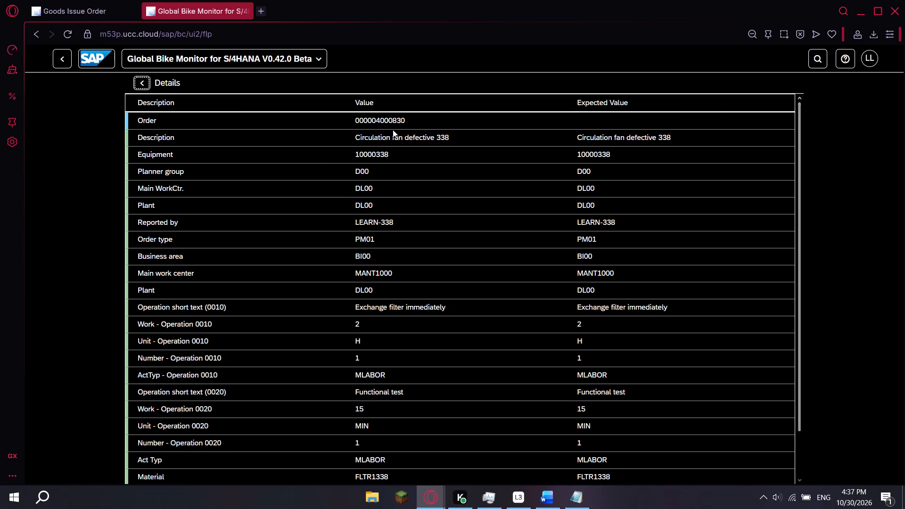
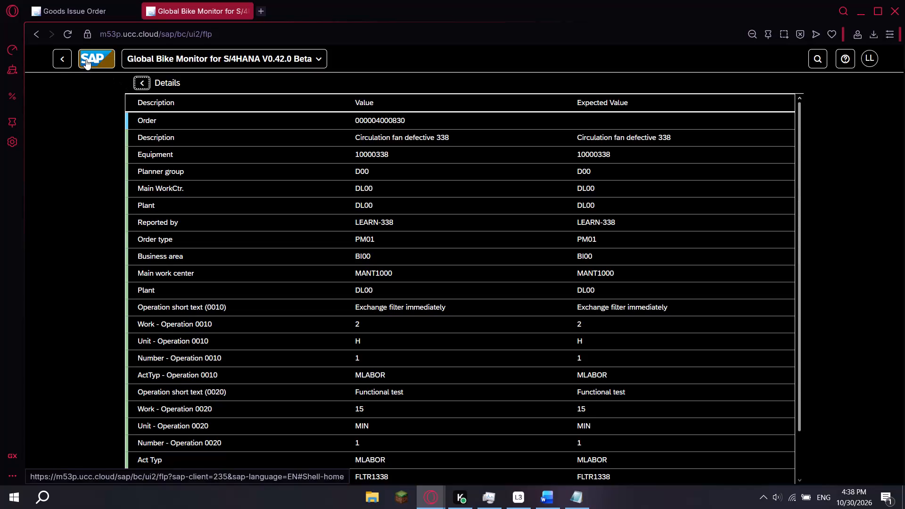
# Search Manage Malfunction Reports in Enterprise Asset Management for *338 and open the Circulation fan defective 338 report.
pyautogui.click(86, 59)
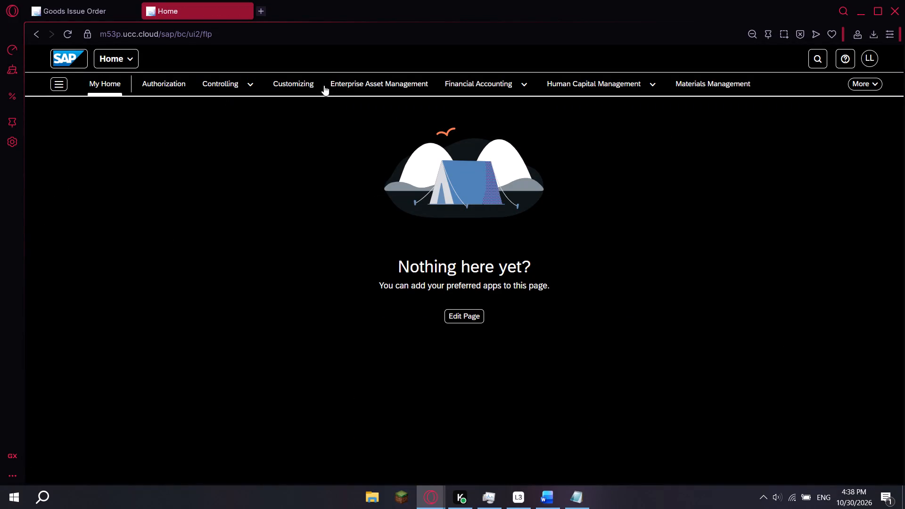
pyautogui.click(369, 87)
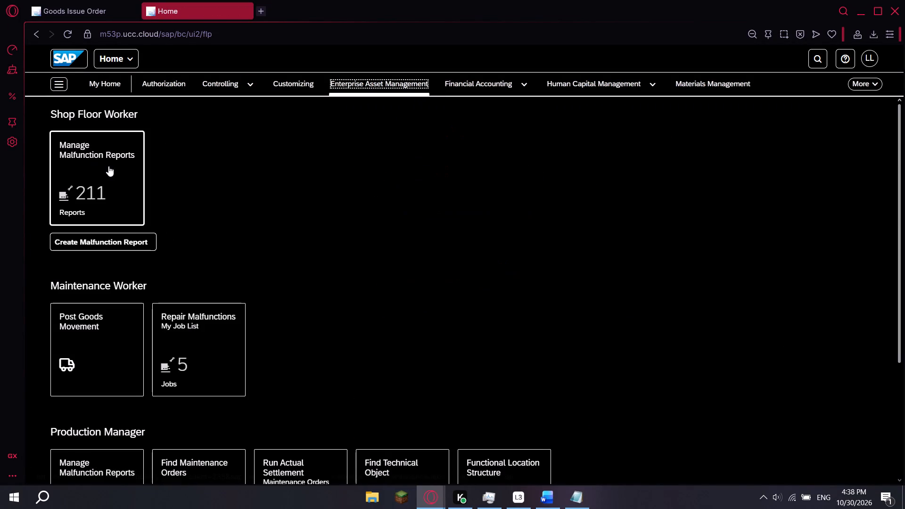
pyautogui.click(108, 166)
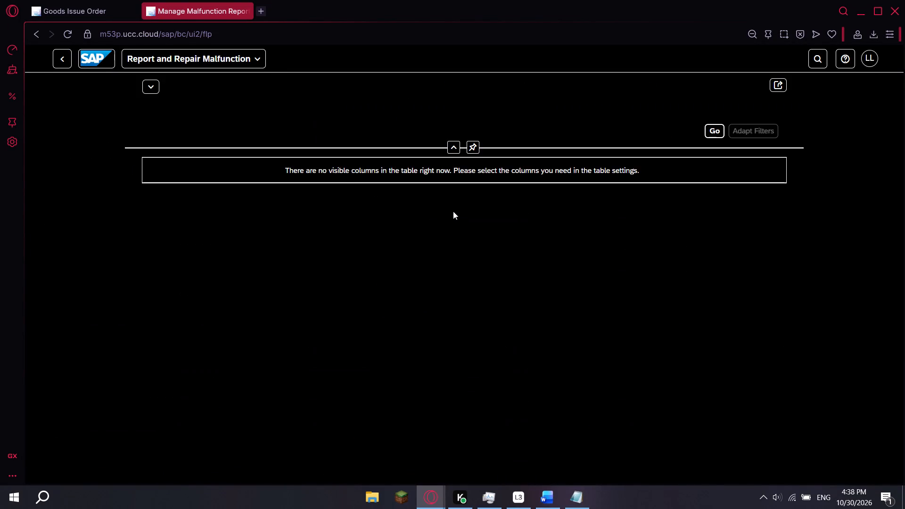
pyautogui.click(194, 129)
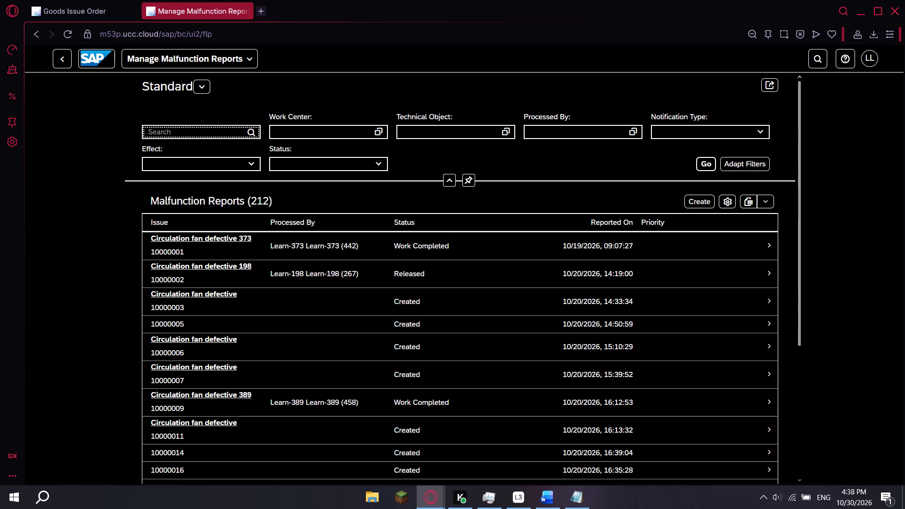
pyautogui.write('*338')
pyautogui.press('Return')
pyautogui.click(634, 333)
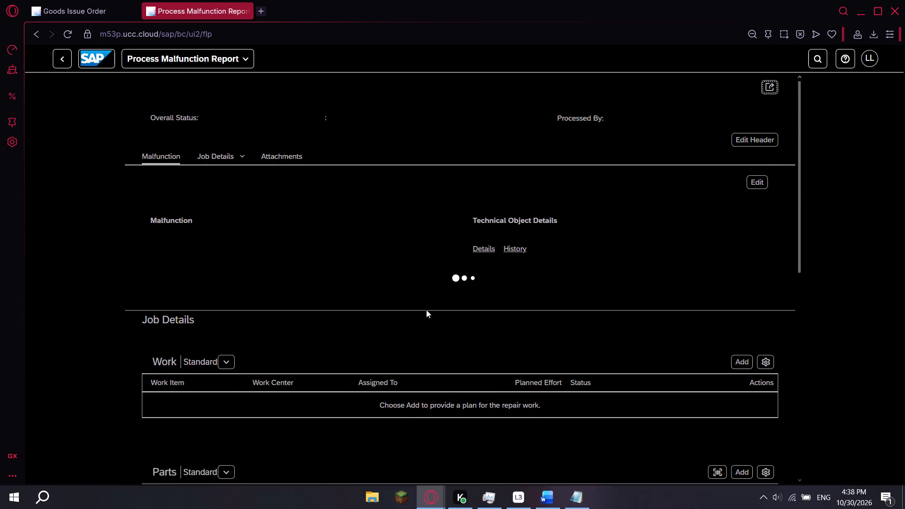
# Open the Functional test work item for editing and save it without changing any values.
pyautogui.scroll(-3, 375, 320)
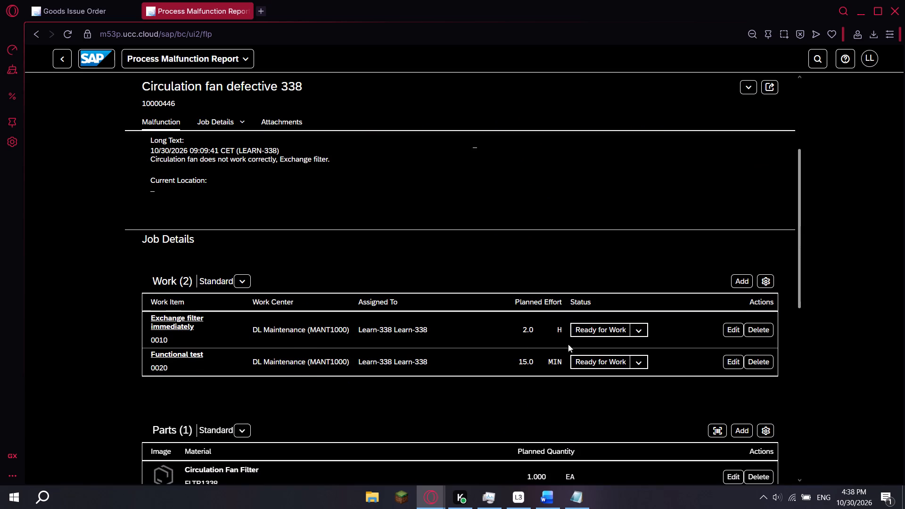
pyautogui.click(727, 357)
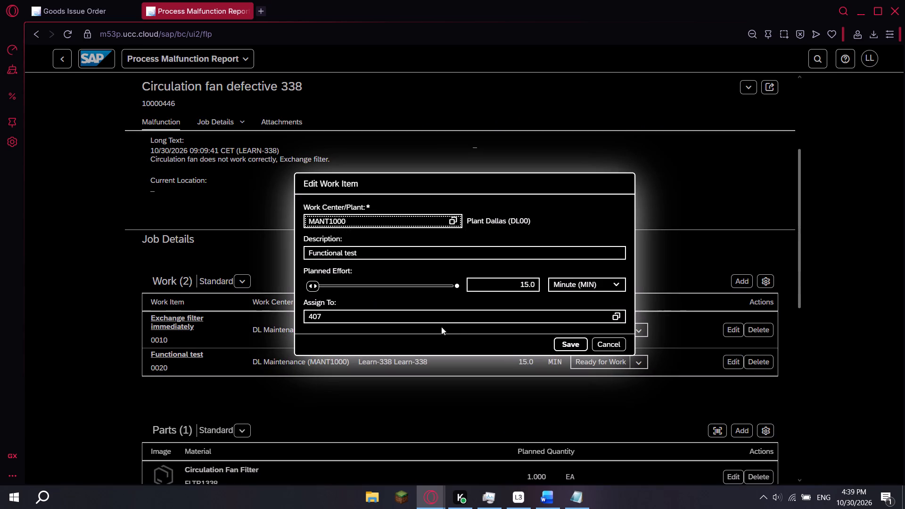
pyautogui.click(576, 342)
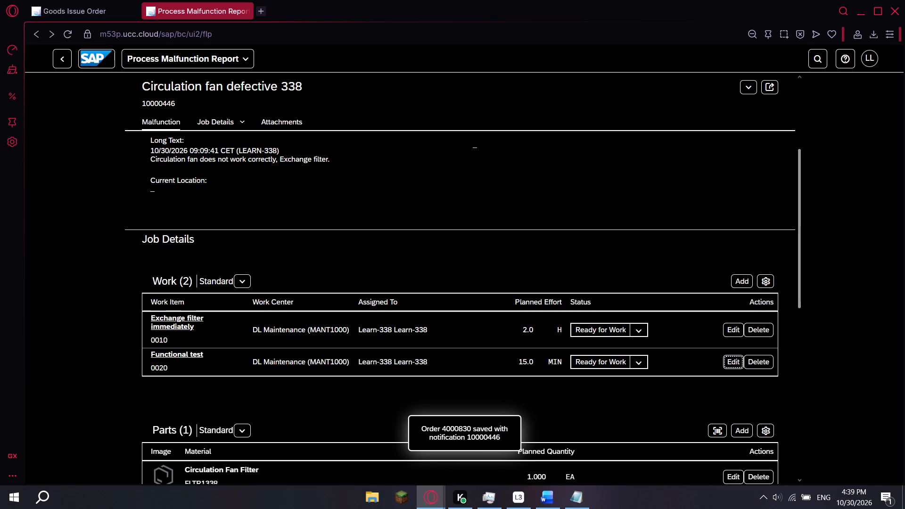
# Return to the launchpad home and launch the Global Bike Student Monitor from the Student Monitor space.
pyautogui.click(100, 62)
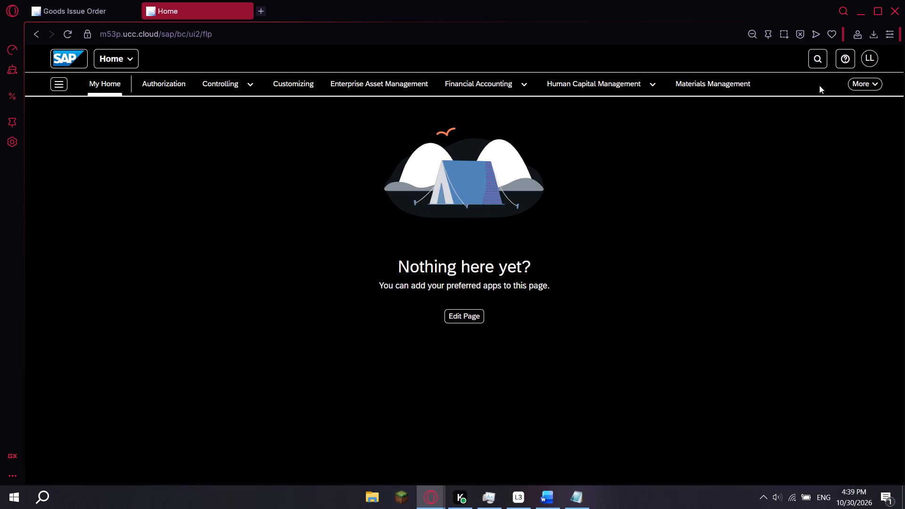
pyautogui.click(858, 84)
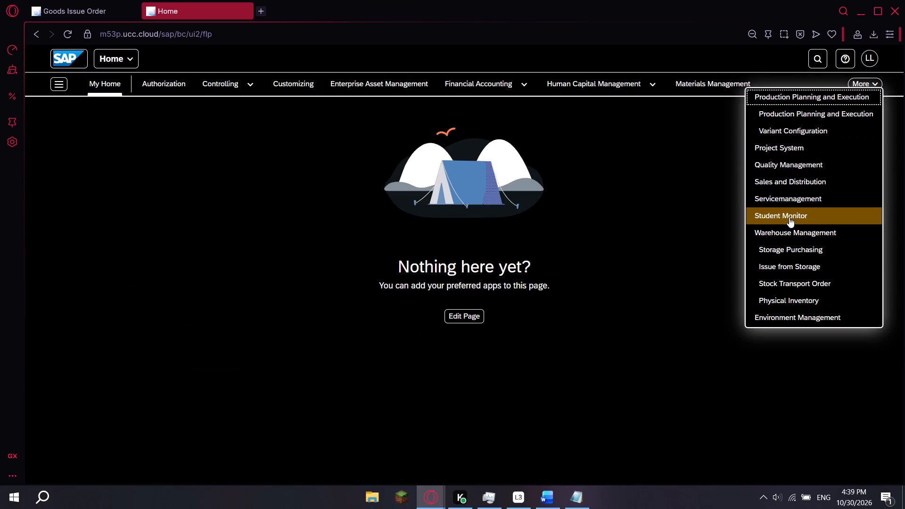
pyautogui.click(789, 217)
pyautogui.click(189, 164)
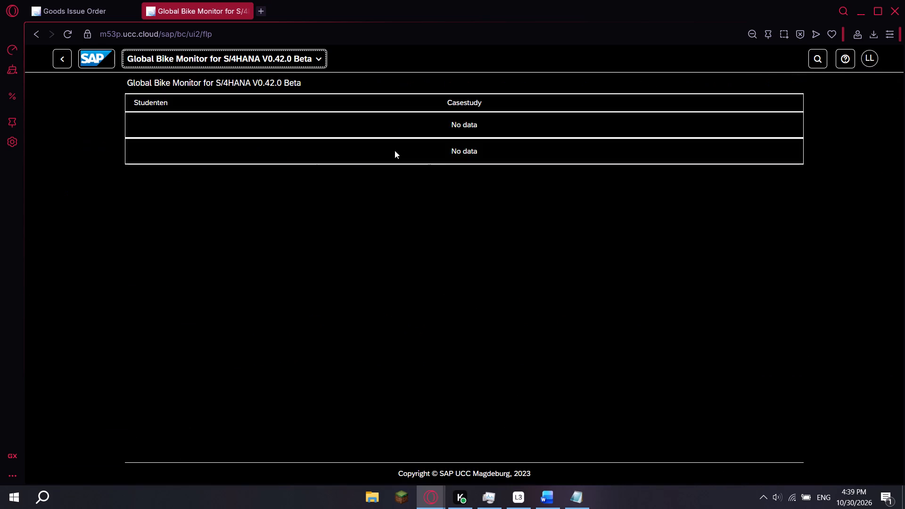
# Select the Enterprise Asset Management - Case Study Fiori case study for LEARN-338 and display its progress.
pyautogui.click(452, 126)
pyautogui.write('te')
pyautogui.press('BackSpace')
pyautogui.press('BackSpace')
pyautogui.press('BackSpace')
pyautogui.write('en')
pyautogui.click(687, 123)
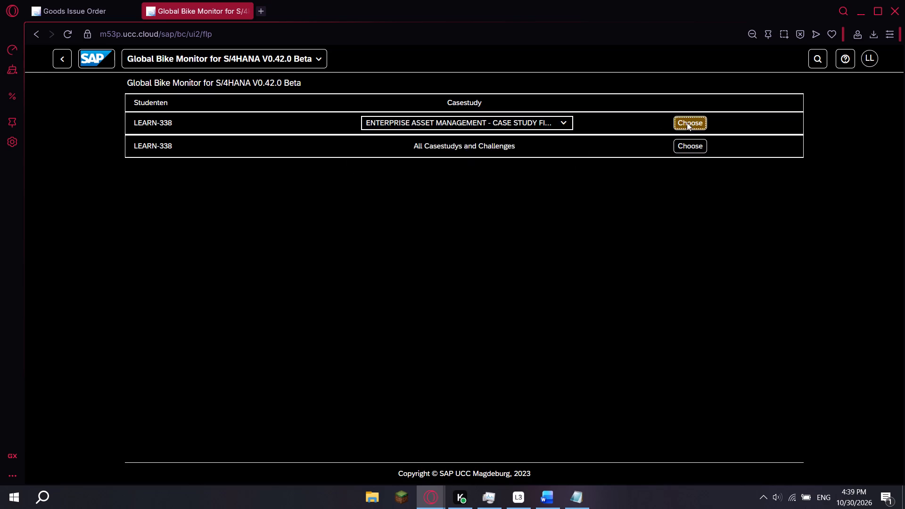
# Open the Step 1 details of the case study and copy the order number.
pyautogui.click(131, 118)
pyautogui.click(136, 120)
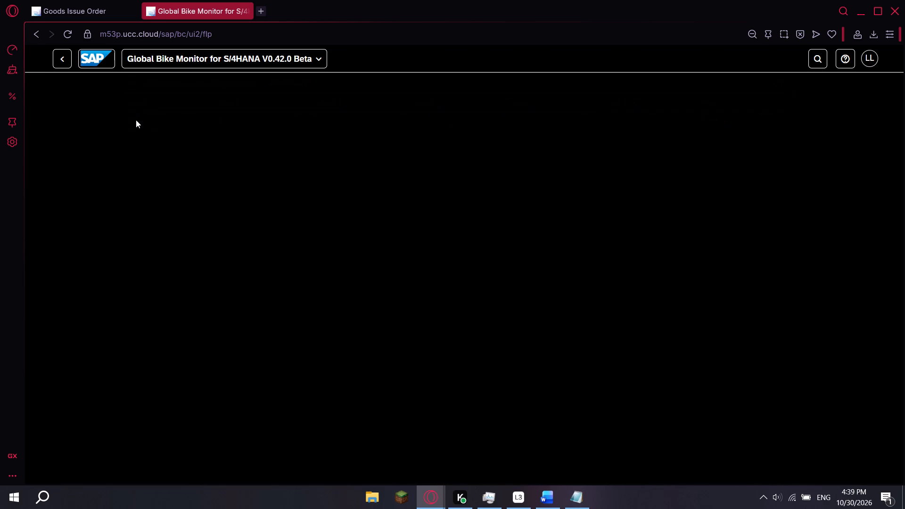
pyautogui.moveTo(410, 118); pyautogui.dragTo(361, 117)
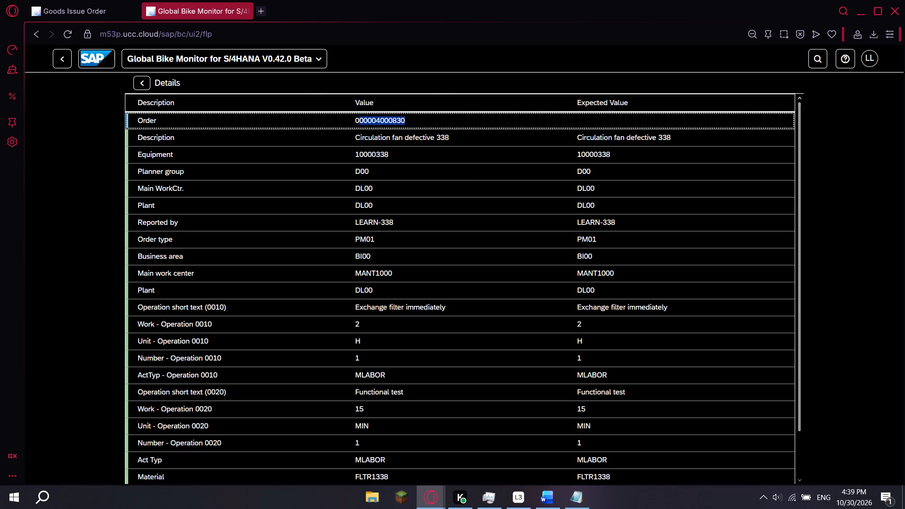
pyautogui.moveTo(361, 117); pyautogui.dragTo(343, 117)
pyautogui.hotkey('ctrl', 'c')
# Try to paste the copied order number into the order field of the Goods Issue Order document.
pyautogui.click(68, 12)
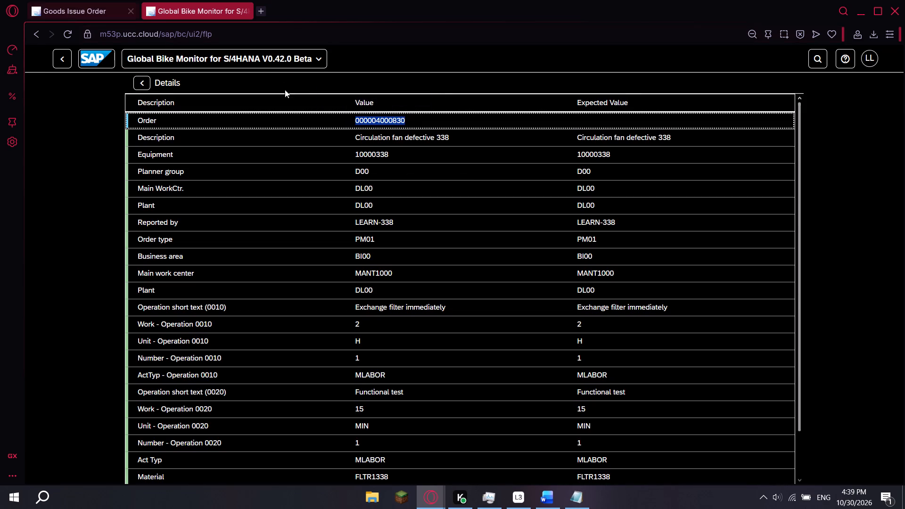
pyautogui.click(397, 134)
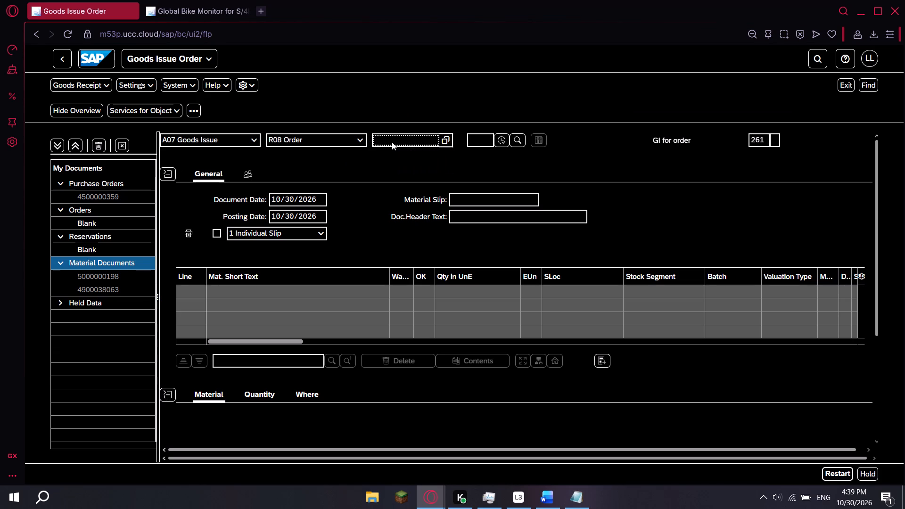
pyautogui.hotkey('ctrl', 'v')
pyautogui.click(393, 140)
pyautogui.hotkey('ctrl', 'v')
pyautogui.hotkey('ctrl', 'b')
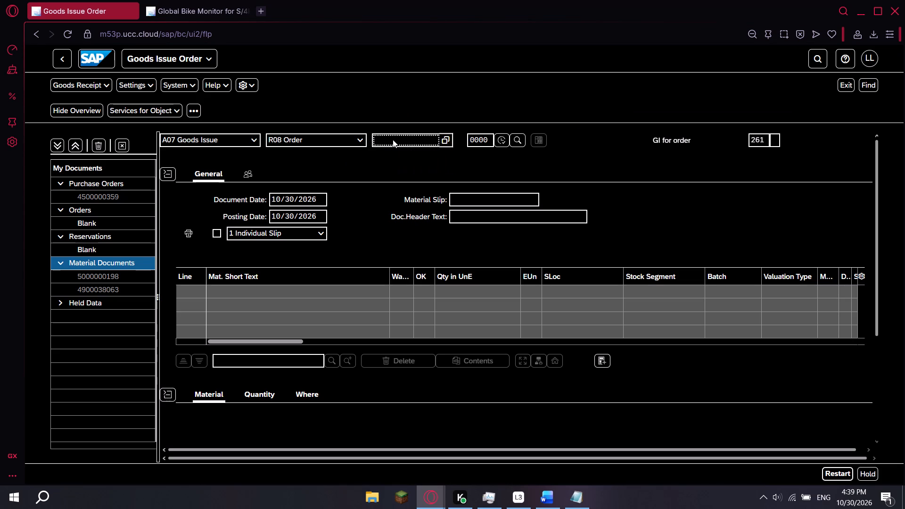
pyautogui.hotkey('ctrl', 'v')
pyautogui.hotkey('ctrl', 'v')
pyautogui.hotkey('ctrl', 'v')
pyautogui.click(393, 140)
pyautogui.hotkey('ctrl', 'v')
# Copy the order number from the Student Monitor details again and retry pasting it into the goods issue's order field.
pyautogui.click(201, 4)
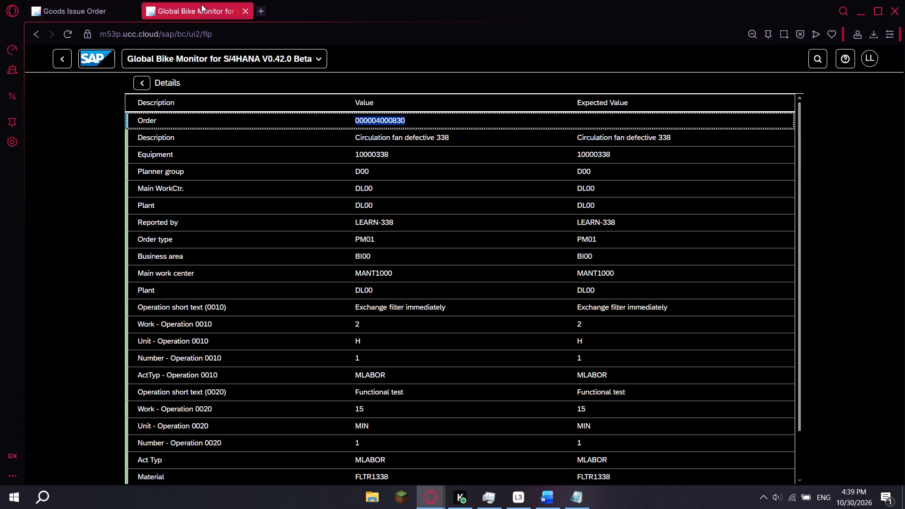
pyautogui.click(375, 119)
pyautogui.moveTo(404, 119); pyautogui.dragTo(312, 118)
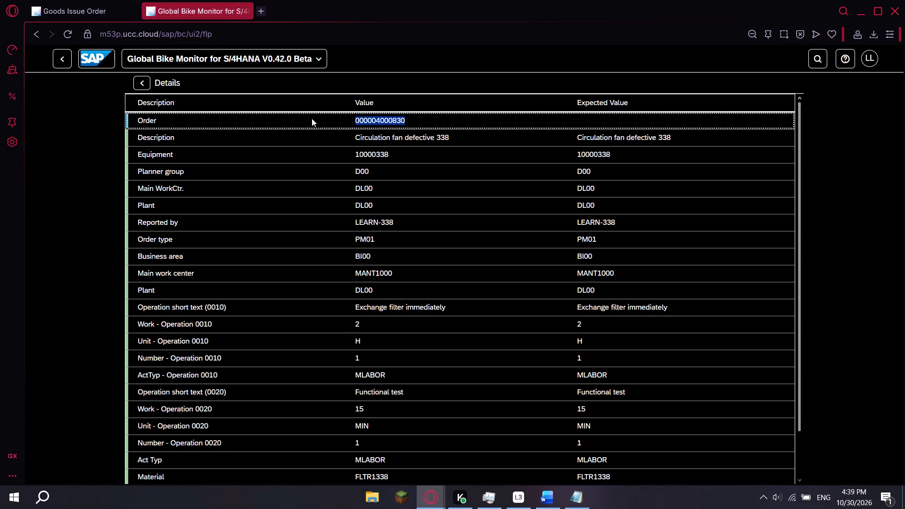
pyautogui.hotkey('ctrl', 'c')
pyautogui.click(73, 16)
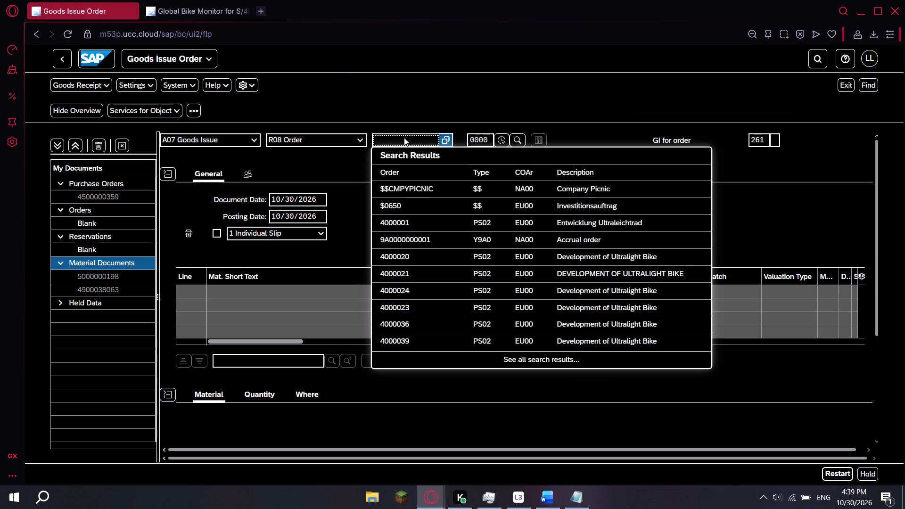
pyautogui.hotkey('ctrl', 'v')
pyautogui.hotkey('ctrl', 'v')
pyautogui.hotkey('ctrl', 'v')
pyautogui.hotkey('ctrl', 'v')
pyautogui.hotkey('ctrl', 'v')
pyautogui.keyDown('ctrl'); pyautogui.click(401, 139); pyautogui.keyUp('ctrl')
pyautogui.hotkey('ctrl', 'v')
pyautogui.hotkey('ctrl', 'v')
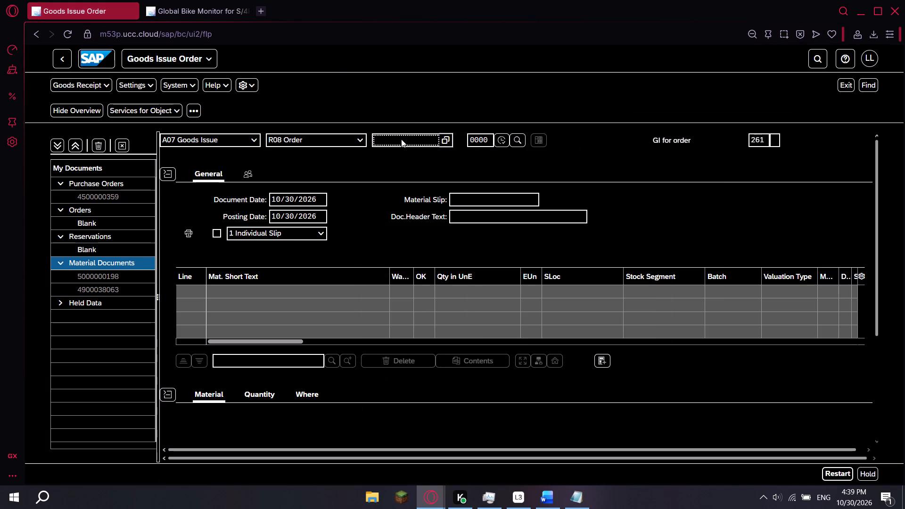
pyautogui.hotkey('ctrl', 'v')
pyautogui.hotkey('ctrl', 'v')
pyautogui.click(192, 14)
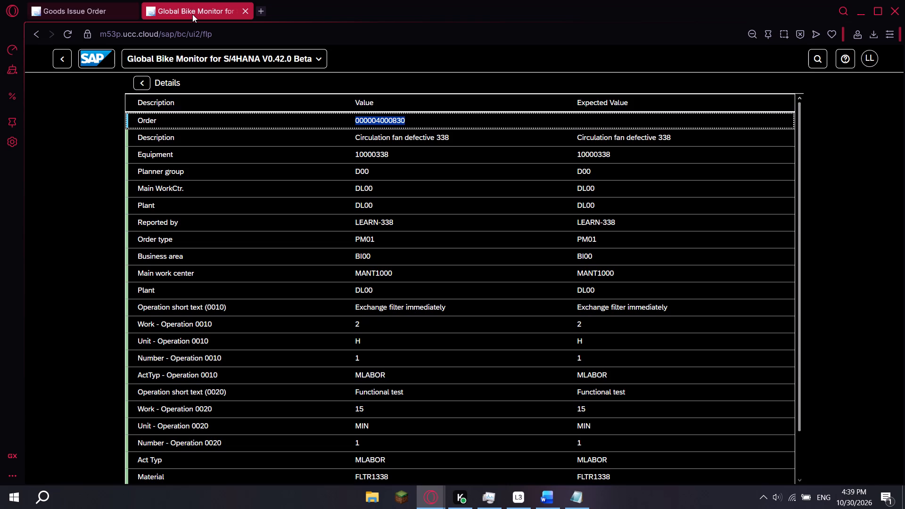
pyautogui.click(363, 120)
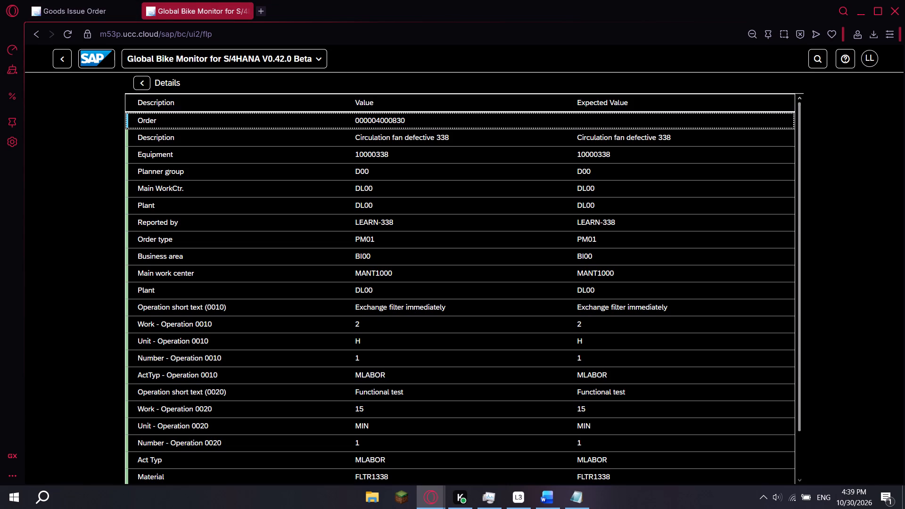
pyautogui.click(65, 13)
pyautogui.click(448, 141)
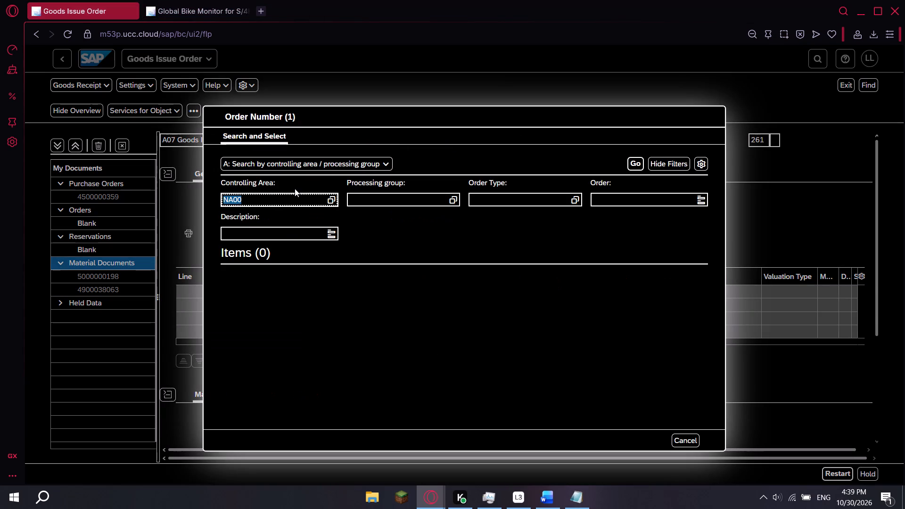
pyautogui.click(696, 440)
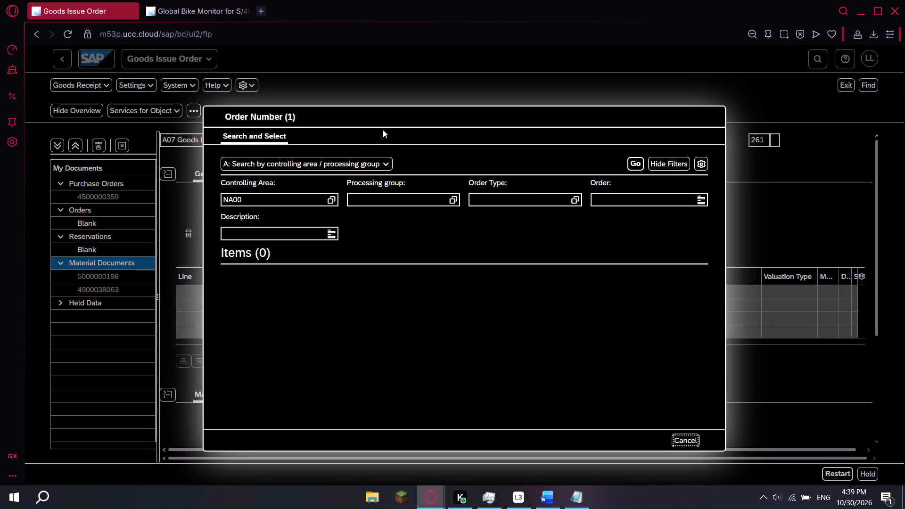
pyautogui.click(379, 140)
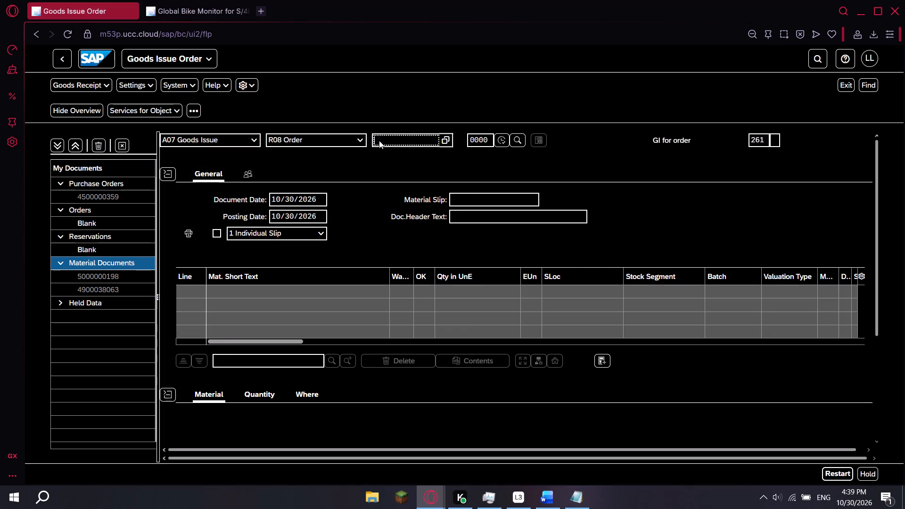
pyautogui.write('00000')
pyautogui.click(173, 4)
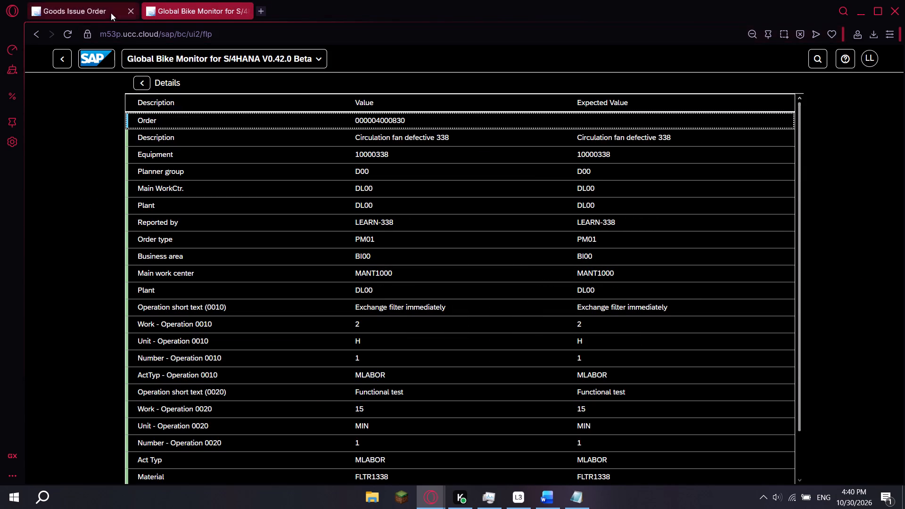
pyautogui.click(73, 2)
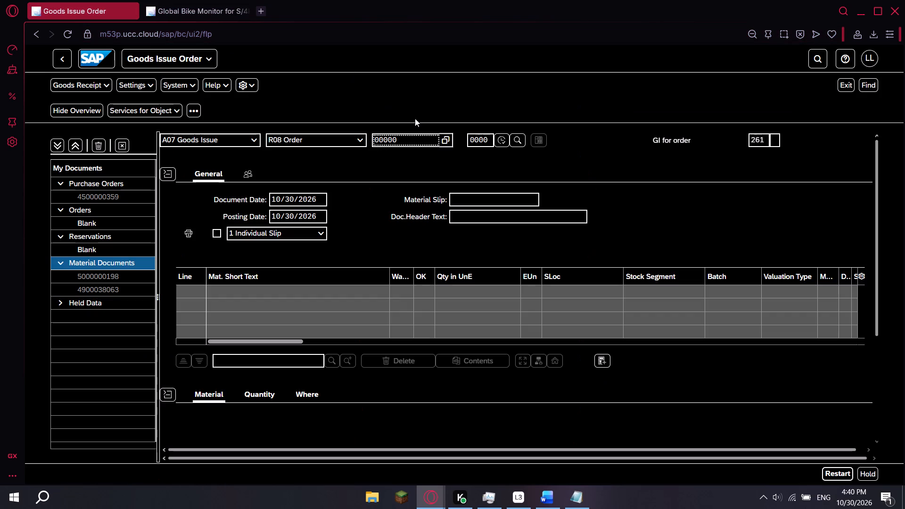
pyautogui.write('4000')
pyautogui.press('BackSpace')
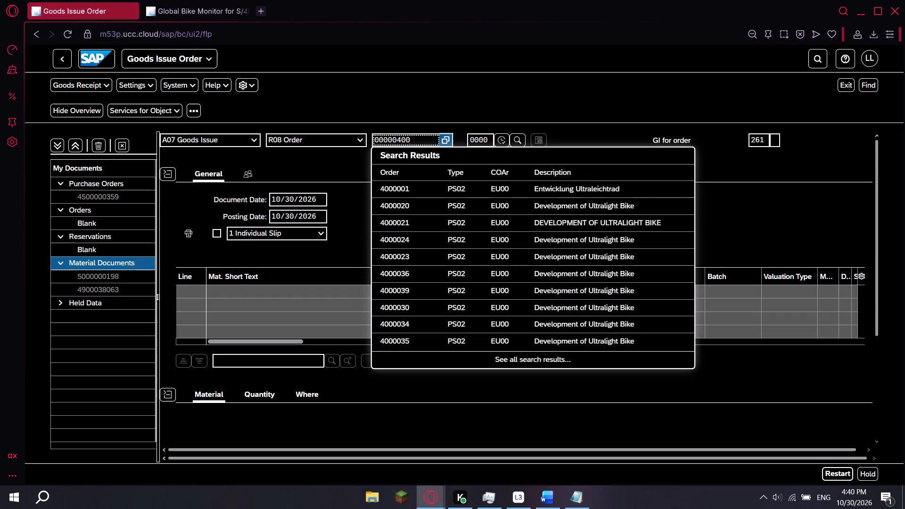
pyautogui.write('830')
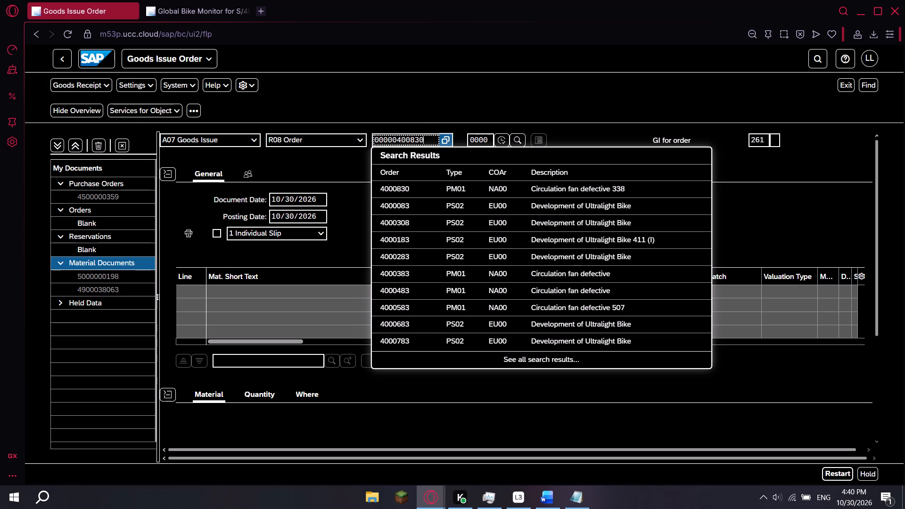
pyautogui.click(454, 186)
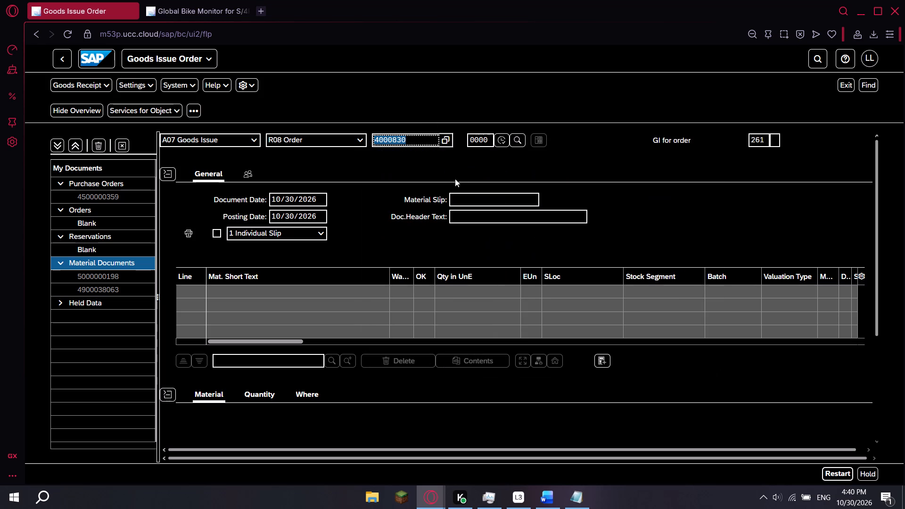
pyautogui.click(489, 165)
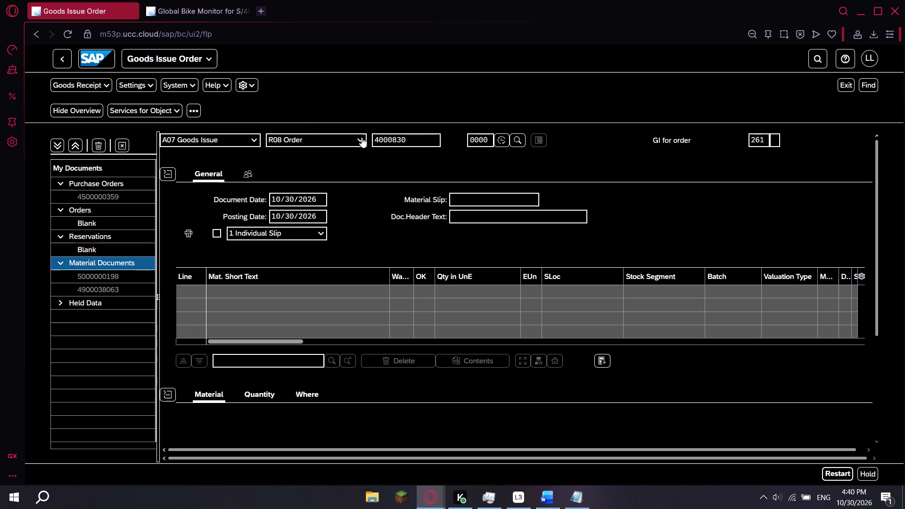
# Check the order number in the Global Bike Monitor details and read the Task 3 instructions on entering it in the lab PDF.
pyautogui.click(204, 3)
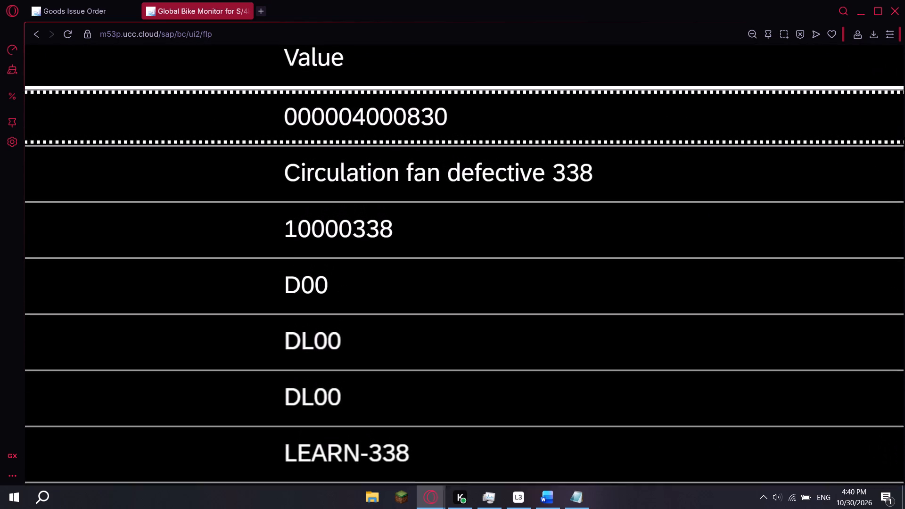
pyautogui.click(392, 115)
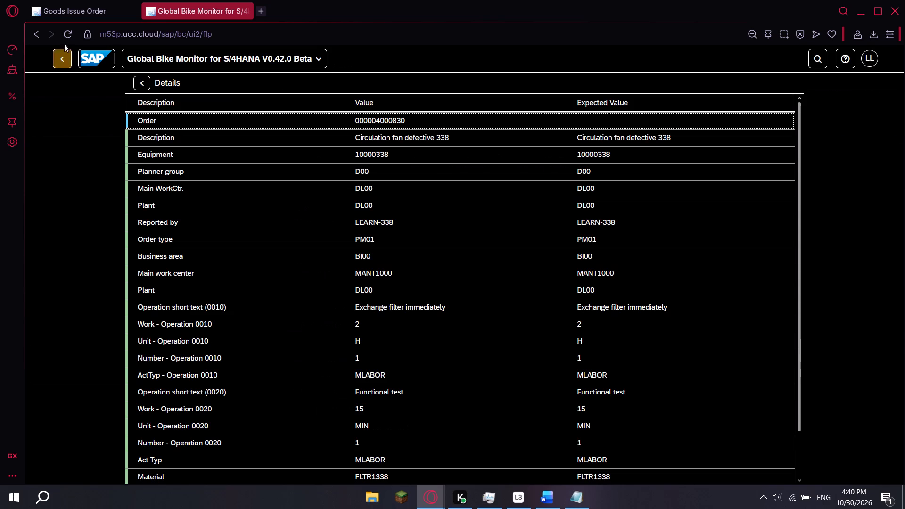
pyautogui.click(77, 13)
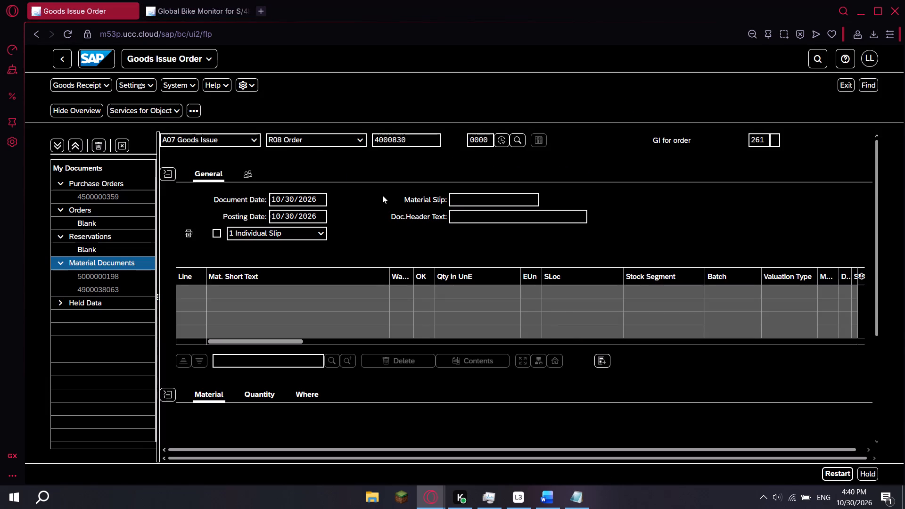
pyautogui.hotkey('alt', 'Tab')
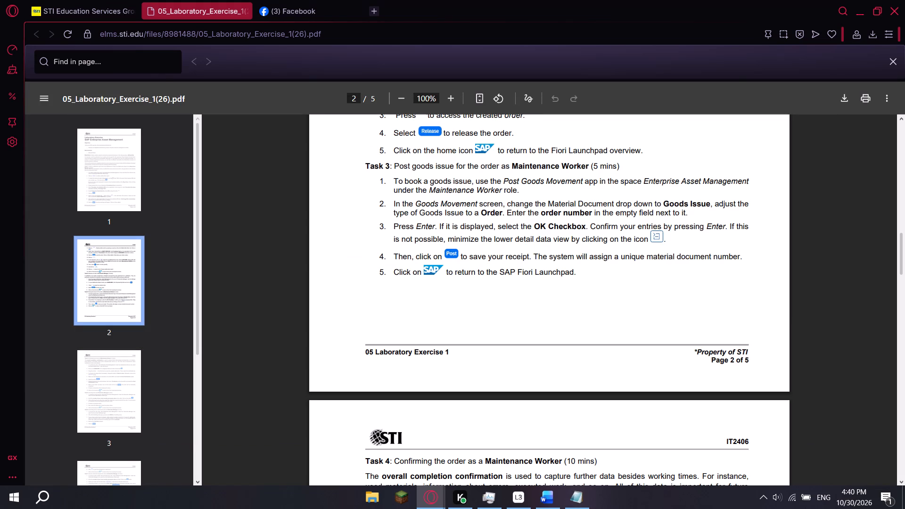
pyautogui.moveTo(517, 216); pyautogui.dragTo(610, 216)
pyautogui.click(636, 216)
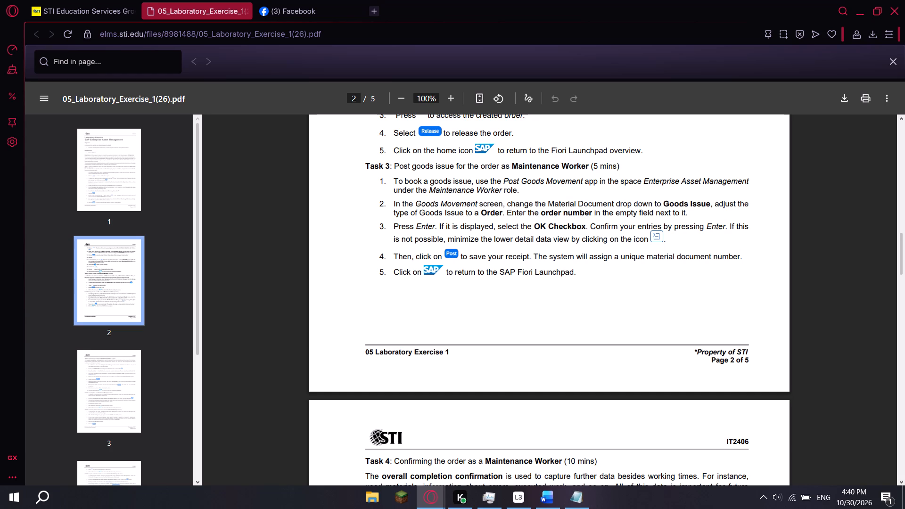
pyautogui.moveTo(594, 213); pyautogui.dragTo(666, 213)
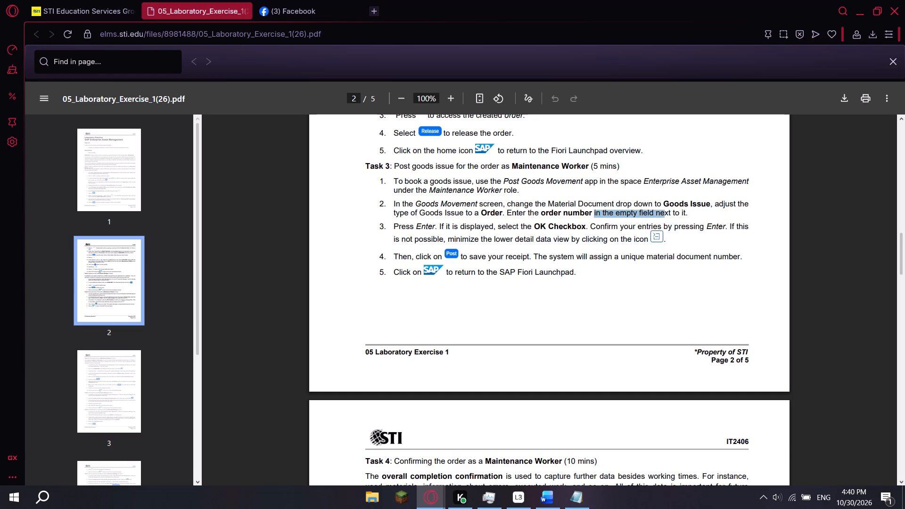
pyautogui.moveTo(666, 213); pyautogui.dragTo(686, 213)
pyautogui.click(474, 228)
pyautogui.moveTo(395, 228); pyautogui.dragTo(438, 228)
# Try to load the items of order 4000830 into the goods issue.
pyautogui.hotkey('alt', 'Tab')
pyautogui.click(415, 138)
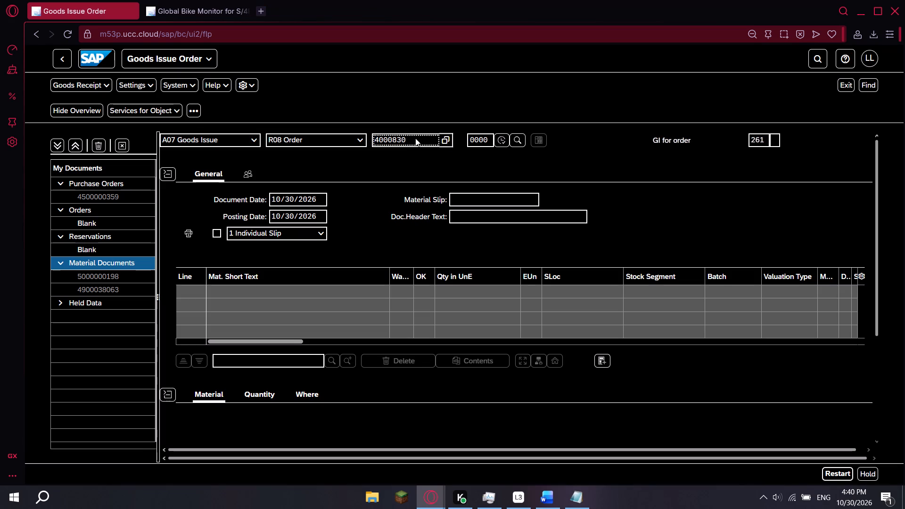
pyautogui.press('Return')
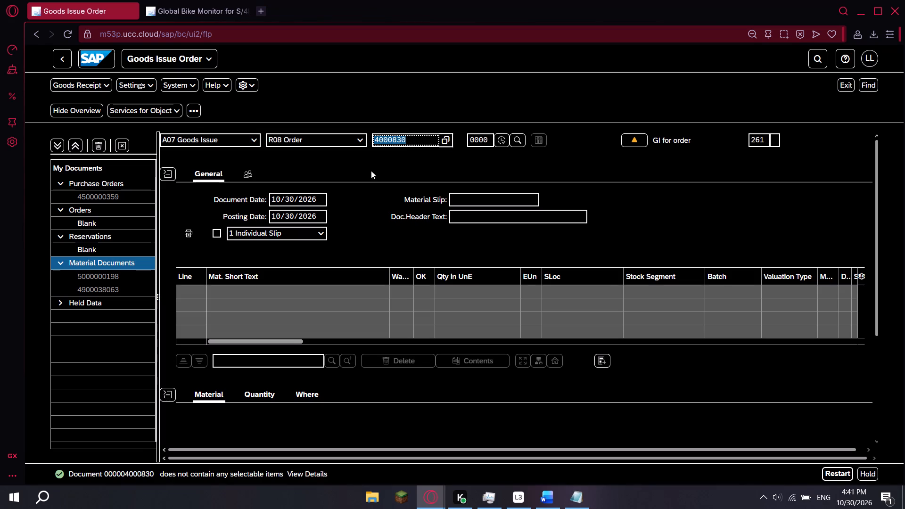
# Read the OK Checkbox instruction in Task 3 of the lab PDF and examine the goods issue's message log.
pyautogui.hotkey('alt', 'Tab')
pyautogui.moveTo(437, 230); pyautogui.dragTo(462, 230)
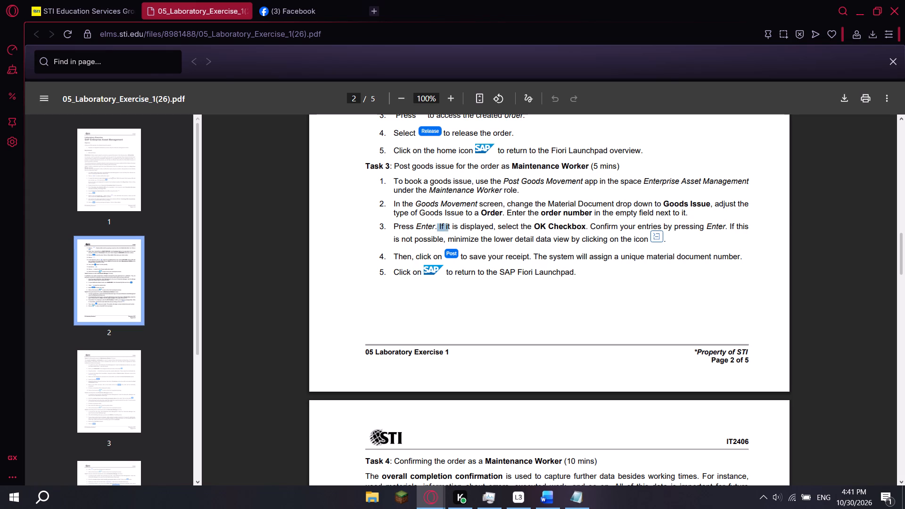
pyautogui.moveTo(462, 230); pyautogui.dragTo(494, 228)
pyautogui.moveTo(496, 229); pyautogui.dragTo(520, 231)
pyautogui.moveTo(520, 231); pyautogui.dragTo(591, 226)
pyautogui.hotkey('alt', 'Tab')
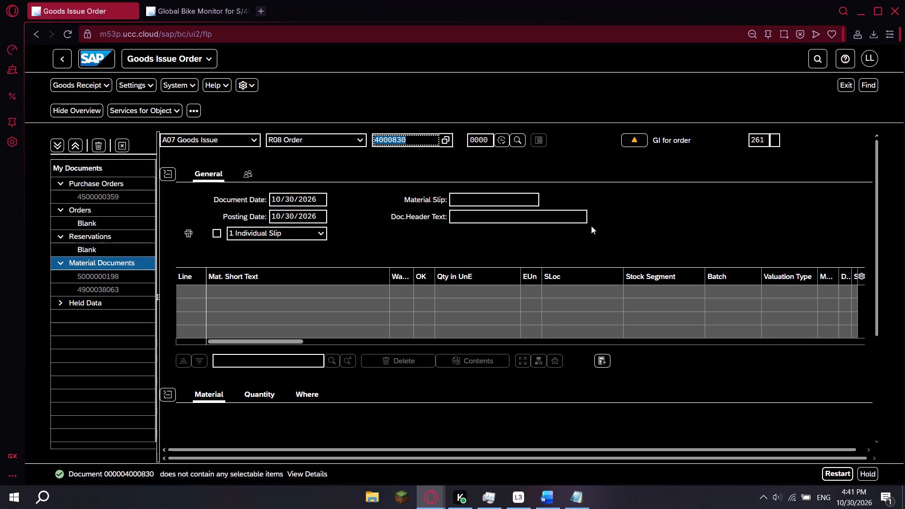
pyautogui.click(636, 139)
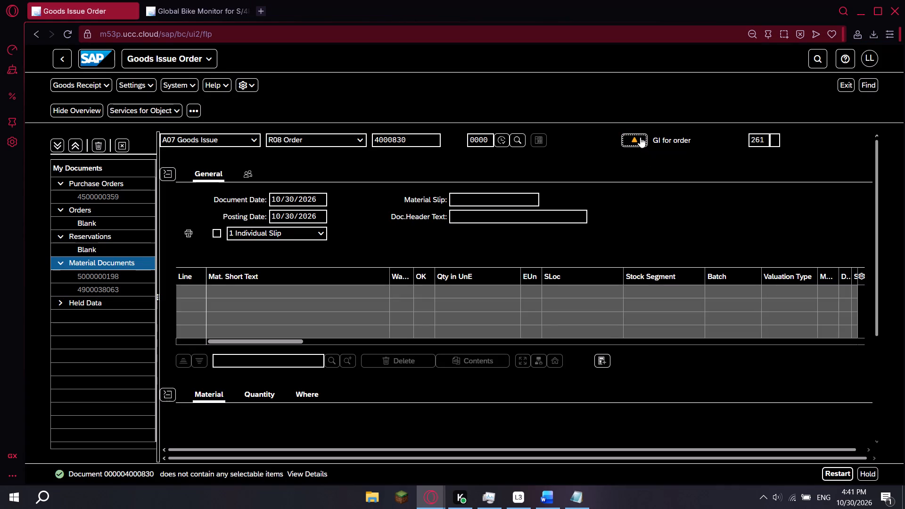
pyautogui.click(640, 137)
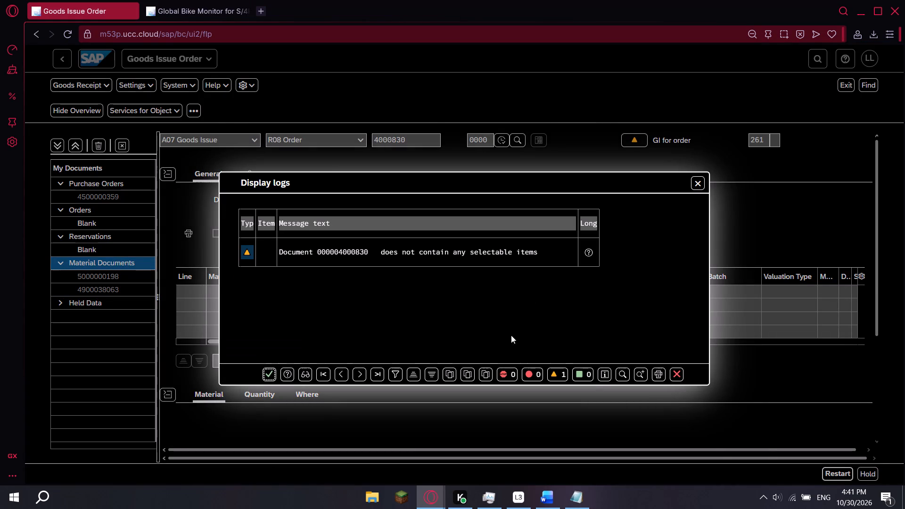
pyautogui.click(270, 375)
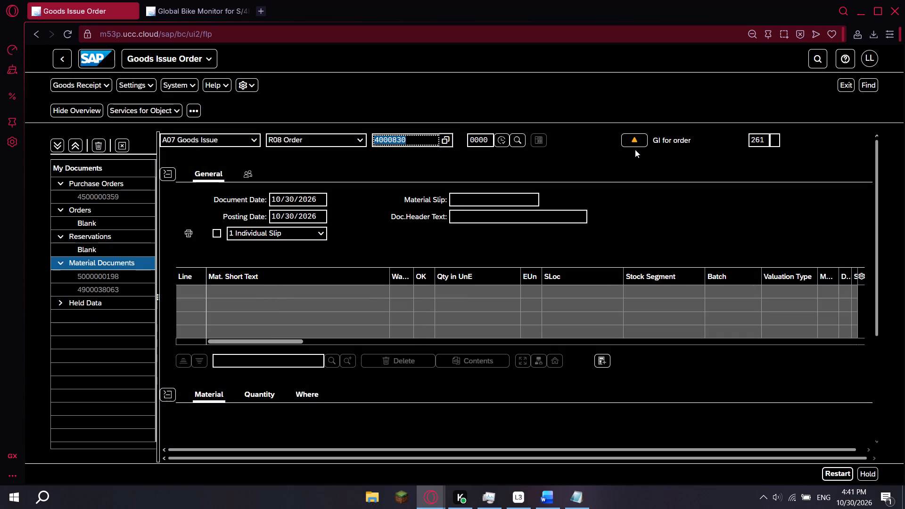
# Reread the OK Checkbox condition in the lab PDF and review the goods issue's message log again.
pyautogui.hotkey('alt', 'Tab')
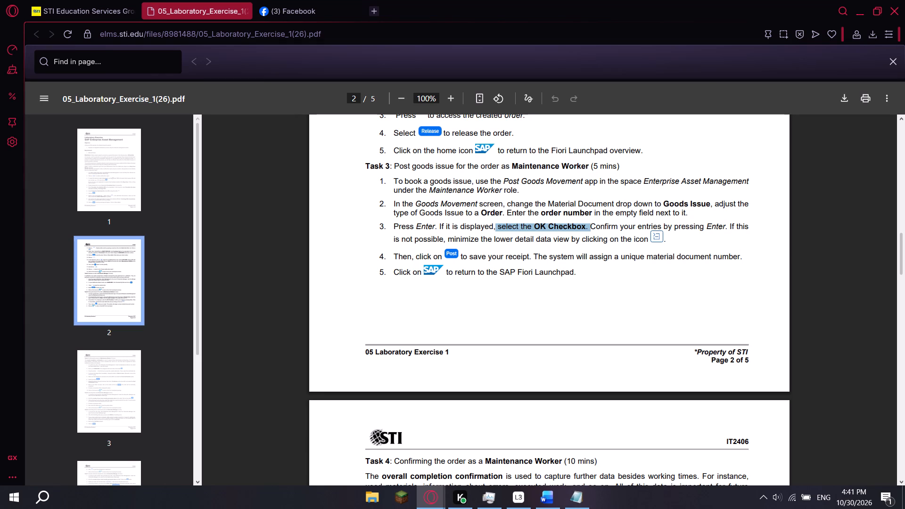
pyautogui.moveTo(439, 226); pyautogui.dragTo(499, 225)
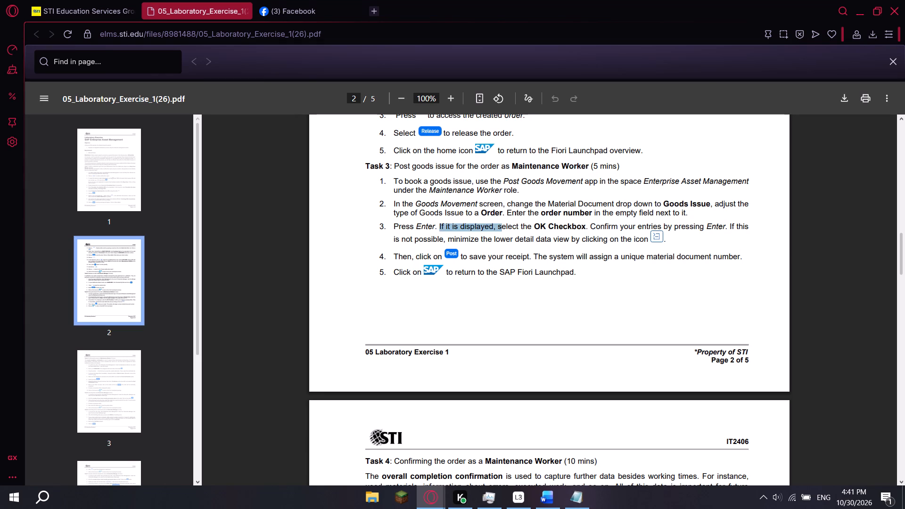
pyautogui.moveTo(499, 225); pyautogui.dragTo(495, 226)
pyautogui.hotkey('alt', 'Tab')
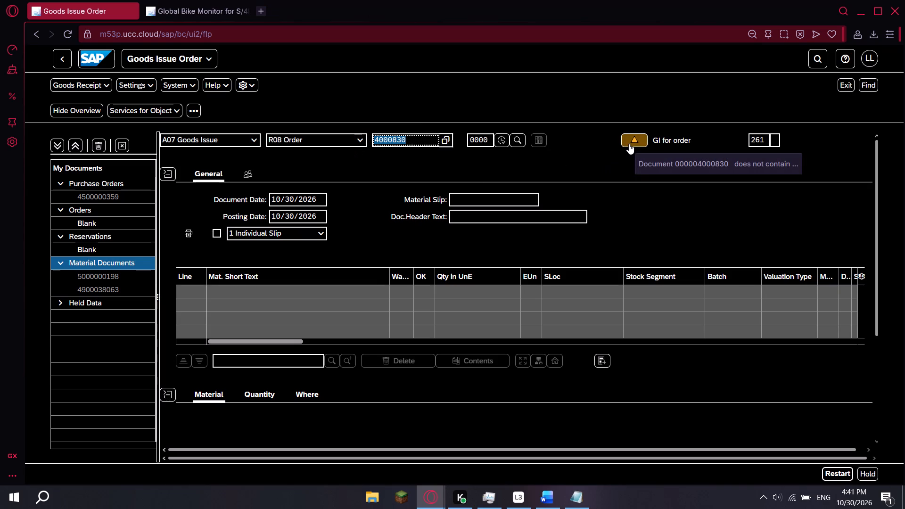
pyautogui.click(629, 144)
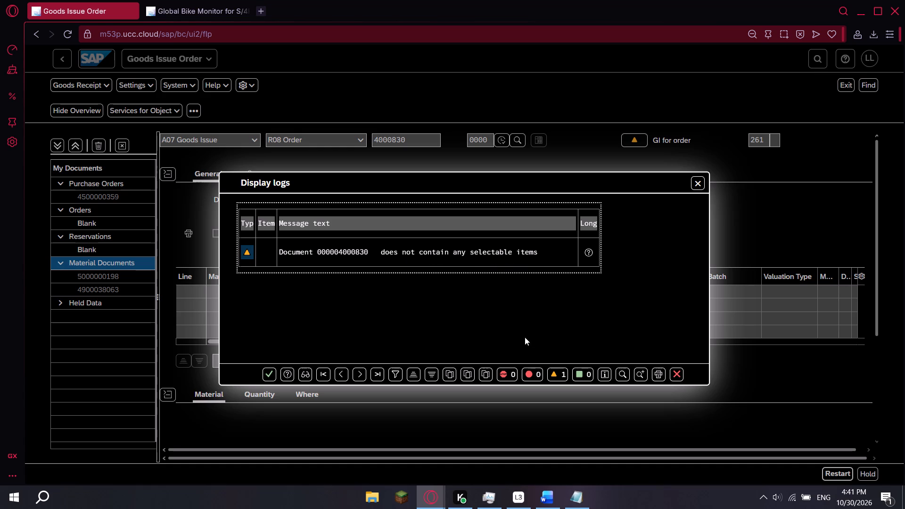
pyautogui.click(700, 190)
pyautogui.click(700, 187)
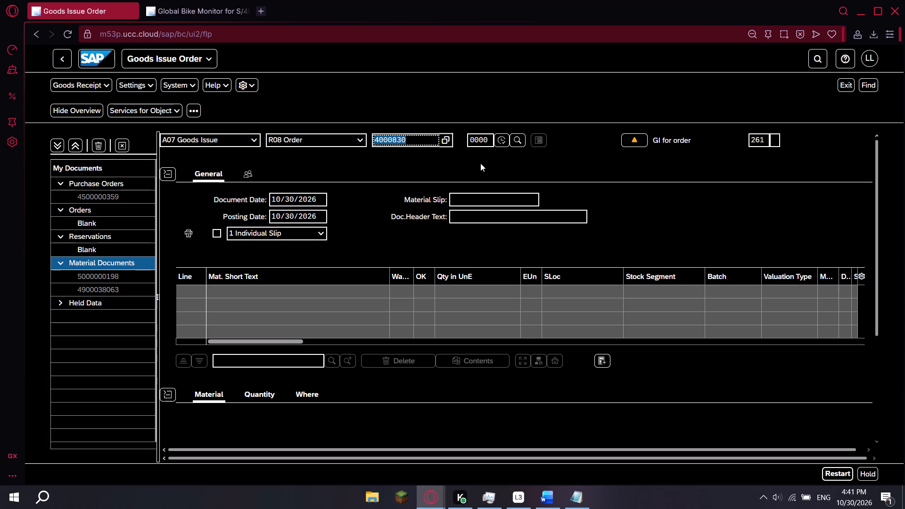
pyautogui.click(432, 164)
pyautogui.moveTo(419, 142); pyautogui.dragTo(355, 145)
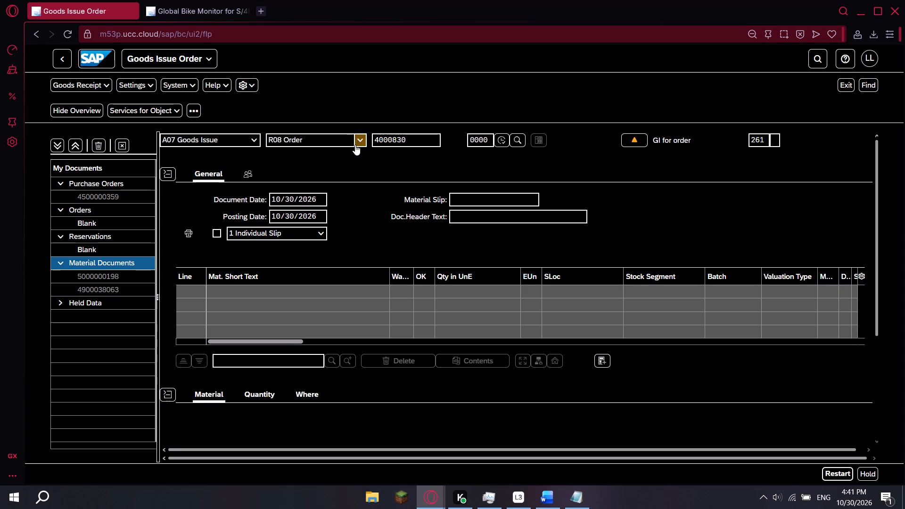
pyautogui.click(417, 136)
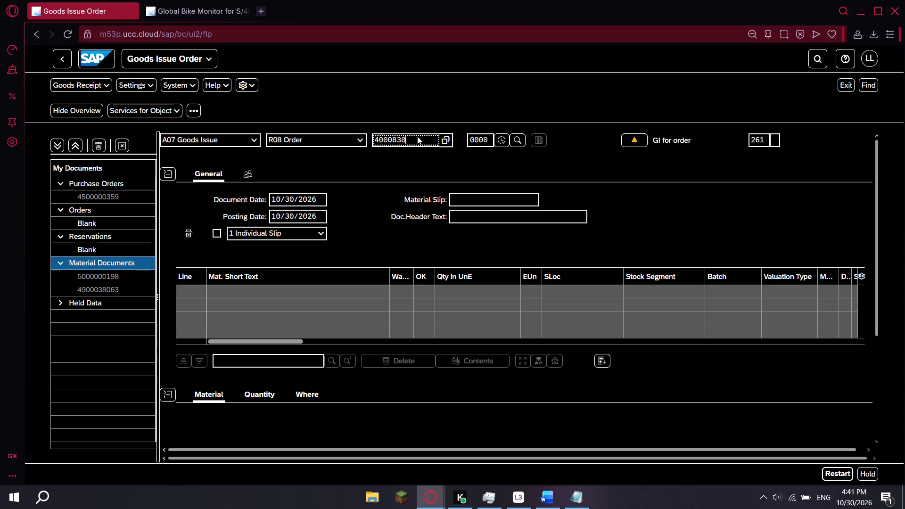
pyautogui.press('BackSpace')
pyautogui.press('BackSpace')
pyautogui.press('BackSpace')
pyautogui.press('BackSpace')
pyautogui.press('BackSpace')
pyautogui.press('BackSpace')
pyautogui.press('BackSpace')
pyautogui.press('BackSpace')
pyautogui.write('0000')
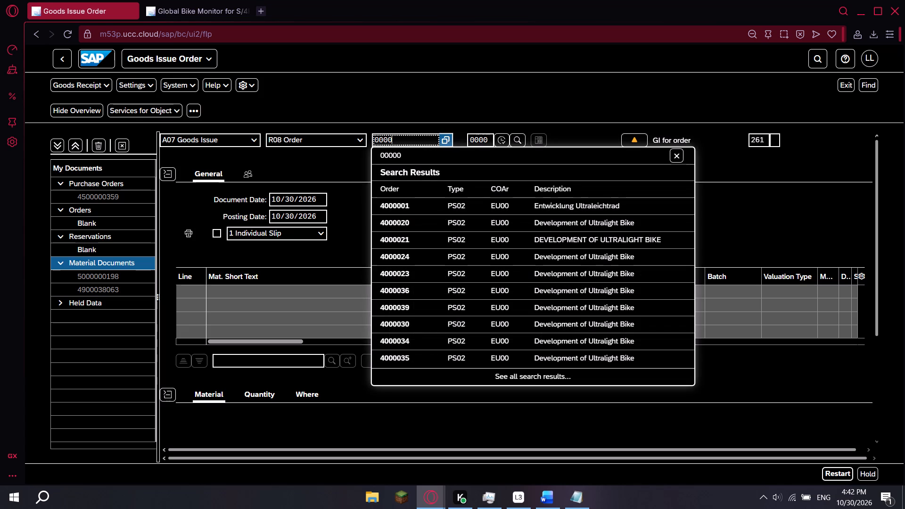
pyautogui.click(158, 17)
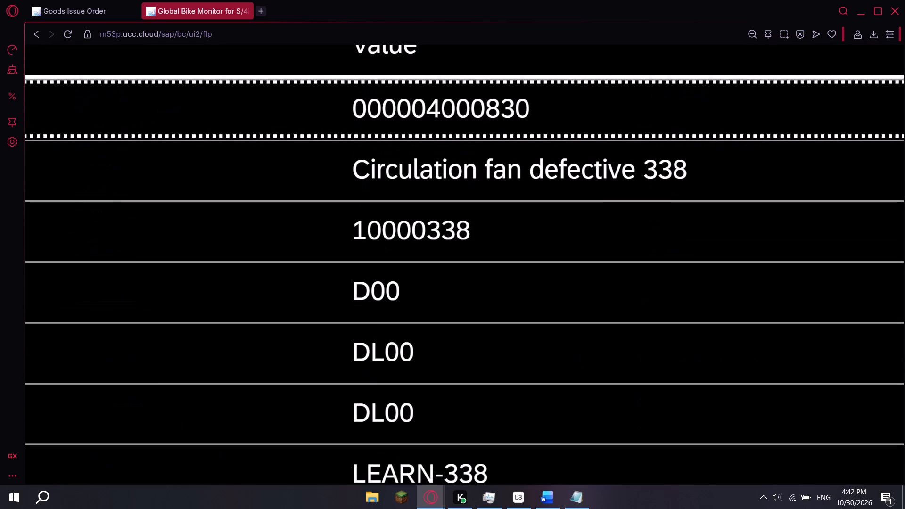
pyautogui.click(77, 6)
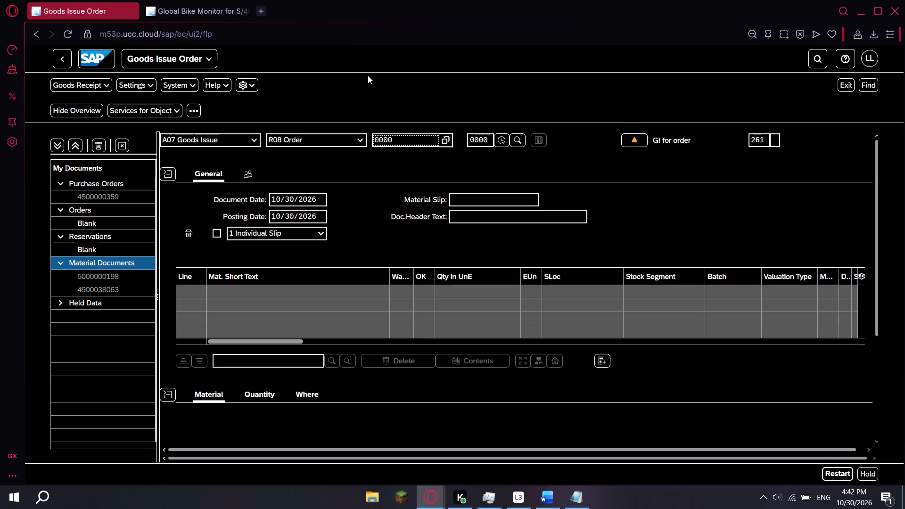
pyautogui.press('0')
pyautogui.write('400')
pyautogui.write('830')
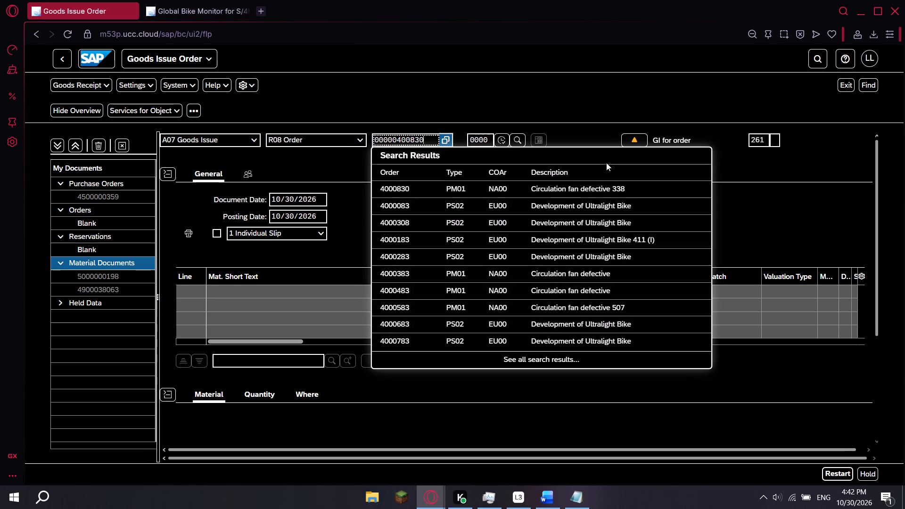
pyautogui.click(765, 156)
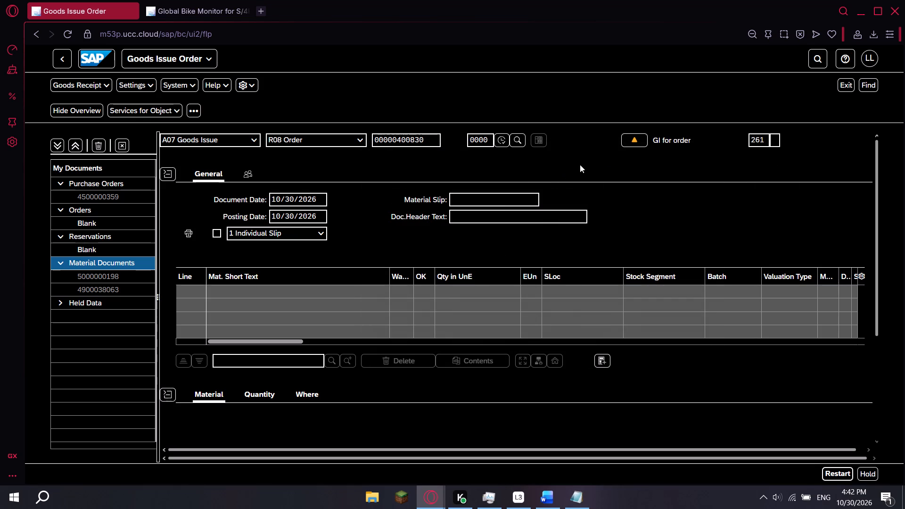
pyautogui.click(434, 140)
pyautogui.press('Return')
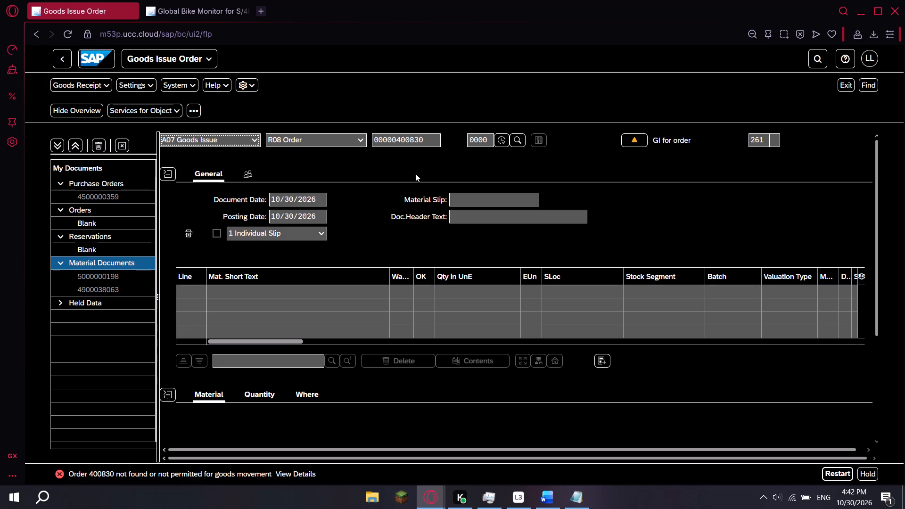
# Review the order details in the Global Bike Monitor and open the case study's Step 2 details to check the order number.
pyautogui.click(156, 17)
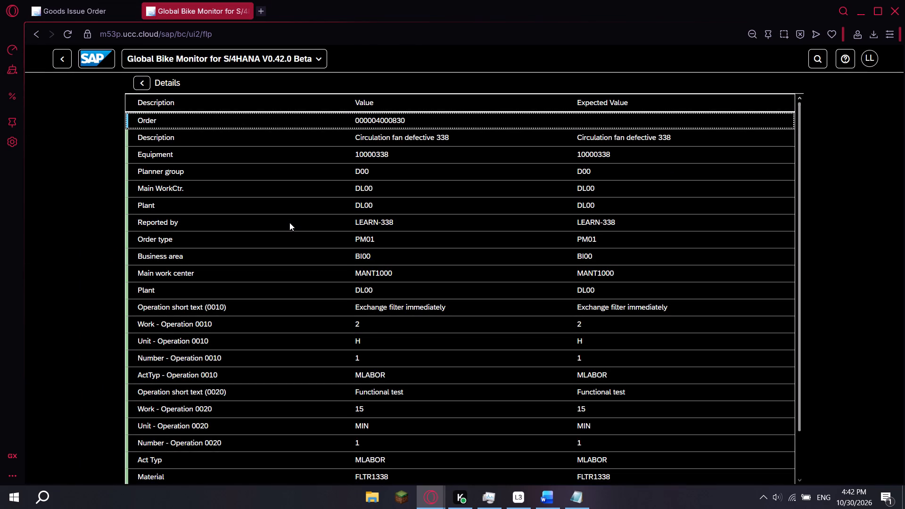
pyautogui.scroll(-3, 437, 225)
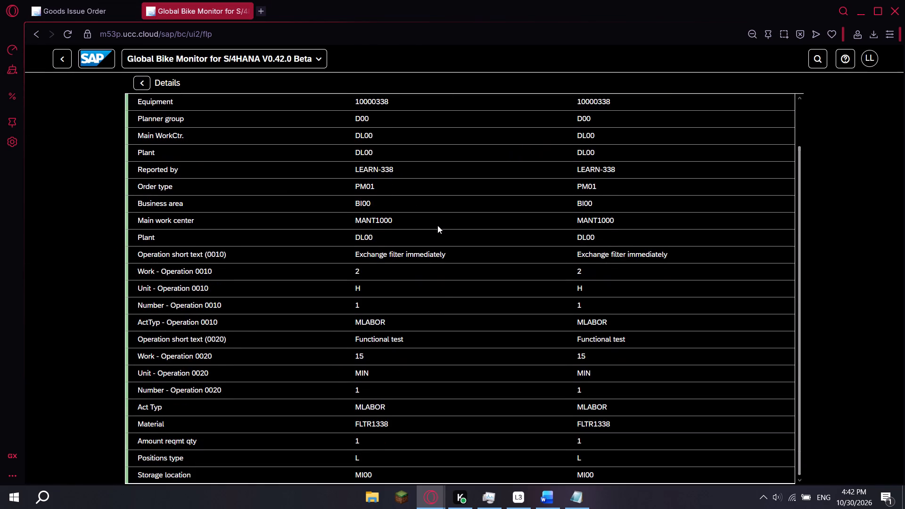
pyautogui.scroll(4, 115, 195)
pyautogui.click(62, 60)
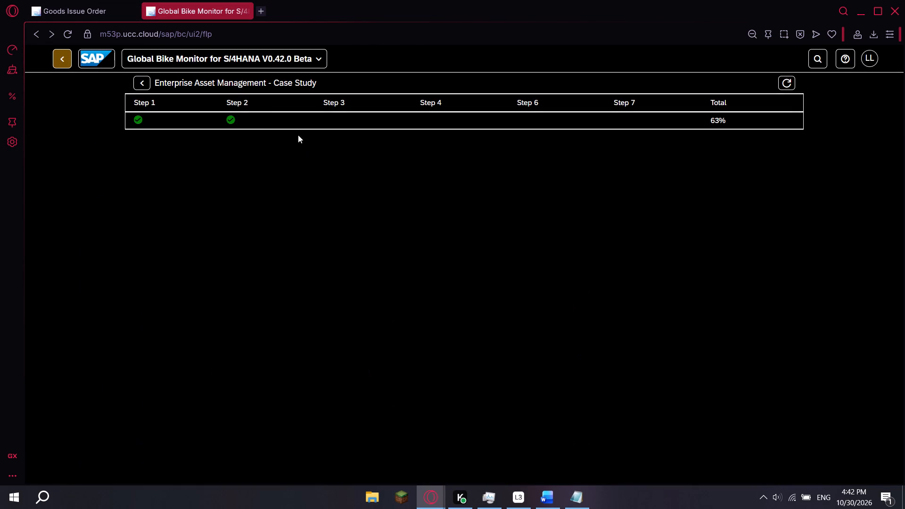
pyautogui.click(233, 118)
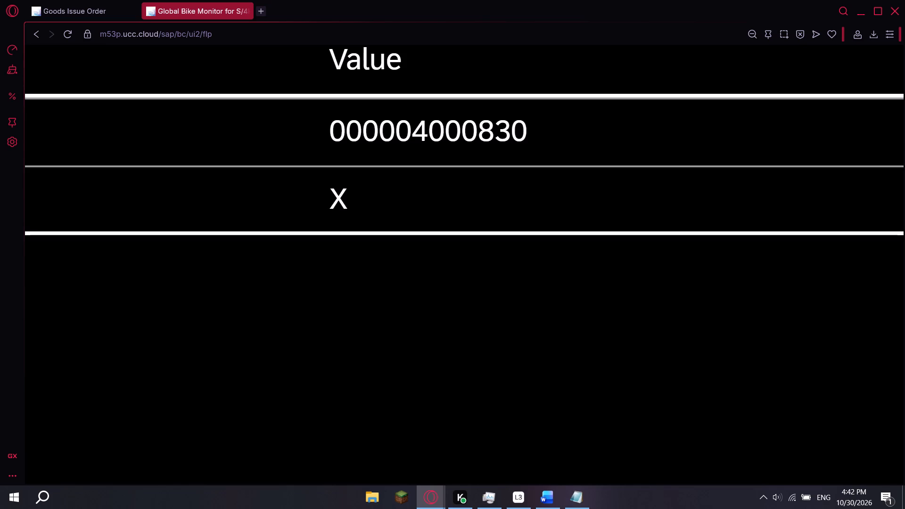
# Compare the order number in the goods issue with the order value in the Global Bike Monitor.
pyautogui.click(98, 17)
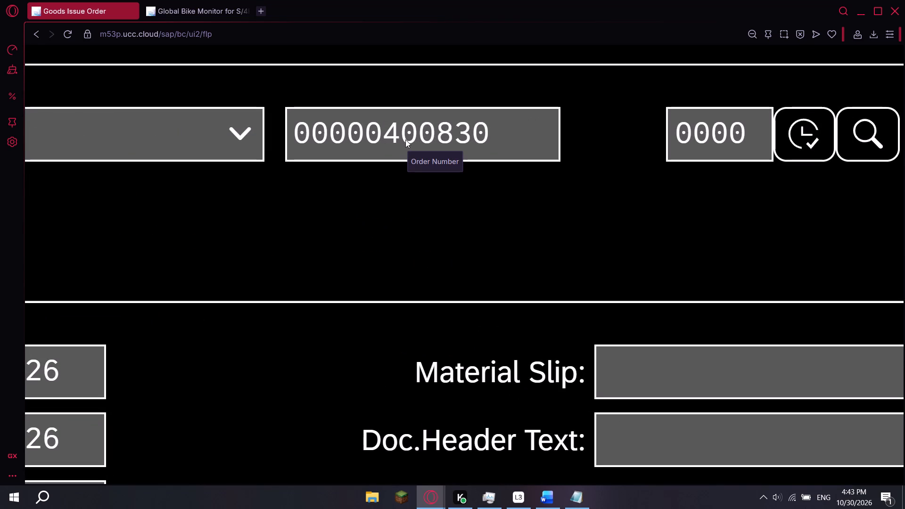
pyautogui.click(206, 6)
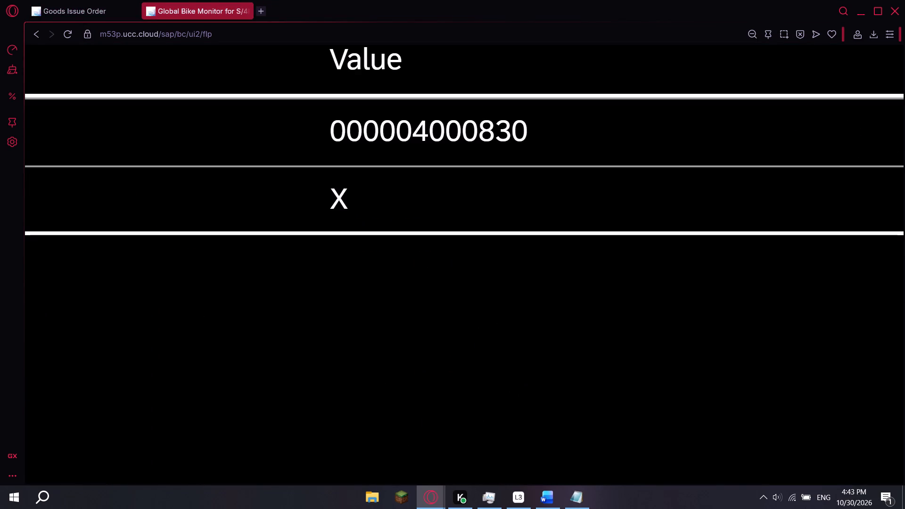
pyautogui.click(48, 0)
pyautogui.click(78, 3)
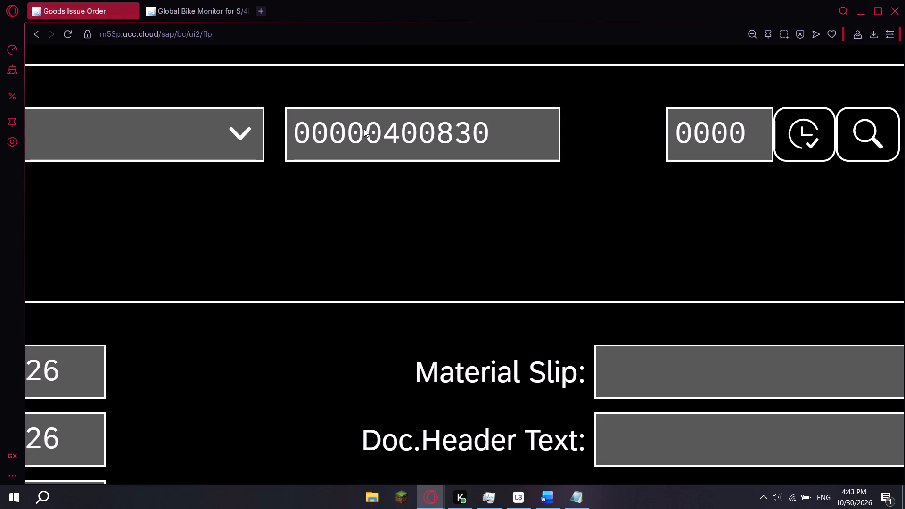
# Try to edit the goods issue's order number, and reload the page for a blank entry.
pyautogui.click(364, 129)
pyautogui.click(519, 137)
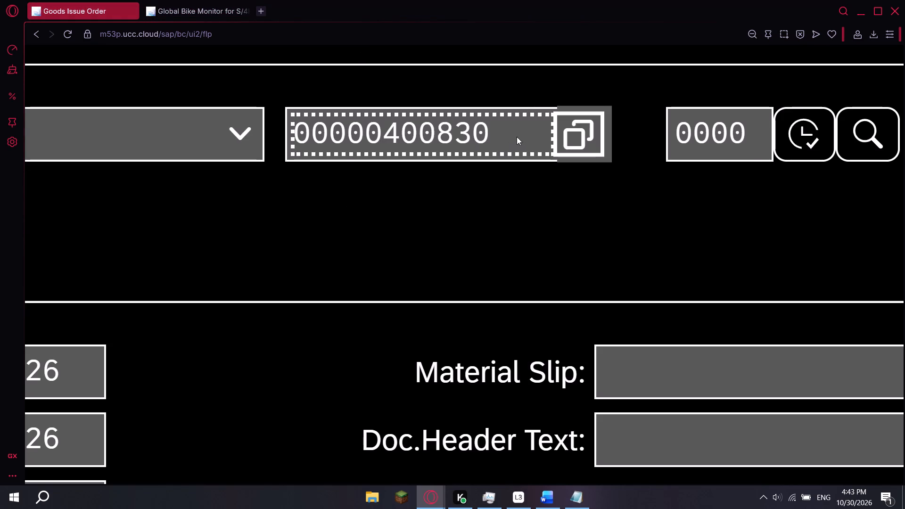
pyautogui.click(492, 133)
pyautogui.click(359, 138)
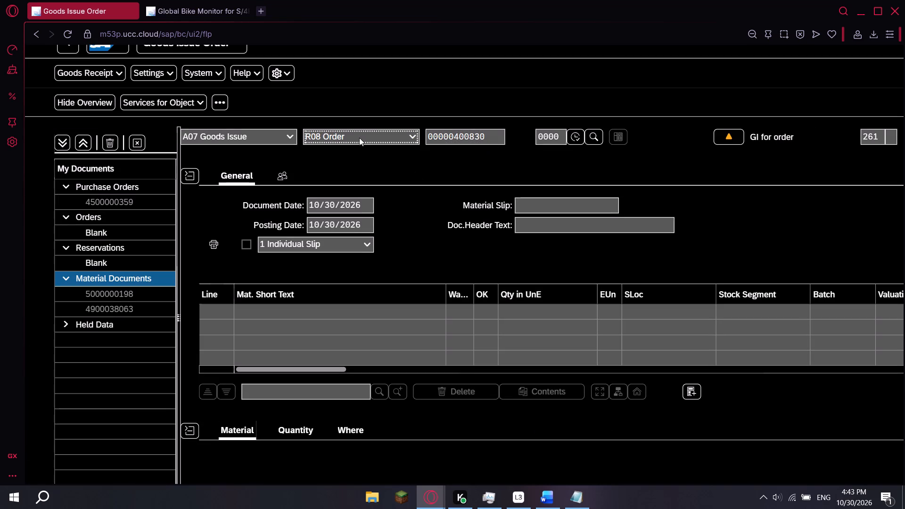
pyautogui.click(408, 135)
pyautogui.click(408, 135)
pyautogui.click(467, 133)
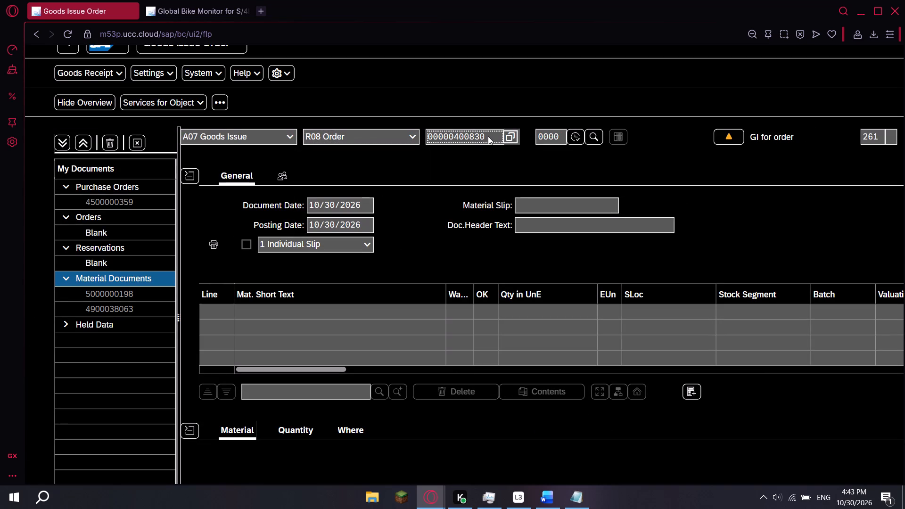
pyautogui.click(489, 136)
pyautogui.press('BackSpace')
pyautogui.press('BackSpace')
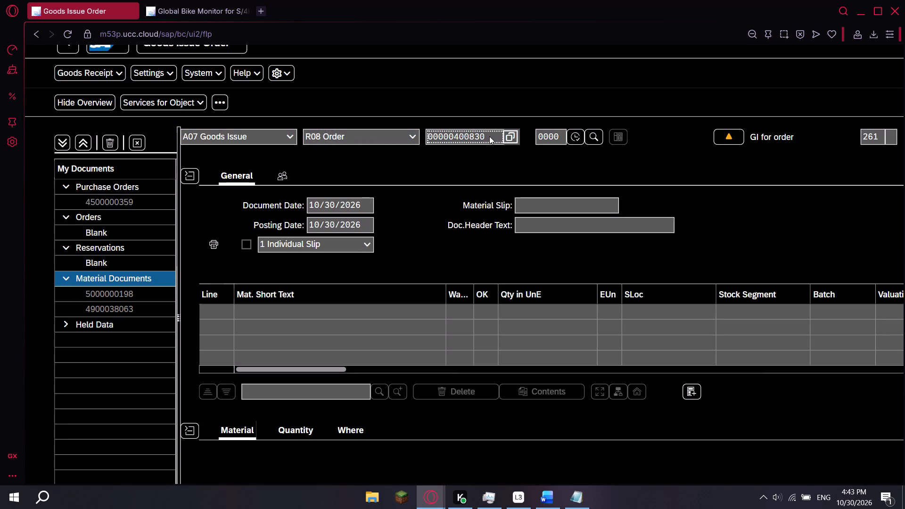
pyautogui.doubleClick(489, 136)
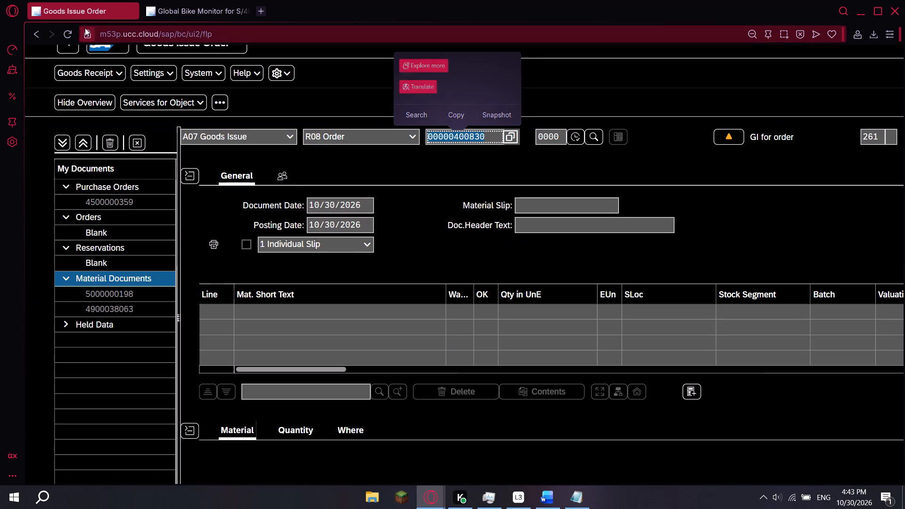
pyautogui.click(68, 39)
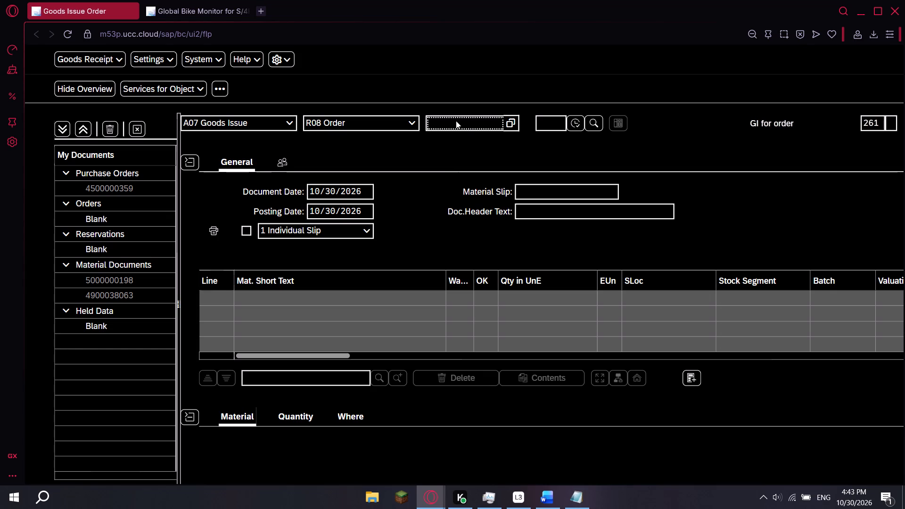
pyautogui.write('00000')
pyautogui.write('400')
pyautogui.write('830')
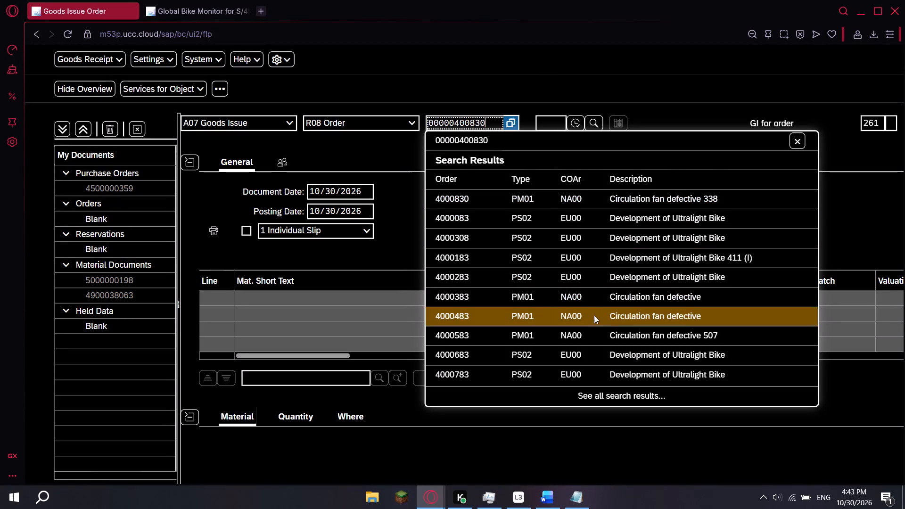
pyautogui.scroll(-4, 614, 317)
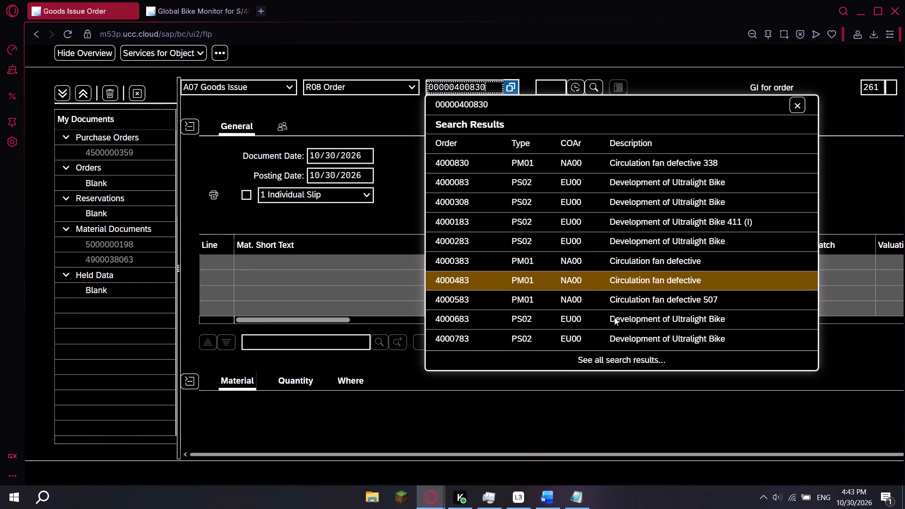
pyautogui.scroll(-1, 614, 317)
pyautogui.scroll(4, 614, 317)
pyautogui.click(595, 236)
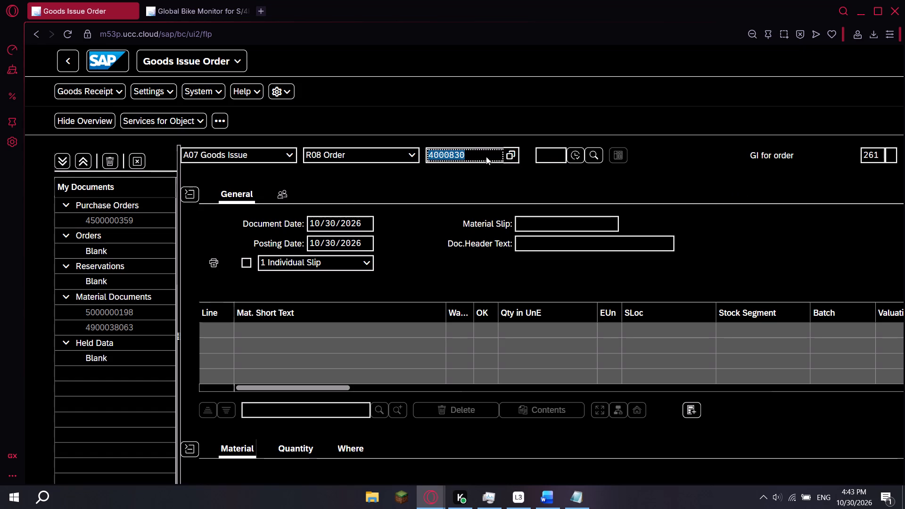
pyautogui.press('Return')
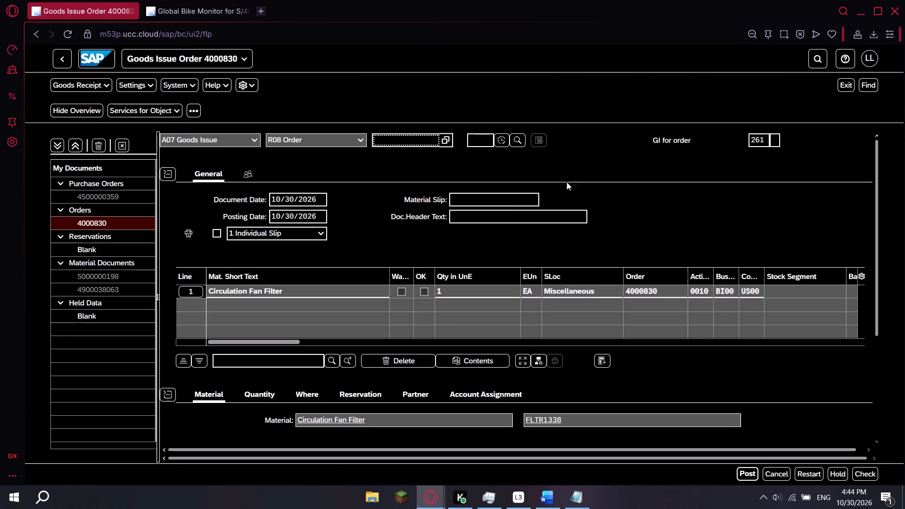
# Reread the OK Checkbox instruction in step 3 of Task 3 in the lab PDF.
pyautogui.hotkey('alt', 'Tab')
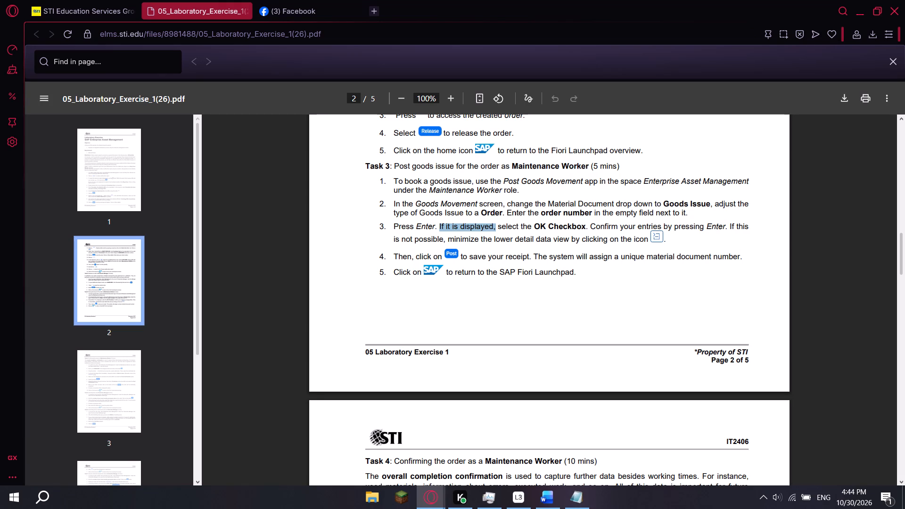
pyautogui.click(515, 227)
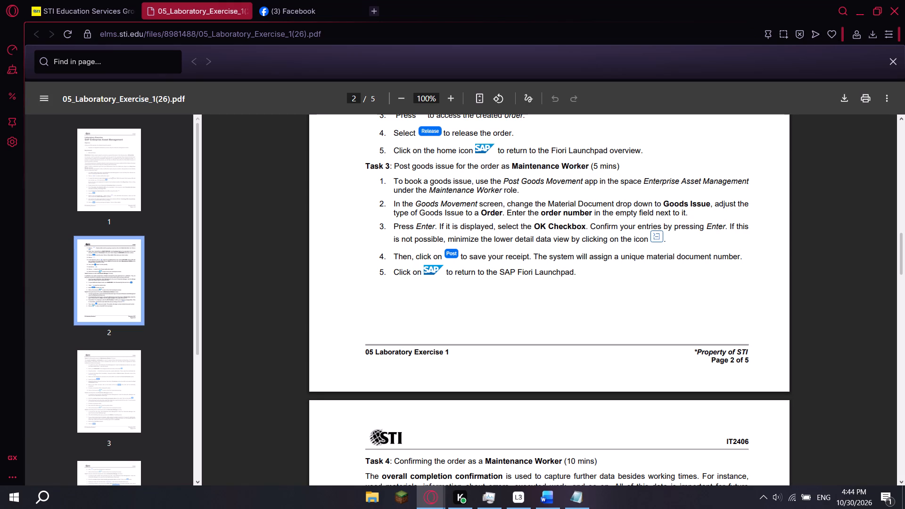
pyautogui.moveTo(495, 228); pyautogui.dragTo(496, 228)
pyautogui.moveTo(496, 228); pyautogui.dragTo(532, 230)
pyautogui.click(535, 230)
pyautogui.moveTo(535, 227); pyautogui.dragTo(577, 229)
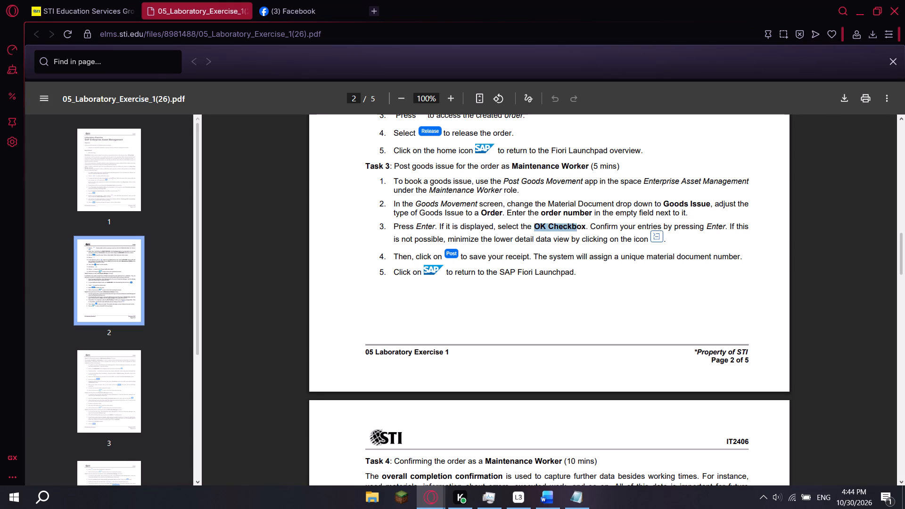
pyautogui.moveTo(577, 229); pyautogui.dragTo(587, 229)
pyautogui.hotkey('alt', 'Tab')
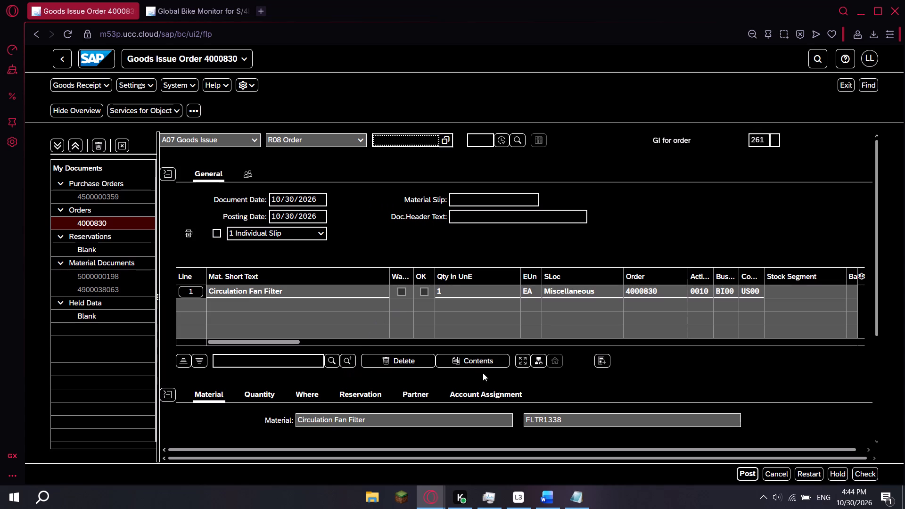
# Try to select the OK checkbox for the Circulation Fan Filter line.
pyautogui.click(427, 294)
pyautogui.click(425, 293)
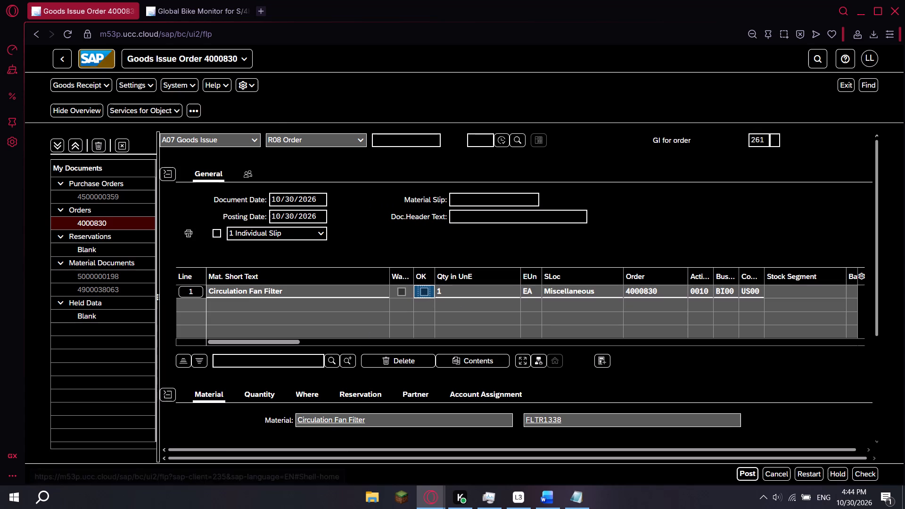
# Reload the goods issue page and load order 4000830 again from the Orders in My Documents.
pyautogui.click(67, 35)
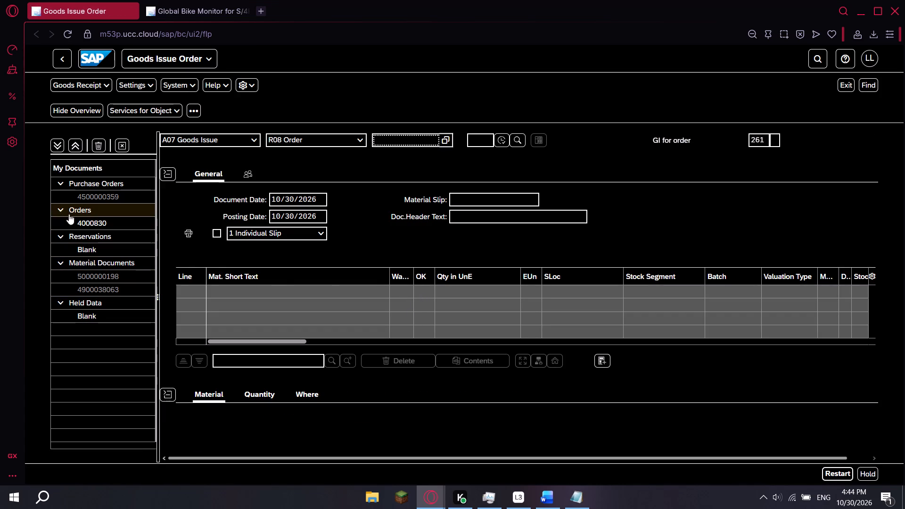
pyautogui.doubleClick(109, 223)
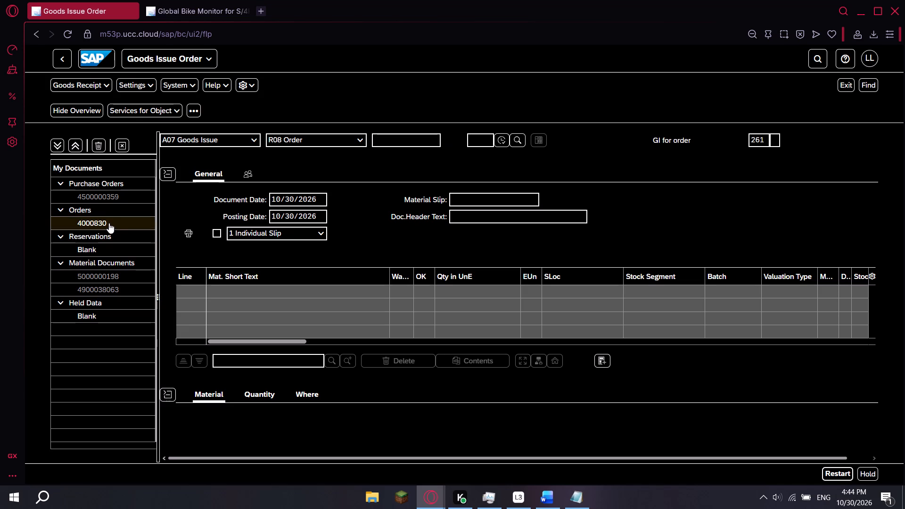
pyautogui.doubleClick(109, 223)
pyautogui.moveTo(80, 222); pyautogui.dragTo(101, 222)
pyautogui.rightClick(101, 222)
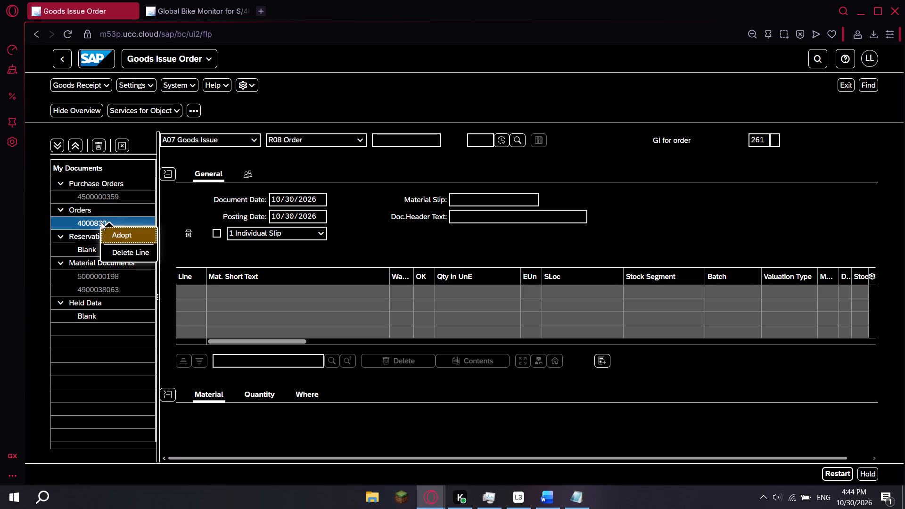
pyautogui.click(87, 221)
pyautogui.rightClick(87, 221)
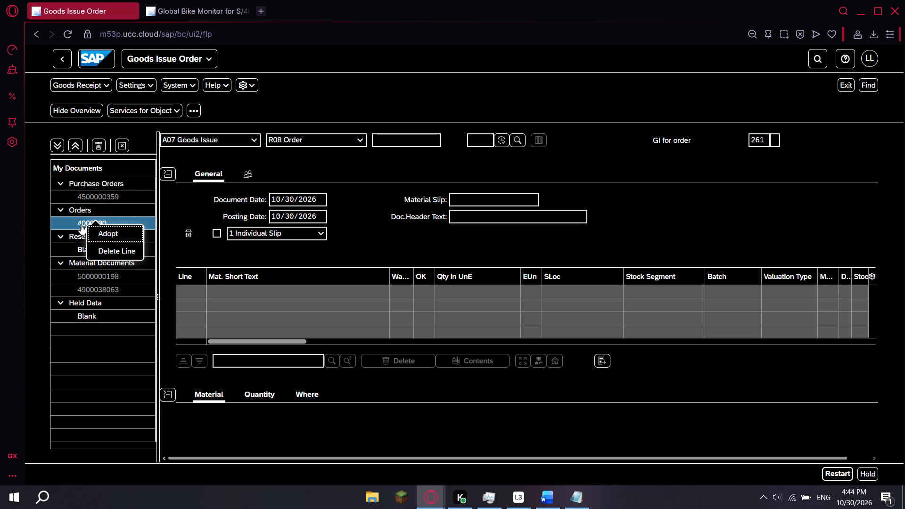
pyautogui.click(80, 223)
pyautogui.doubleClick(80, 223)
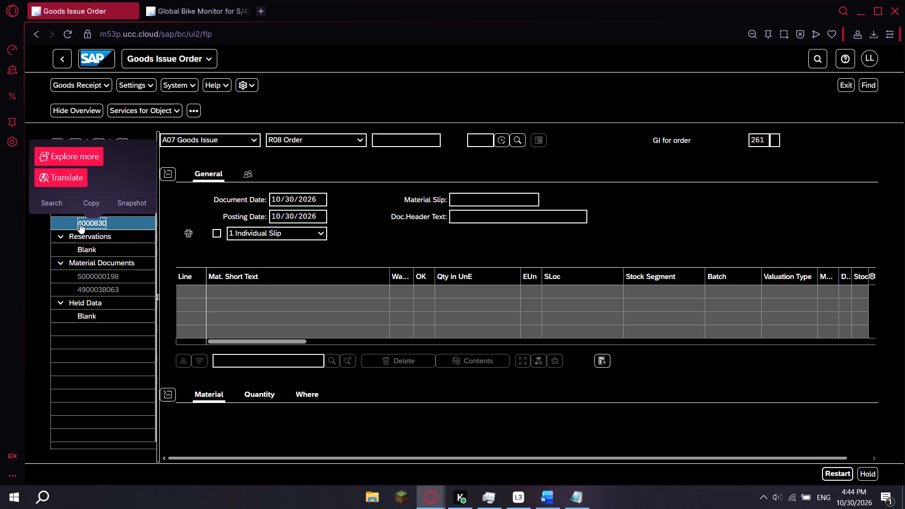
pyautogui.click(98, 205)
pyautogui.click(391, 145)
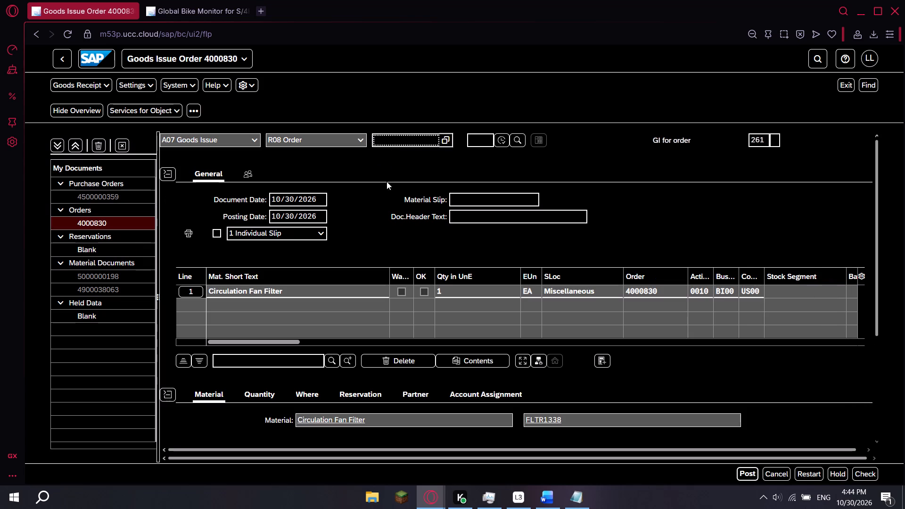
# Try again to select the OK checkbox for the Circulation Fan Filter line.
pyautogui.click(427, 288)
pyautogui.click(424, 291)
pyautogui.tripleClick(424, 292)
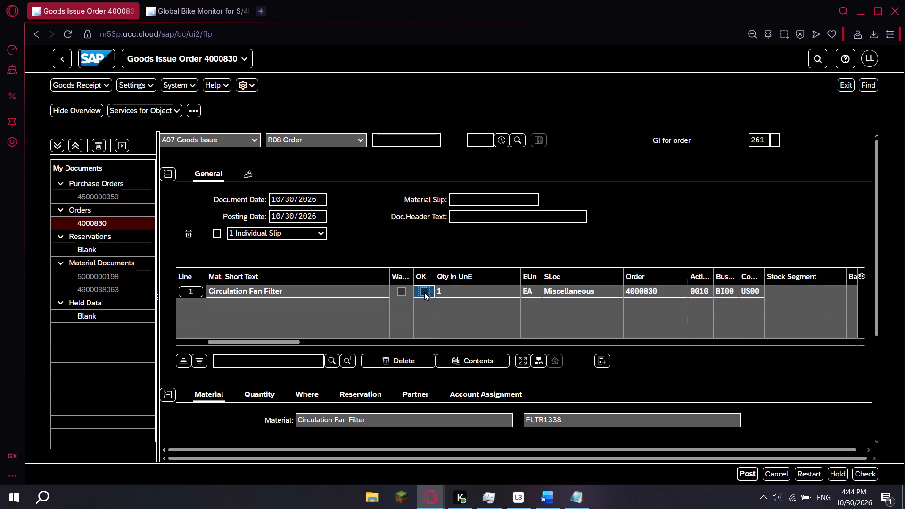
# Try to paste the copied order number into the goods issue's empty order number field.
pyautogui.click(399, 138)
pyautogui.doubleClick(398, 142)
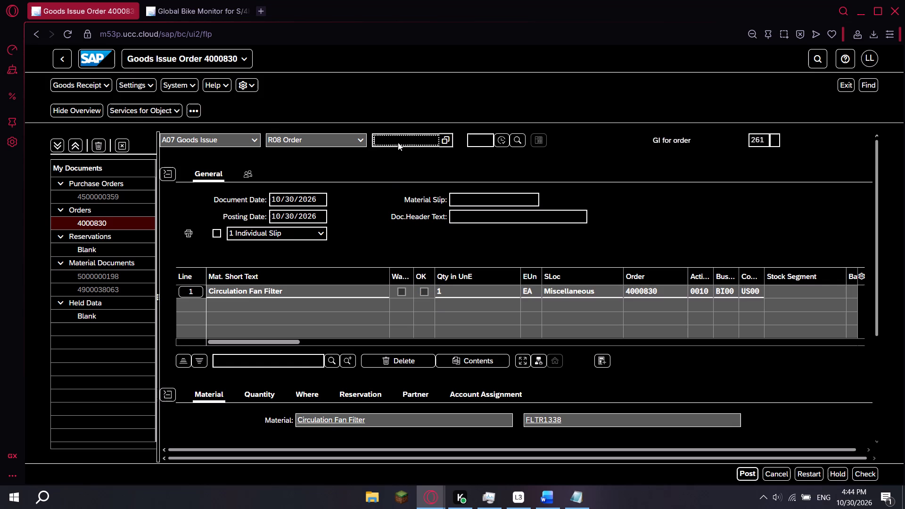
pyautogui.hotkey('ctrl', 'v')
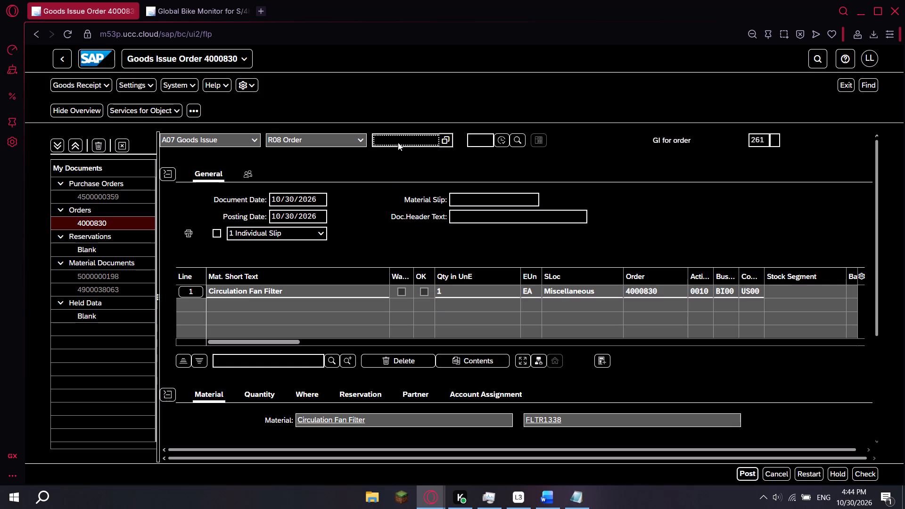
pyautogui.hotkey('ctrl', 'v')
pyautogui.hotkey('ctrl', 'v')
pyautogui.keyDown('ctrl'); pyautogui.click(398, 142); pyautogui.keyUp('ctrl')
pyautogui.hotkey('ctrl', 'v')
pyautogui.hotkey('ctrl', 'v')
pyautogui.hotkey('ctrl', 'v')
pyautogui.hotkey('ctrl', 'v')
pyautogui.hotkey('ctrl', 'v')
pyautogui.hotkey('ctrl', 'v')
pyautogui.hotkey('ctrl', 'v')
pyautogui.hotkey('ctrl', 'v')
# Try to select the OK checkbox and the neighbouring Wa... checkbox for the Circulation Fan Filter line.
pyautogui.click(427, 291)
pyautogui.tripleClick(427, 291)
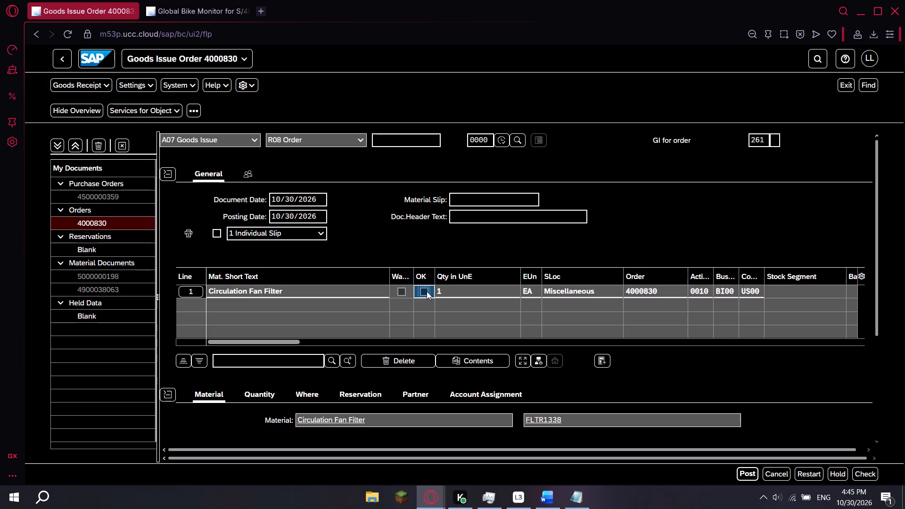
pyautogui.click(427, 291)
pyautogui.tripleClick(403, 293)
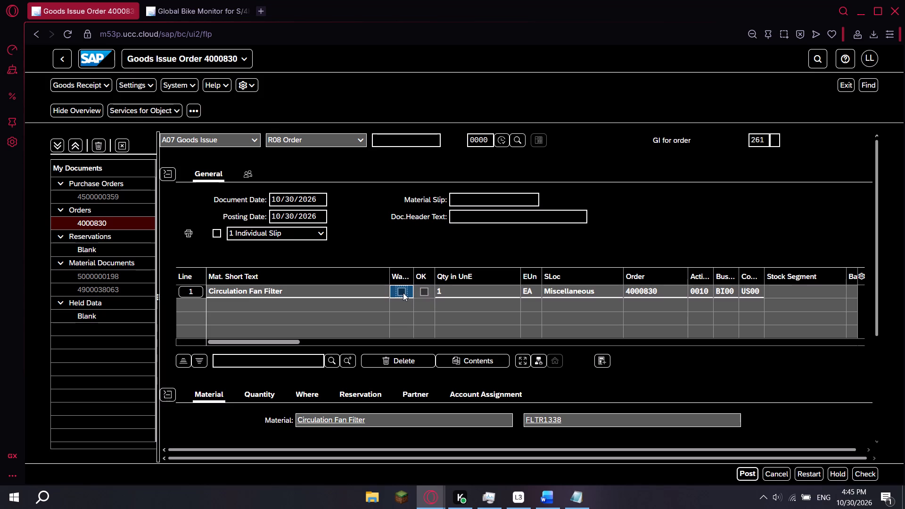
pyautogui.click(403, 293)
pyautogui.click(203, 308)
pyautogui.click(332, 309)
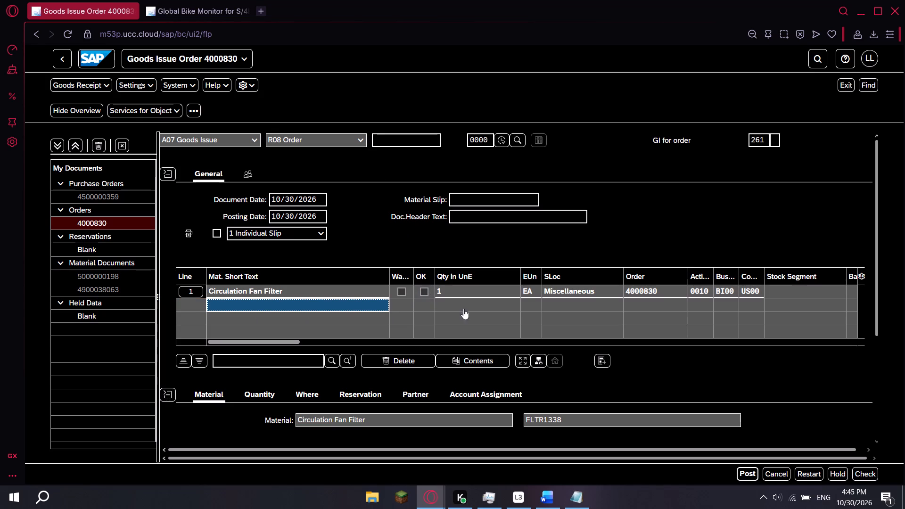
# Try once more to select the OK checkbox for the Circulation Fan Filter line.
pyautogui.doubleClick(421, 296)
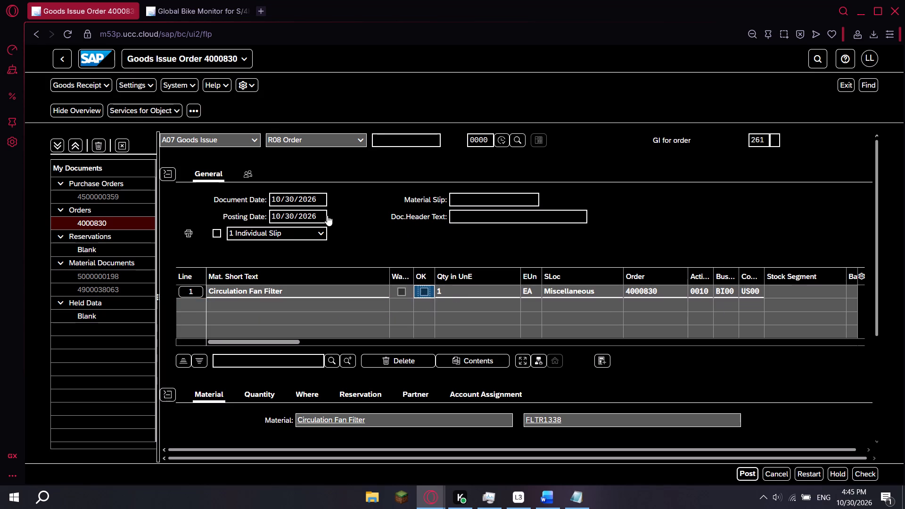
# Copy the goods issue page's address and open it in a new browser tab.
pyautogui.click(241, 32)
pyautogui.hotkey('ctrl', 'c')
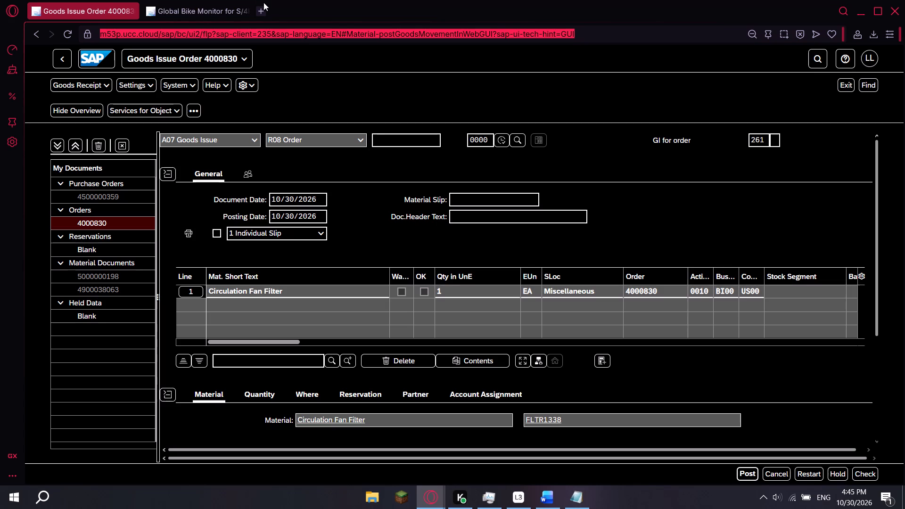
pyautogui.click(256, 13)
pyautogui.hotkey('ctrl', 'v')
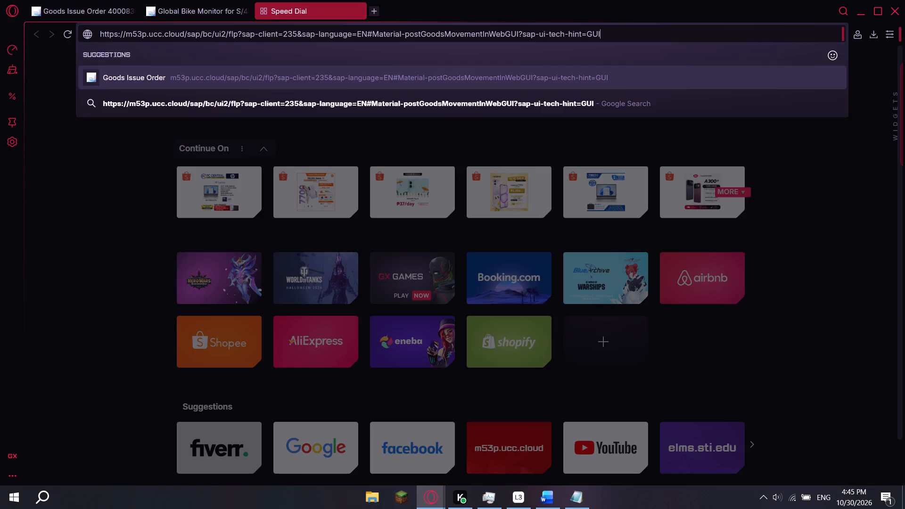
pyautogui.press('Return')
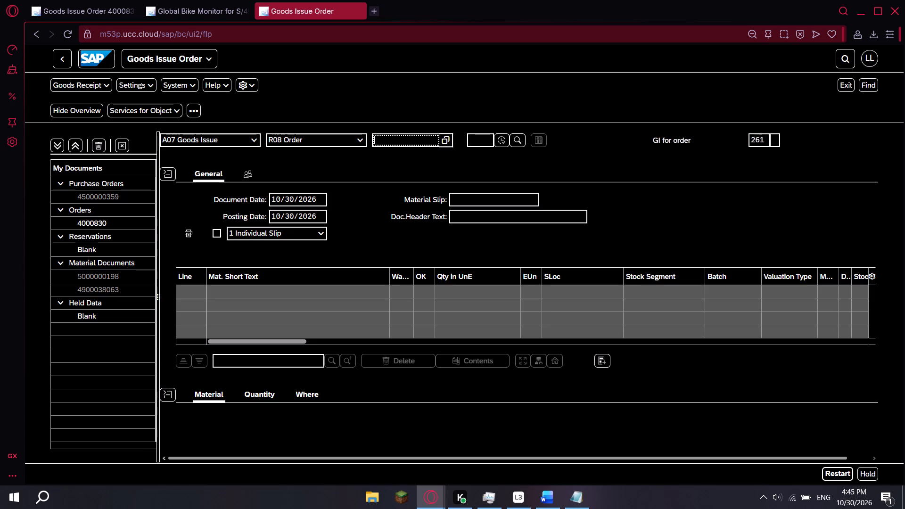
# Enter order number 4000830 in the new goods issue, choosing the Circulation fan defective 338 suggestion, and load the order.
pyautogui.hotkey('alt', 'Tab')
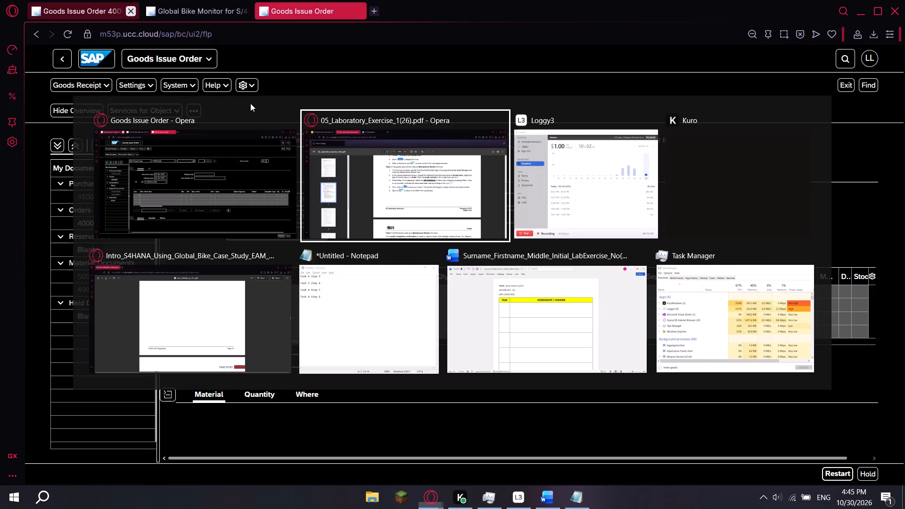
pyautogui.hotkey('alt', 'Tab')
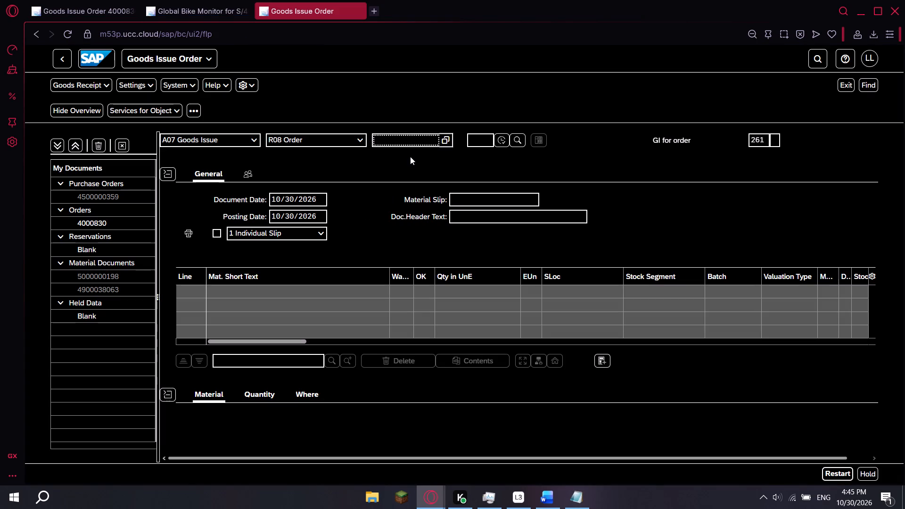
pyautogui.hotkey('ctrl', 'v')
pyautogui.hotkey('ctrl', 'a')
pyautogui.press('BackSpace')
pyautogui.press('BackSpace')
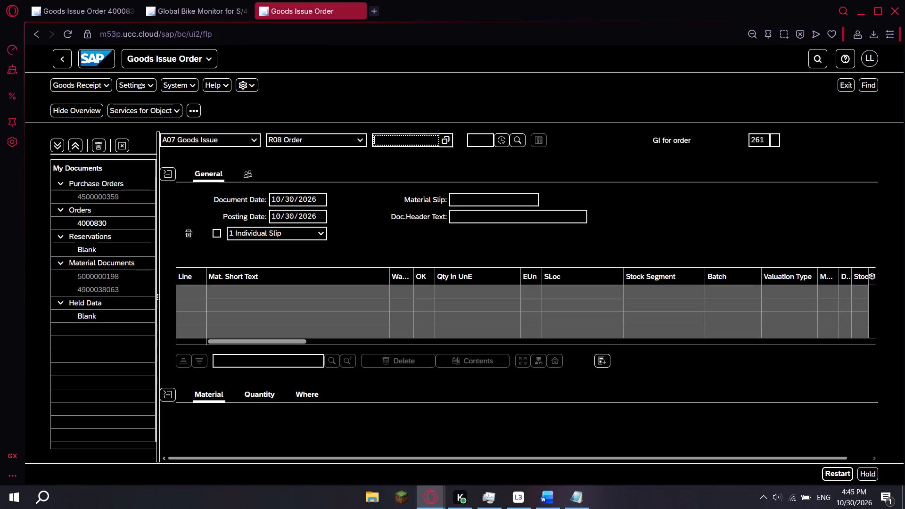
pyautogui.press('BackSpace')
pyautogui.press('3')
pyautogui.press('BackSpace')
pyautogui.press('4')
pyautogui.write('00')
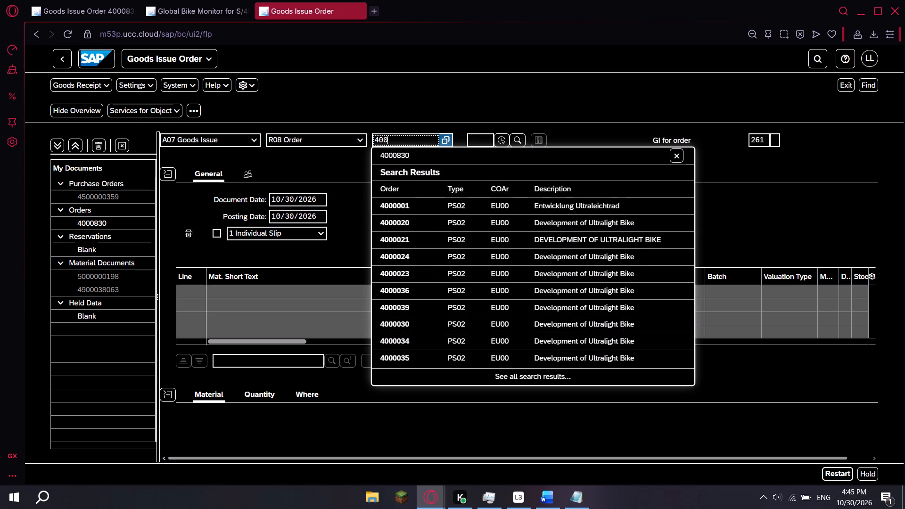
pyautogui.write('830')
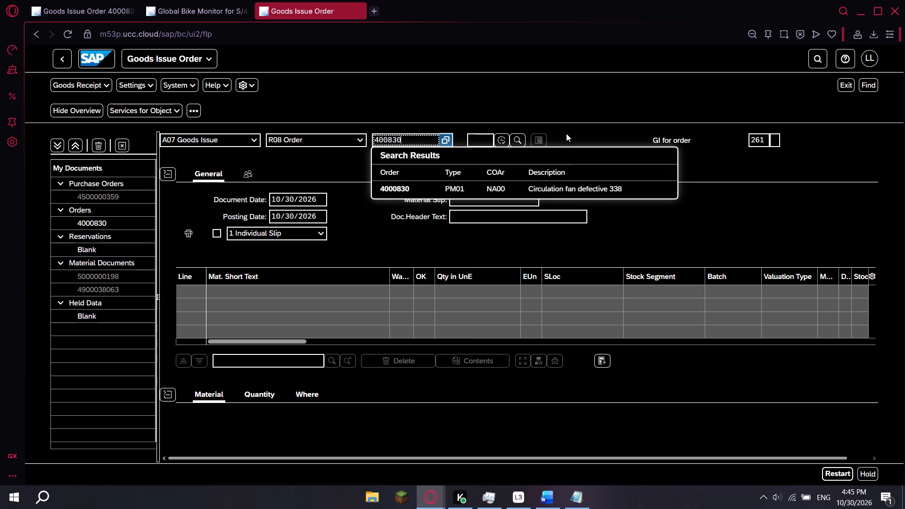
pyautogui.click(559, 189)
pyautogui.click(418, 139)
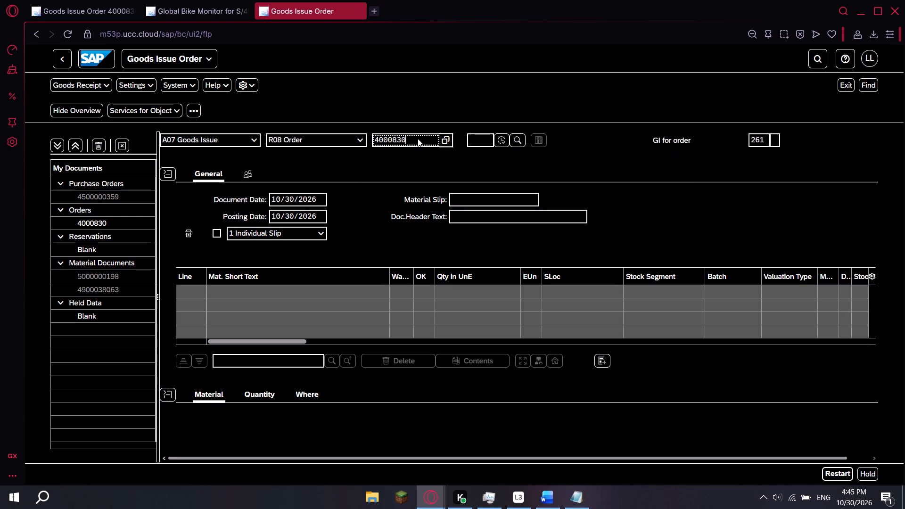
pyautogui.press('Return')
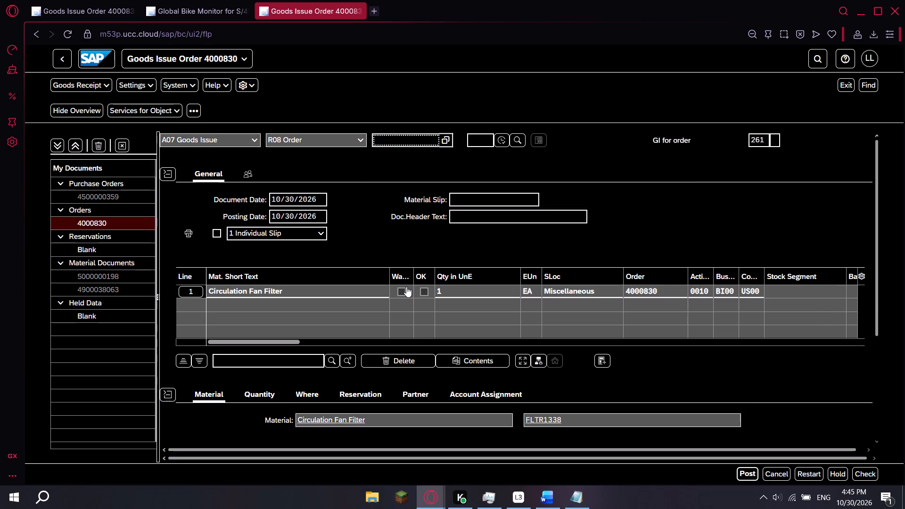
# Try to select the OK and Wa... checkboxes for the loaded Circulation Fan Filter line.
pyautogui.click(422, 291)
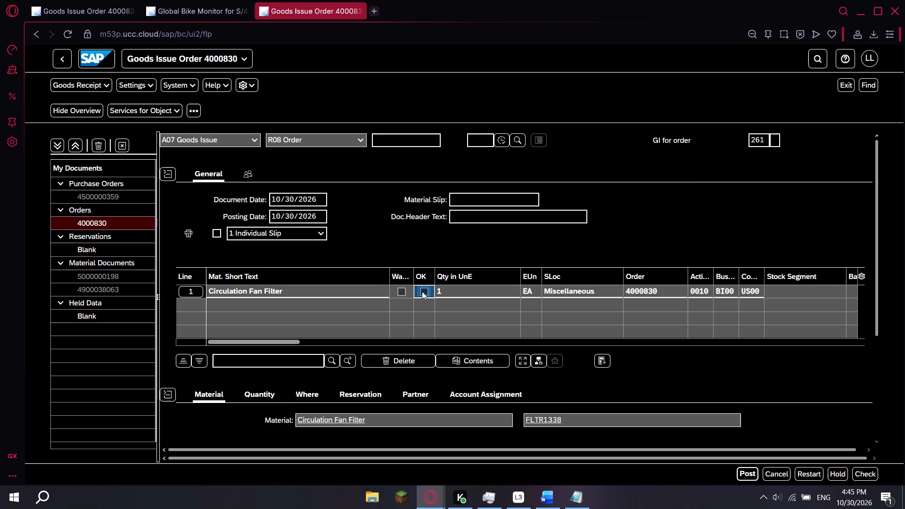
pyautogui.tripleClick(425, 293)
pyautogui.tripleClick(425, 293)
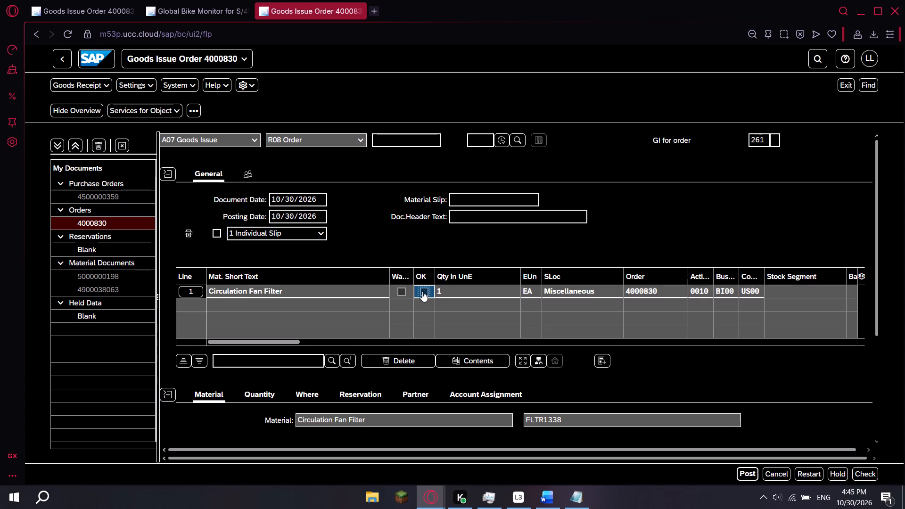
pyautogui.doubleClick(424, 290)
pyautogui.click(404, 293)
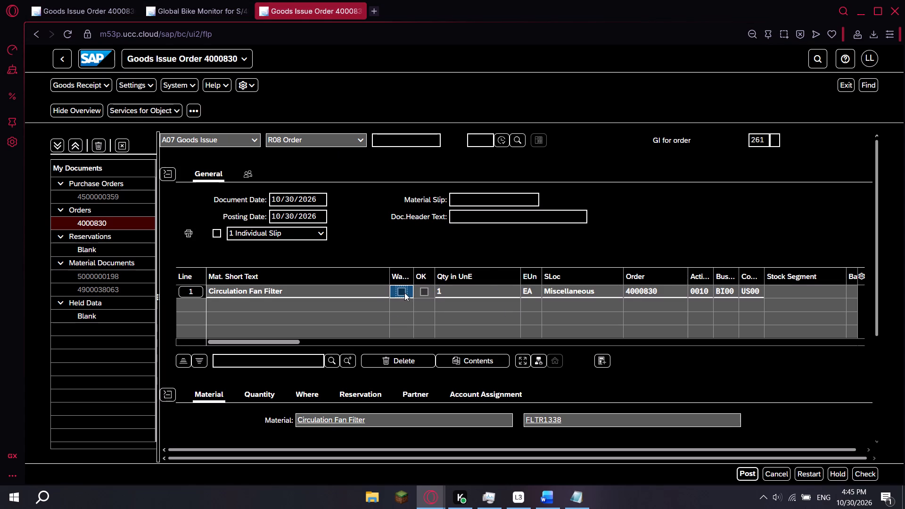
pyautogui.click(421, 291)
# Enter order number 4000830 again in the same goods issue and load it as a second item line.
pyautogui.click(384, 139)
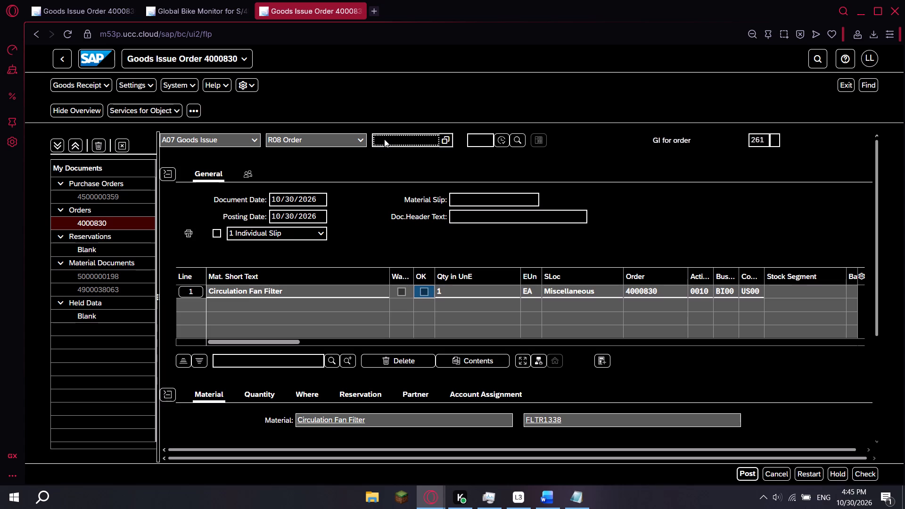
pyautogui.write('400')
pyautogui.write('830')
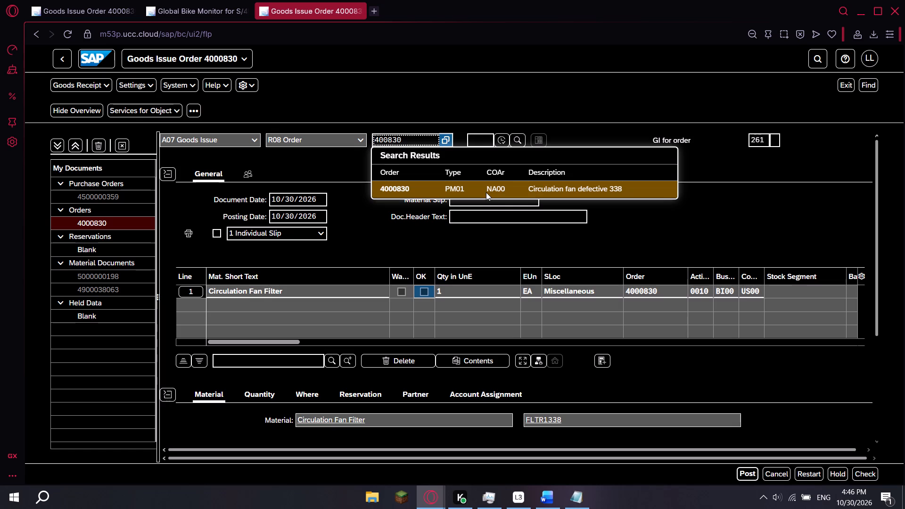
pyautogui.click(486, 192)
pyautogui.click(429, 139)
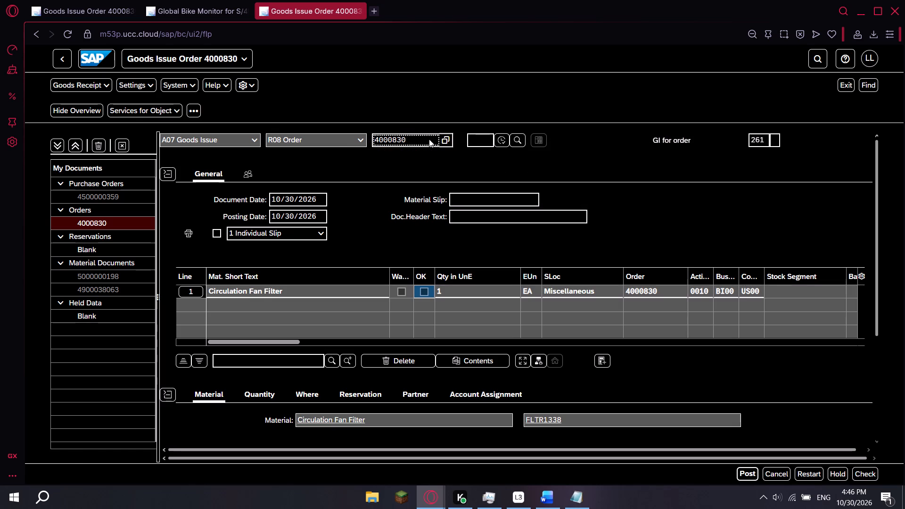
pyautogui.press('Return')
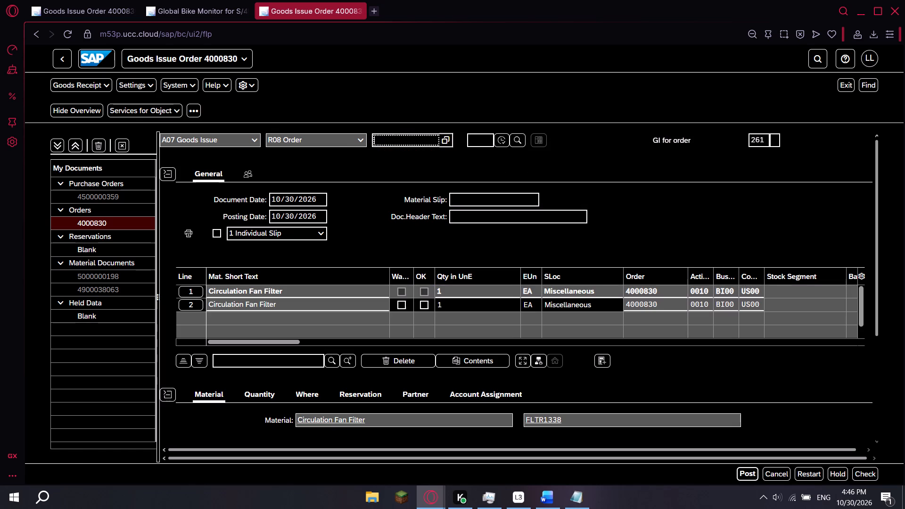
# Select the OK checkbox for the Circulation Fan Filter item in line 2.
pyautogui.click(426, 293)
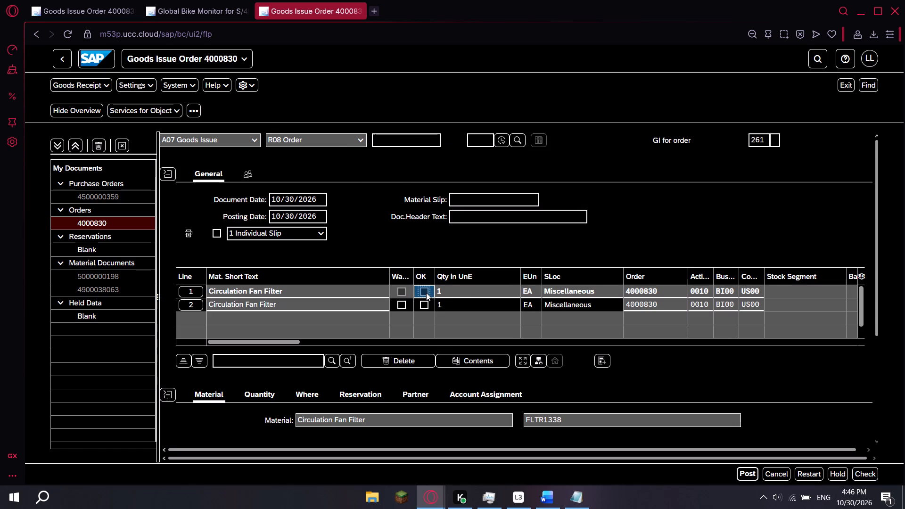
pyautogui.click(426, 300)
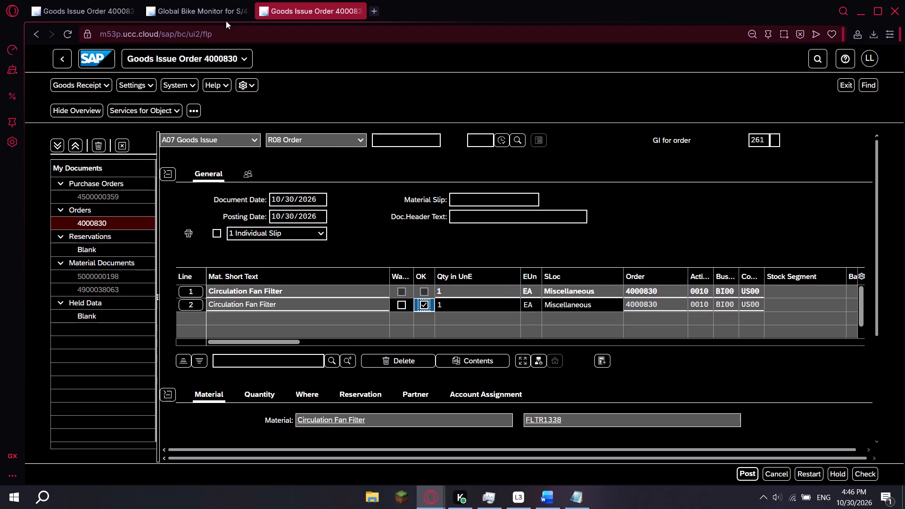
# Close the older goods issue tab and return to the goods issue with two item lines.
pyautogui.click(73, 6)
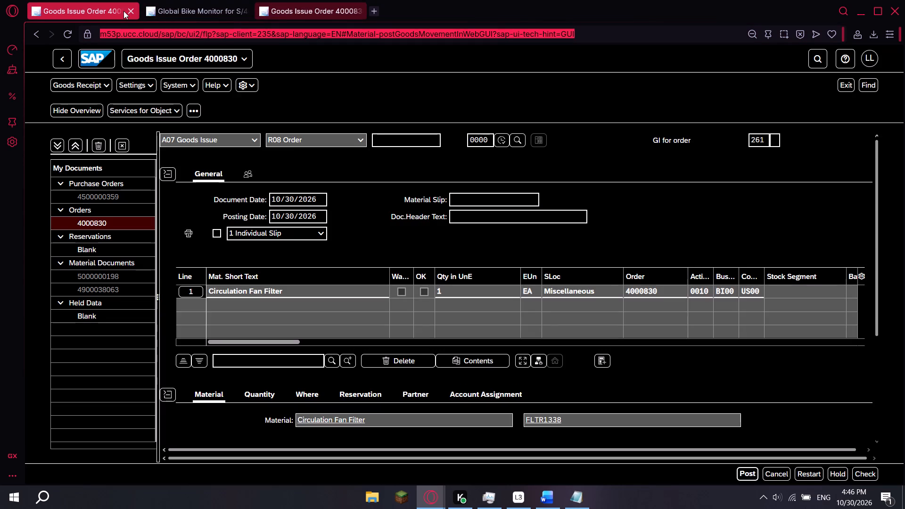
pyautogui.click(128, 11)
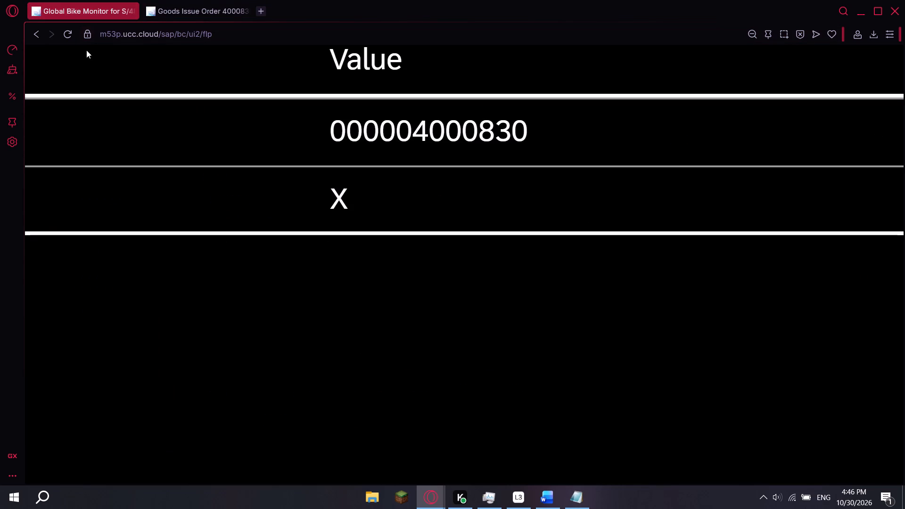
pyautogui.click(194, 5)
# Read Task 3 step 3 in the laboratory exercise PDF about confirming the entries and minimizing the lower detail view.
pyautogui.hotkey('alt', 'Tab')
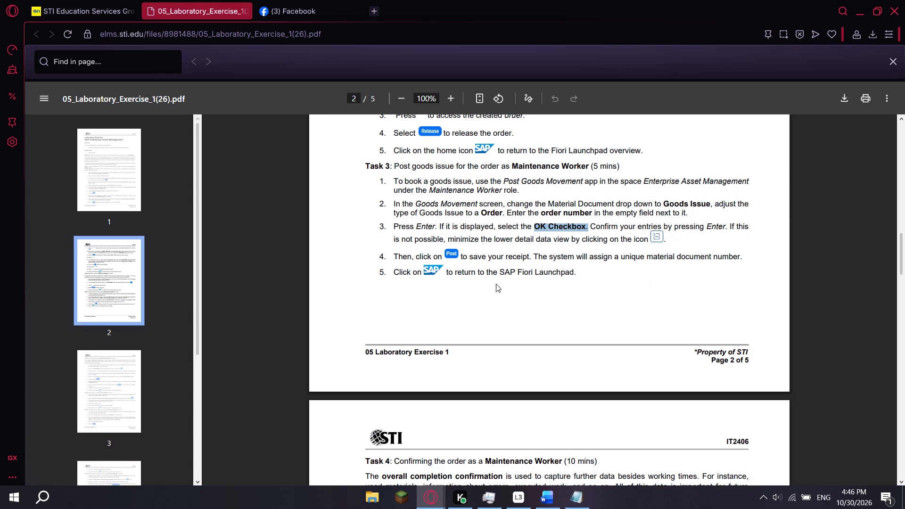
pyautogui.moveTo(593, 229); pyautogui.dragTo(631, 227)
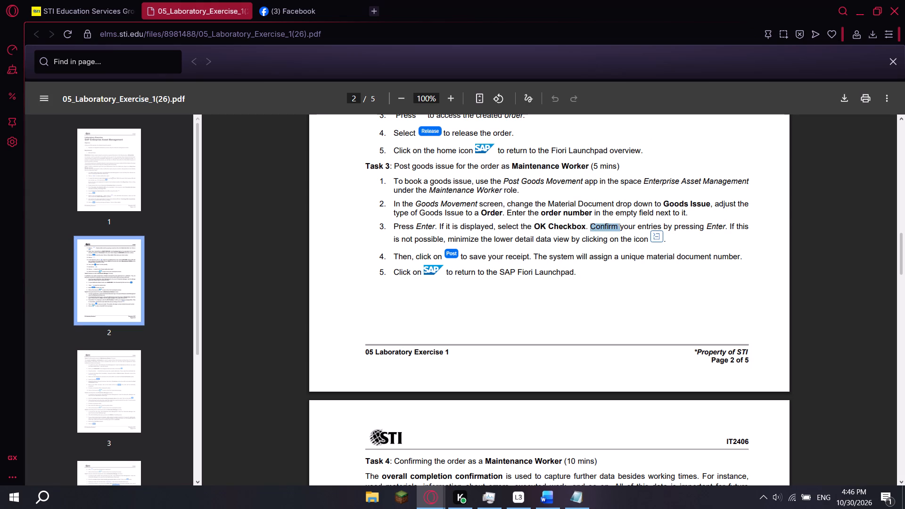
pyautogui.moveTo(631, 227); pyautogui.dragTo(718, 228)
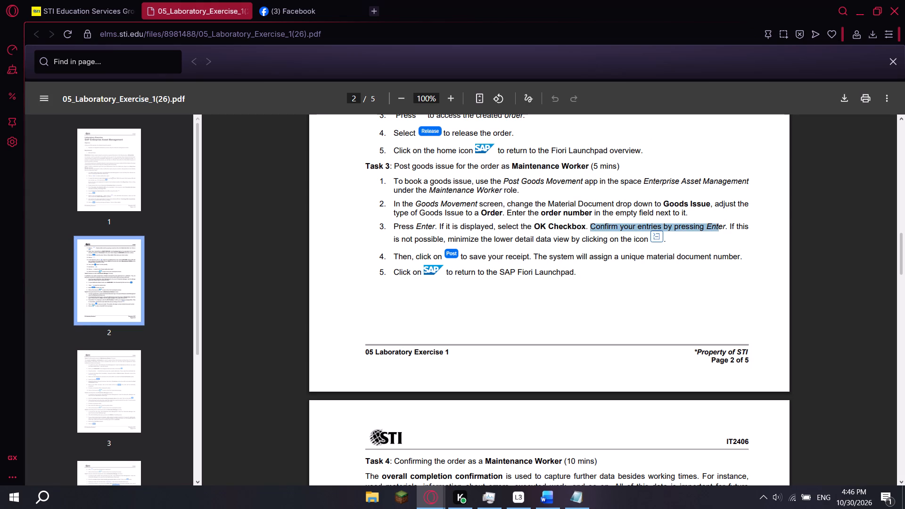
pyautogui.moveTo(718, 228); pyautogui.dragTo(591, 236)
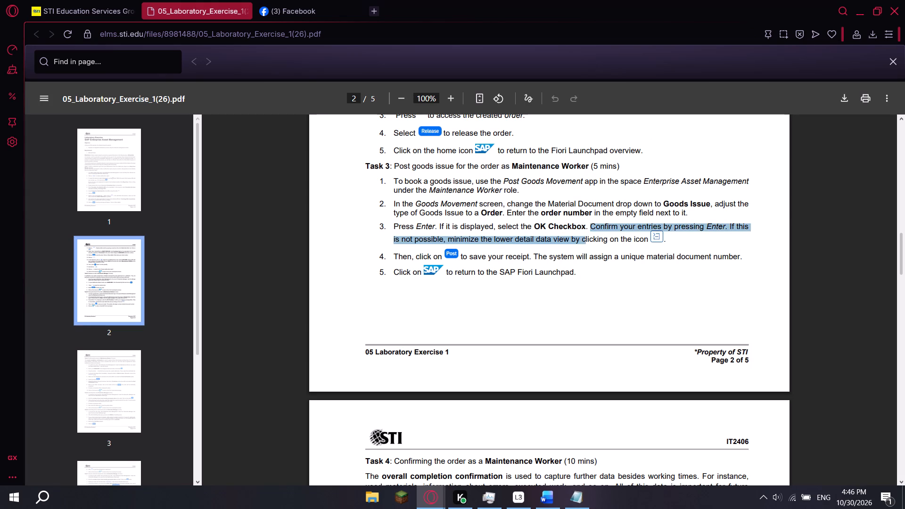
pyautogui.moveTo(591, 236); pyautogui.dragTo(608, 234)
pyautogui.hotkey('alt', 'Tab')
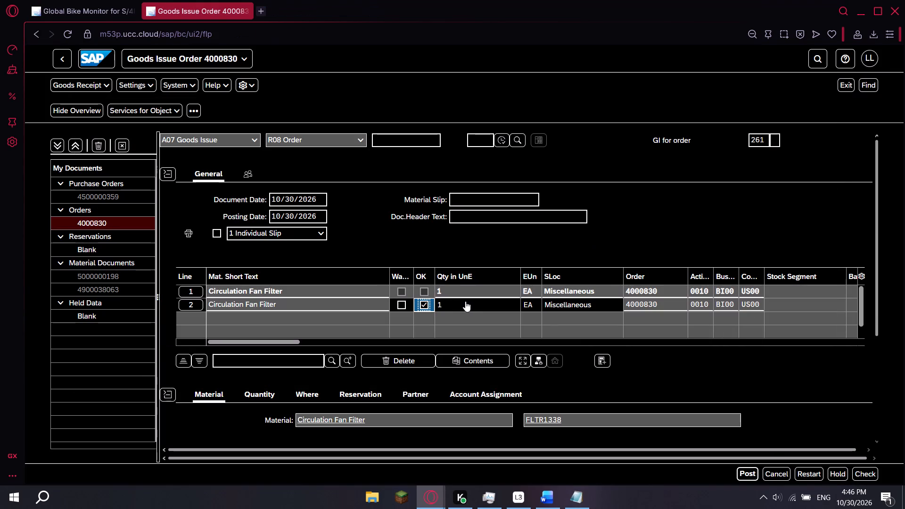
# Recheck the OK checkbox for line 2 and submit the goods issue entries.
pyautogui.click(454, 305)
pyautogui.click(427, 303)
pyautogui.click(427, 303)
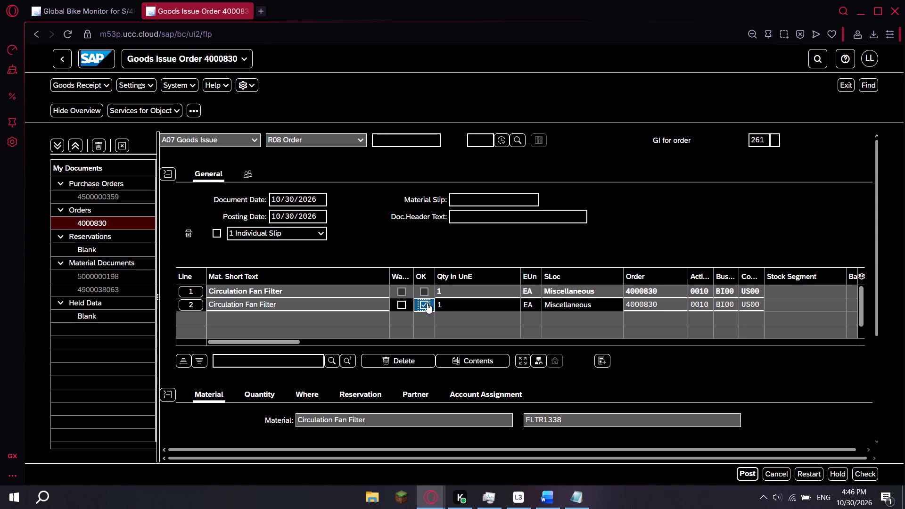
pyautogui.press('Return')
# Consult Task 3 step 3 in the laboratory exercise PDF again, then return to the goods issue.
pyautogui.hotkey('alt', 'Tab')
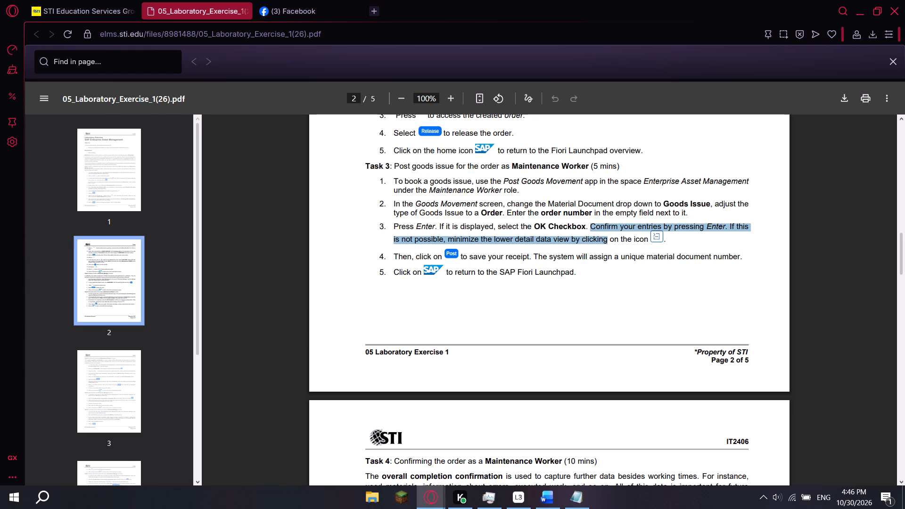
pyautogui.hotkey('alt', 'Tab')
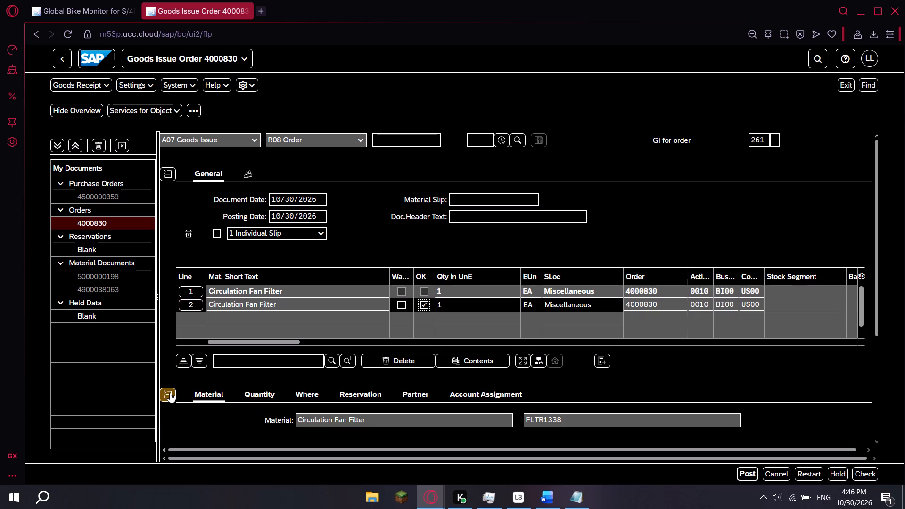
# Collapse the lower detail data view and post the goods issue for order 4000830.
pyautogui.click(170, 393)
pyautogui.hotkey('alt', 'Tab')
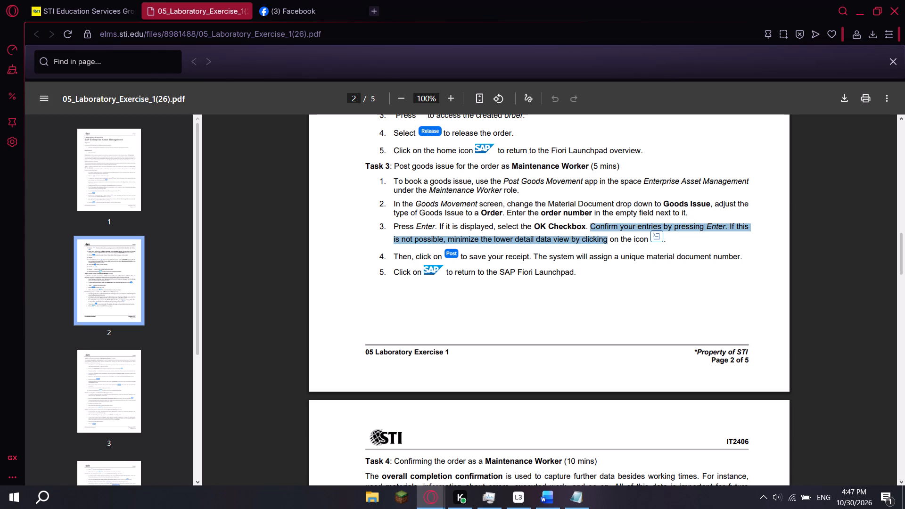
pyautogui.hotkey('alt', 'Tab')
pyautogui.click(741, 471)
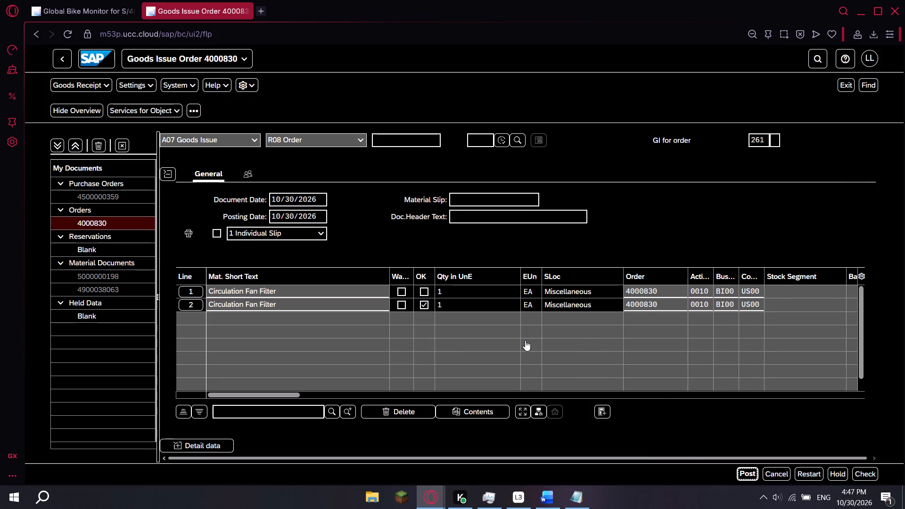
pyautogui.hotkey('alt', 'Tab')
pyautogui.hotkey('alt', 'Tab')
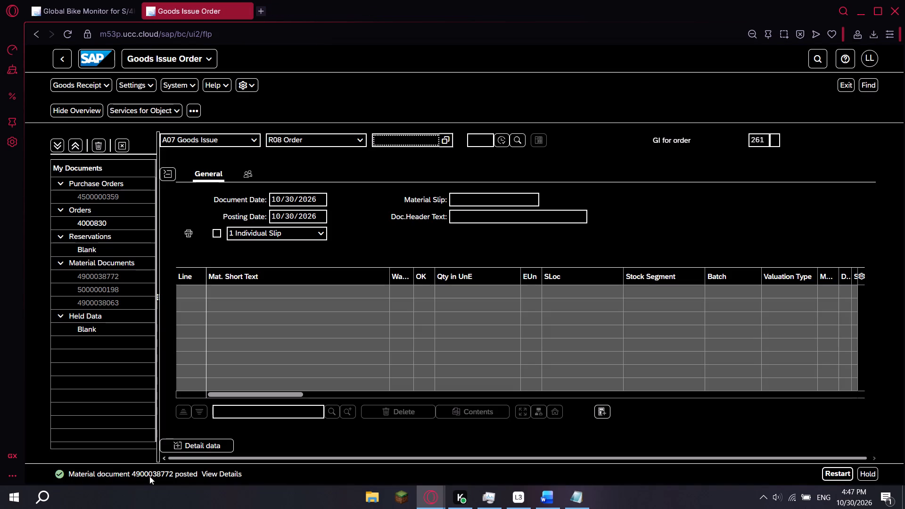
# Review Task 3 steps 4 and 5 in the exercise PDF and return to the SAP Fiori Launchpad home.
pyautogui.hotkey('alt', 'Tab')
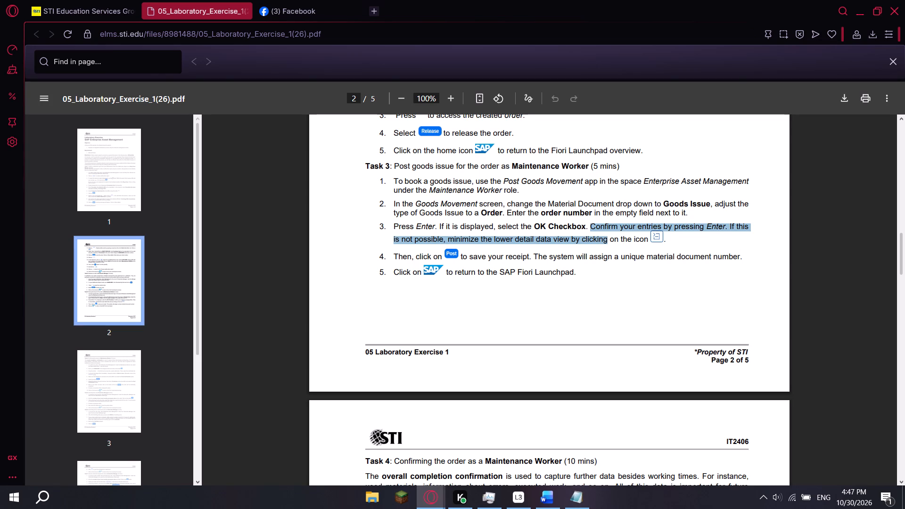
pyautogui.moveTo(673, 259); pyautogui.dragTo(740, 252)
pyautogui.click(720, 272)
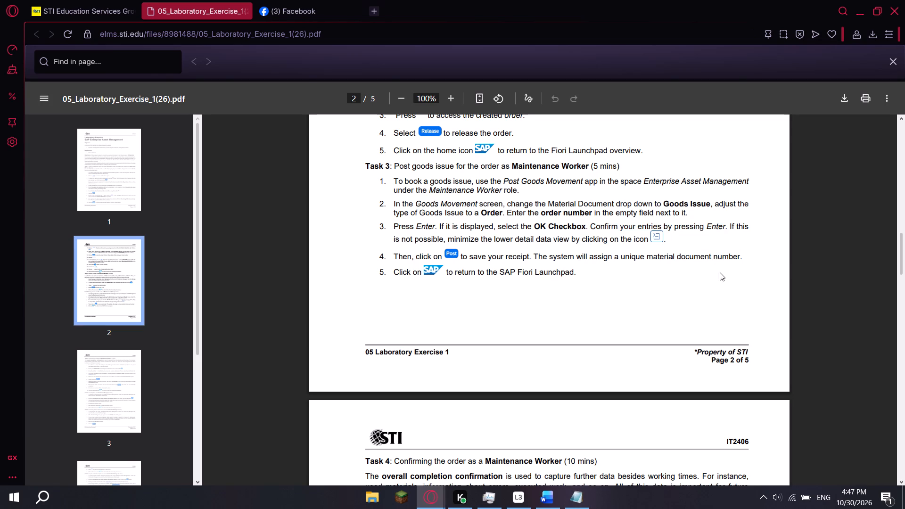
pyautogui.hotkey('alt', 'Tab')
pyautogui.click(87, 60)
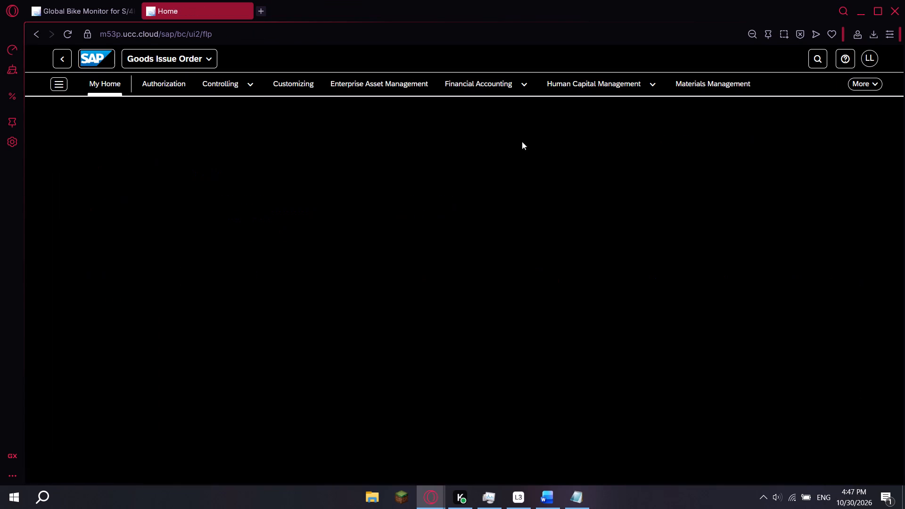
pyautogui.hotkey('alt', 'Tab')
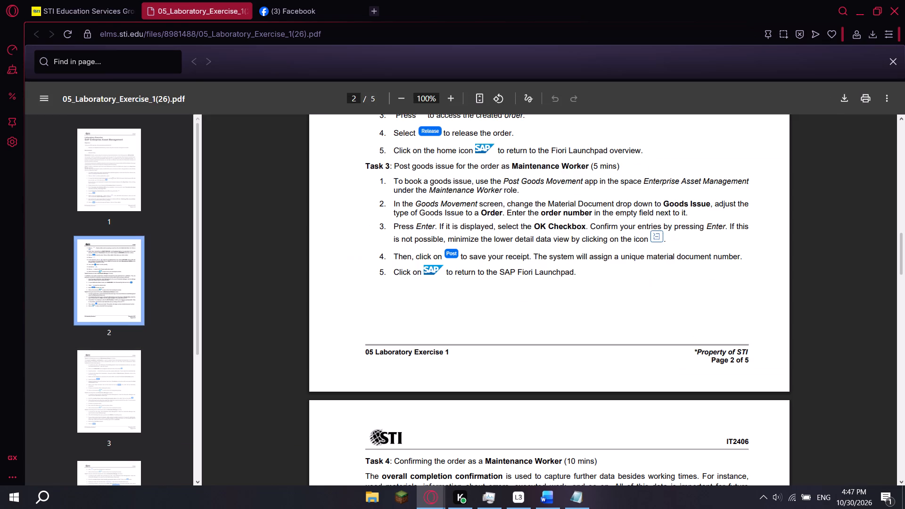
pyautogui.hotkey('alt', 'Tab')
# Go back to the Enterprise Asset Management case study overview in Global Bike Monitor and reload it to check progress.
pyautogui.click(57, 8)
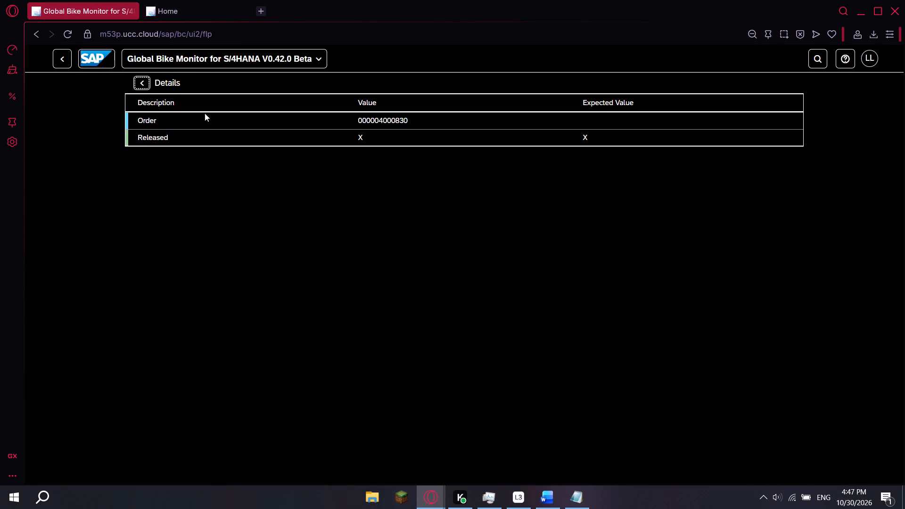
pyautogui.click(61, 54)
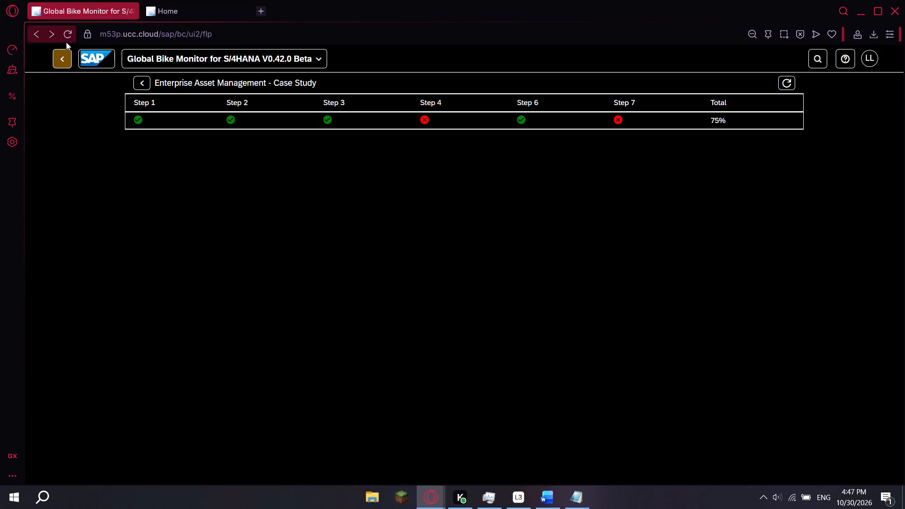
pyautogui.click(70, 36)
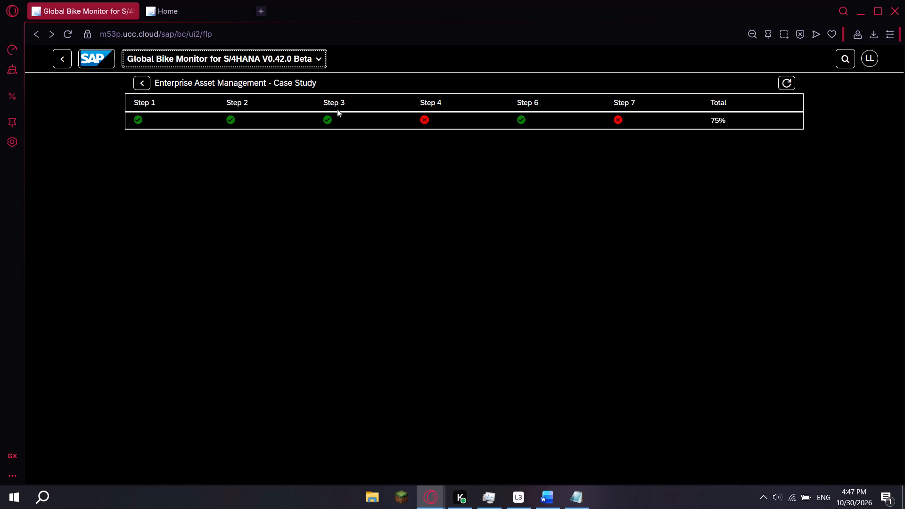
pyautogui.click(189, 0)
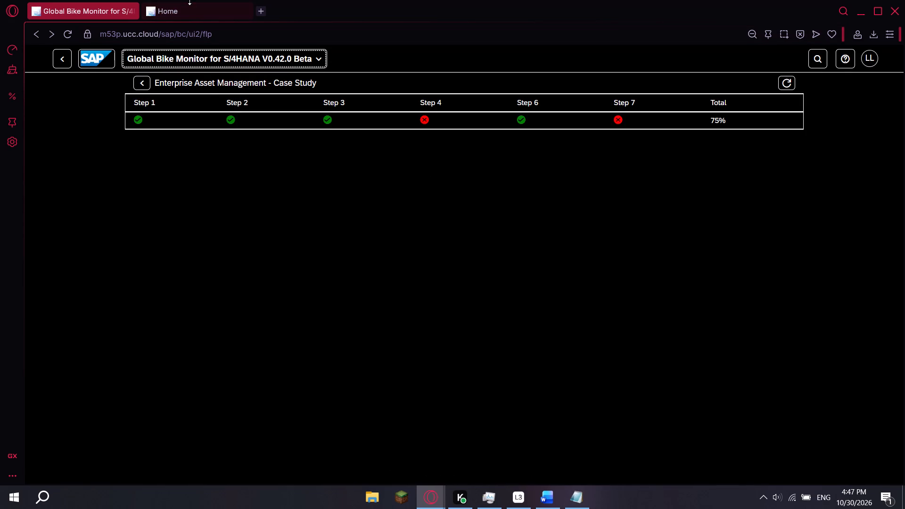
pyautogui.click(173, 1)
pyautogui.click(186, 9)
# Switch to the laboratory exercise PDF and find the Task 4 instructions on page 3.
pyautogui.hotkey('alt', 'Tab')
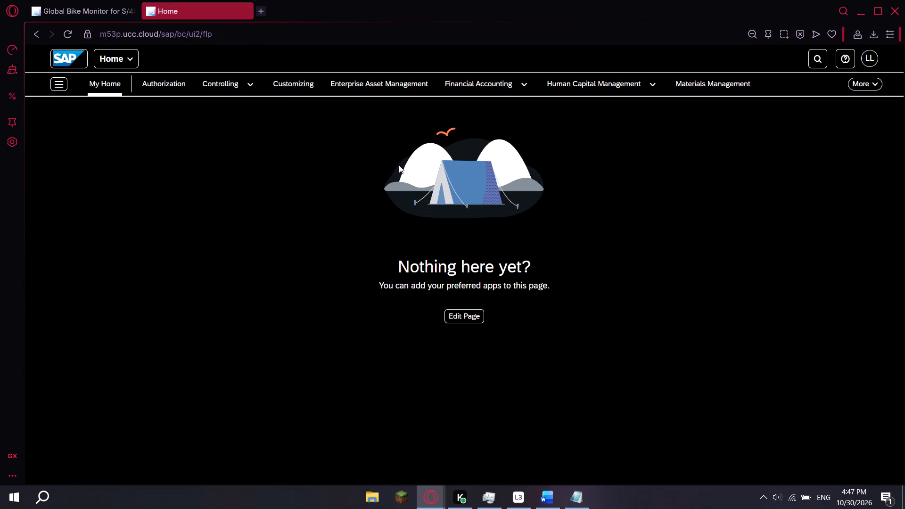
pyautogui.scroll(-3, 550, 254)
pyautogui.scroll(-1, 554, 315)
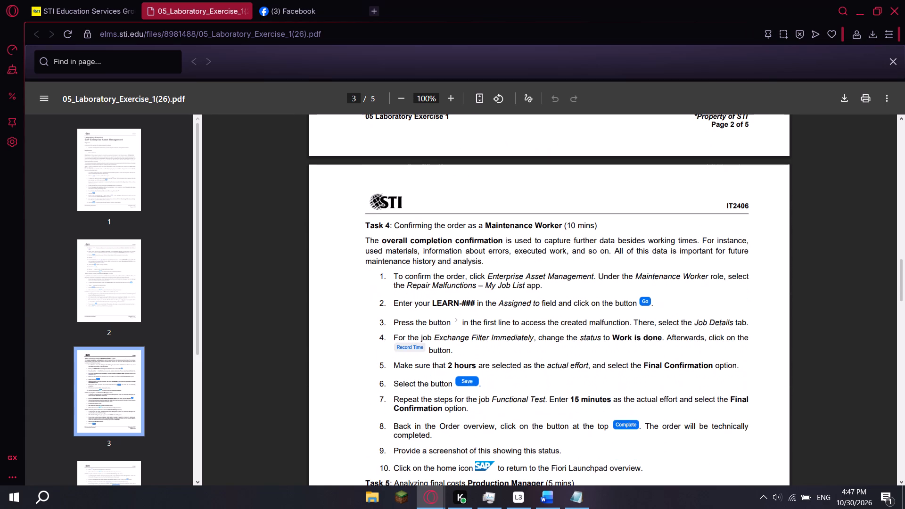
pyautogui.scroll(-1, 548, 301)
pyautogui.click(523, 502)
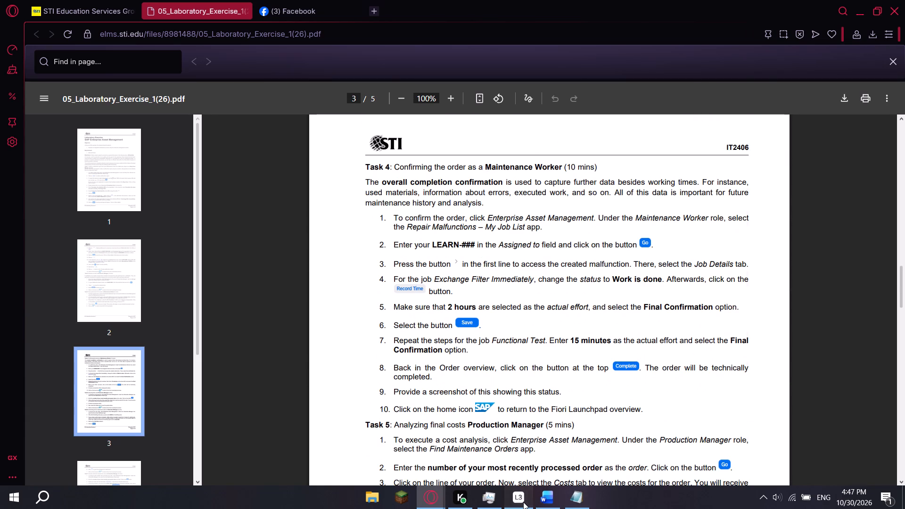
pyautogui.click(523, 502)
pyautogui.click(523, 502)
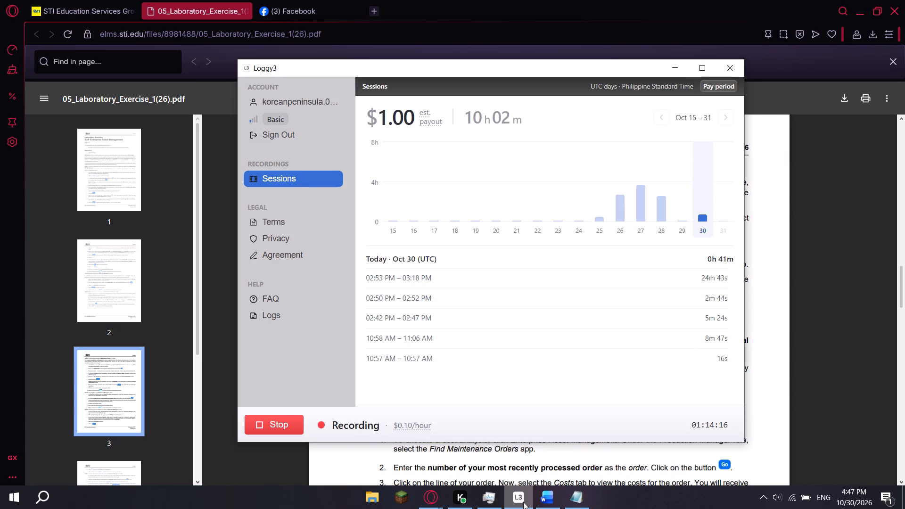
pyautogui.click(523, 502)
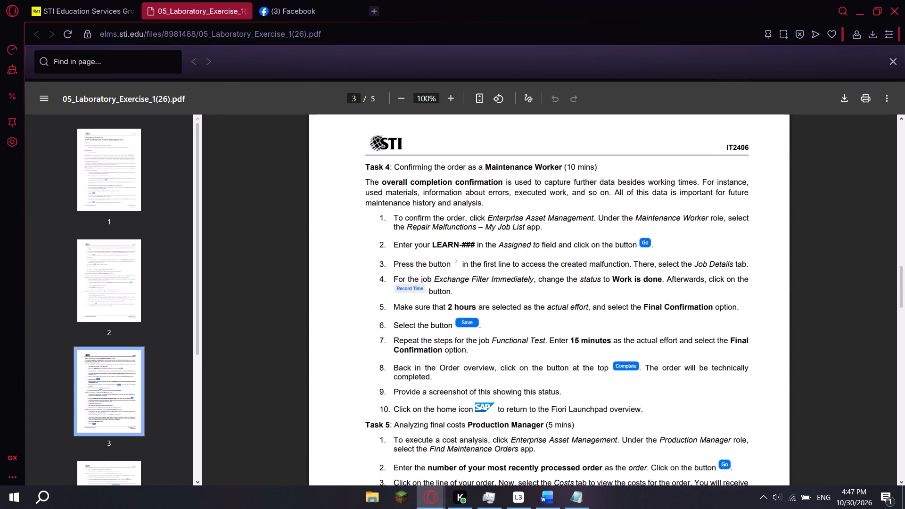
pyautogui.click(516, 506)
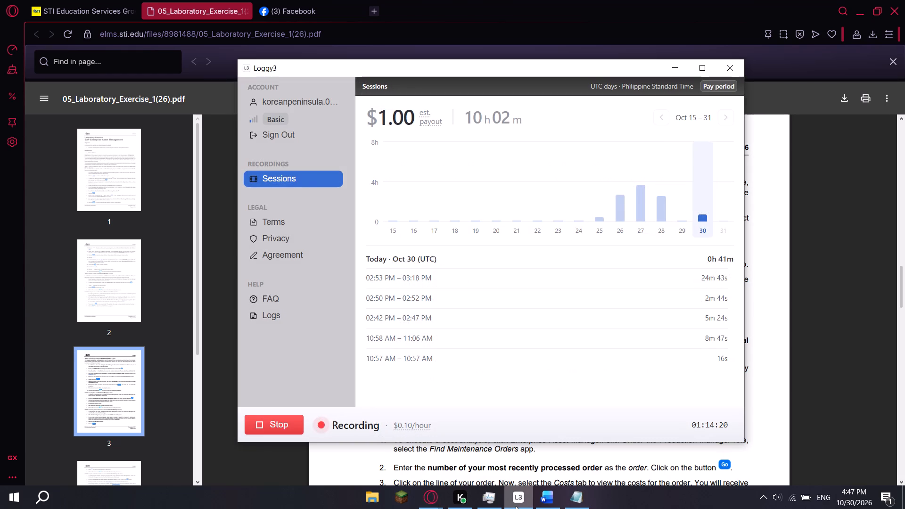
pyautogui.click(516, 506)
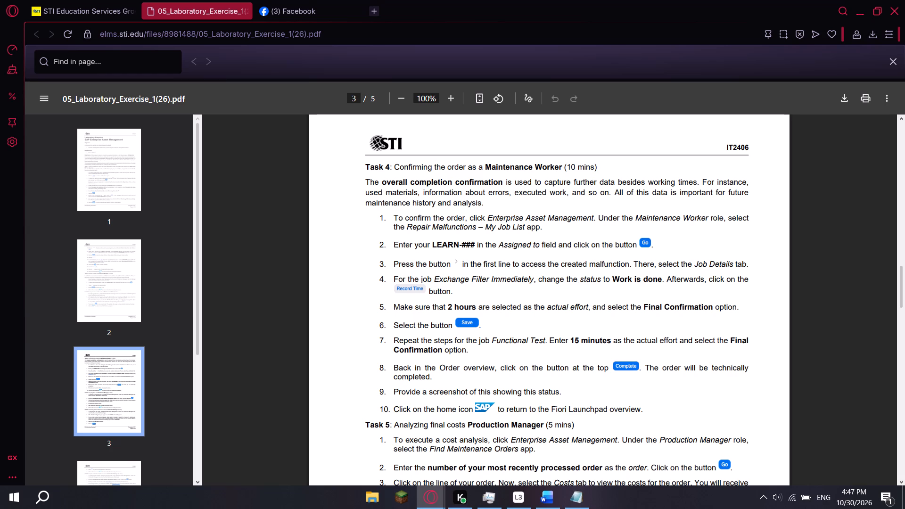
# Read the Task 4 introduction on the overall completion confirmation in the exercise PDF.
pyautogui.moveTo(367, 183); pyautogui.dragTo(431, 183)
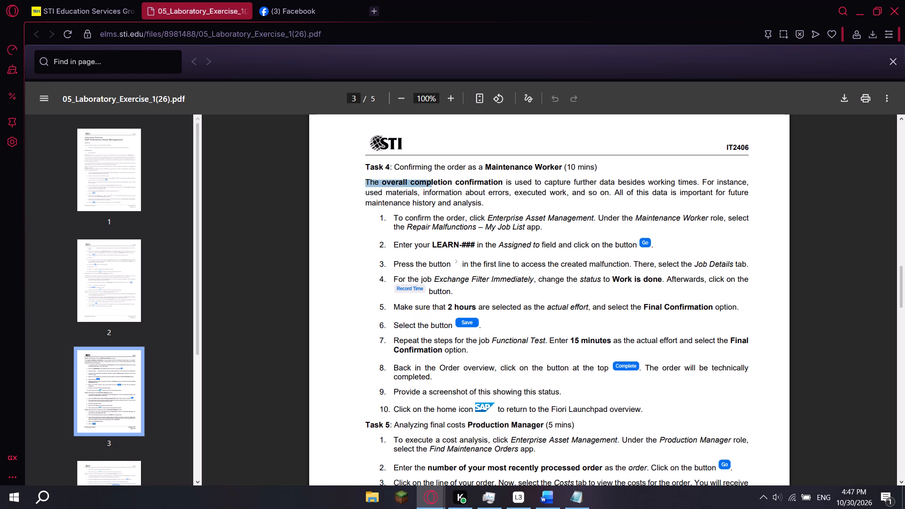
pyautogui.moveTo(431, 183); pyautogui.dragTo(549, 181)
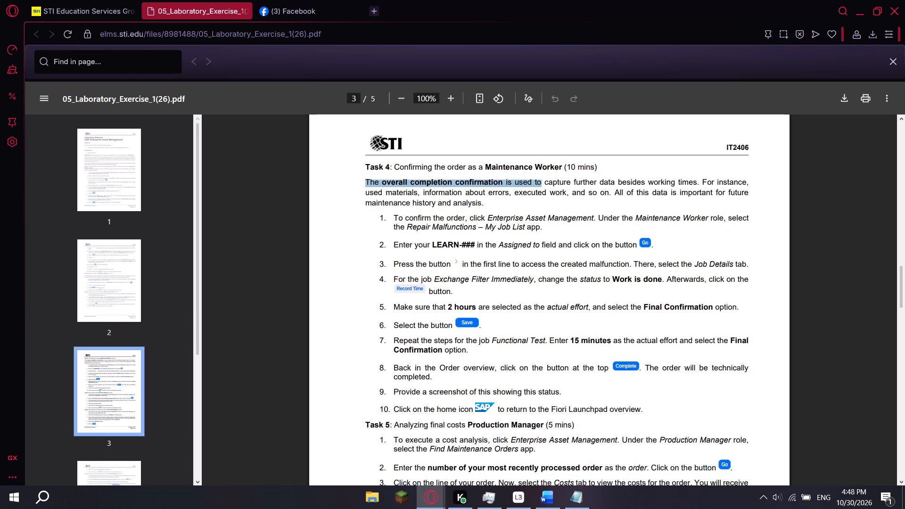
pyautogui.moveTo(549, 181); pyautogui.dragTo(487, 203)
pyautogui.click(471, 229)
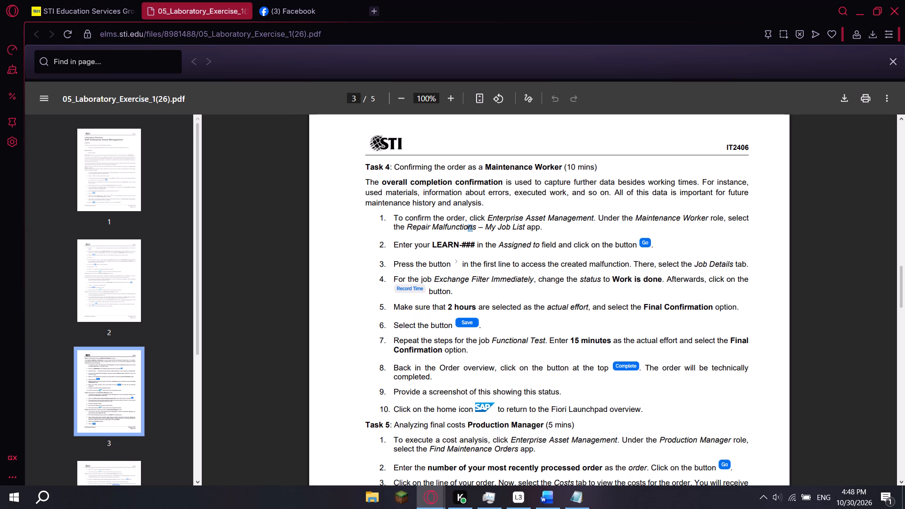
# Following Task 4 step 1, open the Repair Malfunctions – My Job List app under Maintenance Worker in Enterprise Asset Management.
pyautogui.hotkey('alt', 'Tab')
pyautogui.hotkey('alt', 'Tab')
pyautogui.hotkey('alt', 'Tab')
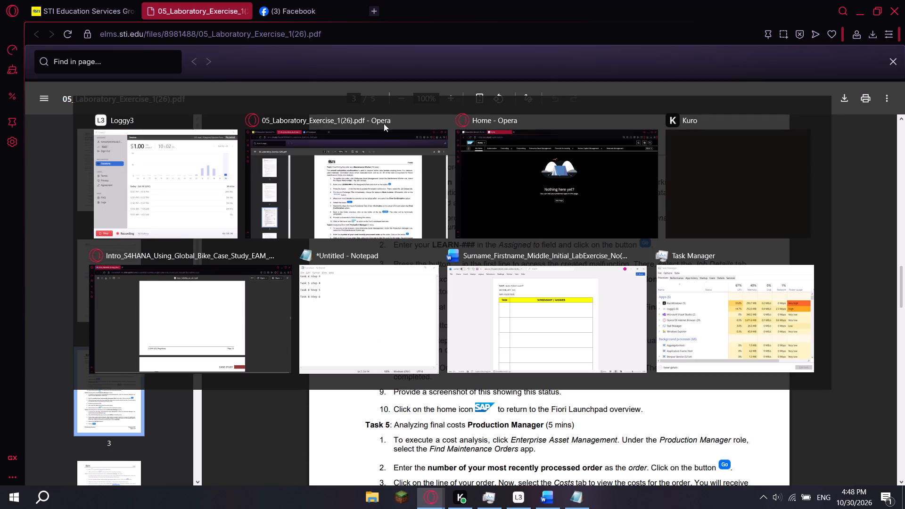
pyautogui.hotkey('alt', 'Tab')
pyautogui.click(378, 92)
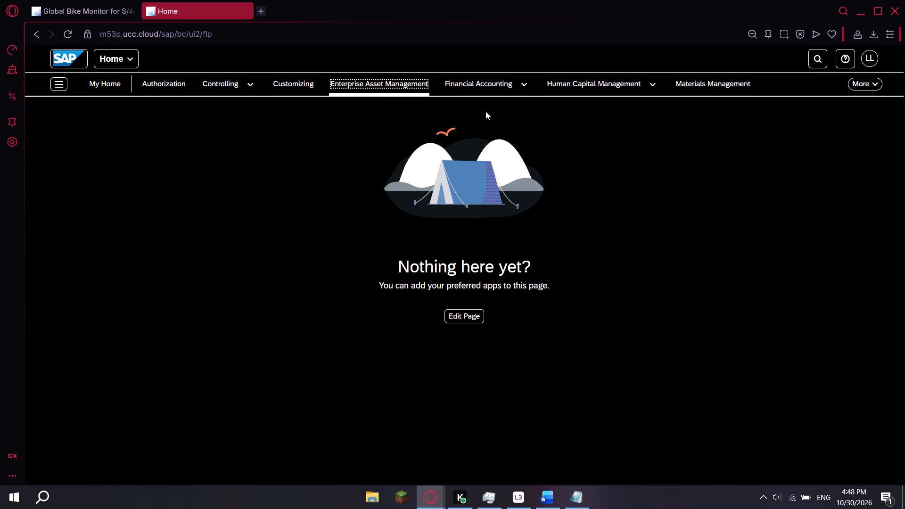
pyautogui.hotkey('alt', 'Tab')
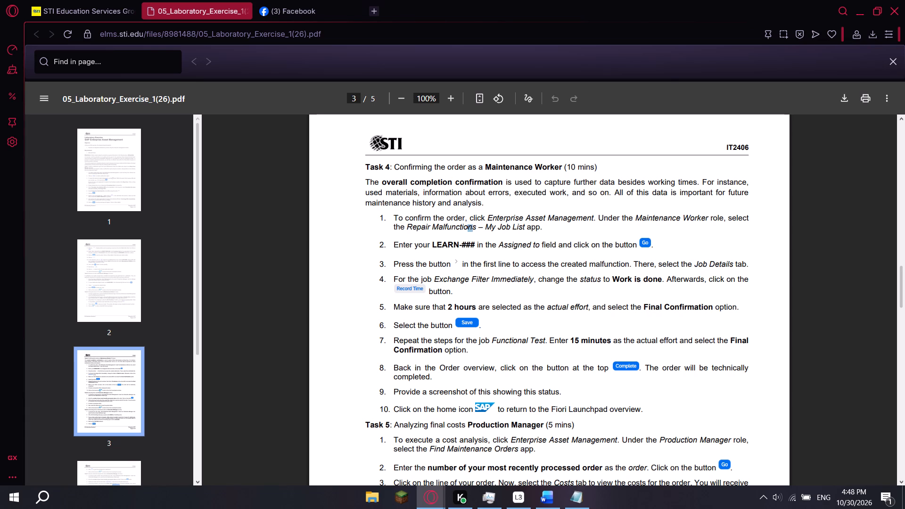
pyautogui.moveTo(601, 215); pyautogui.dragTo(705, 219)
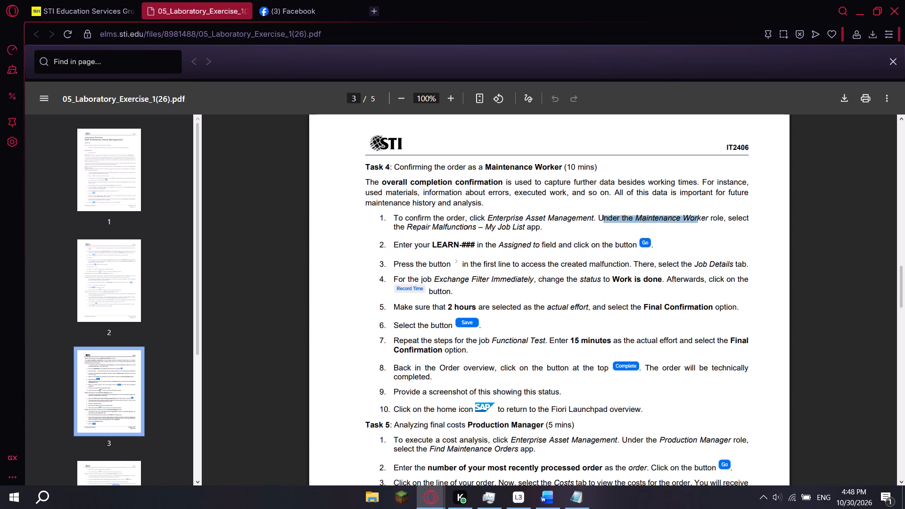
pyautogui.moveTo(705, 219); pyautogui.dragTo(475, 233)
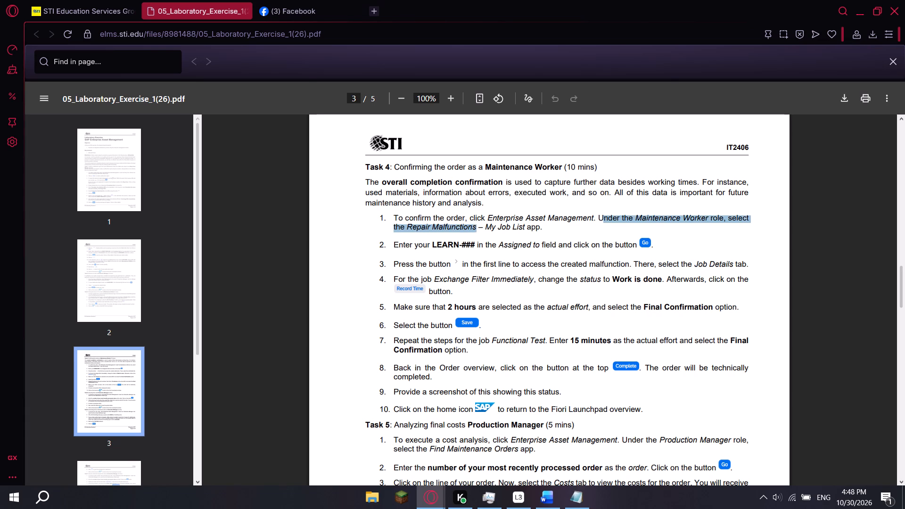
pyautogui.hotkey('alt', 'Tab')
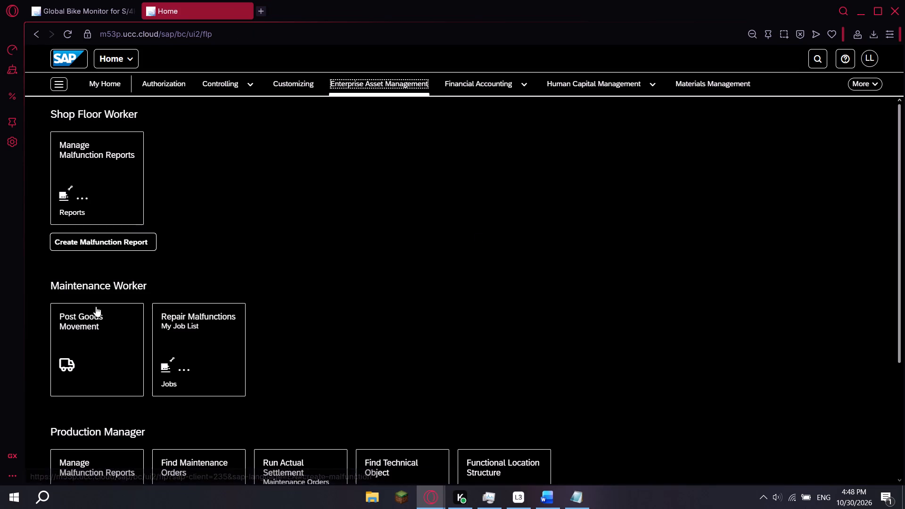
pyautogui.hotkey('alt', 'Tab')
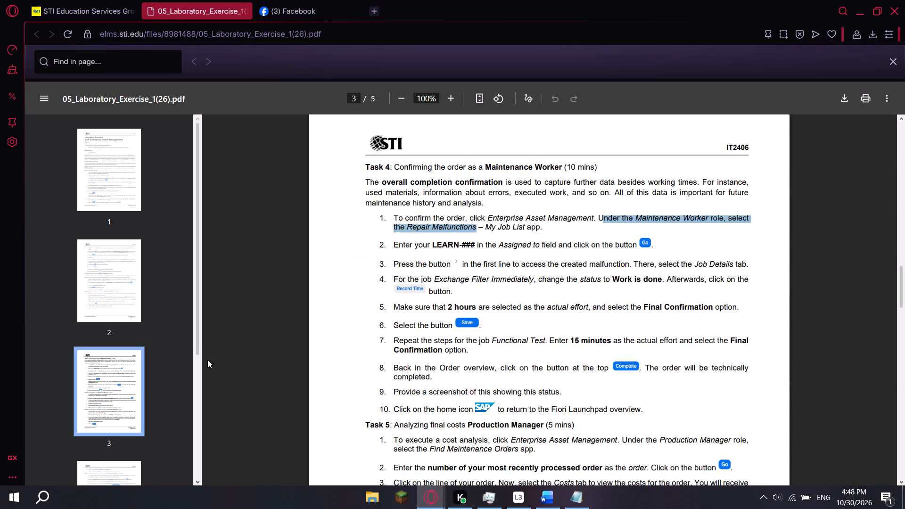
pyautogui.hotkey('alt', 'Tab')
pyautogui.click(203, 344)
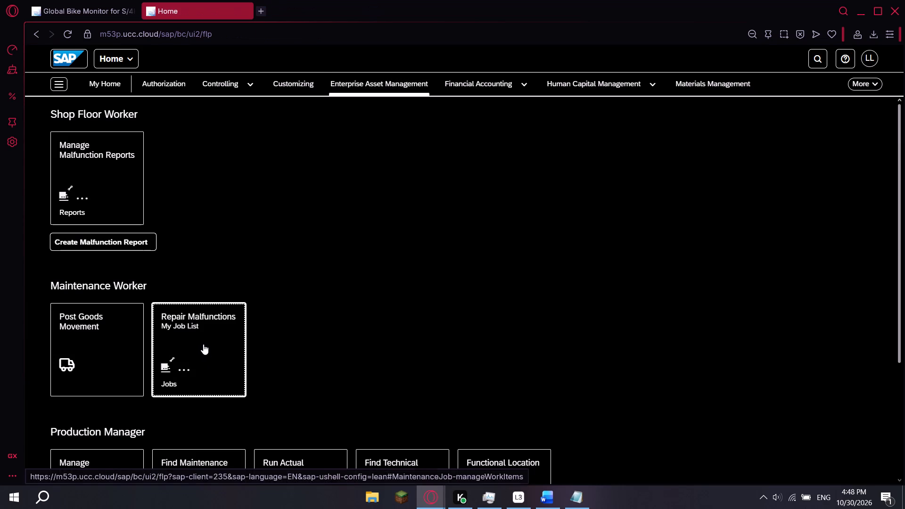
# Copy LEARN-### from Task 4 step 2 in the exercise PDF and enlarge the page to 125%.
pyautogui.hotkey('alt', 'Tab')
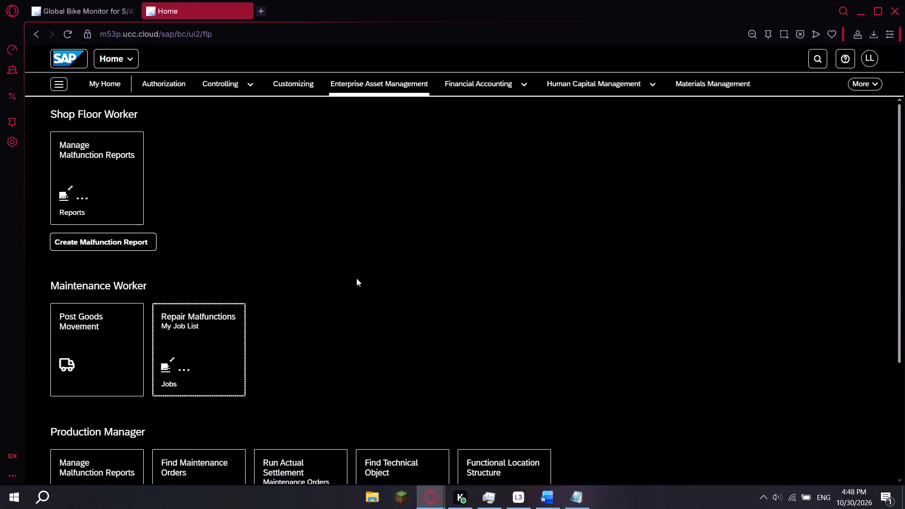
pyautogui.click(521, 228)
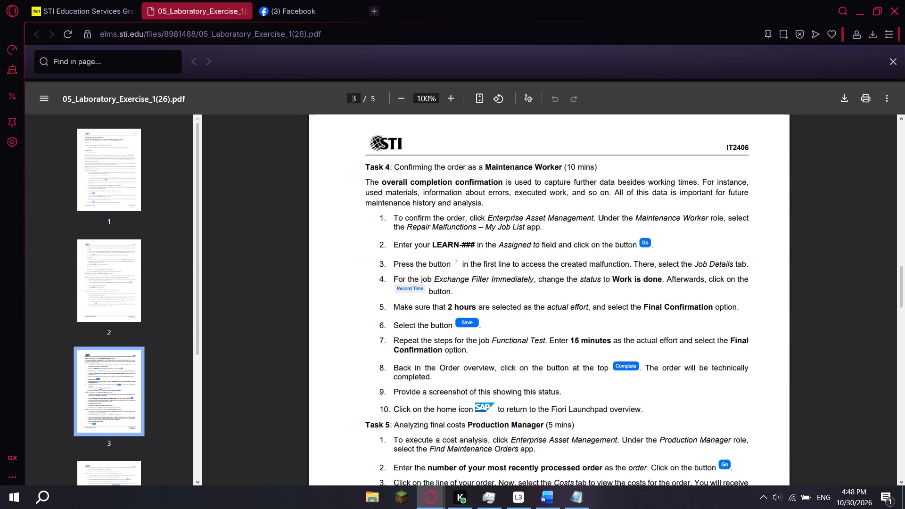
pyautogui.scroll(-2, 524, 227)
pyautogui.scroll(1, 468, 208)
pyautogui.moveTo(433, 188); pyautogui.dragTo(475, 185)
pyautogui.hotkey('ctrl', 'c')
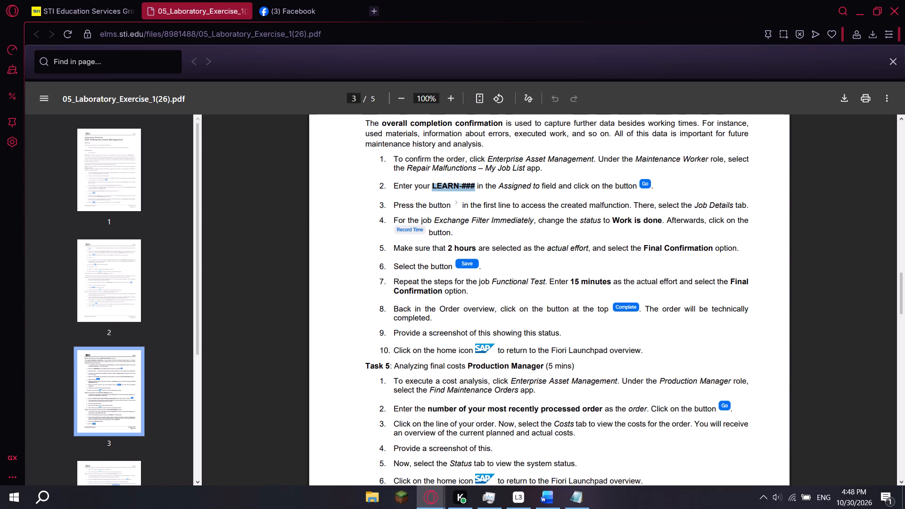
pyautogui.hotkey('ctrl', '=')
pyautogui.hotkey('ctrl', '=')
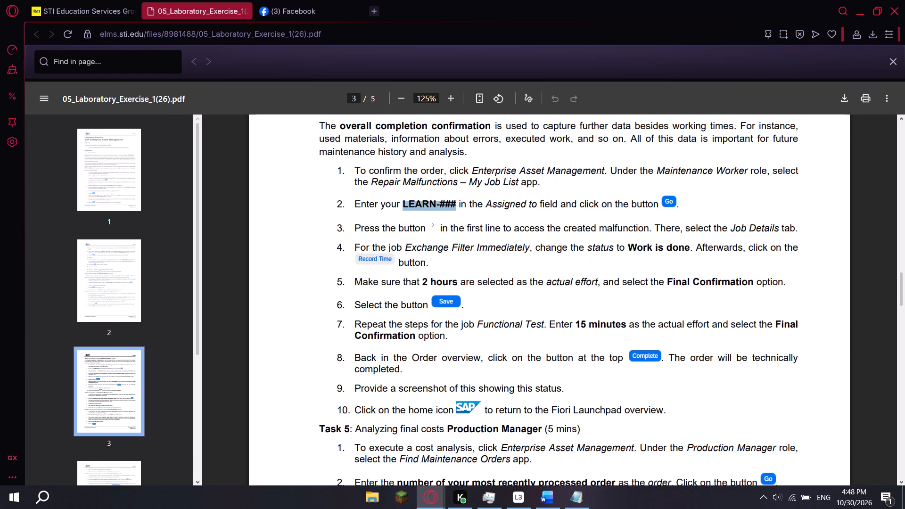
pyautogui.hotkey('alt', 'Tab')
pyautogui.hotkey('alt', 'Tab')
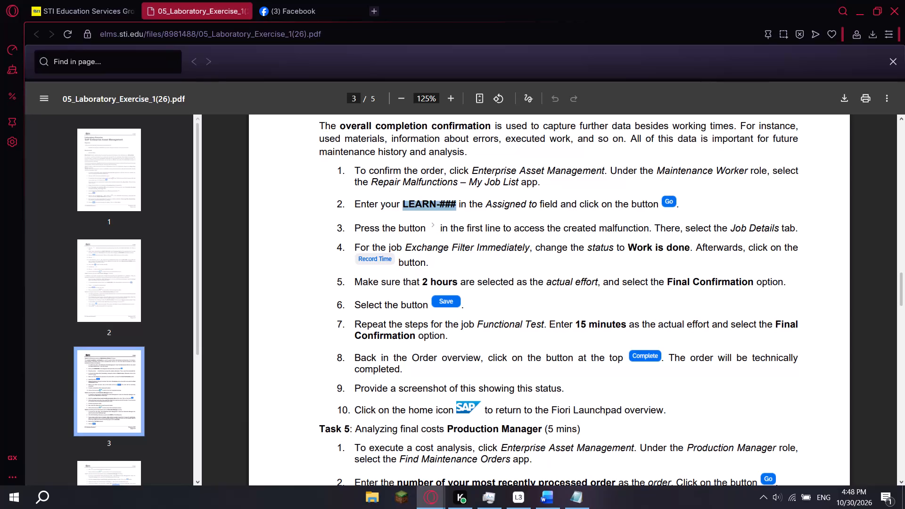
# Filter the maintenance jobs by Assigned To LEARN-338, choosing the matching person, and run the search.
pyautogui.hotkey('alt', 'Tab')
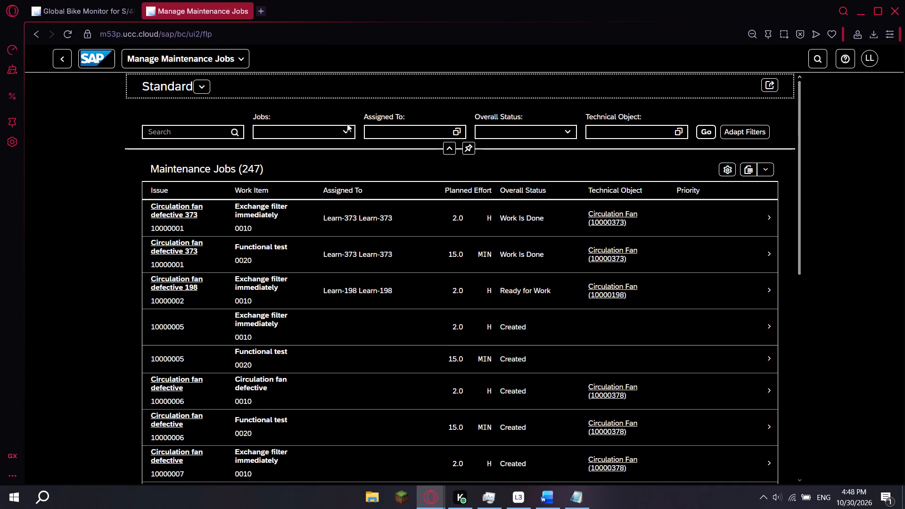
pyautogui.click(405, 130)
pyautogui.hotkey('alt', 'Tab')
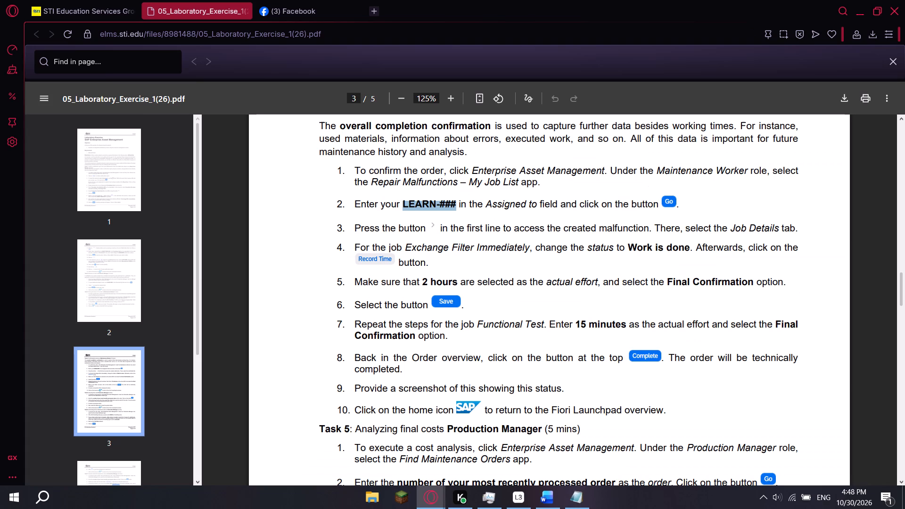
pyautogui.hotkey('alt', 'Tab')
pyautogui.hotkey('ctrl', 'v')
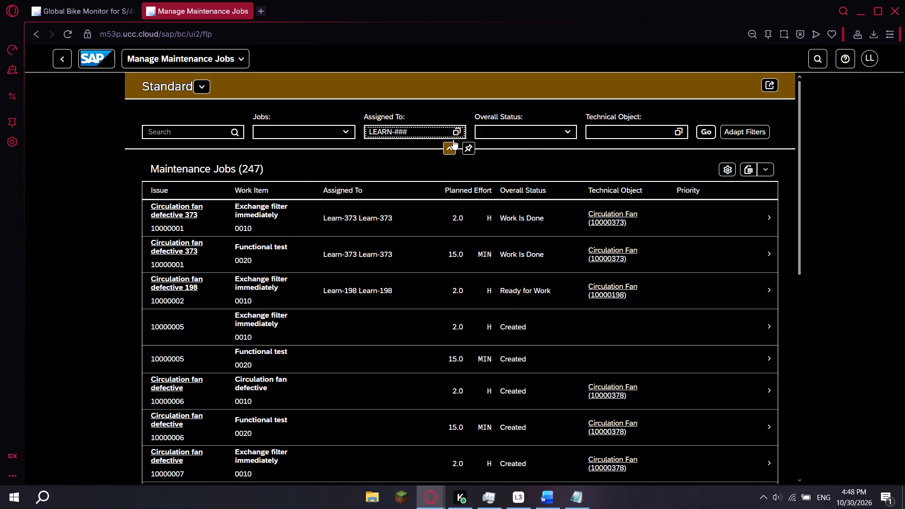
pyautogui.press('BackSpace')
pyautogui.press('BackSpace')
pyautogui.press('BackSpace')
pyautogui.write('339')
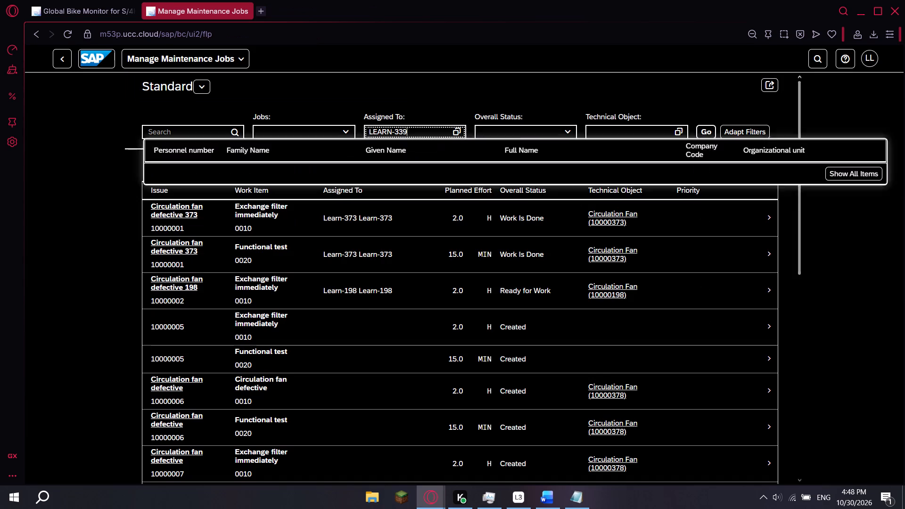
pyautogui.press('BackSpace')
pyautogui.press('8')
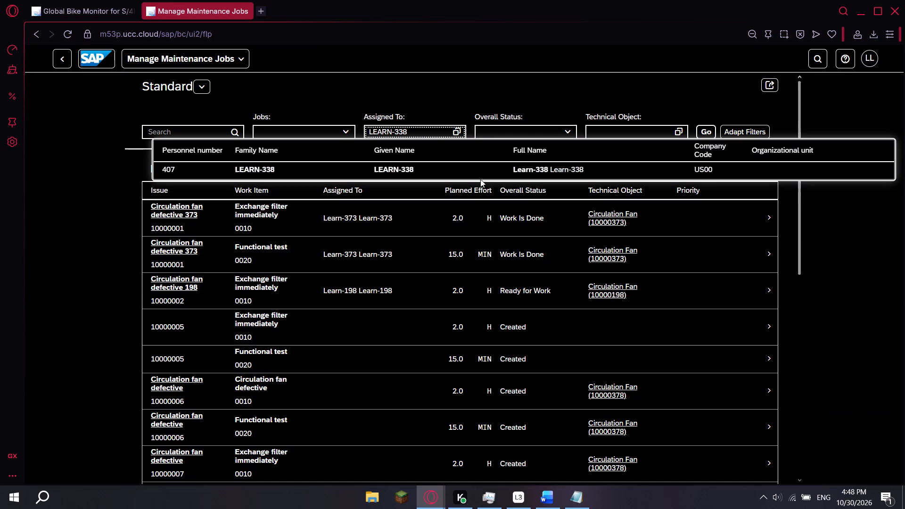
pyautogui.click(469, 171)
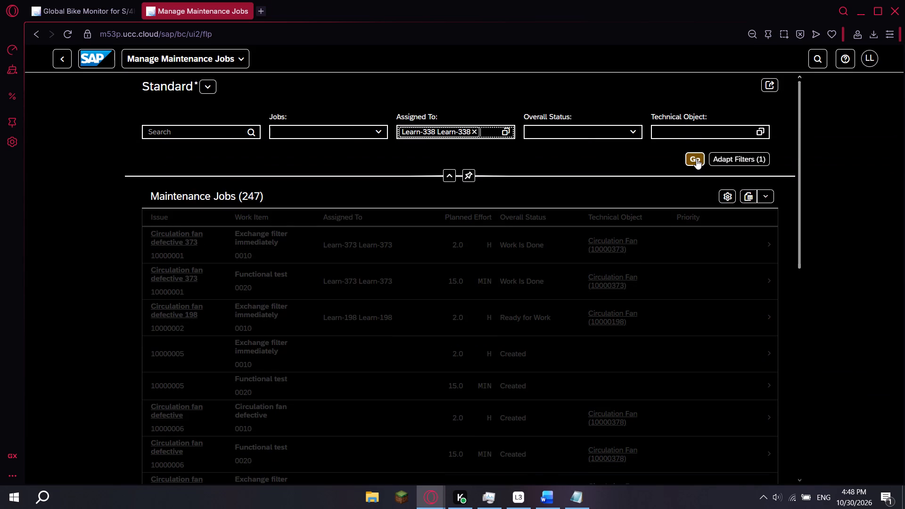
pyautogui.click(696, 159)
# Examine the Step 1 order details in the Global Bike Monitor's Enterprise Asset Management case study, and return to the maintenance jobs list.
pyautogui.hotkey('alt', 'Tab')
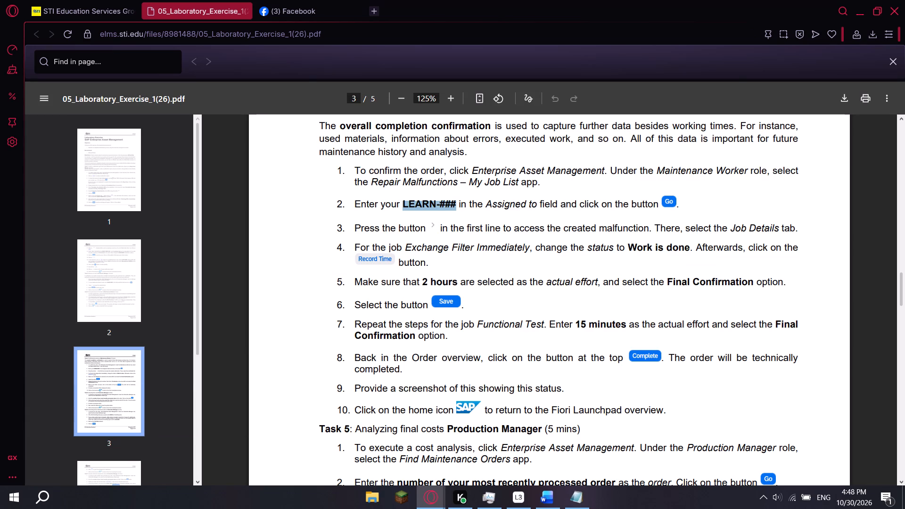
pyautogui.hotkey('alt', 'Tab')
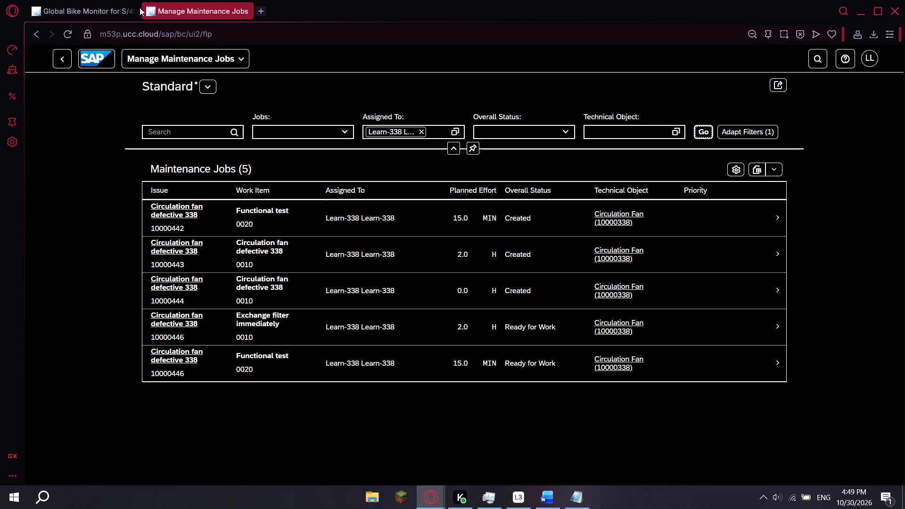
pyautogui.click(86, 0)
pyautogui.click(94, 12)
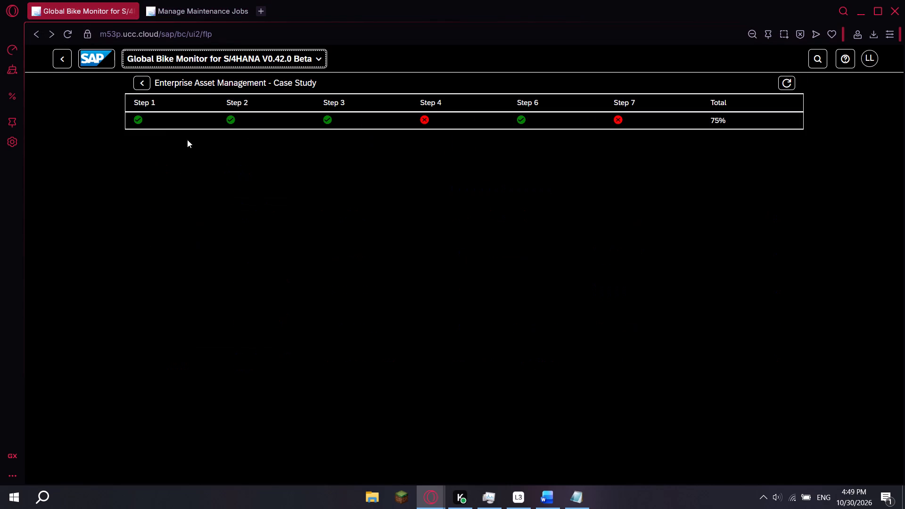
pyautogui.click(142, 122)
pyautogui.click(139, 121)
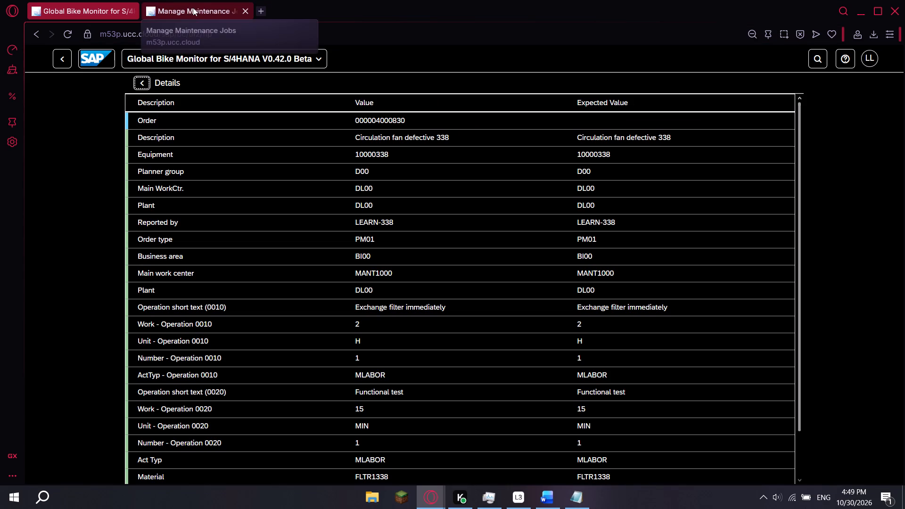
pyautogui.scroll(-2, 315, 211)
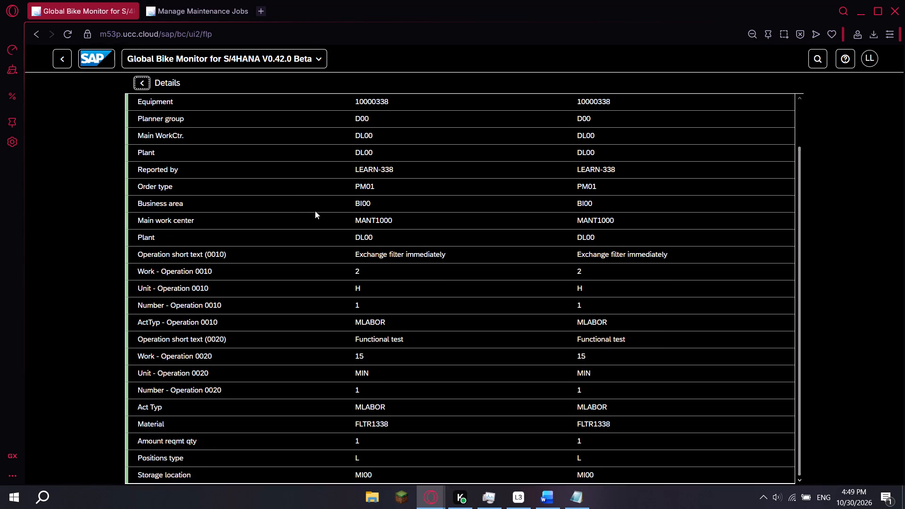
pyautogui.scroll(-2, 315, 211)
pyautogui.scroll(5, 315, 211)
pyautogui.click(197, 8)
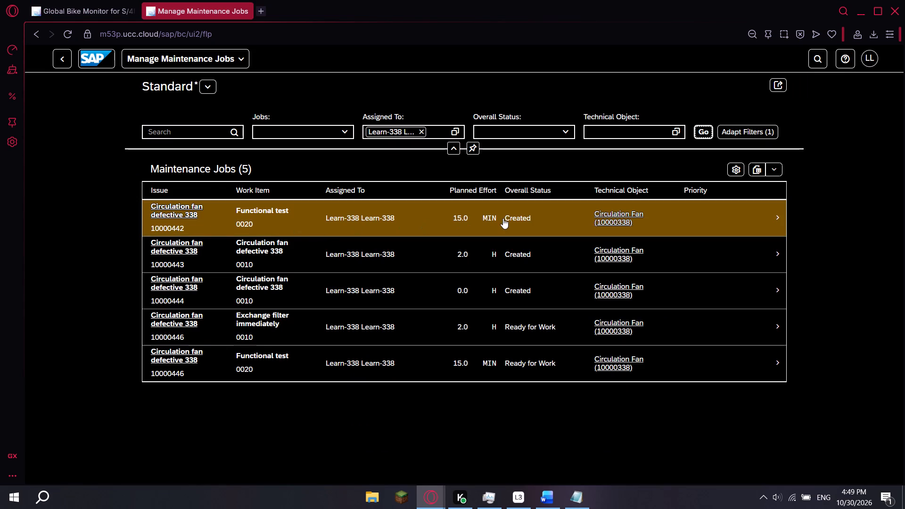
# Following Task 4 step 3 in the exercise PDF, open the Exchange filter immediately job of issue 10000446 and enlarge the page.
pyautogui.hotkey('alt', 'Tab')
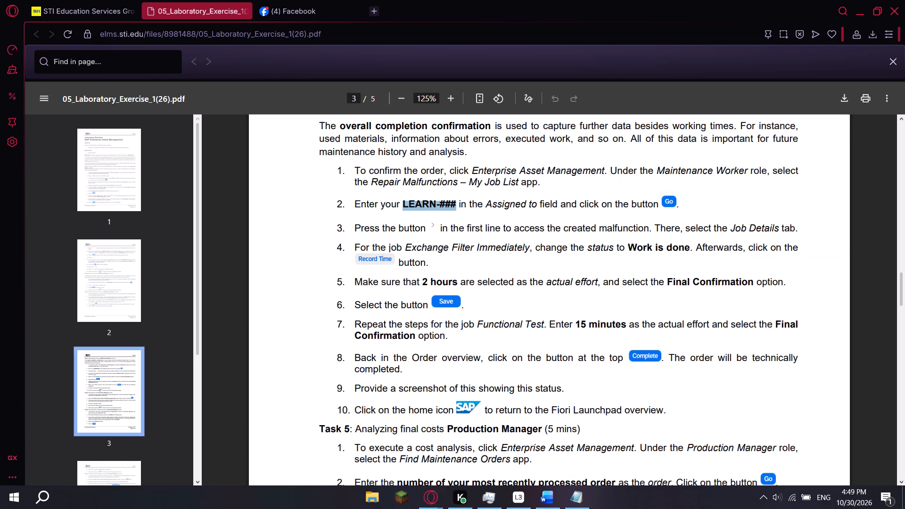
pyautogui.moveTo(455, 230); pyautogui.dragTo(537, 226)
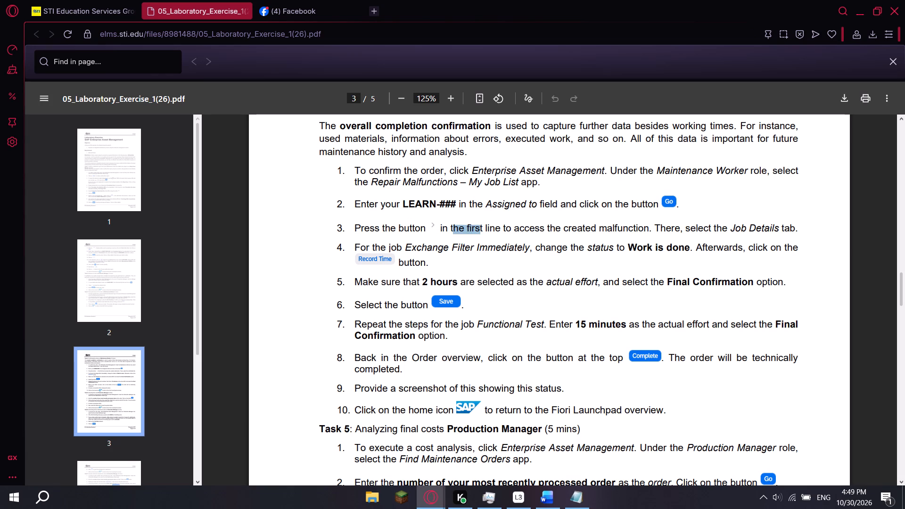
pyautogui.moveTo(537, 226); pyautogui.dragTo(552, 228)
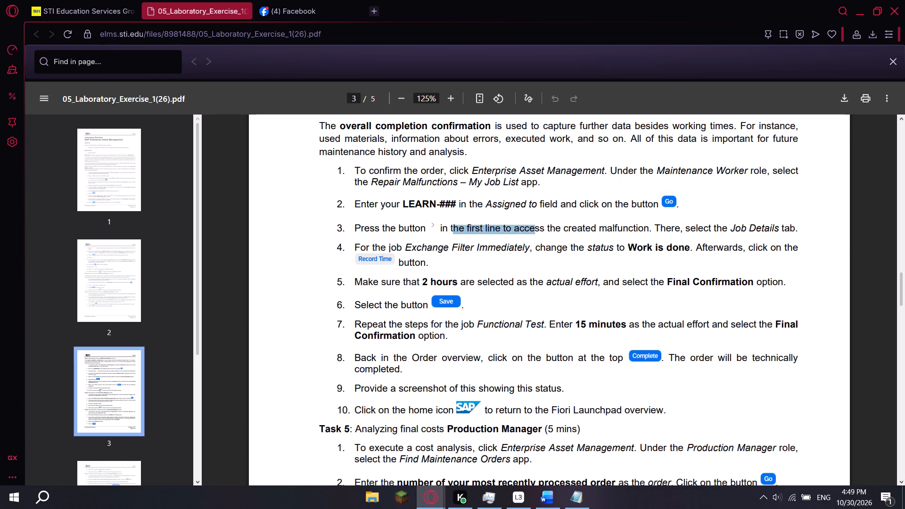
pyautogui.moveTo(552, 228); pyautogui.dragTo(734, 228)
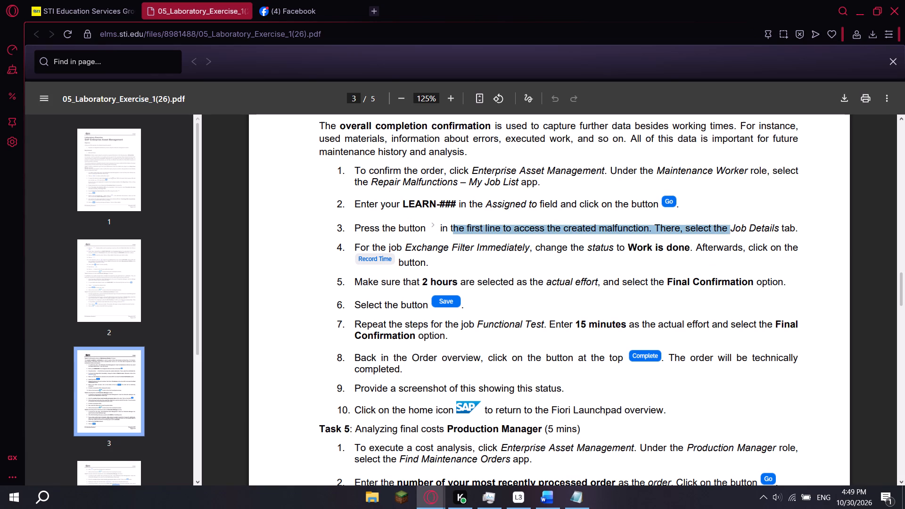
pyautogui.hotkey('alt', 'Tab')
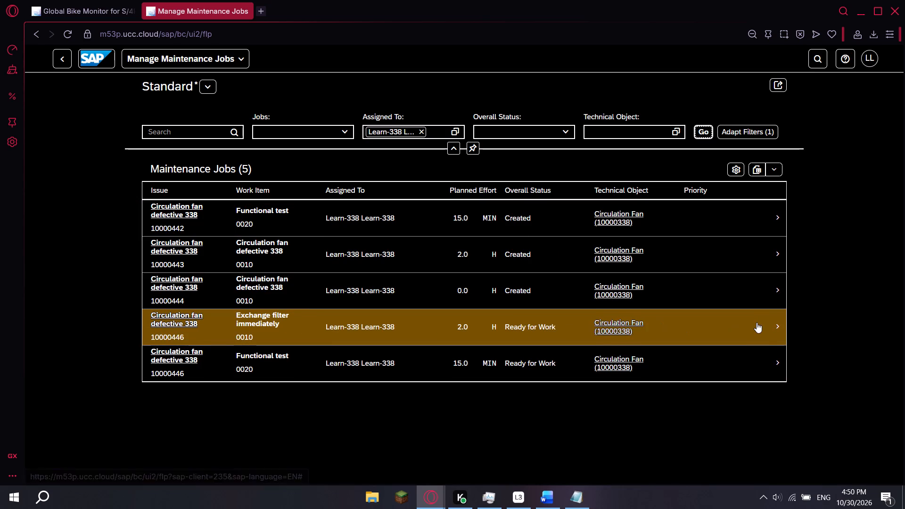
pyautogui.click(779, 327)
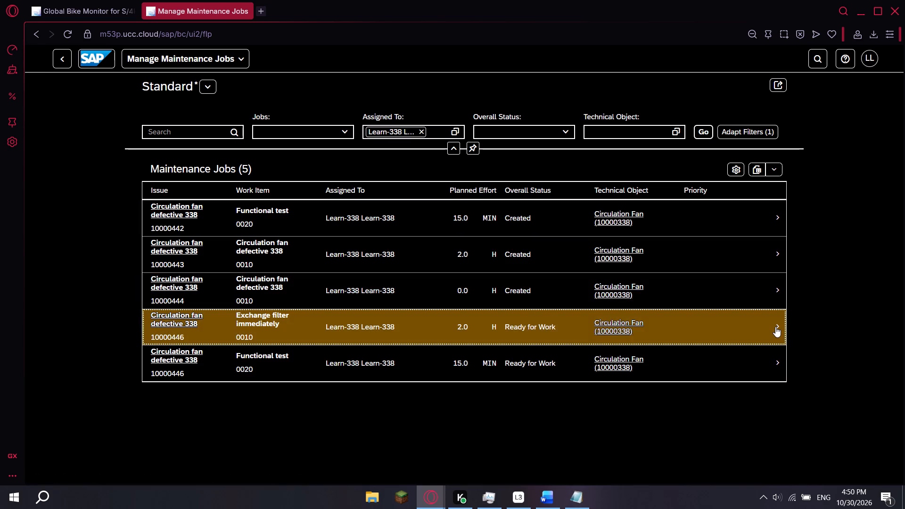
pyautogui.click(776, 328)
pyautogui.hotkey('alt', 'Tab')
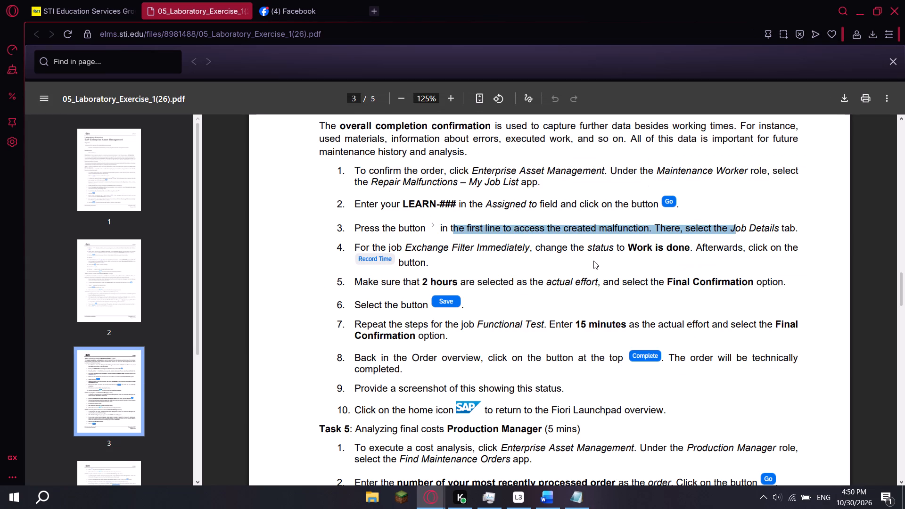
pyautogui.click(737, 232)
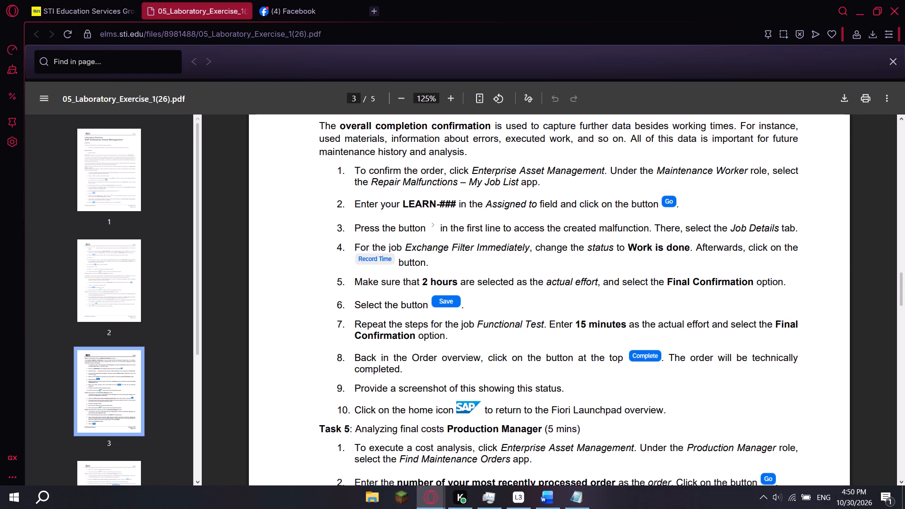
pyautogui.hotkey('alt', 'Tab')
pyautogui.hotkey('ctrl', '=')
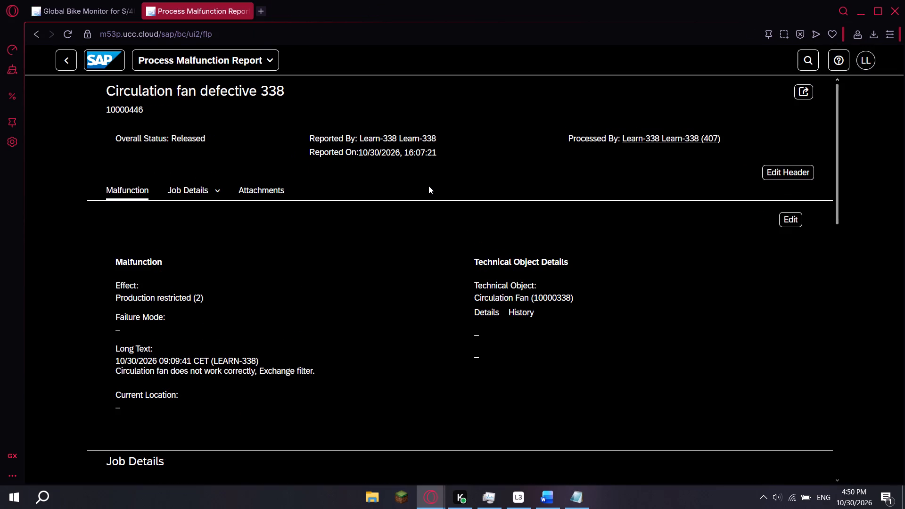
# Check Task 4 step 4 in the exercise PDF and go to the Job Details section of the malfunction report.
pyautogui.hotkey('alt', 'Tab')
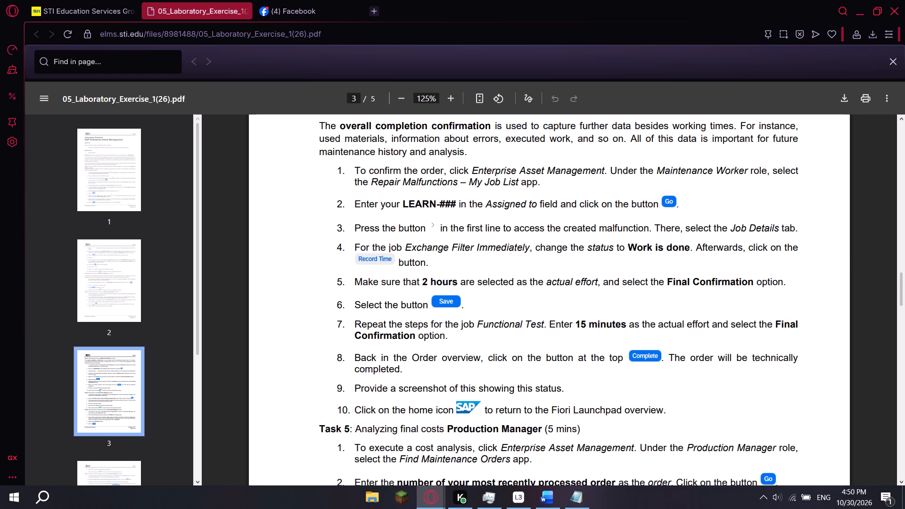
pyautogui.click(671, 228)
pyautogui.moveTo(355, 248); pyautogui.dragTo(524, 245)
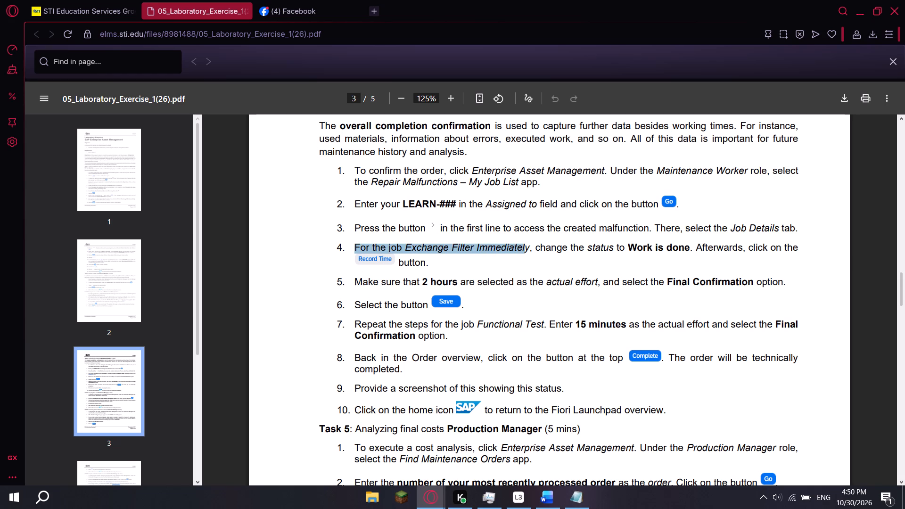
pyautogui.moveTo(524, 245); pyautogui.dragTo(628, 246)
pyautogui.hotkey('alt', 'Tab')
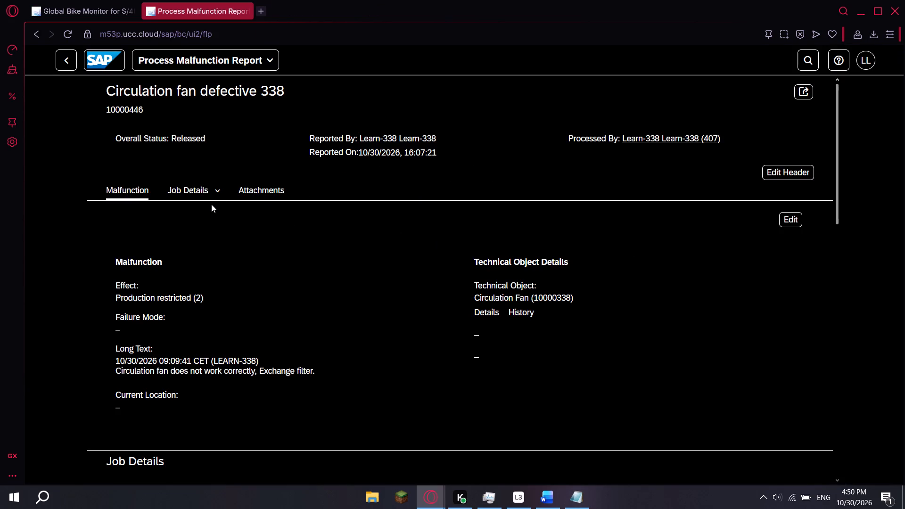
pyautogui.hotkey('alt', 'Tab')
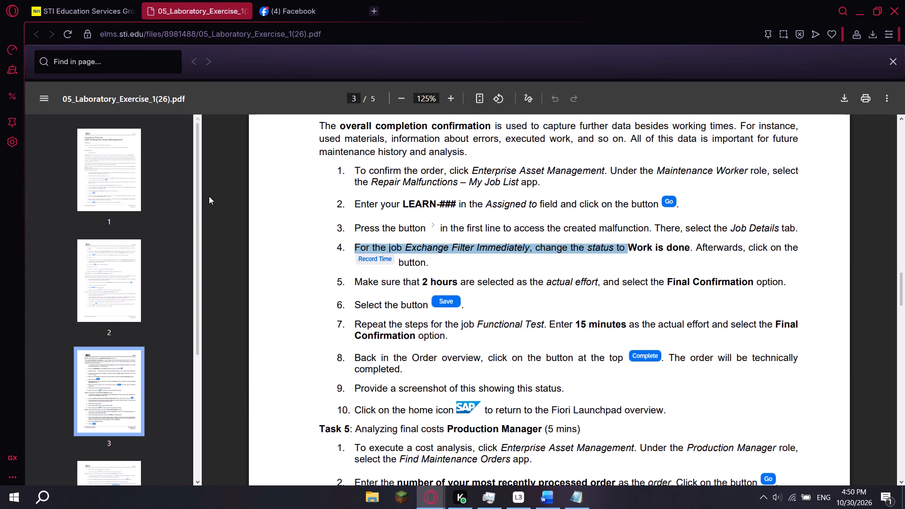
pyautogui.hotkey('alt', 'Tab')
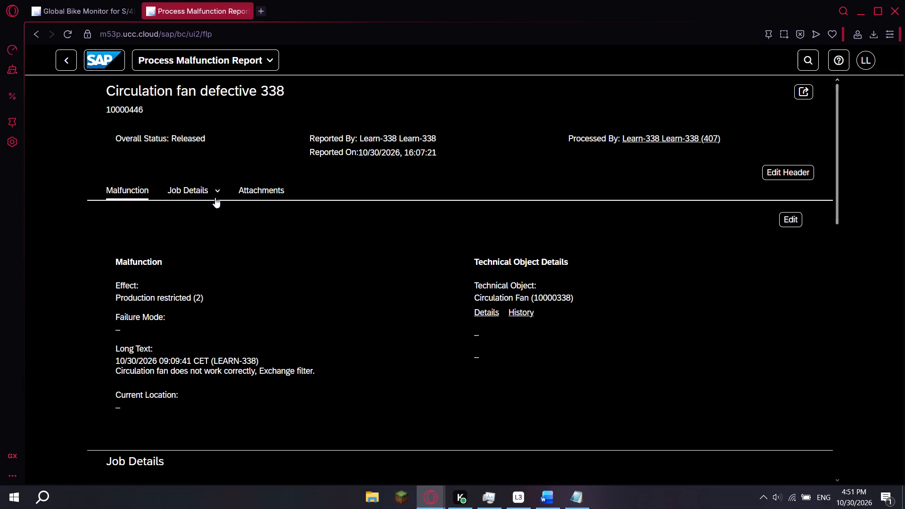
pyautogui.scroll(-2, 216, 248)
pyautogui.scroll(-2, 205, 192)
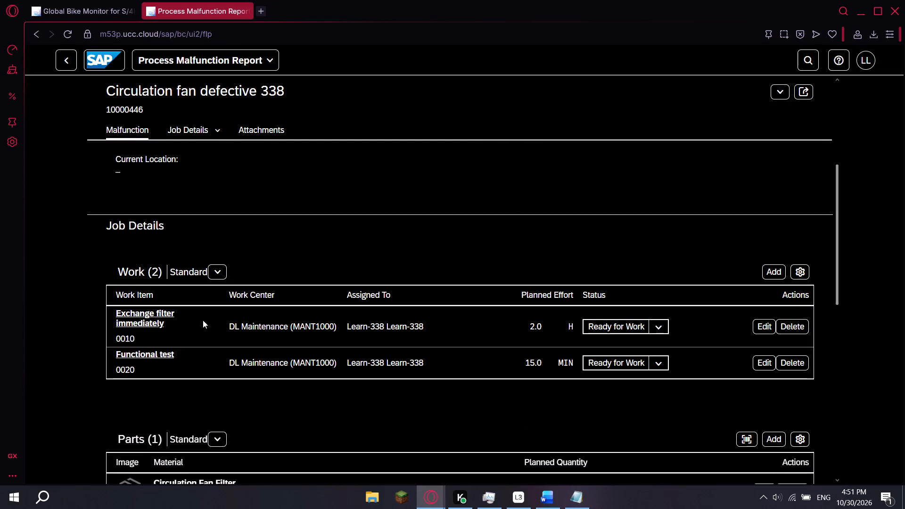
pyautogui.hotkey('alt', 'Tab')
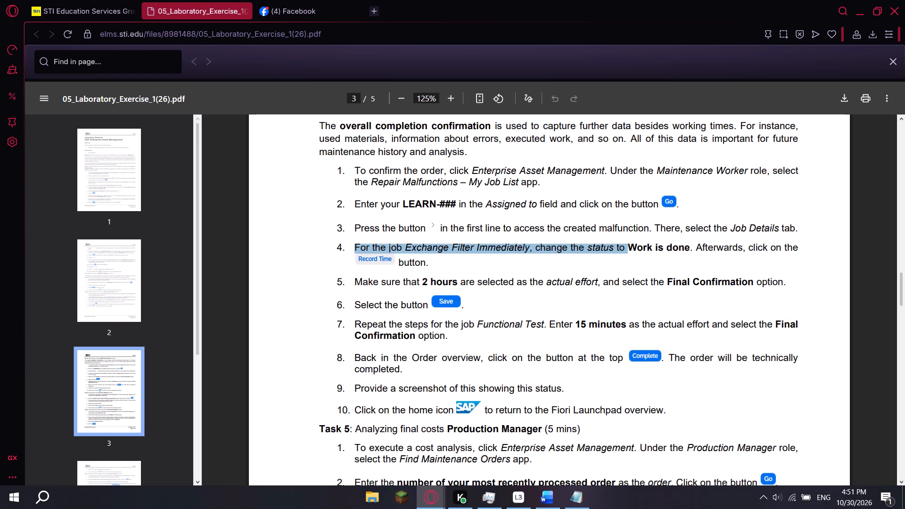
pyautogui.hotkey('alt', 'Tab')
pyautogui.click(169, 133)
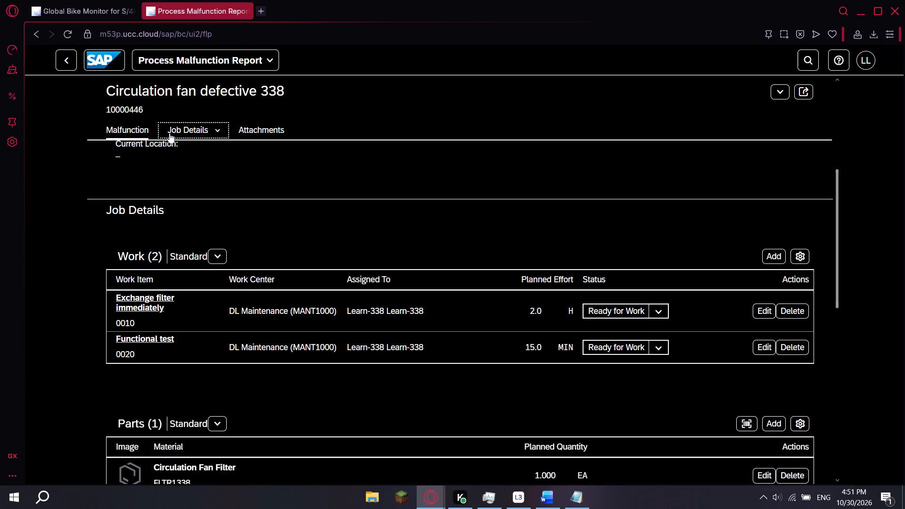
# Following Task 4 step 4 of the exercise PDF, set the status of the Exchange filter immediately job to Work Is Done.
pyautogui.hotkey('alt', 'Tab')
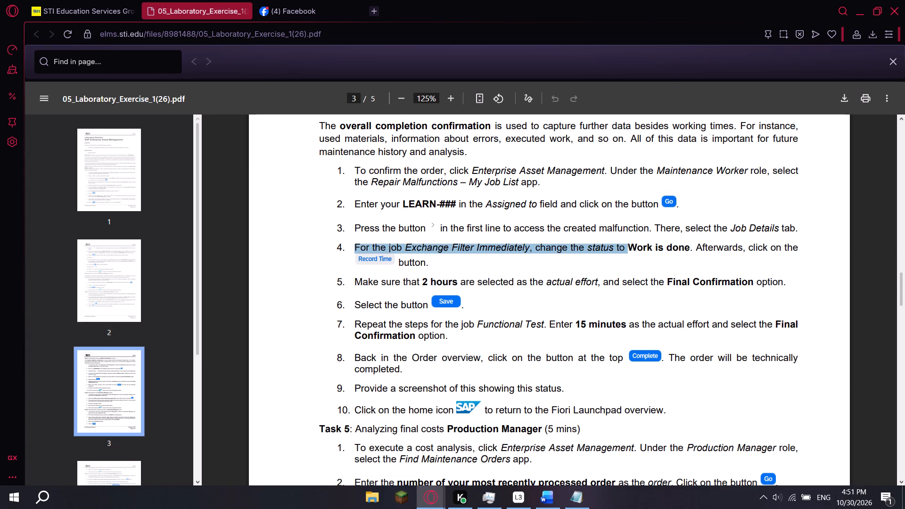
pyautogui.hotkey('alt', 'Tab')
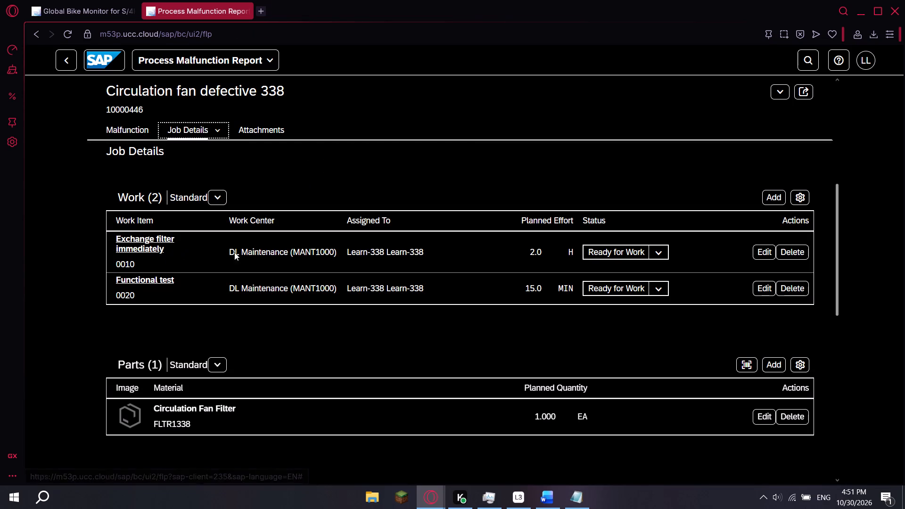
pyautogui.click(654, 253)
pyautogui.hotkey('alt', 'Tab')
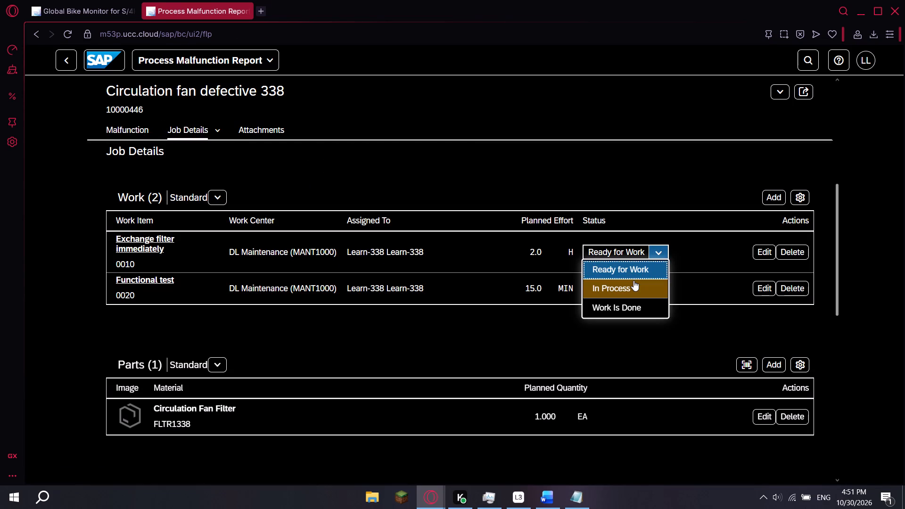
pyautogui.hotkey('alt', 'Tab')
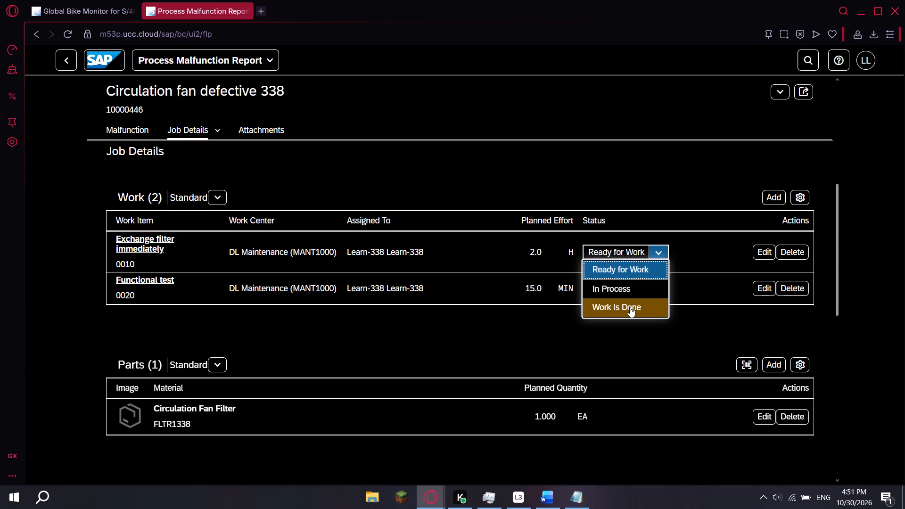
pyautogui.click(630, 307)
# Following Task 4 steps 4 to 6, record 2 hours of actual effort for Exchange filter immediately as a Final Confirmation and save.
pyautogui.hotkey('alt', 'Tab')
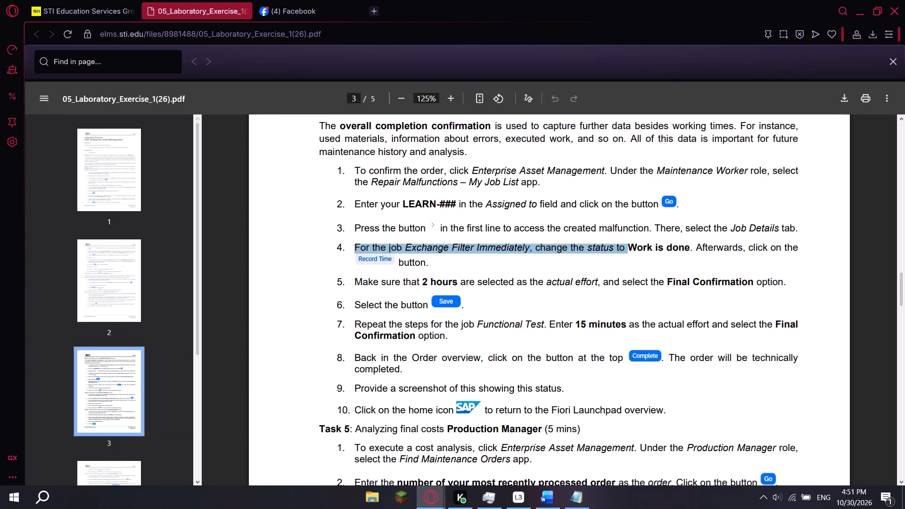
pyautogui.hotkey('alt', 'Tab')
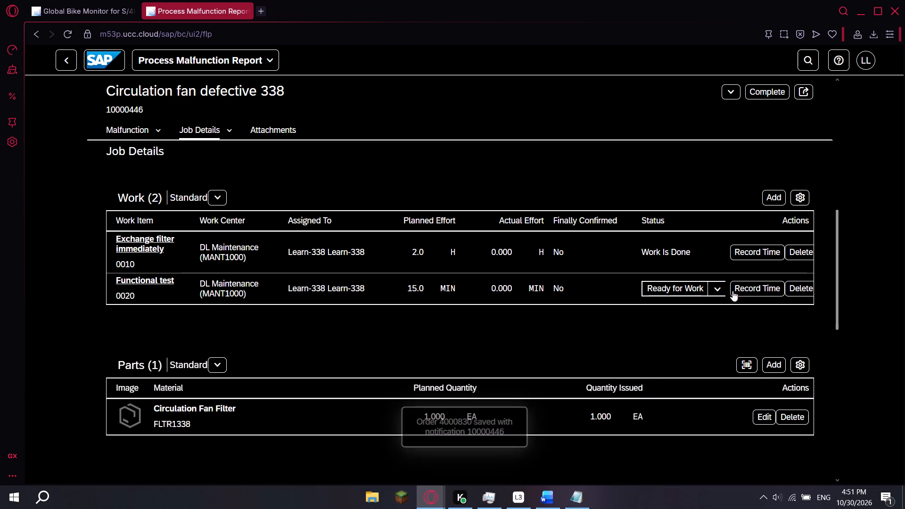
pyautogui.click(752, 258)
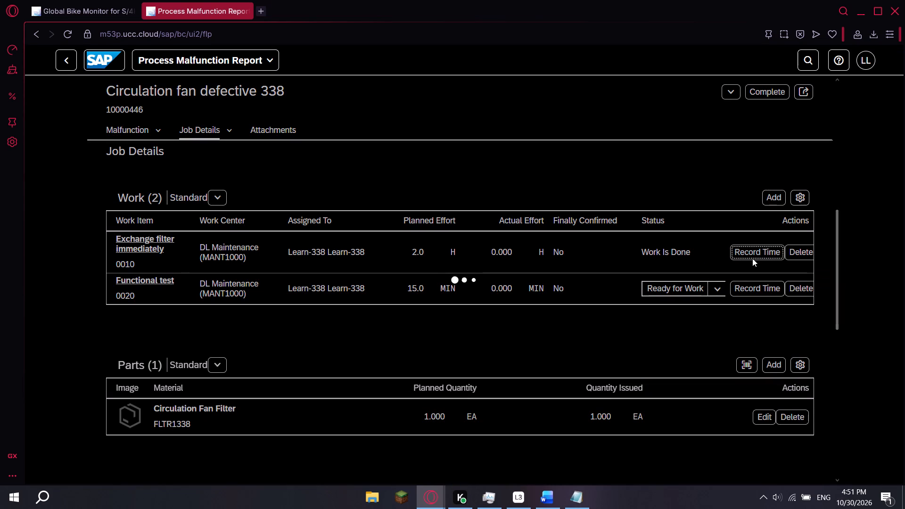
pyautogui.hotkey('alt', 'Tab')
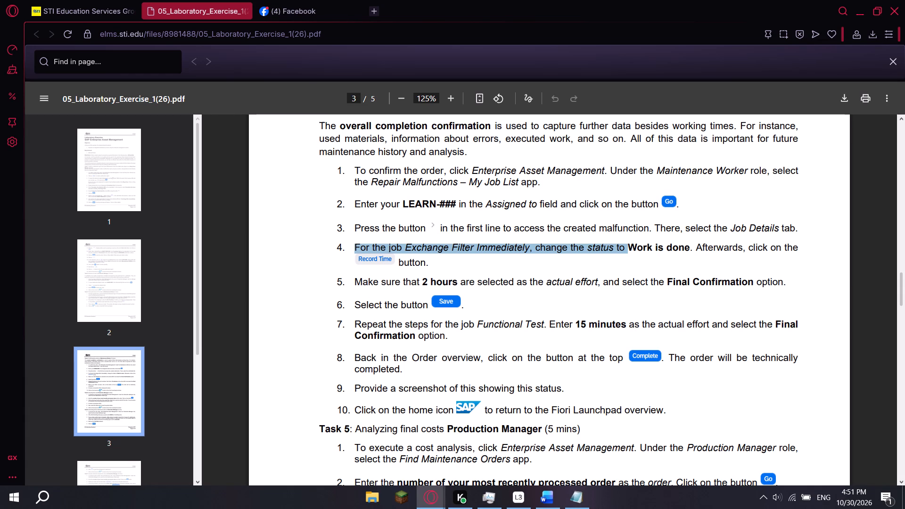
pyautogui.moveTo(357, 282); pyautogui.dragTo(419, 282)
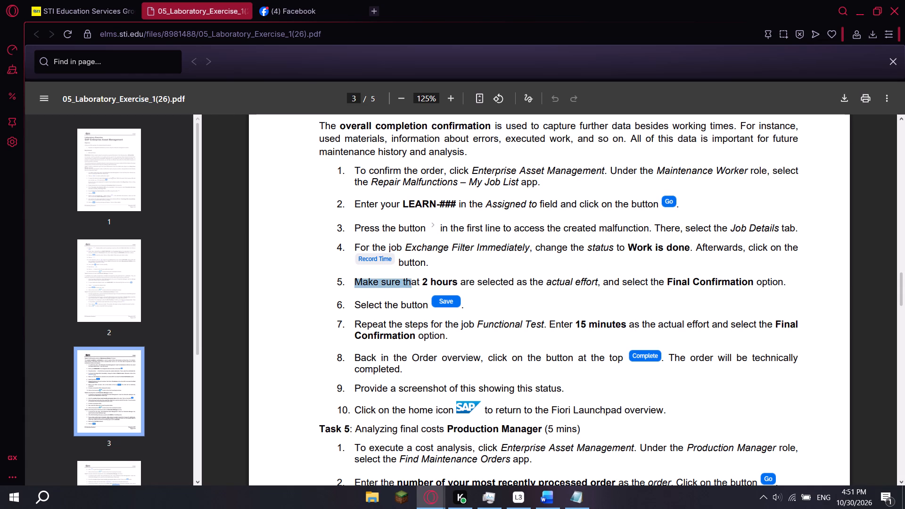
pyautogui.moveTo(419, 282); pyautogui.dragTo(540, 281)
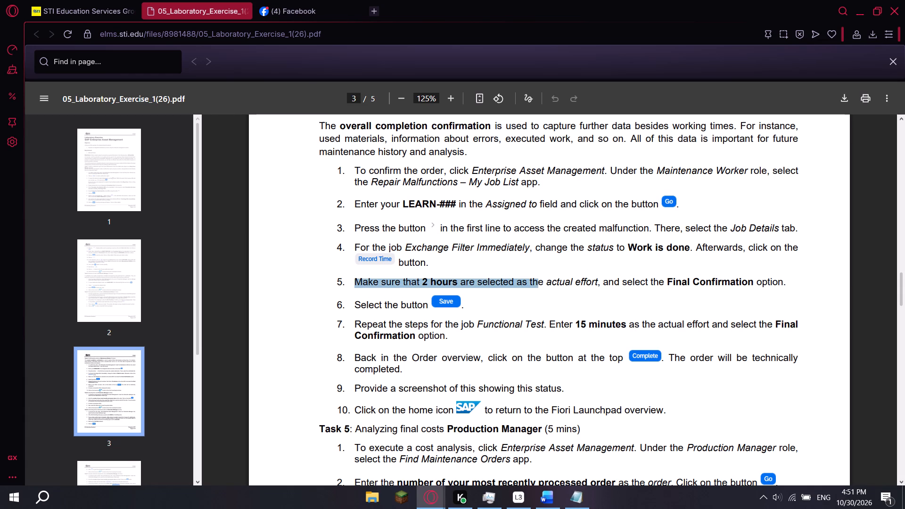
pyautogui.moveTo(540, 281); pyautogui.dragTo(667, 283)
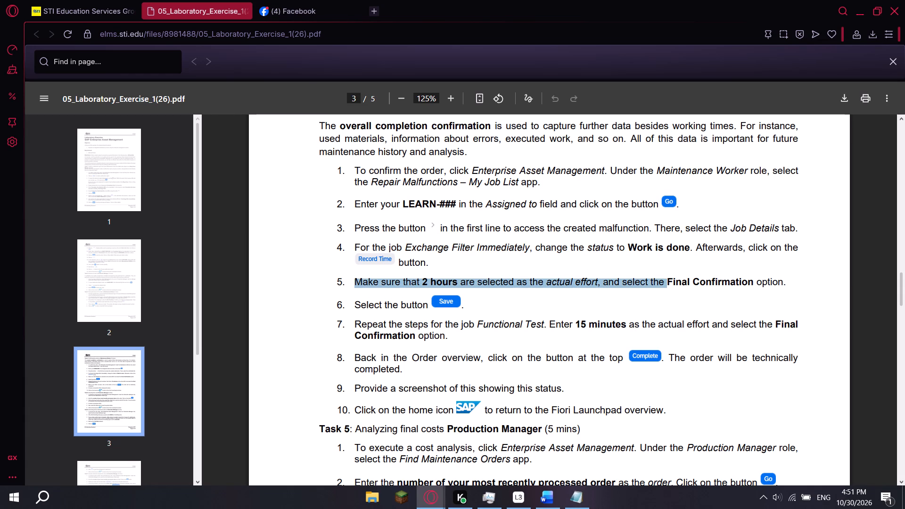
pyautogui.moveTo(667, 283); pyautogui.dragTo(757, 282)
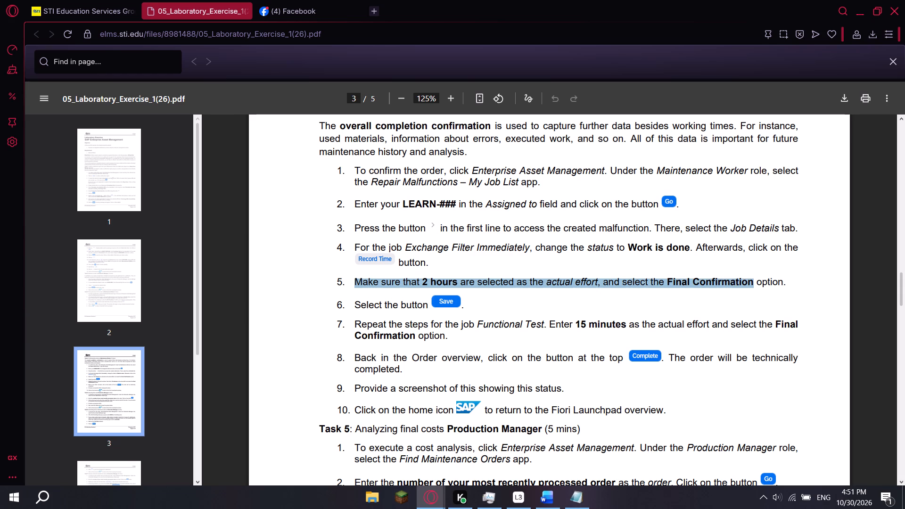
pyautogui.hotkey('alt', 'Tab')
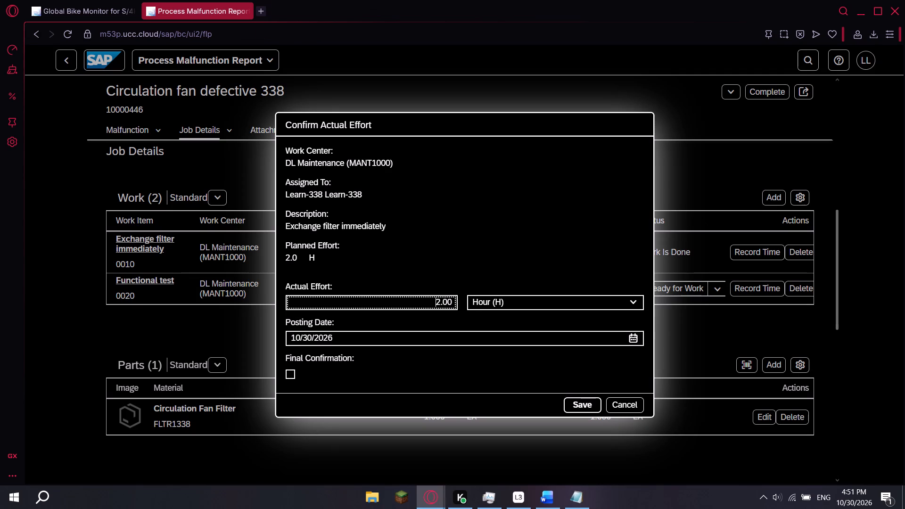
pyautogui.click(289, 374)
pyautogui.hotkey('alt', 'Tab')
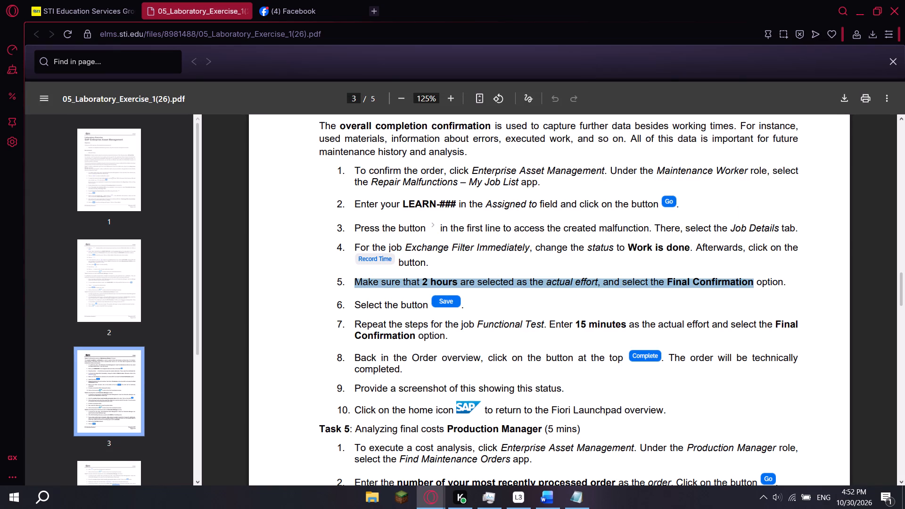
pyautogui.hotkey('alt', 'Tab')
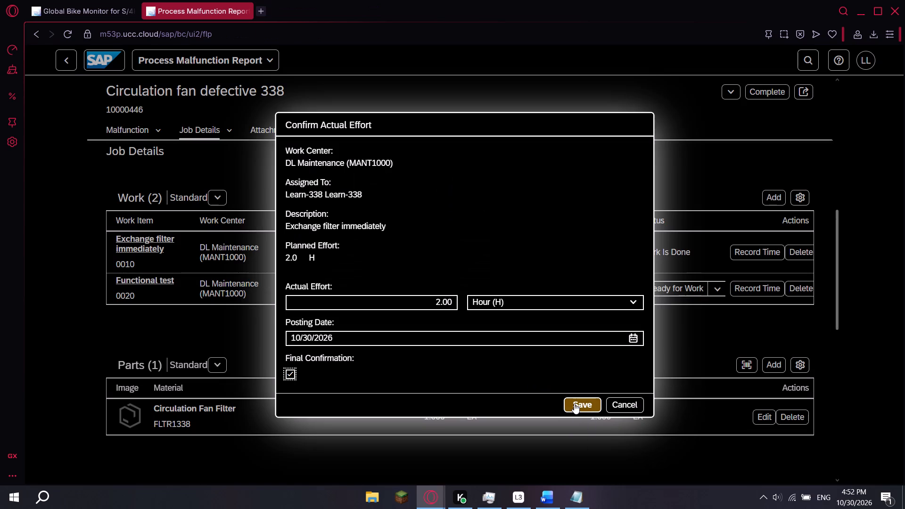
pyautogui.click(575, 403)
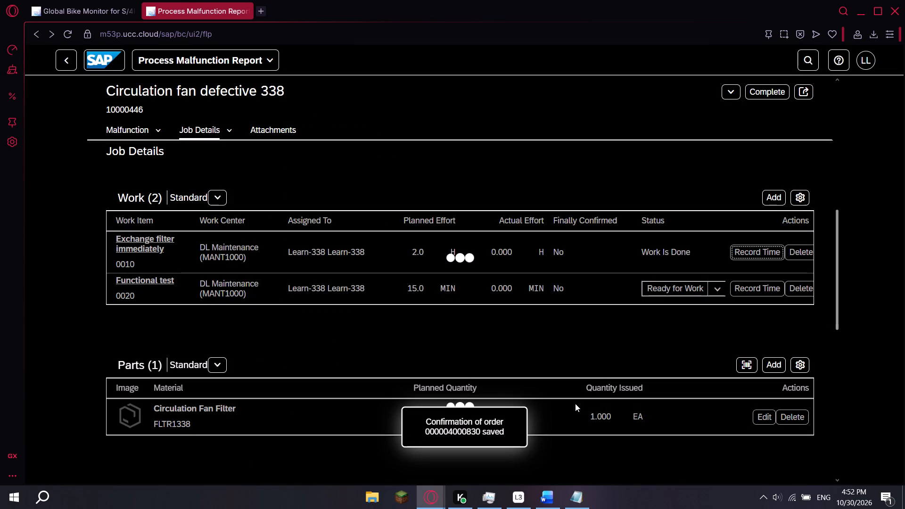
# Following Task 4 step 7 of the exercise PDF, set the status of the Functional test job to Work Is Done.
pyautogui.hotkey('alt', 'Tab')
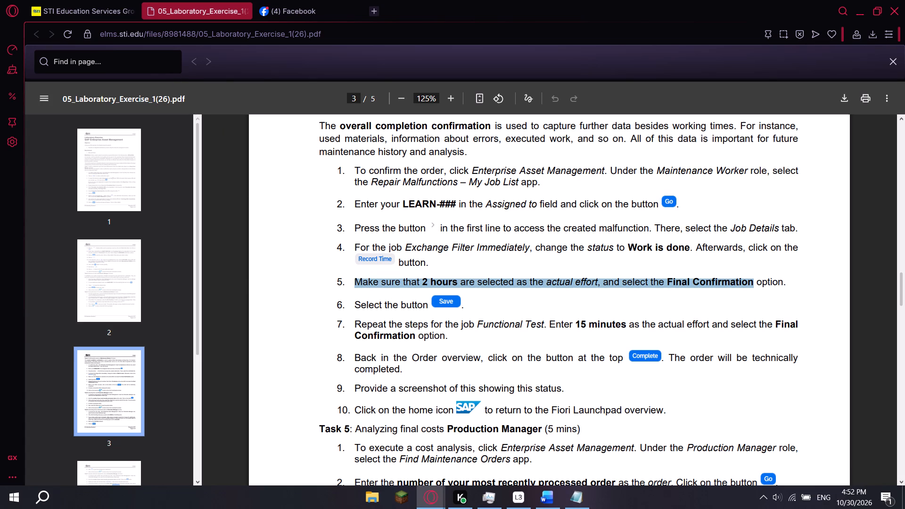
pyautogui.hotkey('alt', 'Tab')
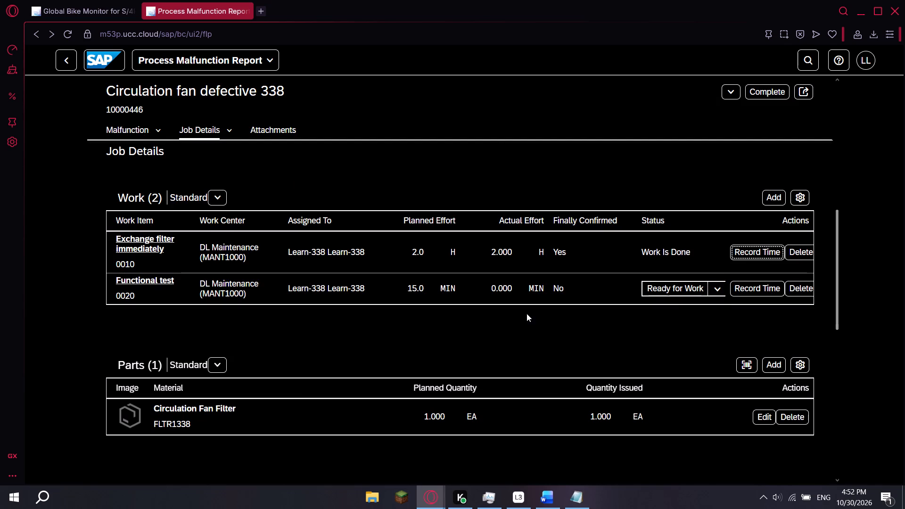
pyautogui.scroll(-1, 530, 312)
pyautogui.scroll(1, 530, 312)
pyautogui.hotkey('alt', 'Tab')
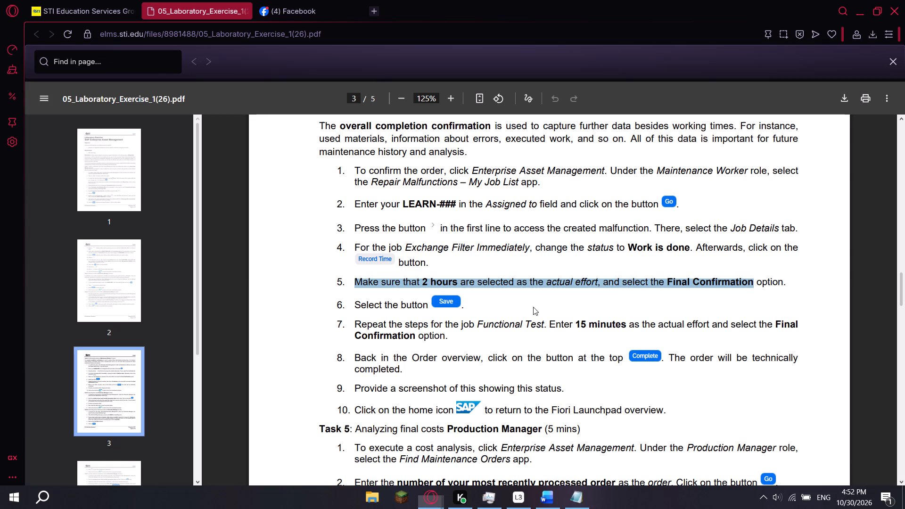
pyautogui.hotkey('alt', 'Tab')
pyautogui.hotkey('alt', 'Tab')
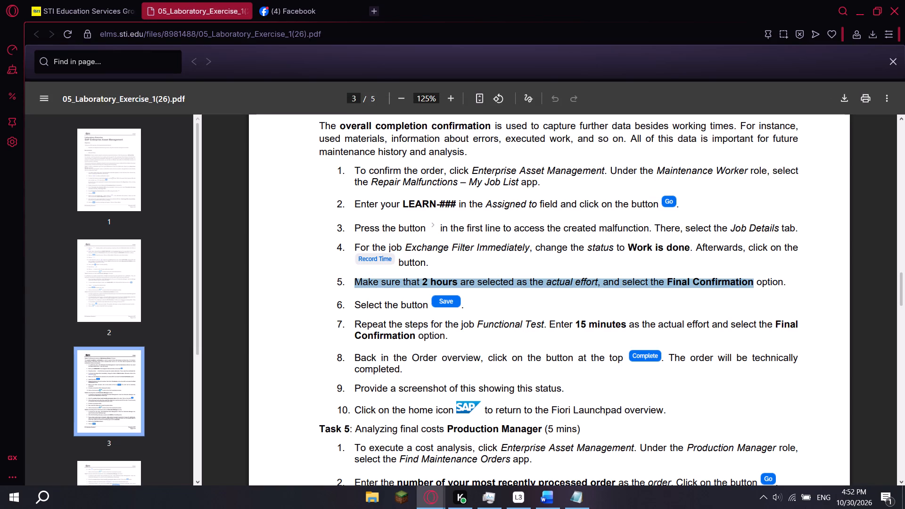
pyautogui.moveTo(372, 322); pyautogui.dragTo(510, 327)
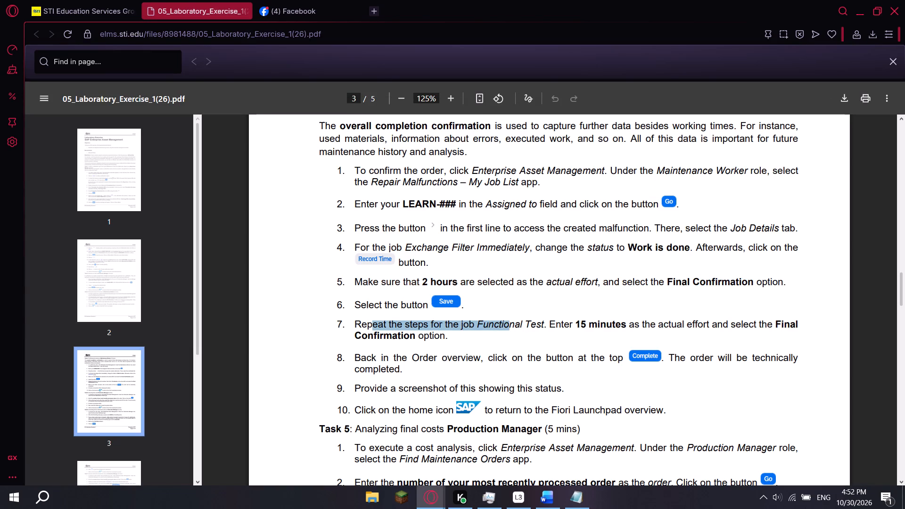
pyautogui.moveTo(510, 327); pyautogui.dragTo(523, 328)
pyautogui.moveTo(523, 328); pyautogui.dragTo(562, 326)
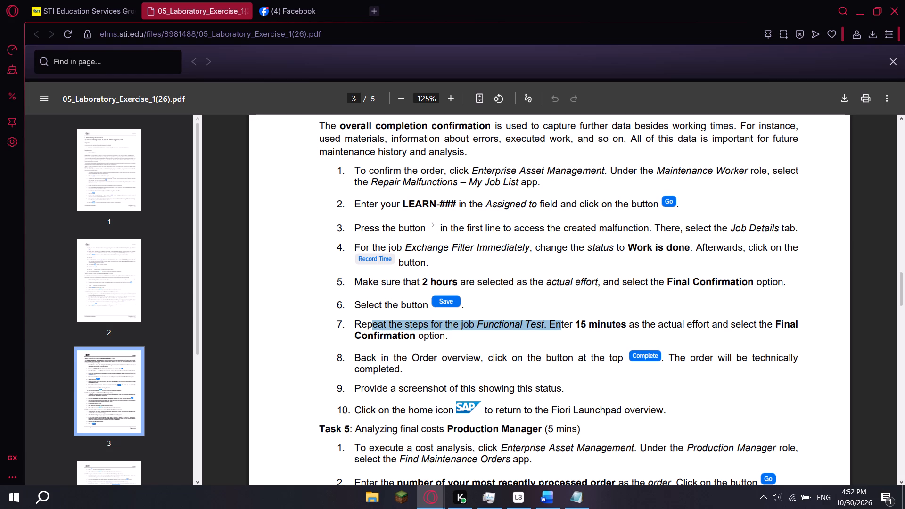
pyautogui.hotkey('alt', 'Tab')
pyautogui.hotkey('alt', 'Tab')
pyautogui.hotkey('alt', 'Tab')
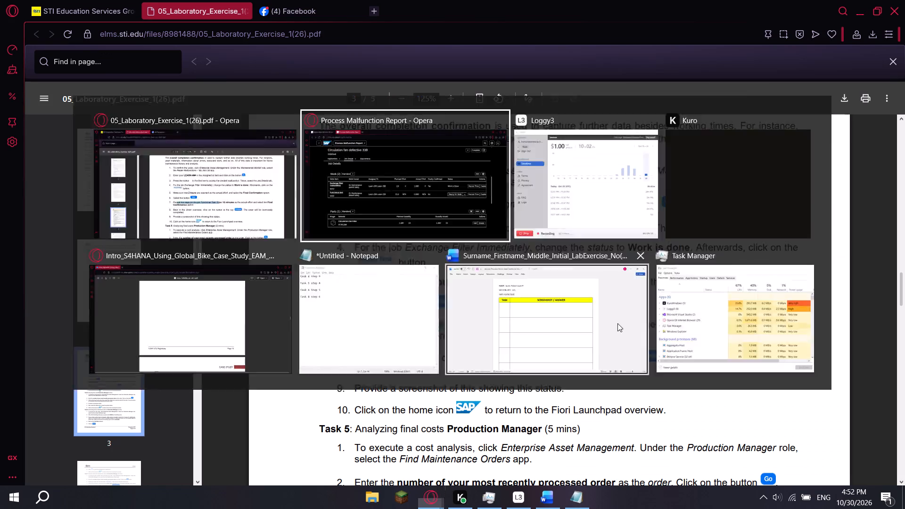
pyautogui.click(715, 287)
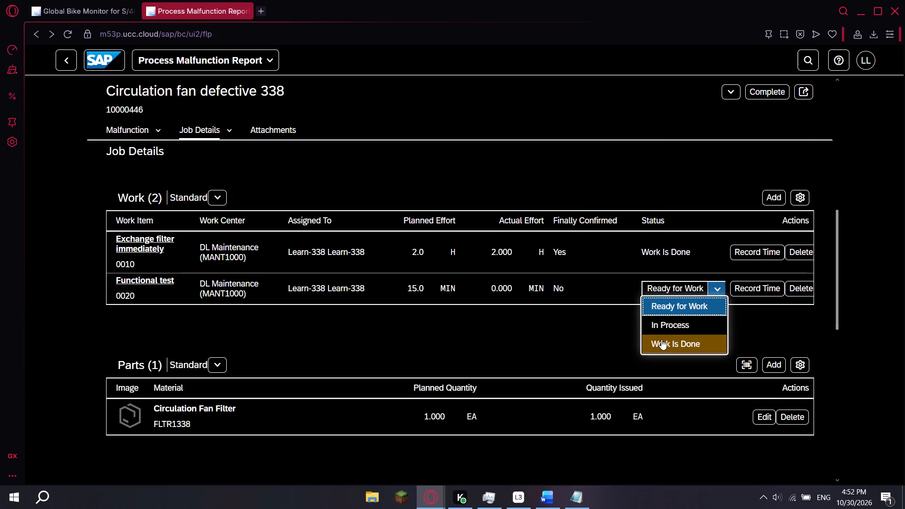
pyautogui.click(660, 341)
# Record 15 minutes of actual effort for the Functional test job as a Final Confirmation and save.
pyautogui.hotkey('alt', 'Tab')
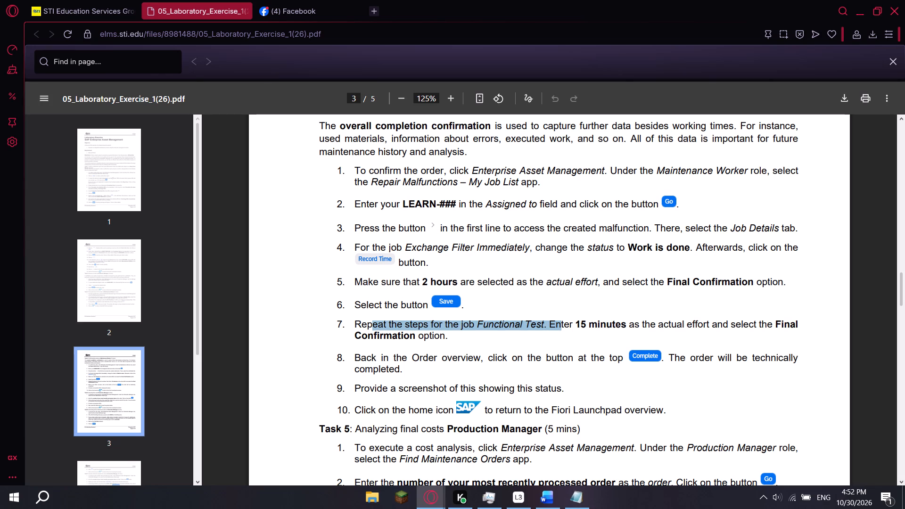
pyautogui.hotkey('alt', 'Tab')
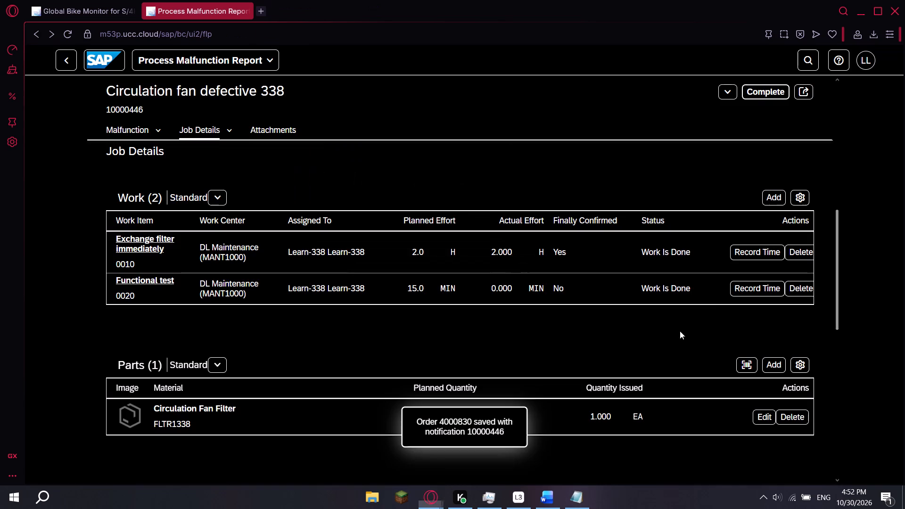
pyautogui.click(746, 292)
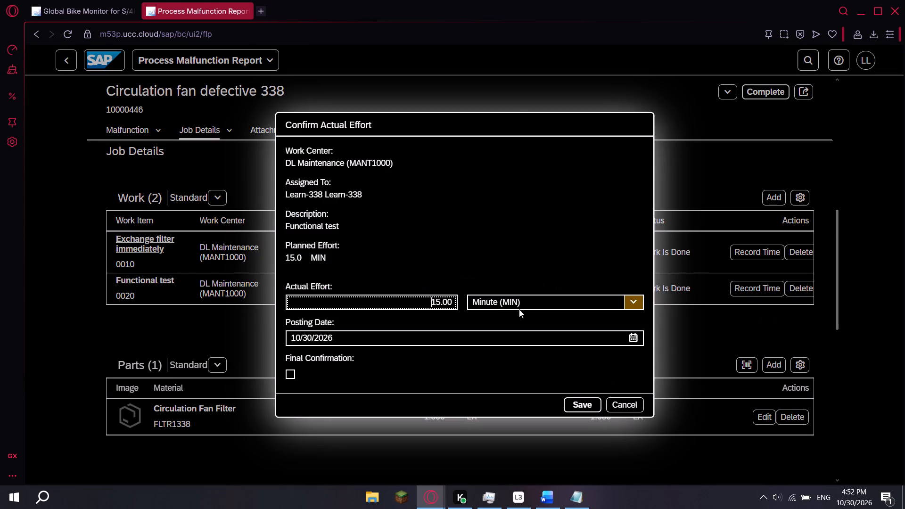
pyautogui.hotkey('alt', 'Tab')
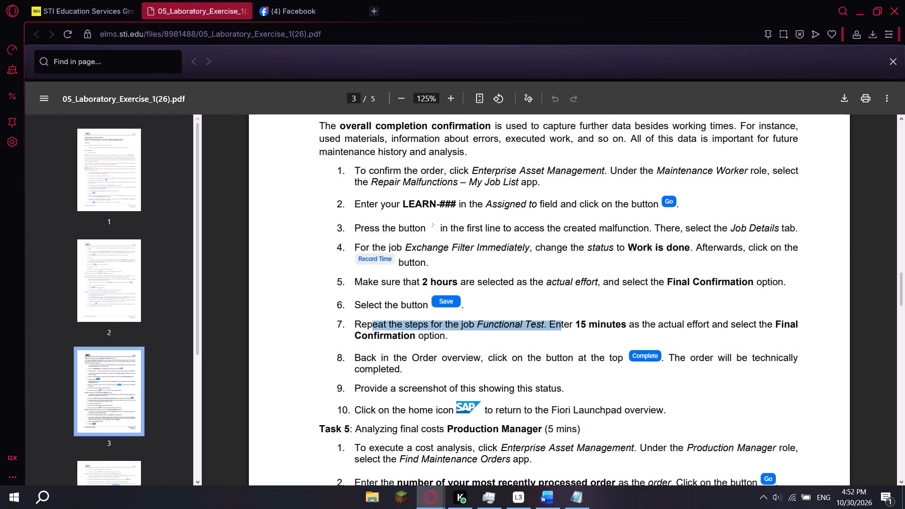
pyautogui.hotkey('alt', 'Tab')
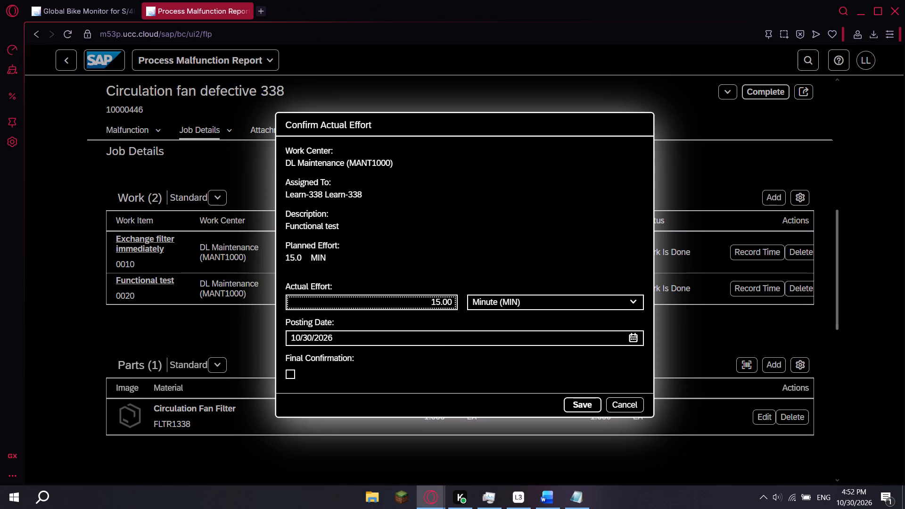
pyautogui.hotkey('alt', 'Tab')
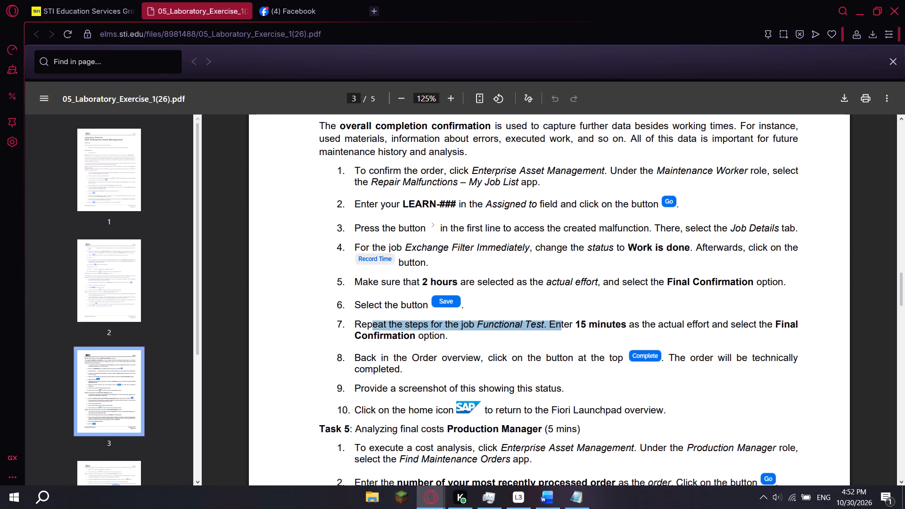
pyautogui.hotkey('alt', 'Tab')
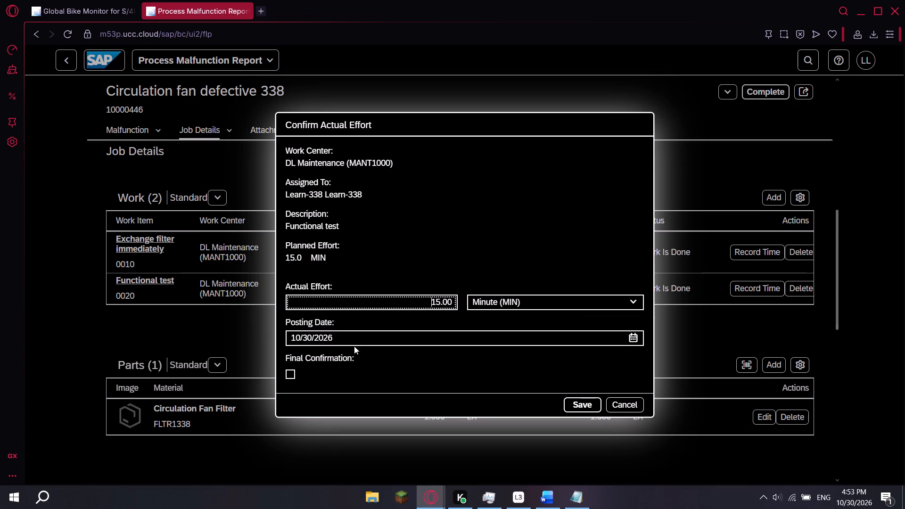
pyautogui.click(290, 368)
pyautogui.click(580, 410)
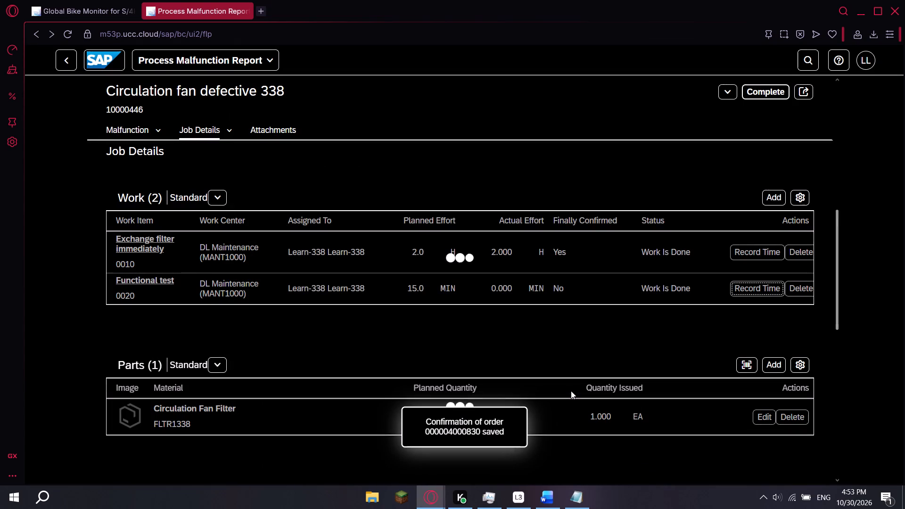
# Following Task 4 step 8 of the exercise PDF, complete the order for the Circulation fan defective 338 malfunction.
pyautogui.hotkey('alt', 'Tab')
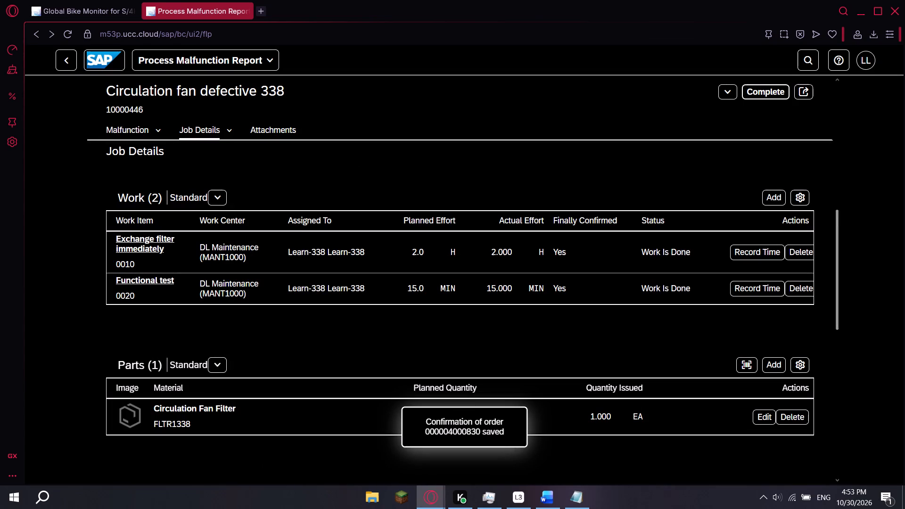
pyautogui.moveTo(361, 356); pyautogui.dragTo(477, 356)
pyautogui.scroll(-1, 531, 318)
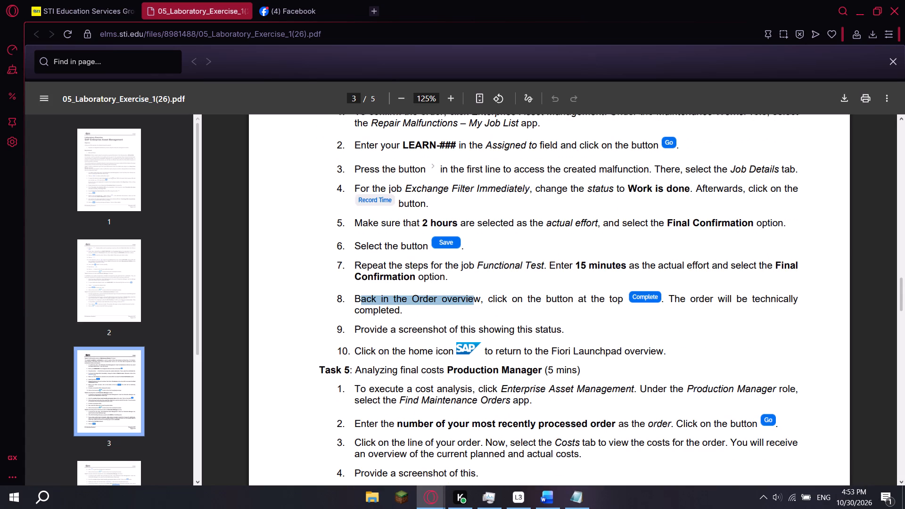
pyautogui.hotkey('alt', 'Tab')
pyautogui.click(755, 91)
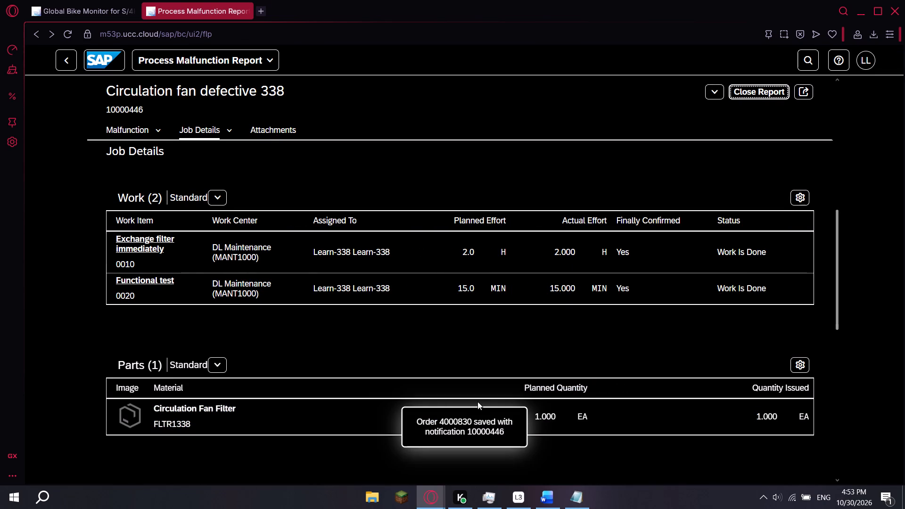
# Check Task 4 step 9 of the exercise PDF and look over the completed malfunction report down to its Job Details.
pyautogui.hotkey('alt', 'Tab')
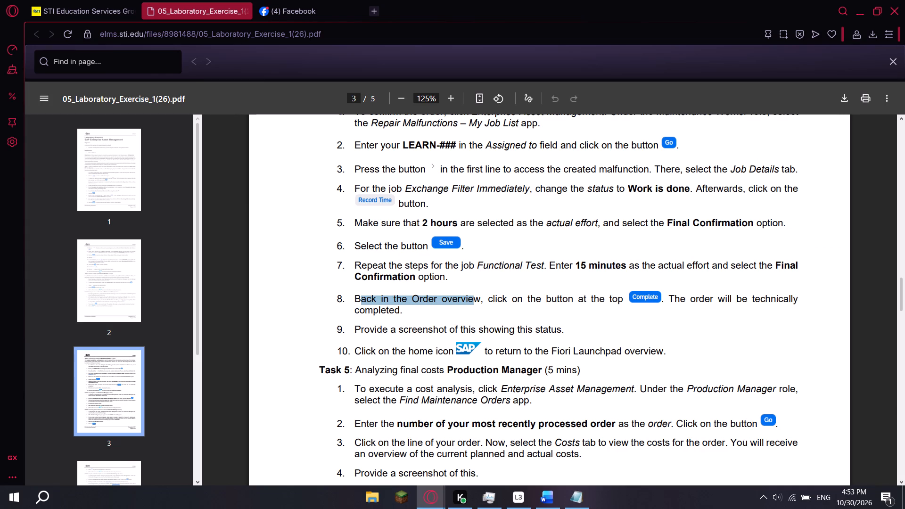
pyautogui.hotkey('alt', 'Tab')
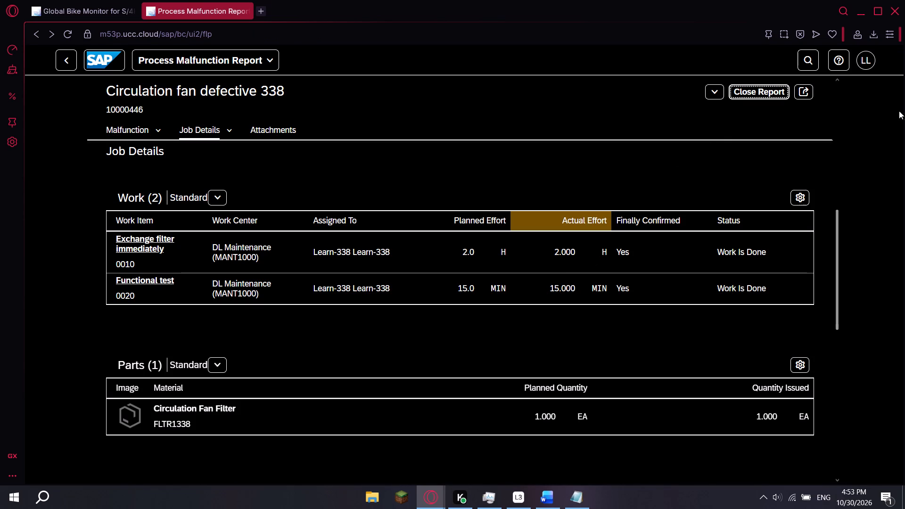
pyautogui.click(872, 57)
pyautogui.scroll(2, 701, 152)
pyautogui.scroll(-1, 702, 153)
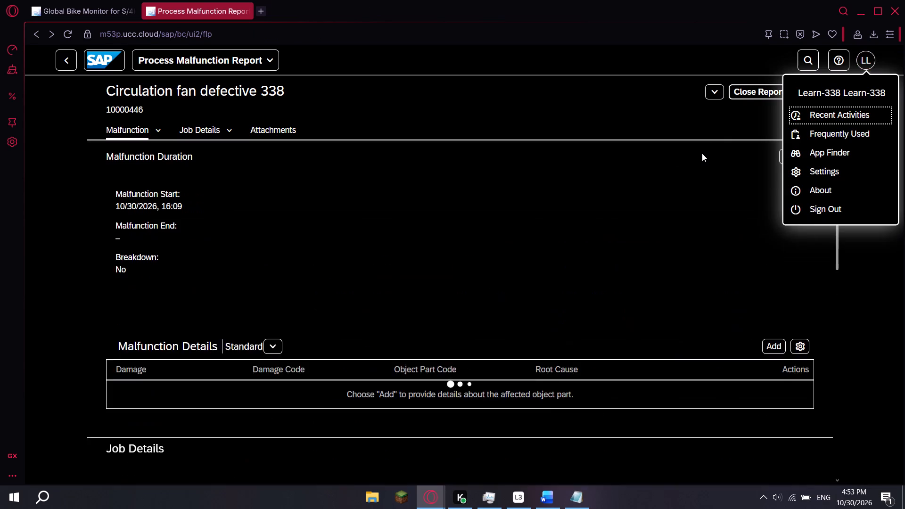
pyautogui.scroll(-1, 702, 153)
pyautogui.scroll(-3, 294, 226)
pyautogui.click(197, 126)
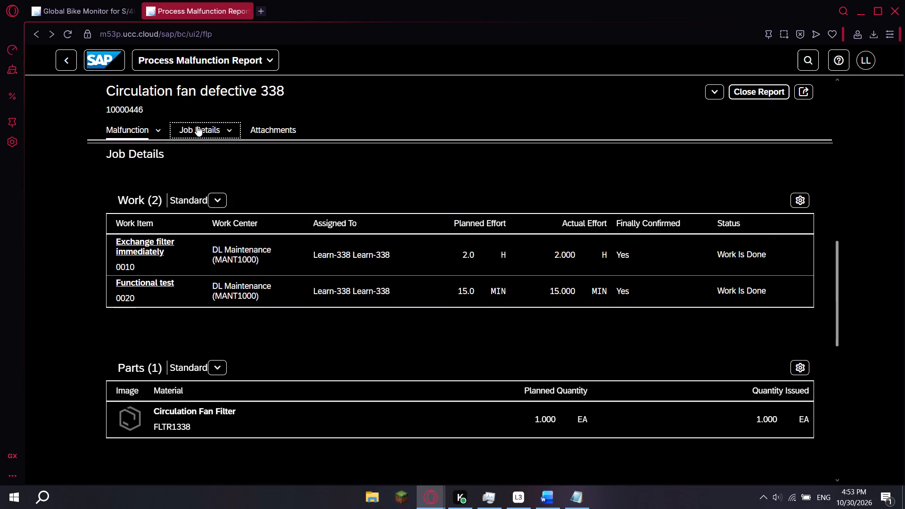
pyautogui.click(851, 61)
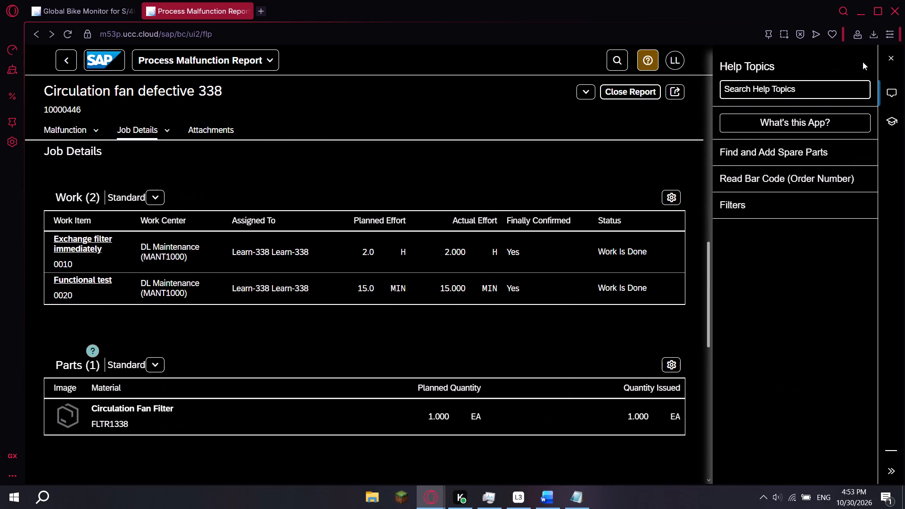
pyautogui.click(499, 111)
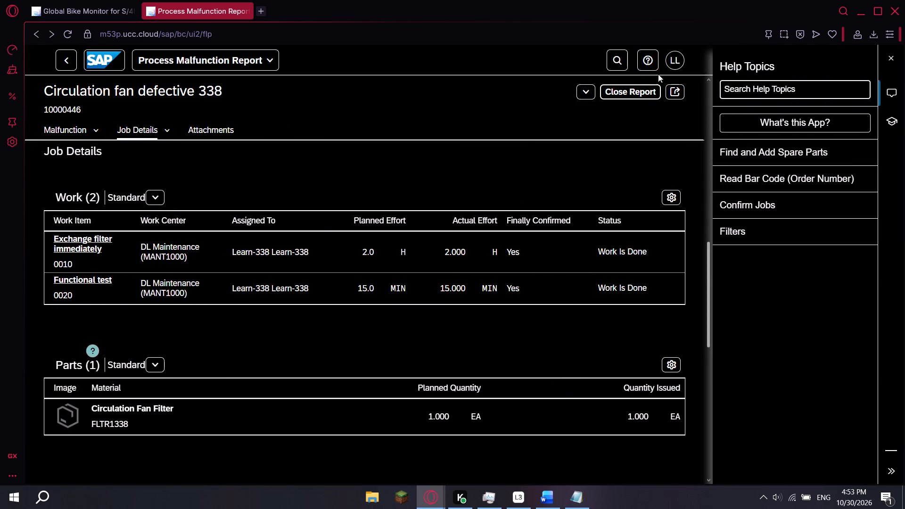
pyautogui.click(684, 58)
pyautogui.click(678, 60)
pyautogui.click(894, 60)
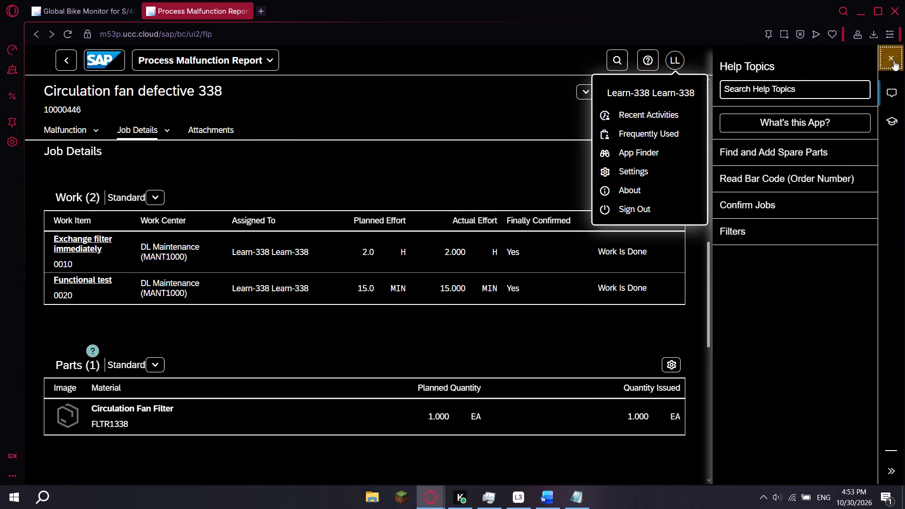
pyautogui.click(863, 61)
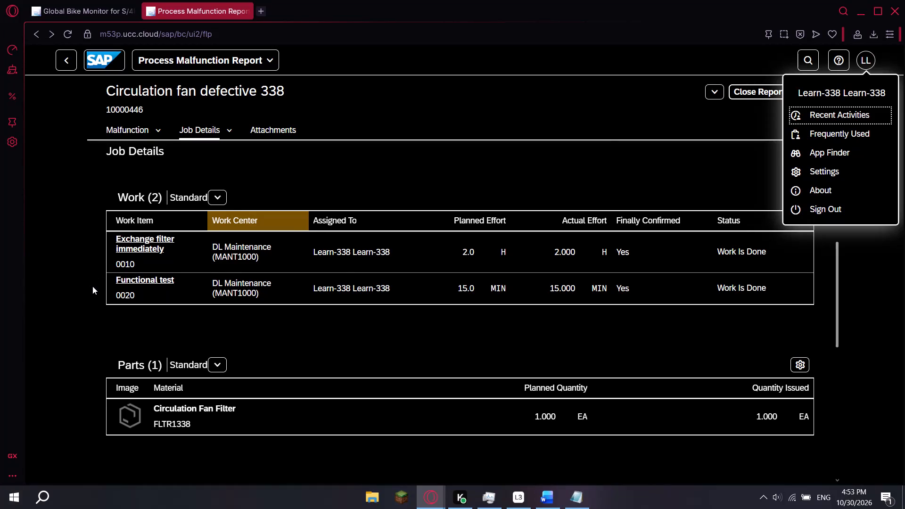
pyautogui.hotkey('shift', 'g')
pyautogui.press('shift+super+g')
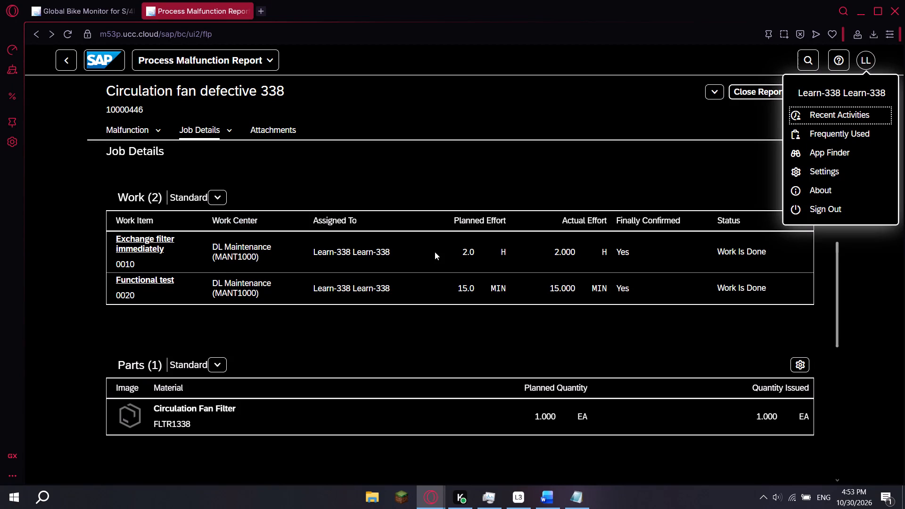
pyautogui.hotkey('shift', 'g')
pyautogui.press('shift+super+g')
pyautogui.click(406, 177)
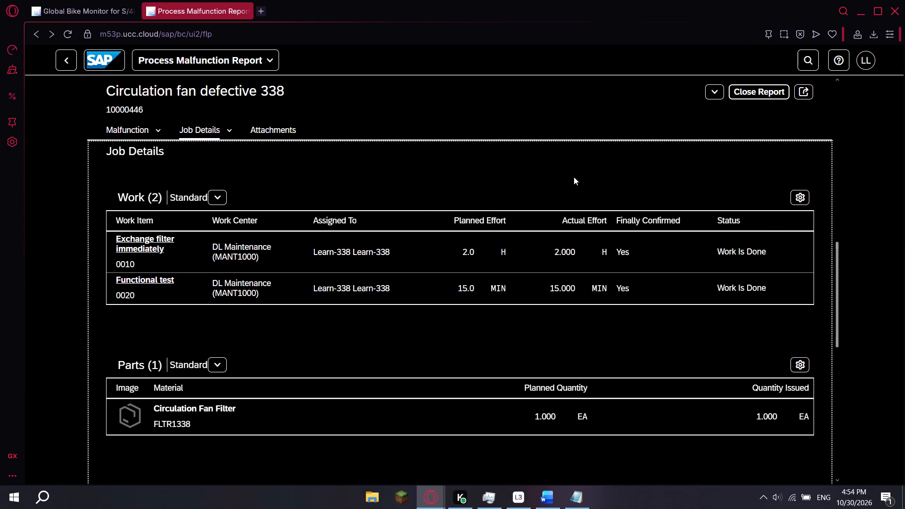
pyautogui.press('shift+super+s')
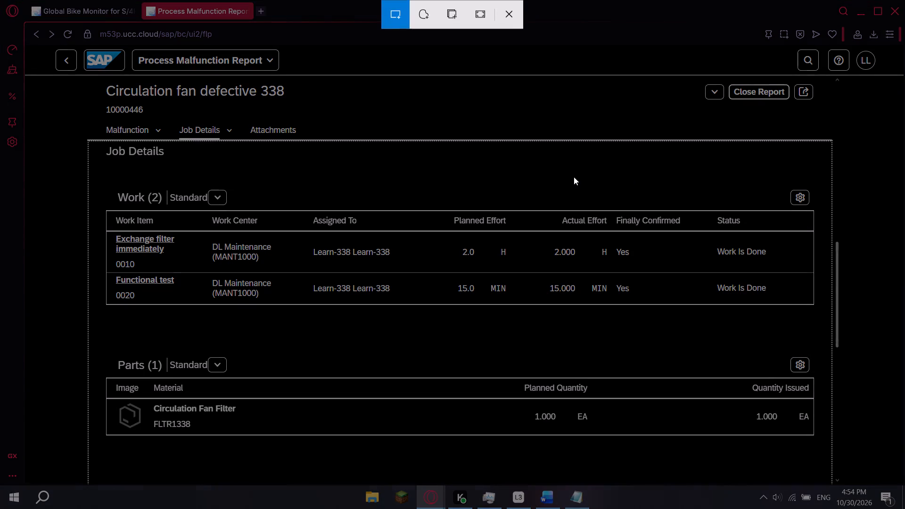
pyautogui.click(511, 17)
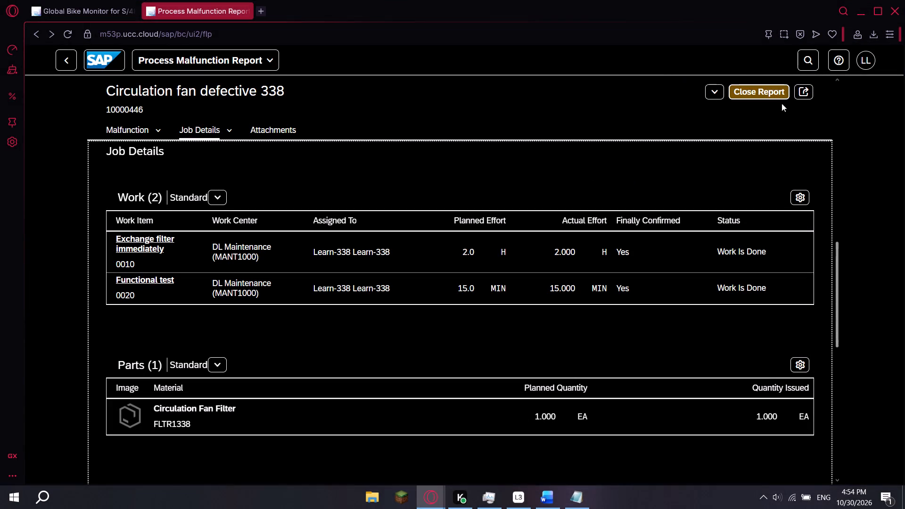
# Capture a full-screen screenshot of the completed order's Job Details with the Learn-338 account menu open.
pyautogui.click(859, 62)
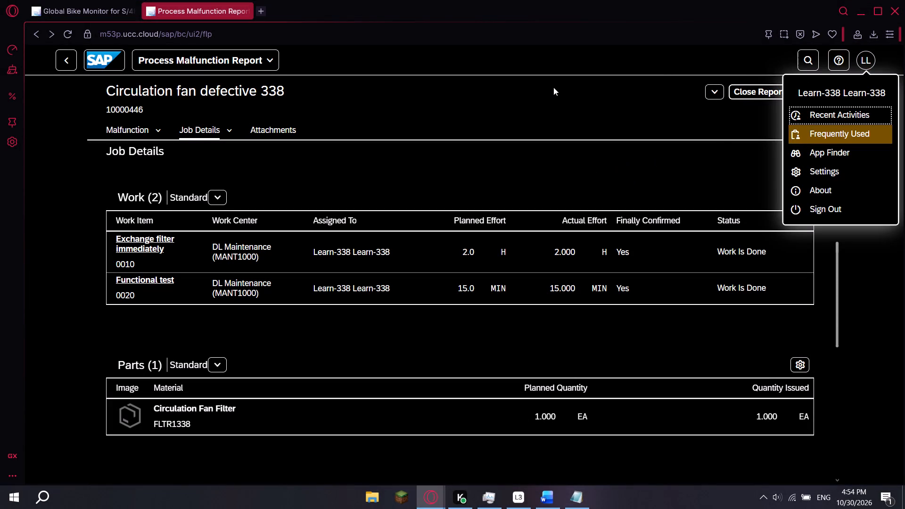
pyautogui.press('shift+super+s')
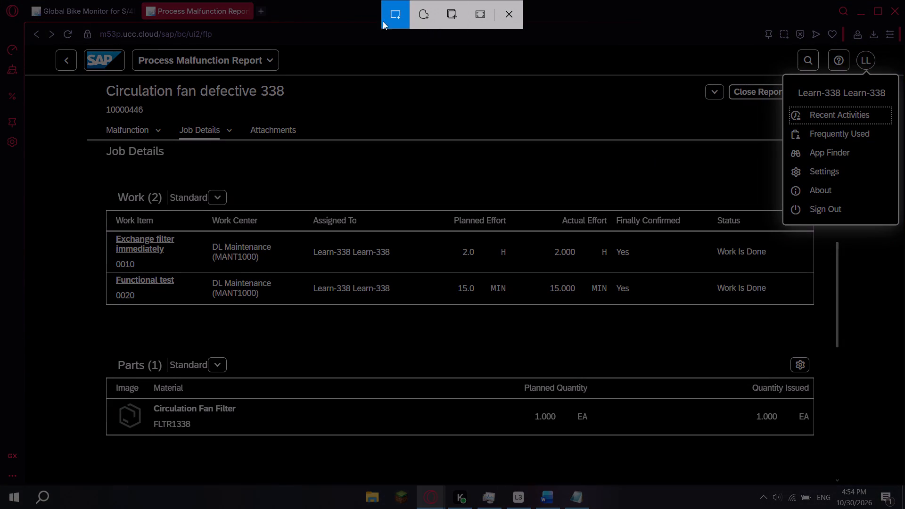
pyautogui.moveTo(0, 0); pyautogui.dragTo(870, 444)
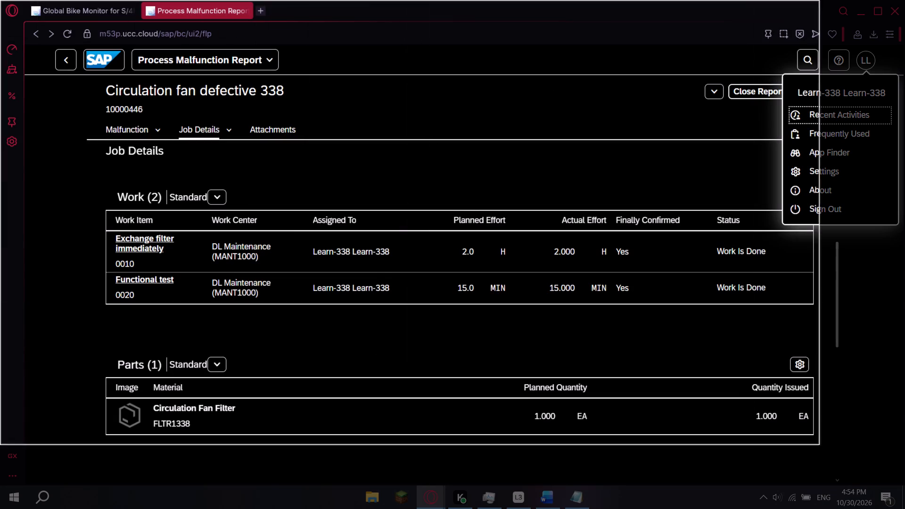
pyautogui.moveTo(870, 444); pyautogui.dragTo(904, 482)
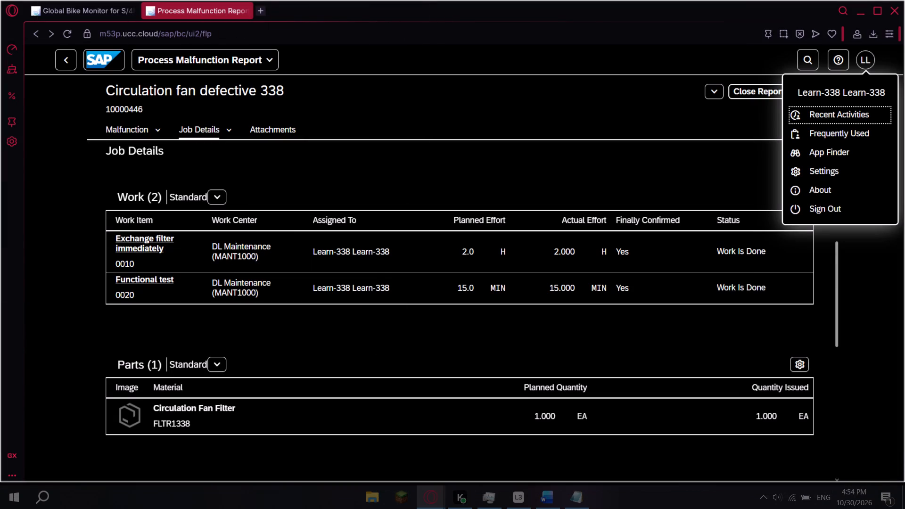
pyautogui.moveTo(904, 482); pyautogui.dragTo(904, 481)
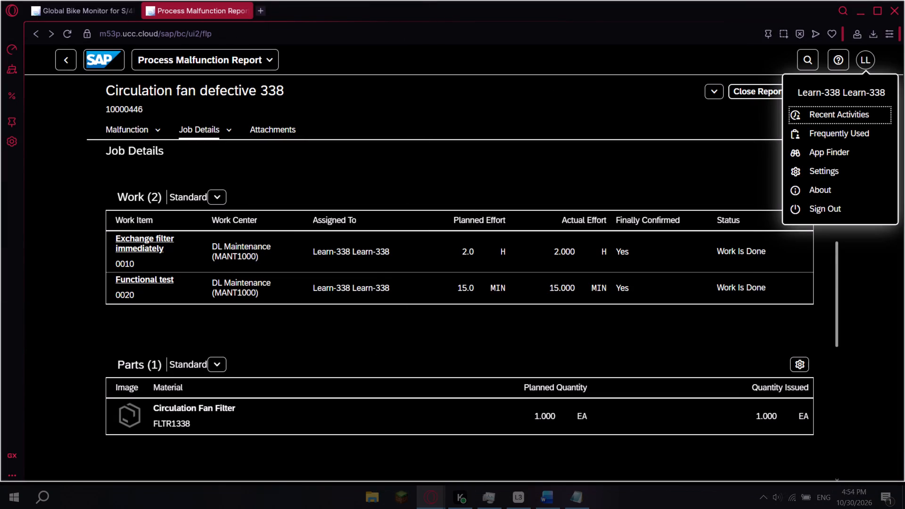
pyautogui.moveTo(904, 481); pyautogui.dragTo(904, 508)
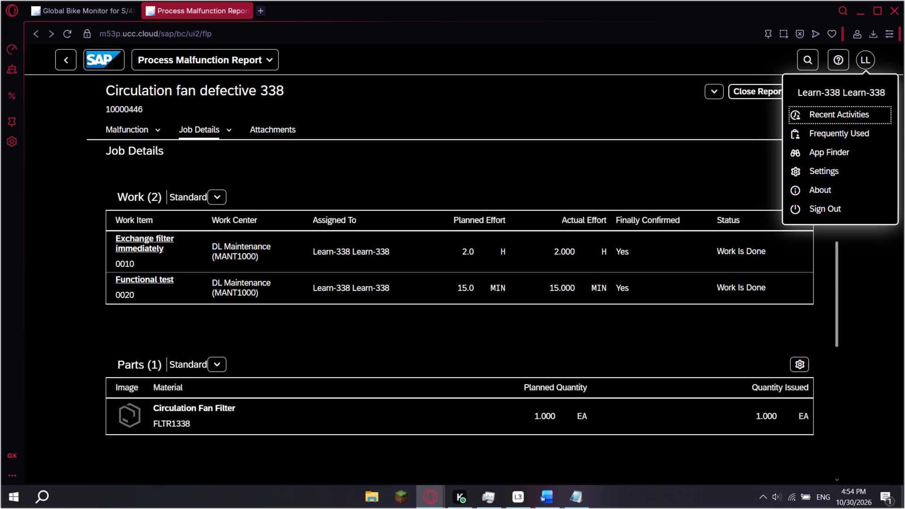
pyautogui.moveTo(904, 508); pyautogui.dragTo(904, 484)
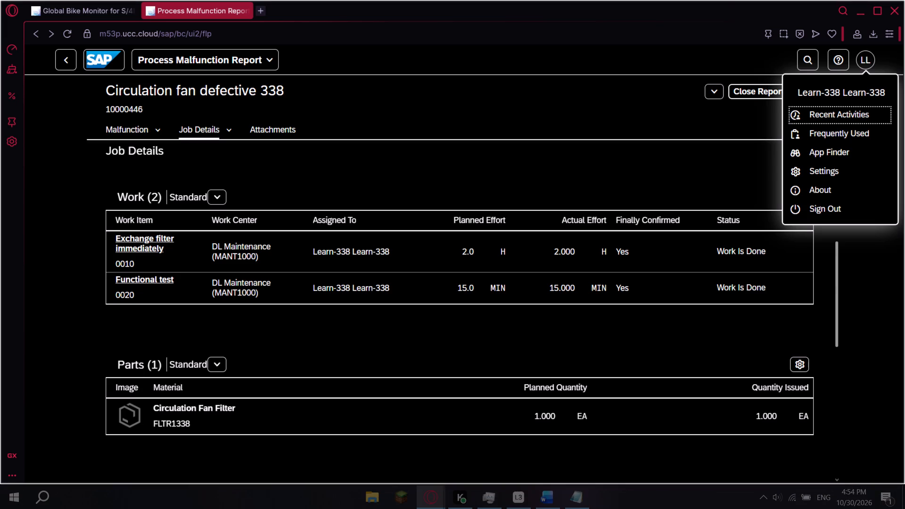
pyautogui.moveTo(904, 484); pyautogui.dragTo(904, 492)
pyautogui.moveTo(904, 492); pyautogui.dragTo(904, 508)
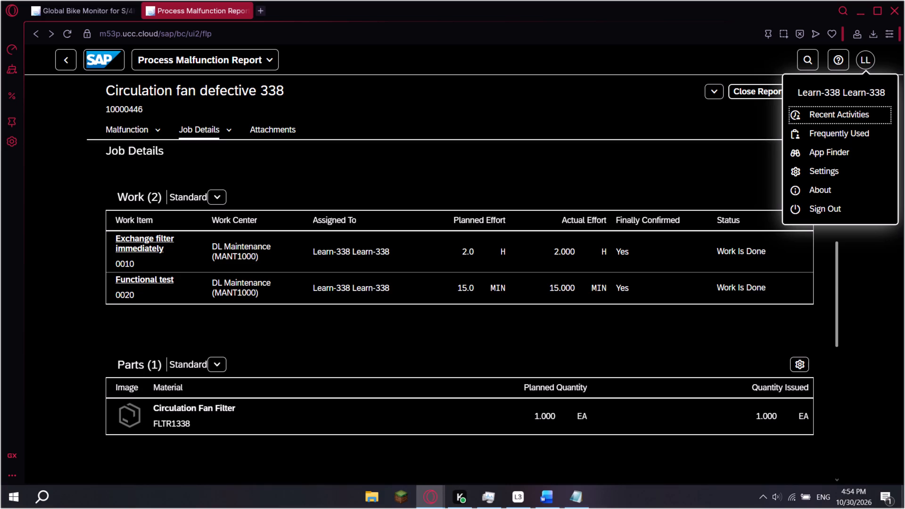
pyautogui.moveTo(904, 508); pyautogui.dragTo(904, 507)
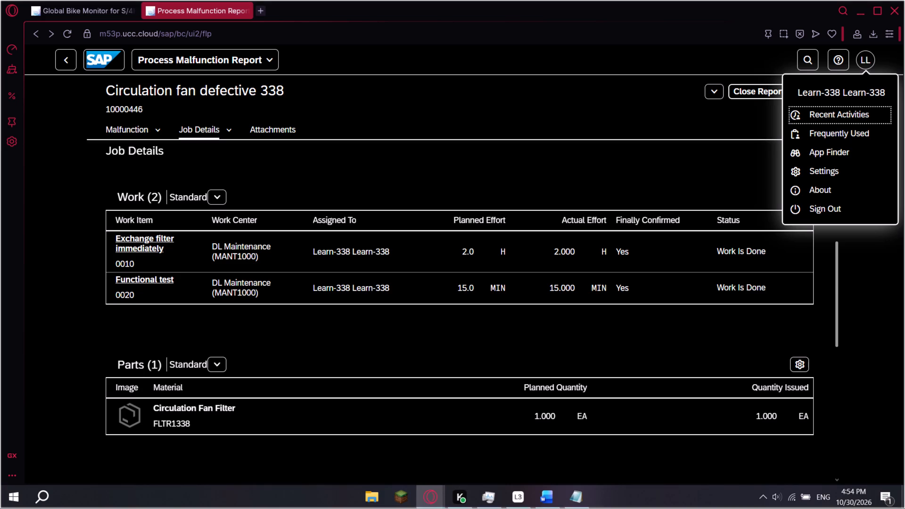
pyautogui.moveTo(904, 507); pyautogui.dragTo(904, 508)
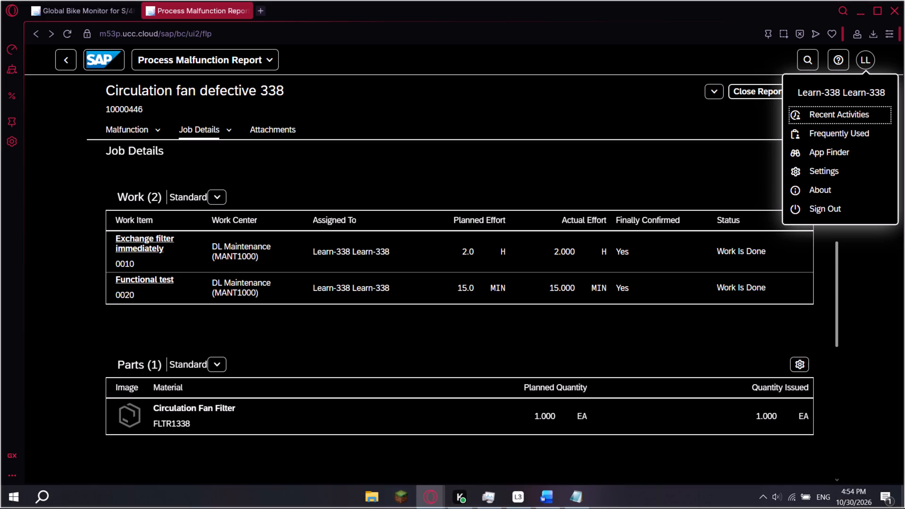
pyautogui.moveTo(904, 508); pyautogui.dragTo(904, 508)
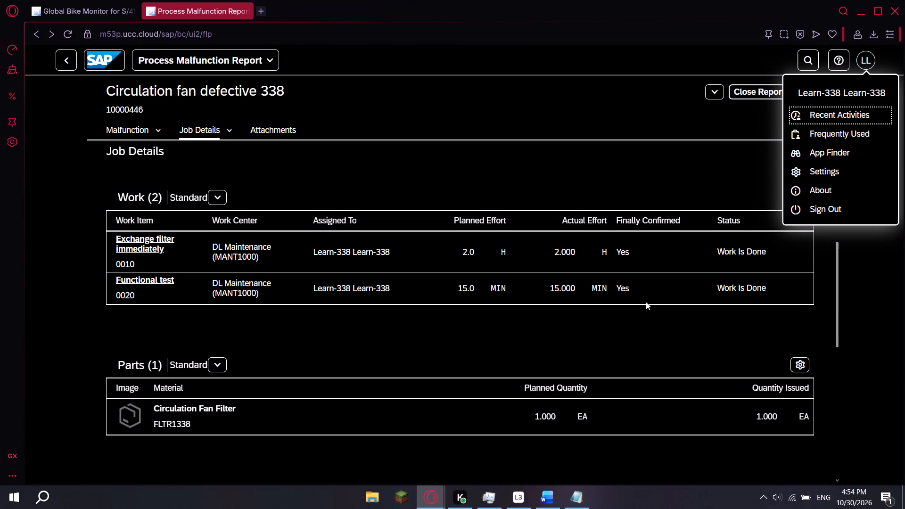
# Switch to the Word answer sheet and label the first empty TASK cell "Task 4 Step 9".
pyautogui.click(547, 507)
pyautogui.click(256, 213)
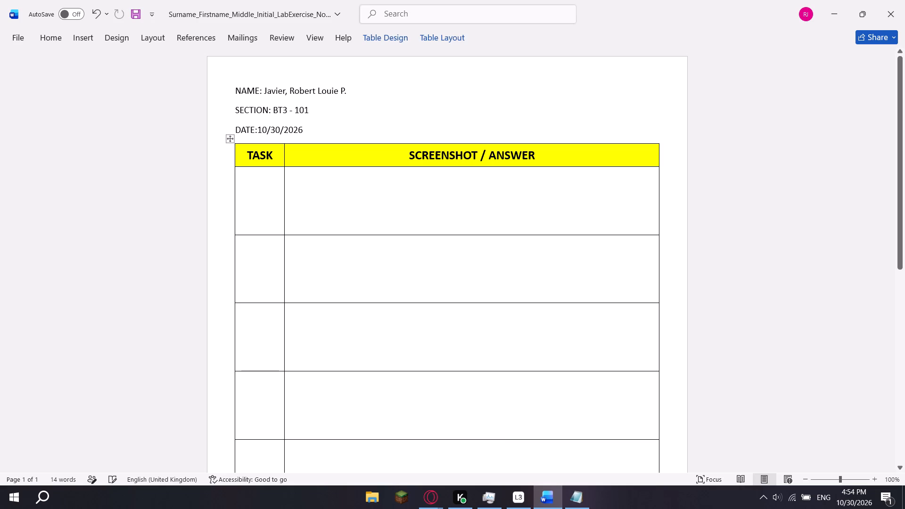
pyautogui.write('TAask')
pyautogui.press('BackSpace')
pyautogui.press('BackSpace')
pyautogui.press('BackSpace')
pyautogui.press('BackSpace')
pyautogui.write('ask')
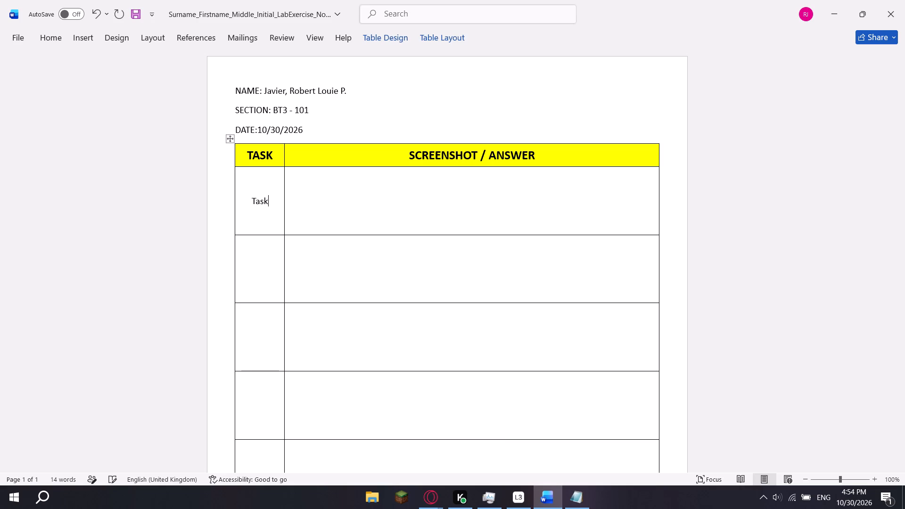
pyautogui.press('space')
pyautogui.press('4')
pyautogui.click(587, 498)
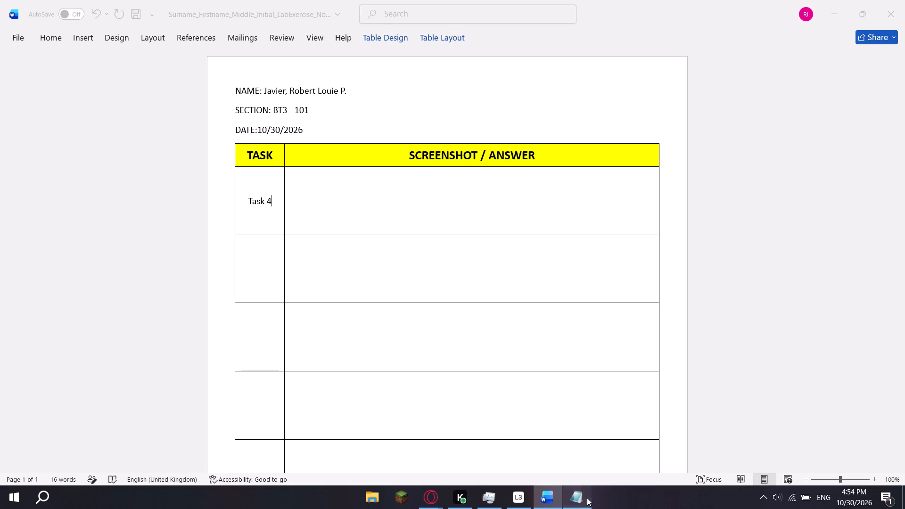
pyautogui.click(586, 500)
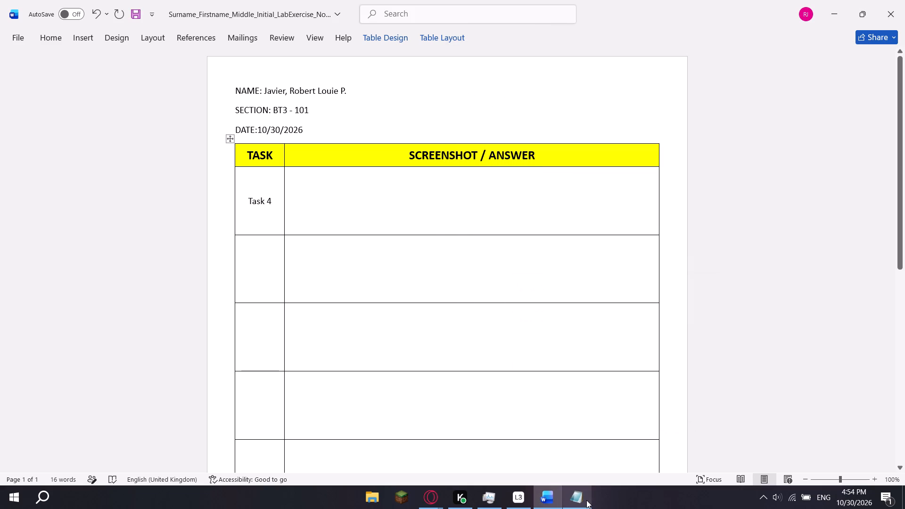
pyautogui.press('space')
pyautogui.write('Step 7')
pyautogui.press('BackSpace')
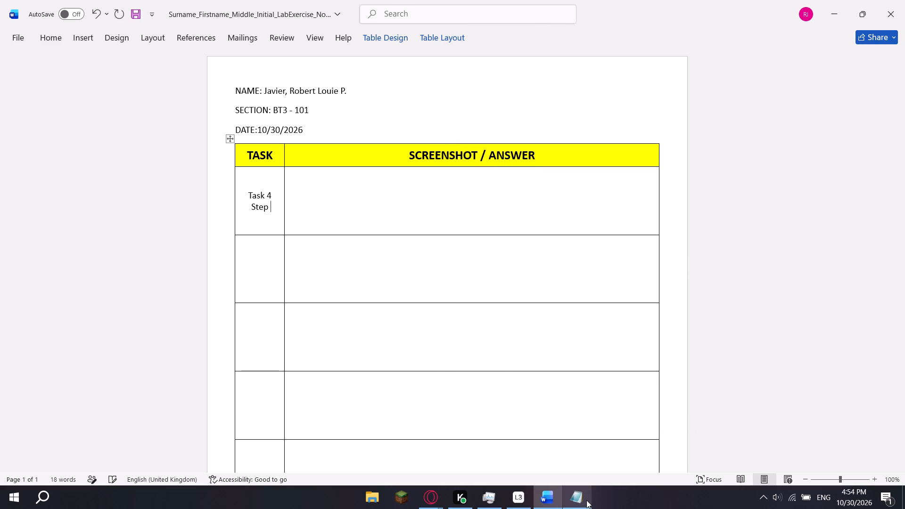
pyautogui.press('0')
pyautogui.press('BackSpace')
pyautogui.press('9')
# Paste the captured order screenshot into the answer cell beside Task 4 Step 9 and shrink it to fit the column.
pyautogui.moveTo(399, 247); pyautogui.dragTo(399, 240)
pyautogui.click(396, 220)
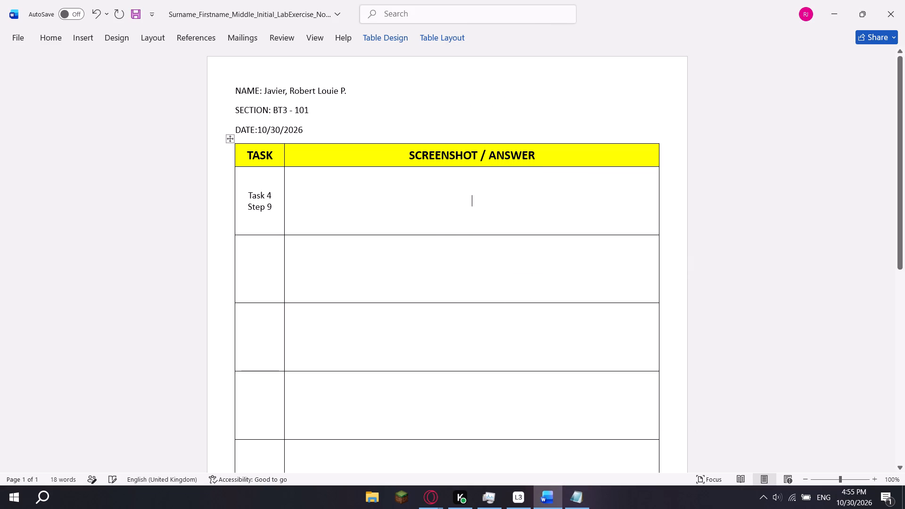
pyautogui.hotkey('ctrl', 'v')
pyautogui.click(563, 333)
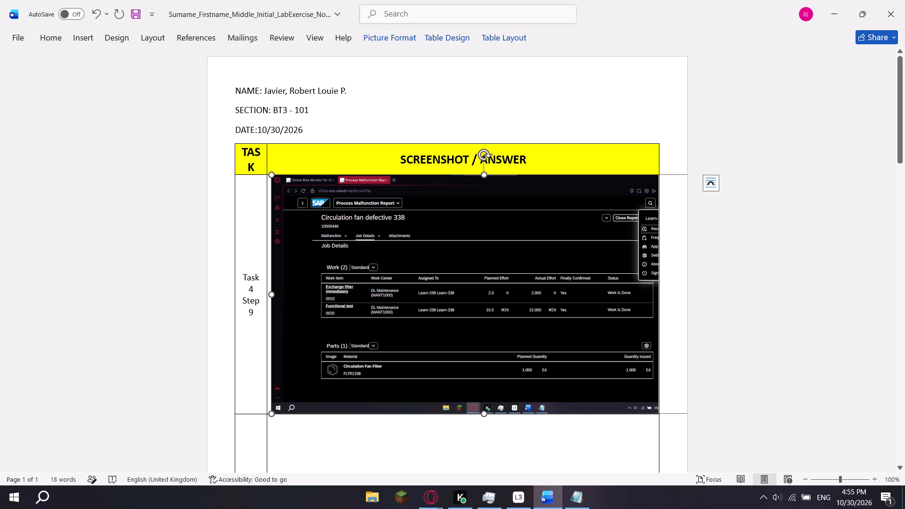
pyautogui.moveTo(271, 175); pyautogui.dragTo(309, 213)
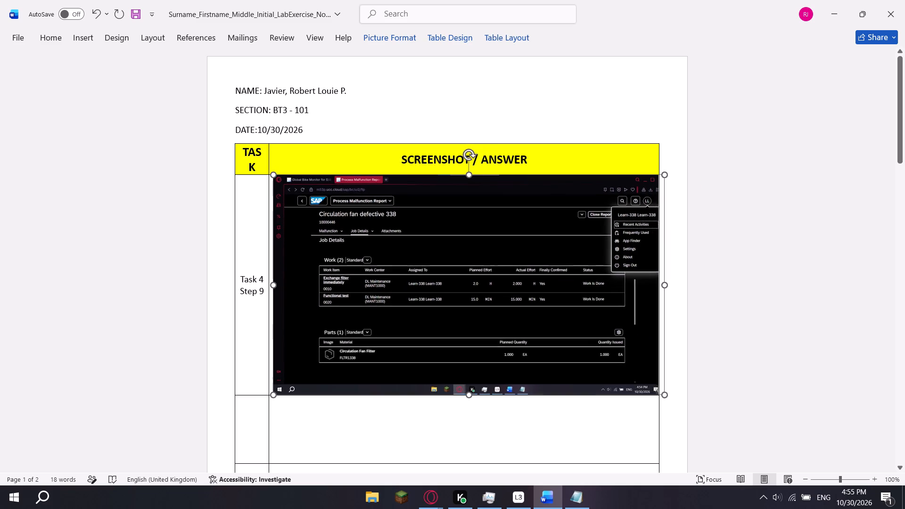
pyautogui.moveTo(309, 213); pyautogui.dragTo(309, 218)
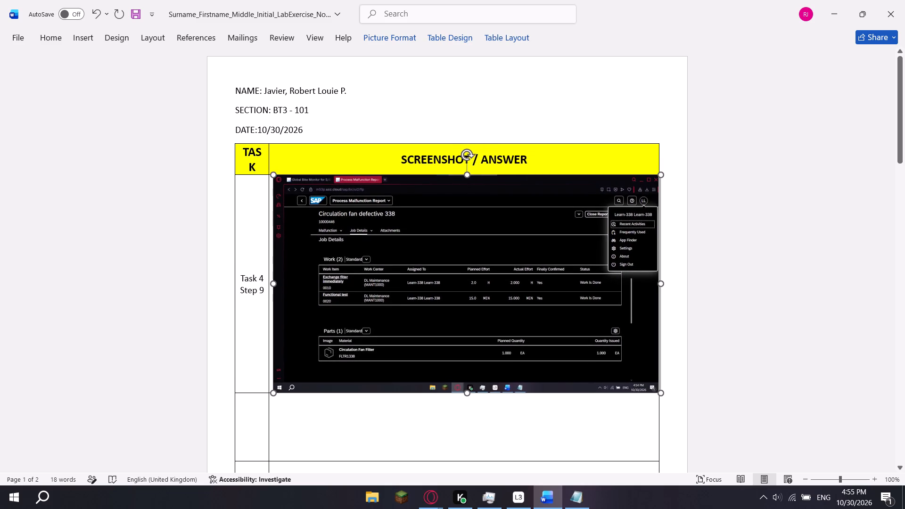
pyautogui.moveTo(309, 218); pyautogui.dragTo(312, 220)
pyautogui.scroll(-3, 307, 347)
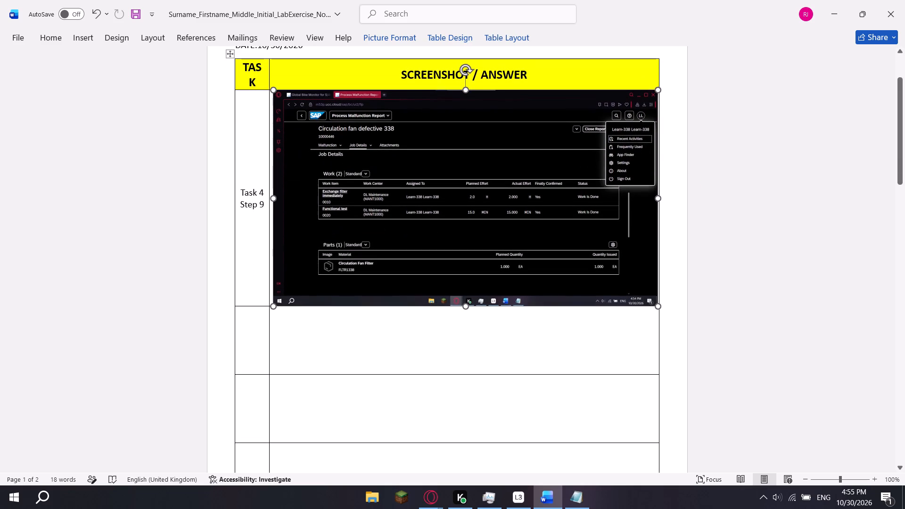
pyautogui.click(293, 325)
# Following Task 4 step 10 of the exercise PDF, leave the Process Malfunction Report for the Fiori Launchpad home in SAP.
pyautogui.hotkey('alt', 'Tab')
pyautogui.hotkey('alt', 'Tab')
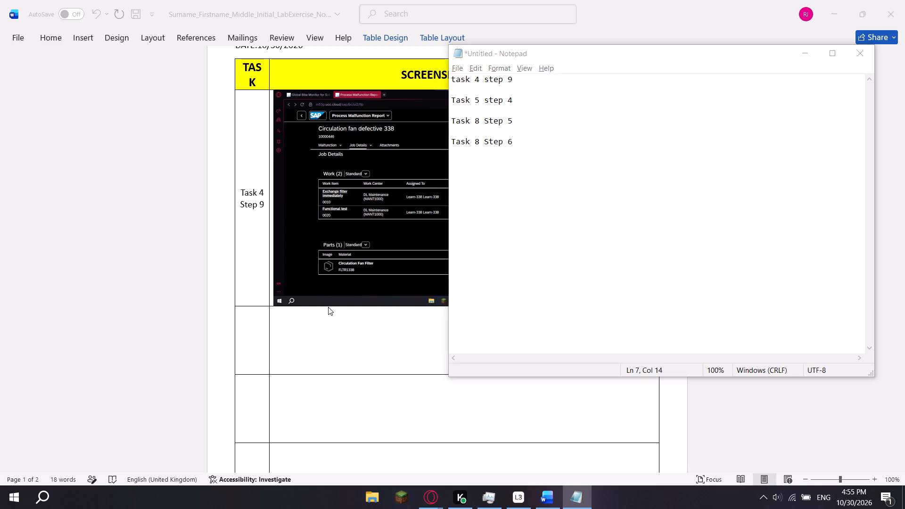
pyautogui.click(423, 501)
pyautogui.click(306, 461)
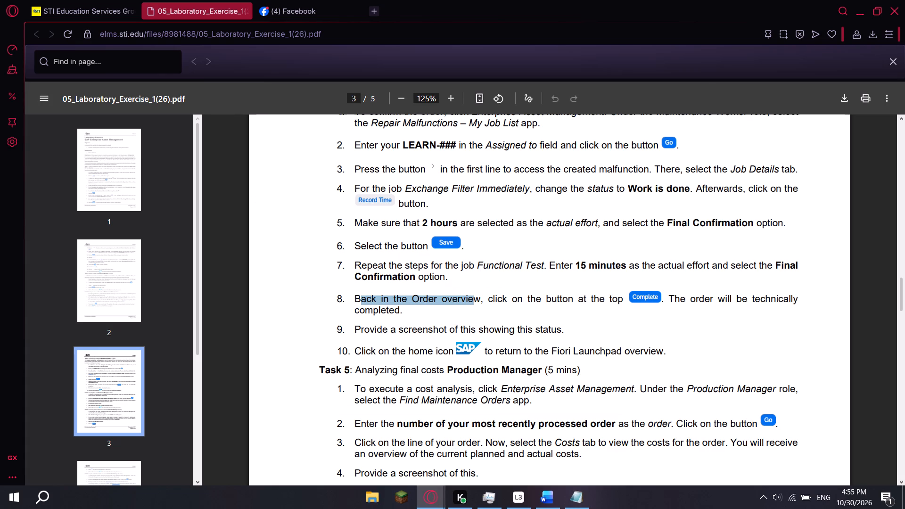
pyautogui.hotkey('alt', 'Tab')
pyautogui.hotkey('alt', 'Tab')
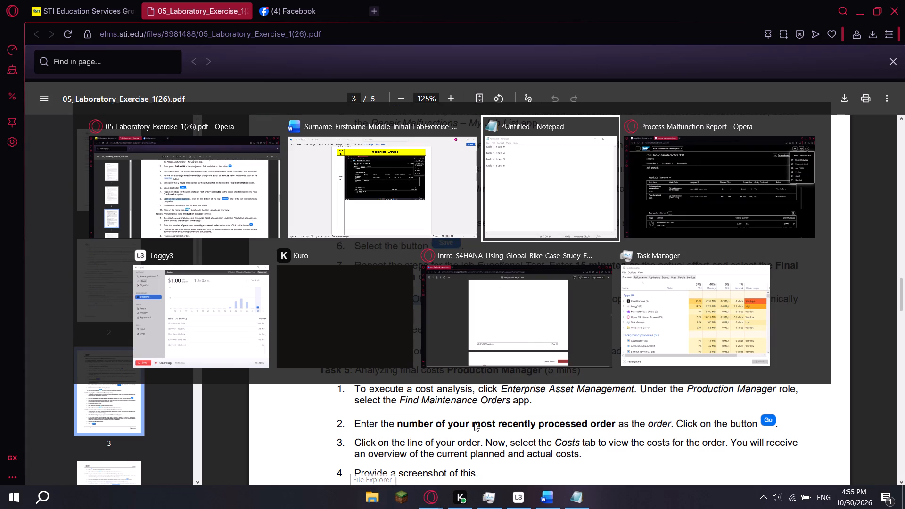
pyautogui.keyDown('alt'); pyautogui.click(677, 194); pyautogui.keyUp('alt')
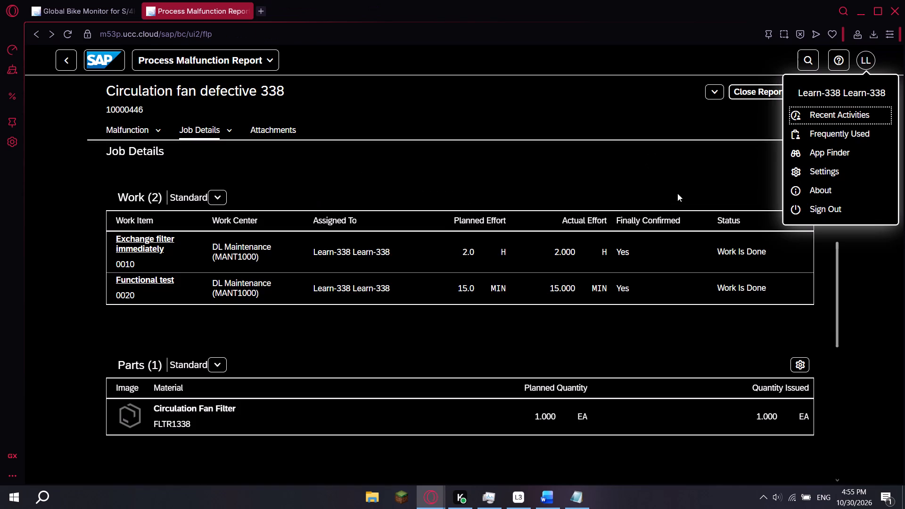
pyautogui.hotkey('alt', 'Tab')
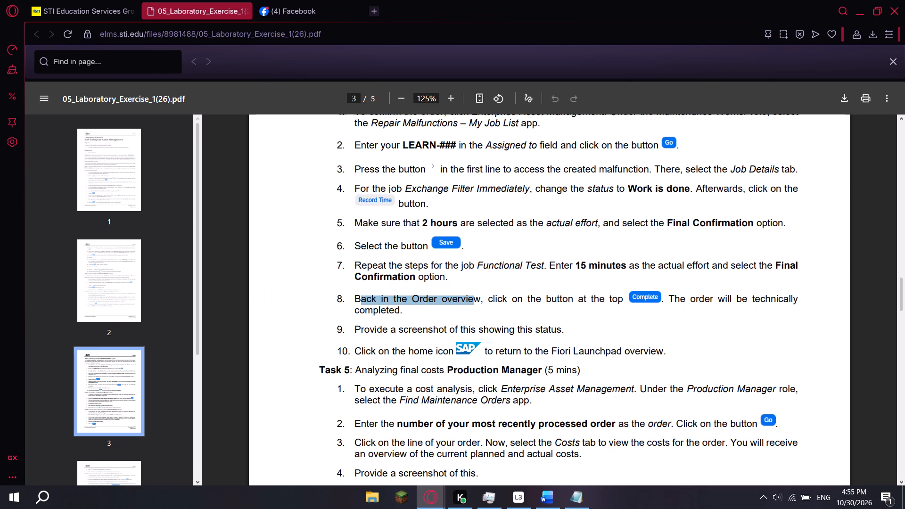
pyautogui.hotkey('alt', 'Tab')
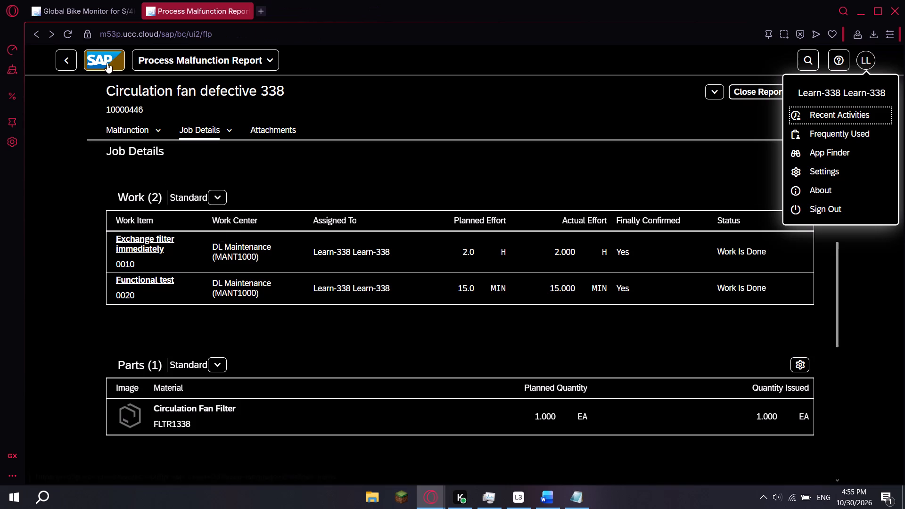
pyautogui.click(107, 61)
pyautogui.hotkey('alt', 'Tab')
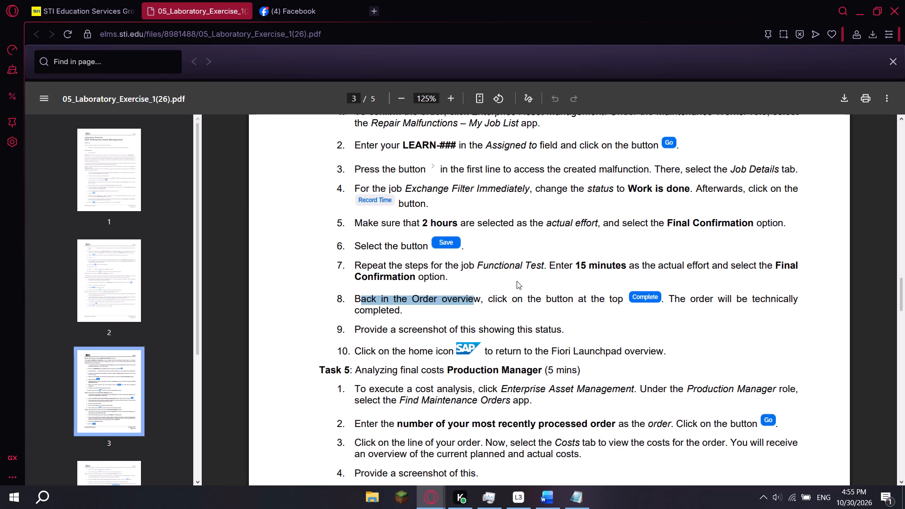
pyautogui.hotkey('alt', 'Tab')
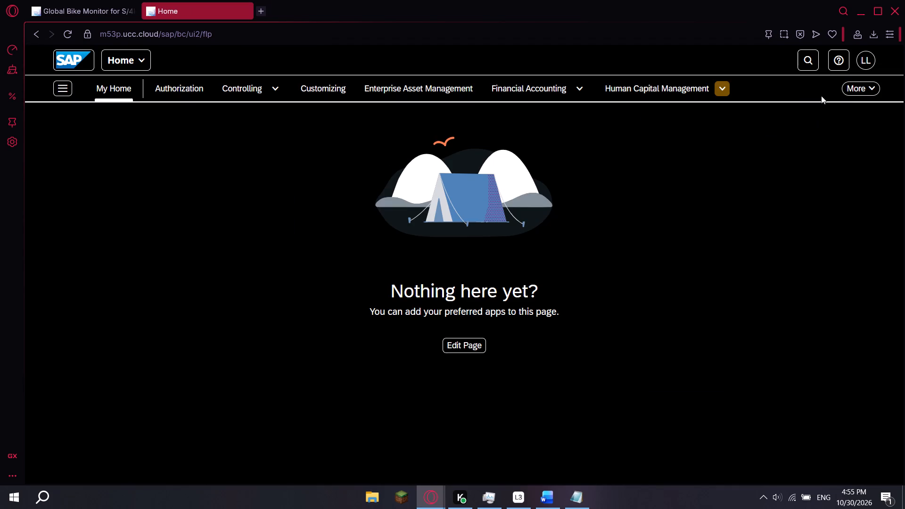
# In Global Bike Monitor, go back from the order details to the Enterprise Asset Management case study step overview.
pyautogui.click(68, 13)
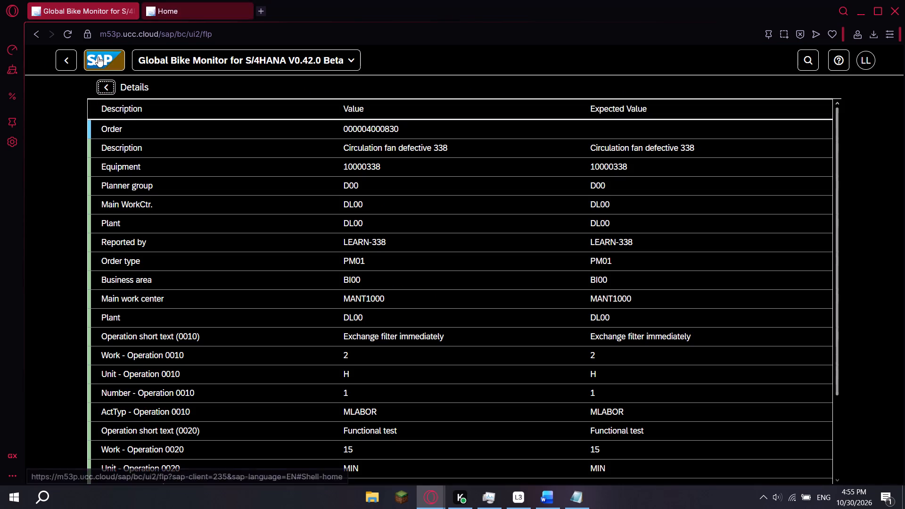
pyautogui.click(44, 62)
pyautogui.click(58, 58)
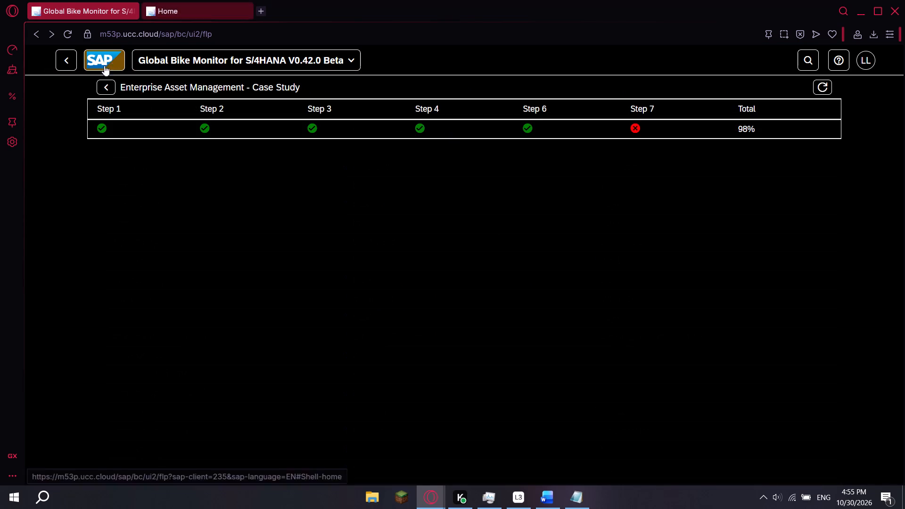
# Read the Task 5 instructions in the exercise PDF and check the Notepad list of steps that need screenshots.
pyautogui.hotkey('alt', 'Tab')
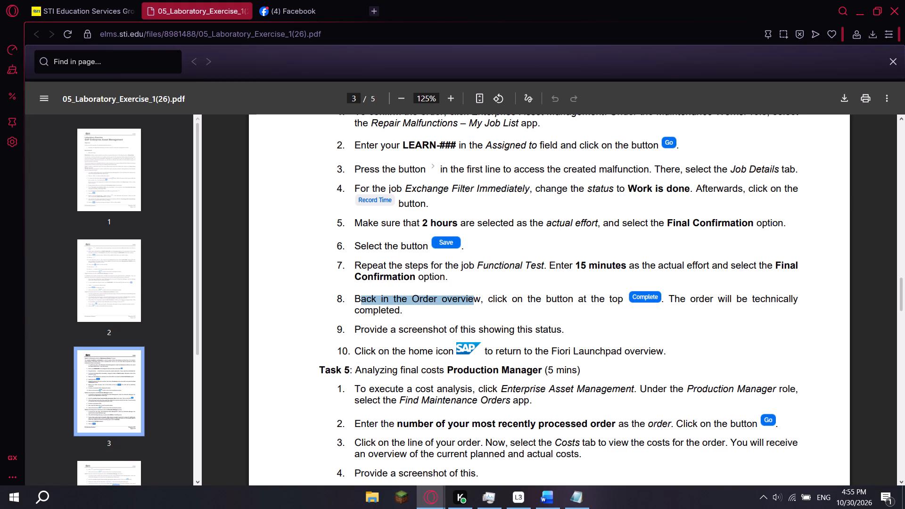
pyautogui.scroll(-2, 438, 347)
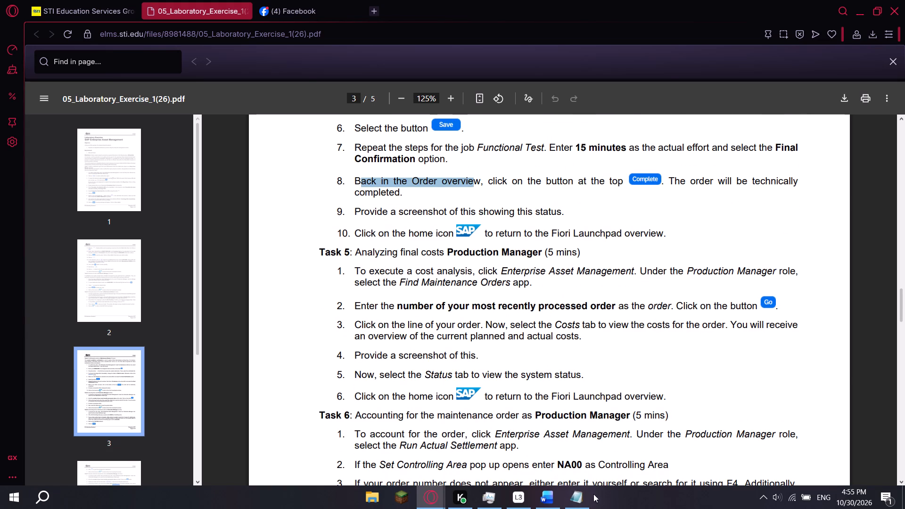
pyautogui.click(587, 501)
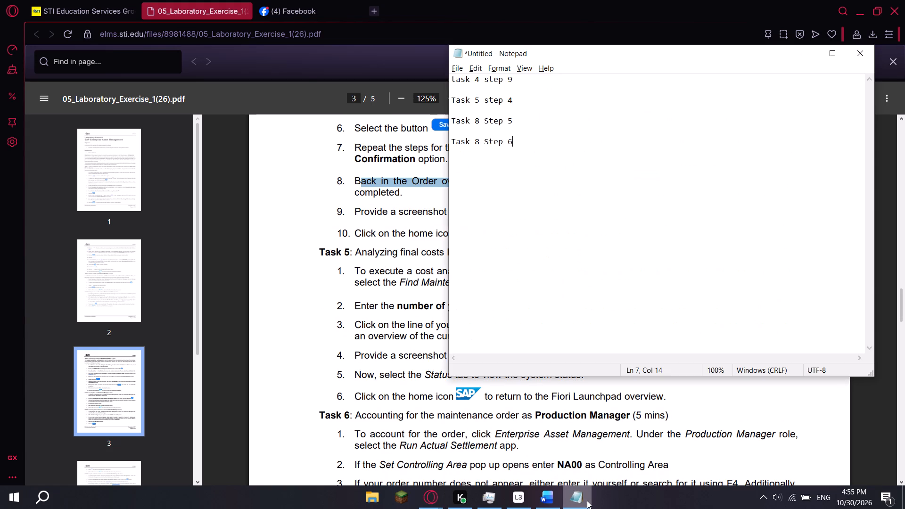
pyautogui.click(587, 501)
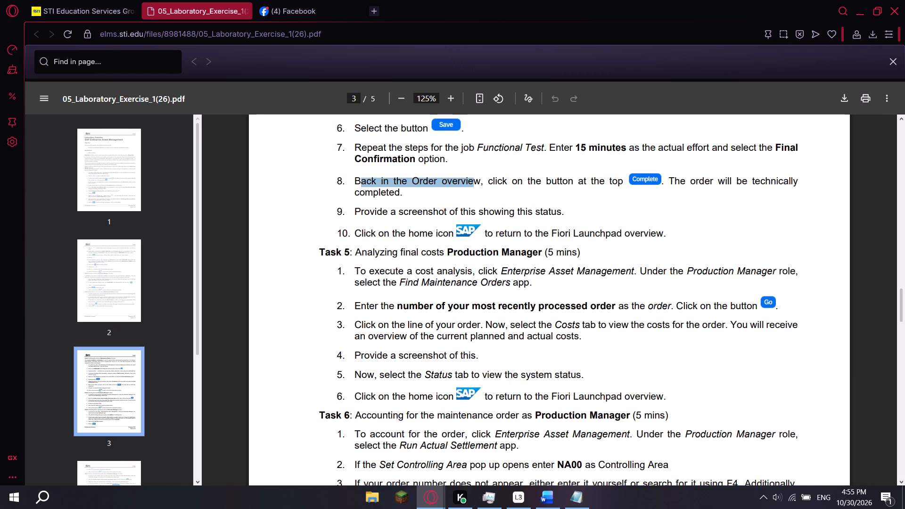
pyautogui.scroll(-1, 487, 304)
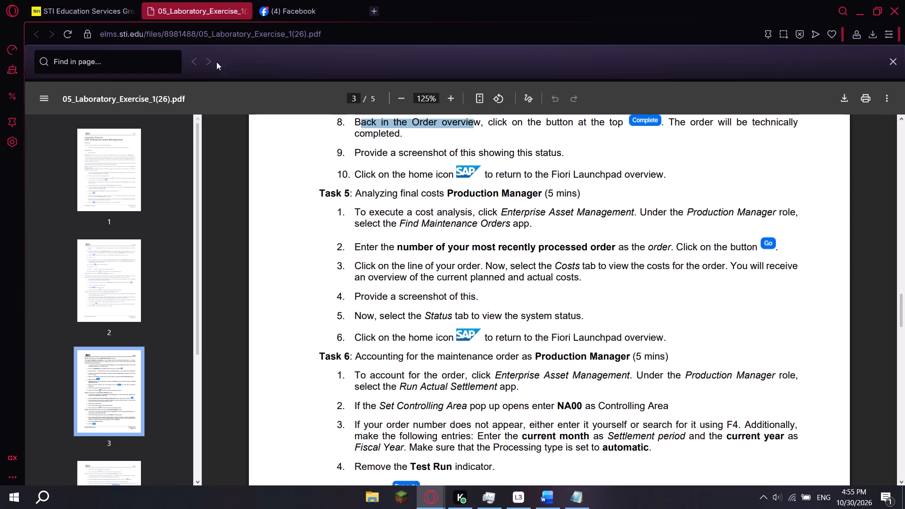
pyautogui.hotkey('alt', 'Tab')
pyautogui.hotkey('alt', 'Tab')
pyautogui.hotkey('alt', 'Tab')
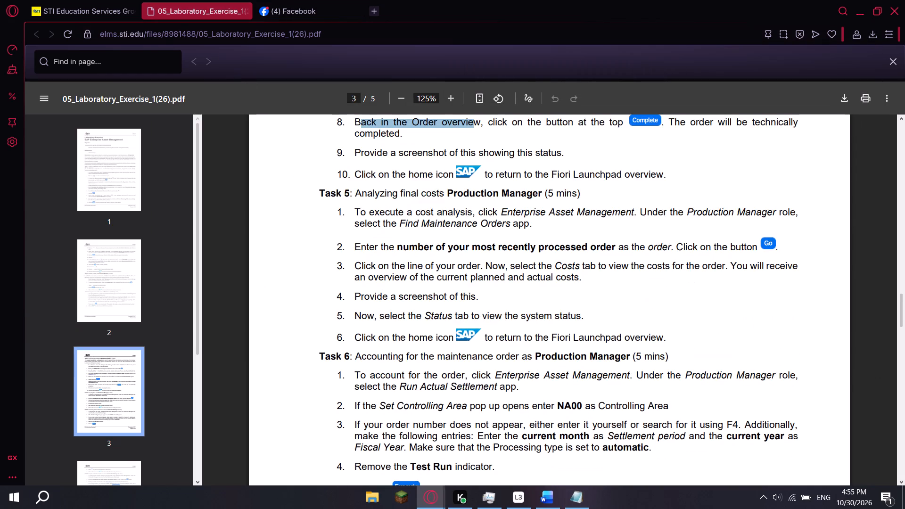
pyautogui.hotkey('alt', 'Tab')
# Following Task 5 step 1, open the Find Maintenance Orders app under Enterprise Asset Management's Production Manager role in SAP.
pyautogui.click(167, 6)
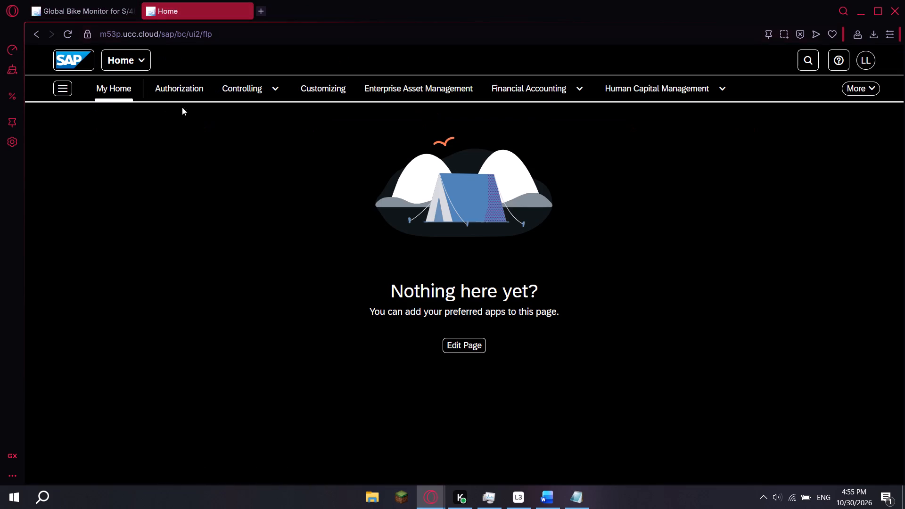
pyautogui.click(405, 86)
pyautogui.hotkey('alt', 'Tab')
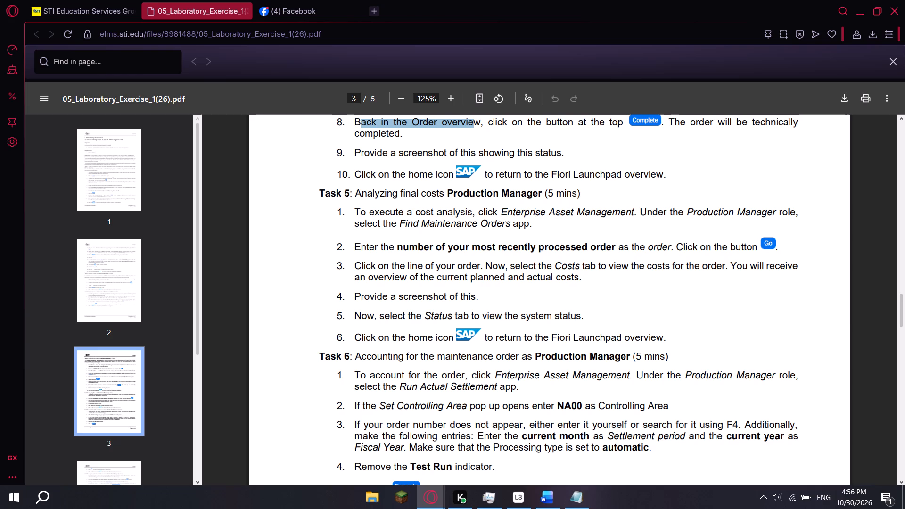
pyautogui.hotkey('alt', 'Tab')
pyautogui.scroll(-1, 214, 215)
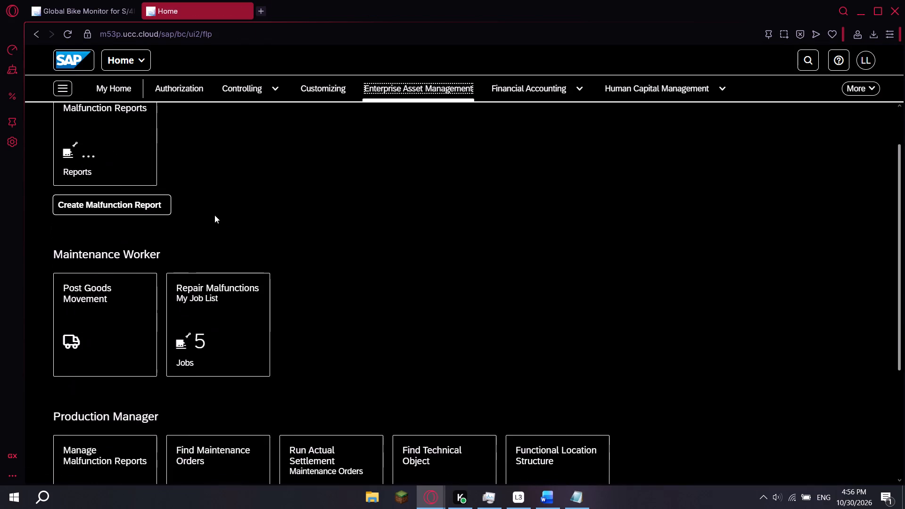
pyautogui.scroll(-3, 214, 215)
pyautogui.hotkey('alt', 'Tab')
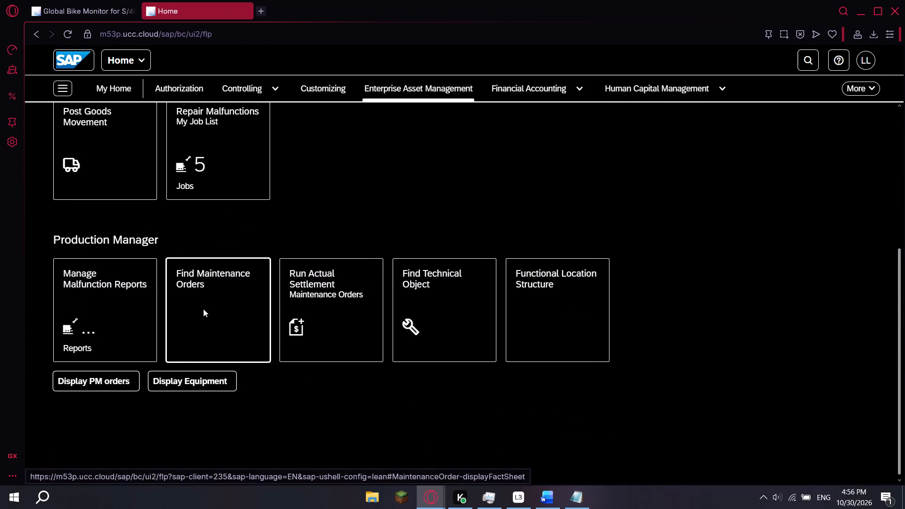
pyautogui.hotkey('alt', 'Tab')
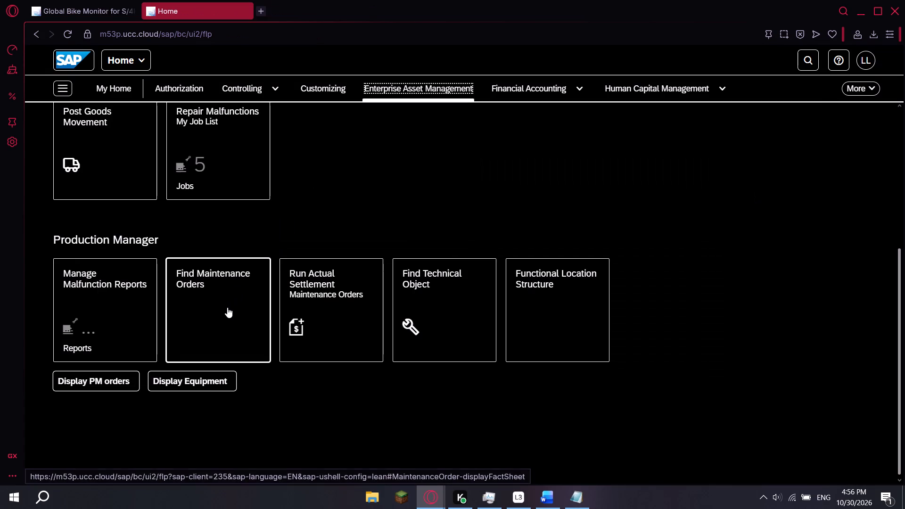
pyautogui.click(226, 311)
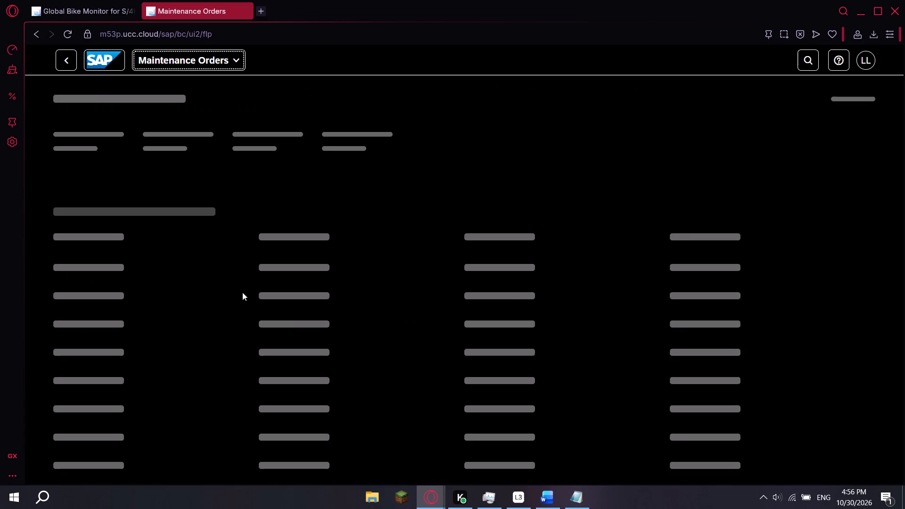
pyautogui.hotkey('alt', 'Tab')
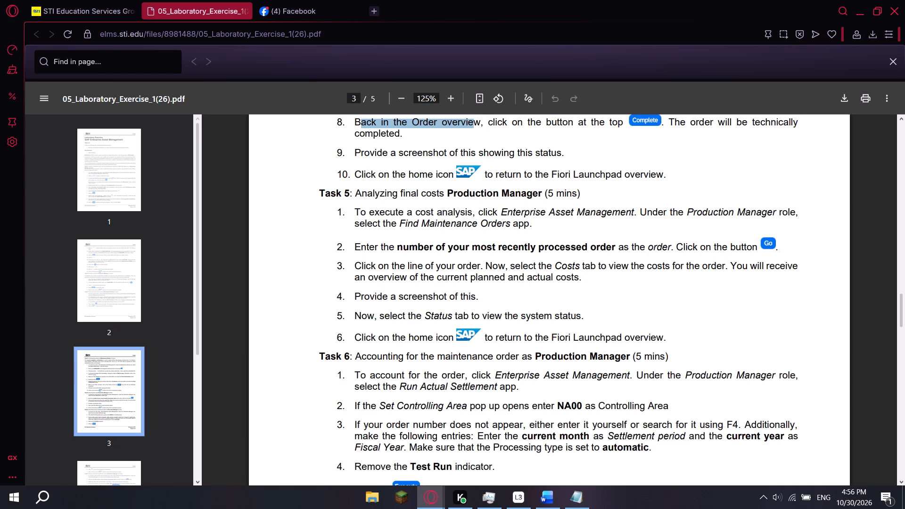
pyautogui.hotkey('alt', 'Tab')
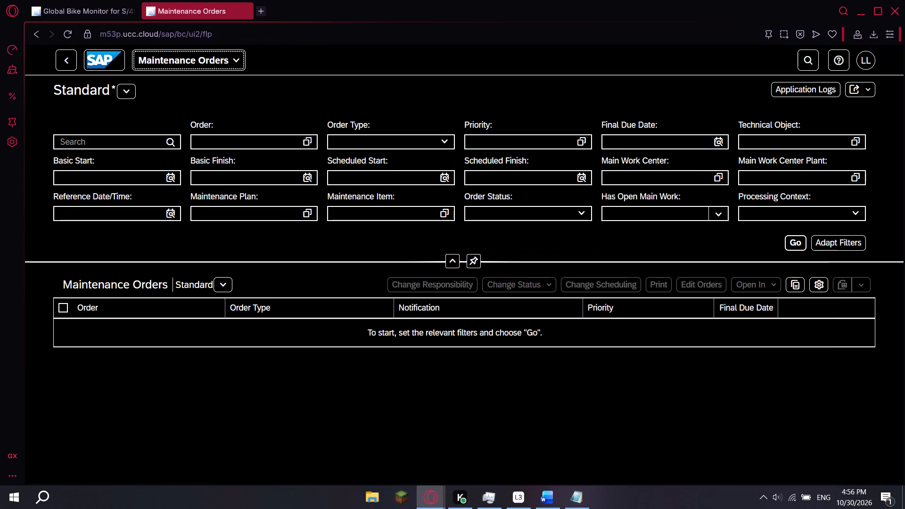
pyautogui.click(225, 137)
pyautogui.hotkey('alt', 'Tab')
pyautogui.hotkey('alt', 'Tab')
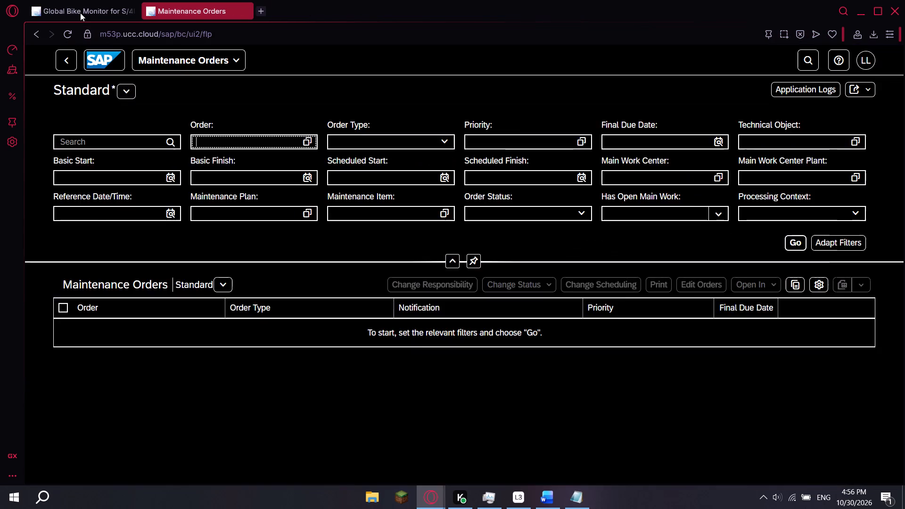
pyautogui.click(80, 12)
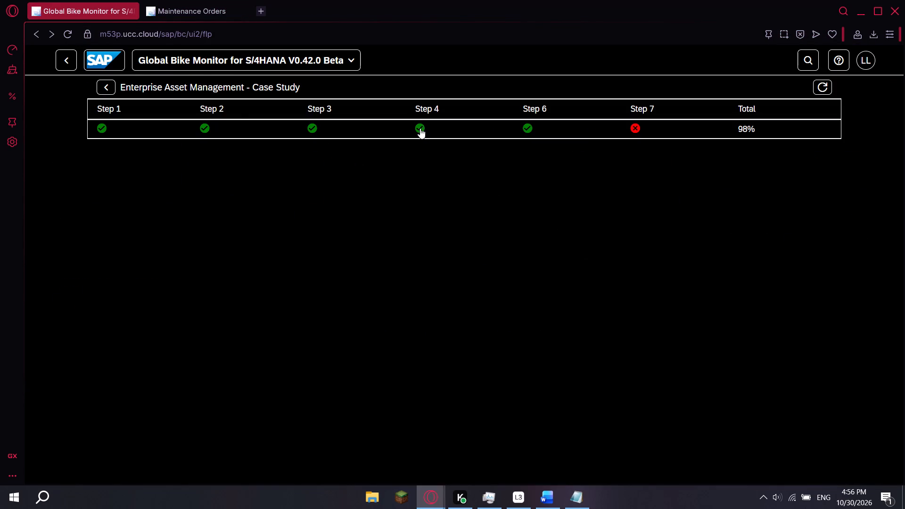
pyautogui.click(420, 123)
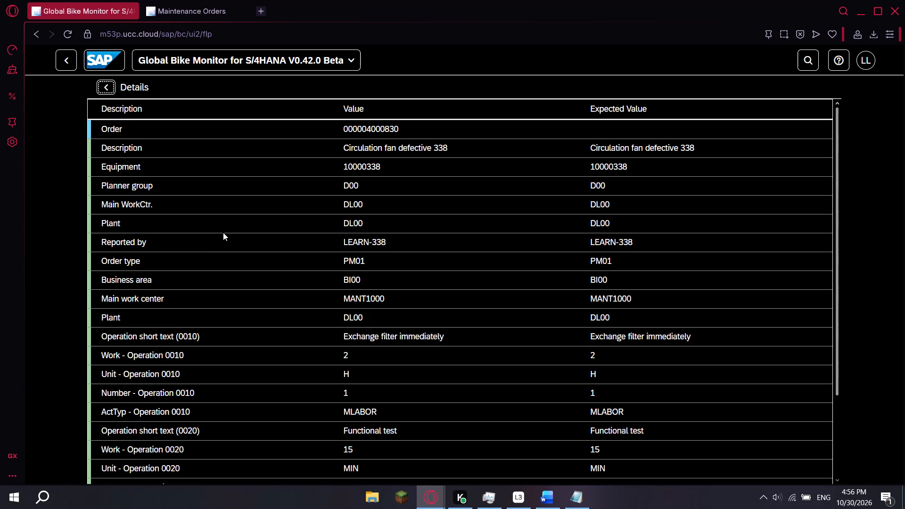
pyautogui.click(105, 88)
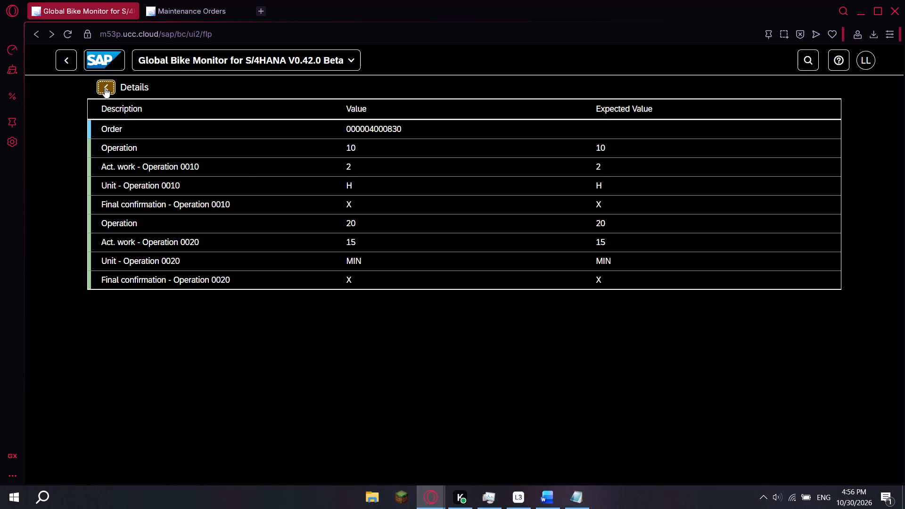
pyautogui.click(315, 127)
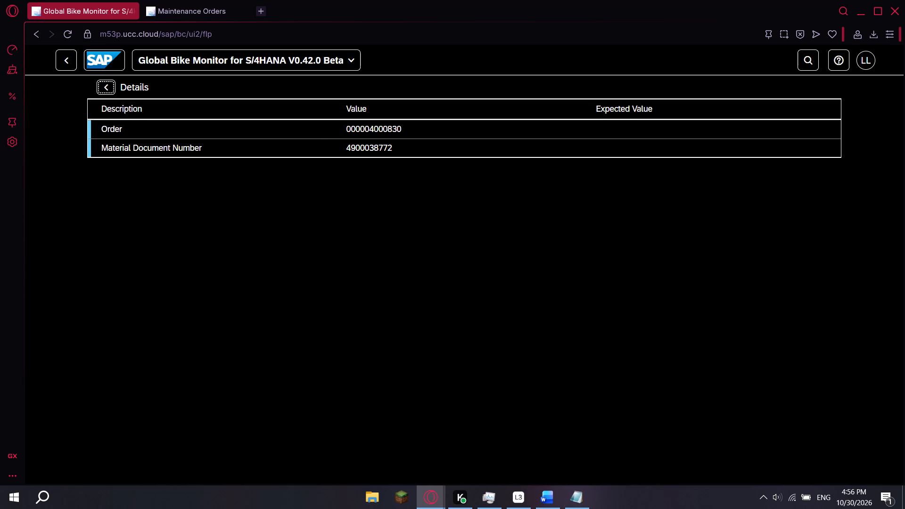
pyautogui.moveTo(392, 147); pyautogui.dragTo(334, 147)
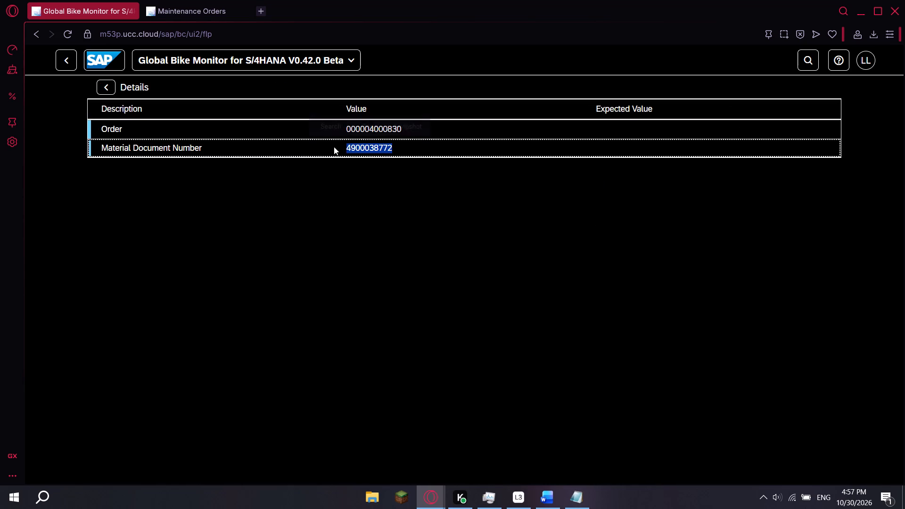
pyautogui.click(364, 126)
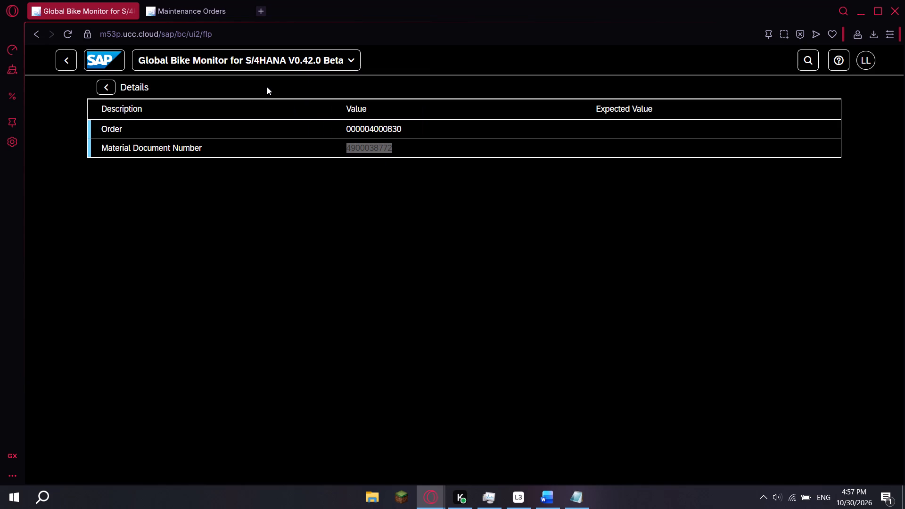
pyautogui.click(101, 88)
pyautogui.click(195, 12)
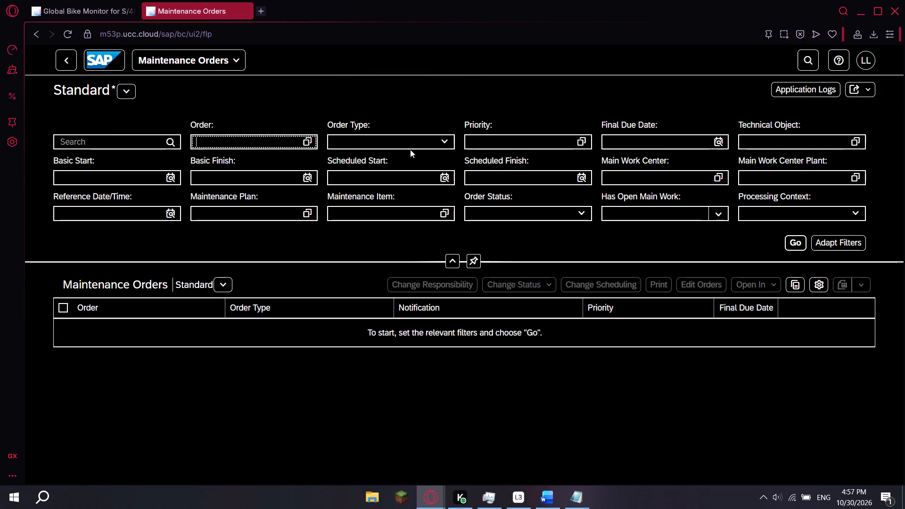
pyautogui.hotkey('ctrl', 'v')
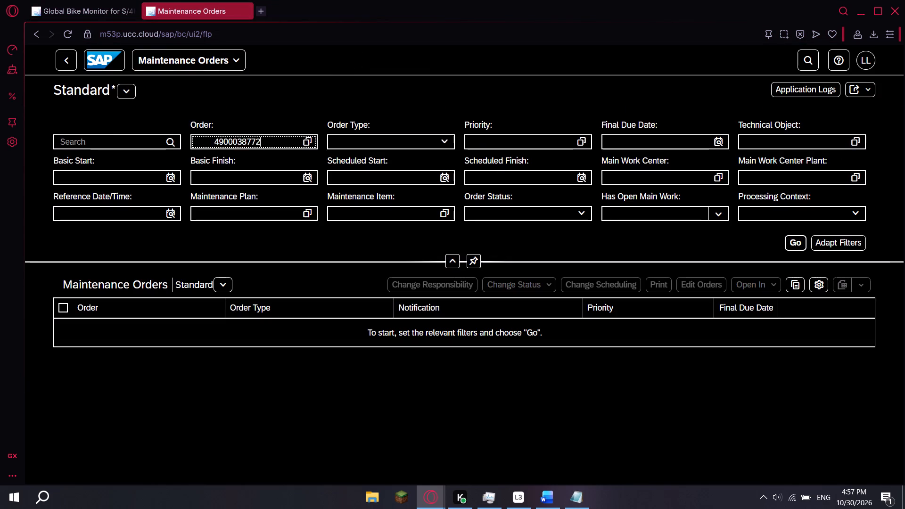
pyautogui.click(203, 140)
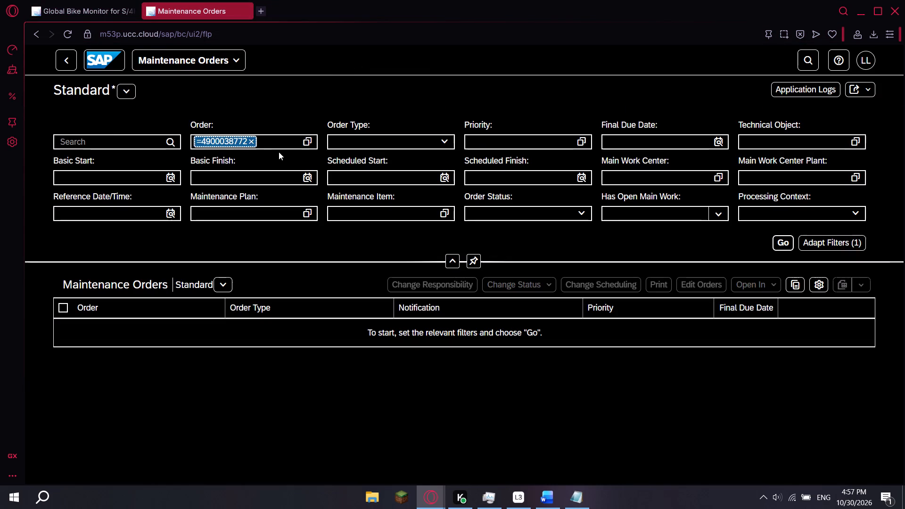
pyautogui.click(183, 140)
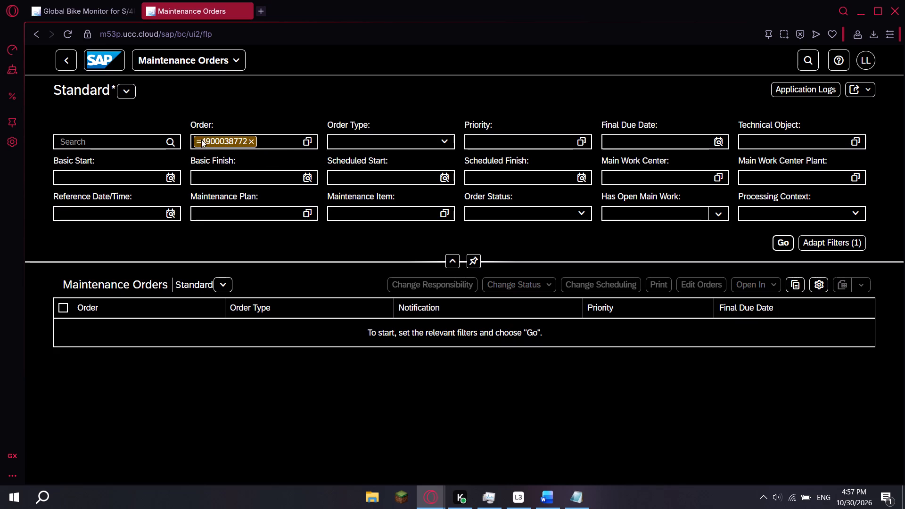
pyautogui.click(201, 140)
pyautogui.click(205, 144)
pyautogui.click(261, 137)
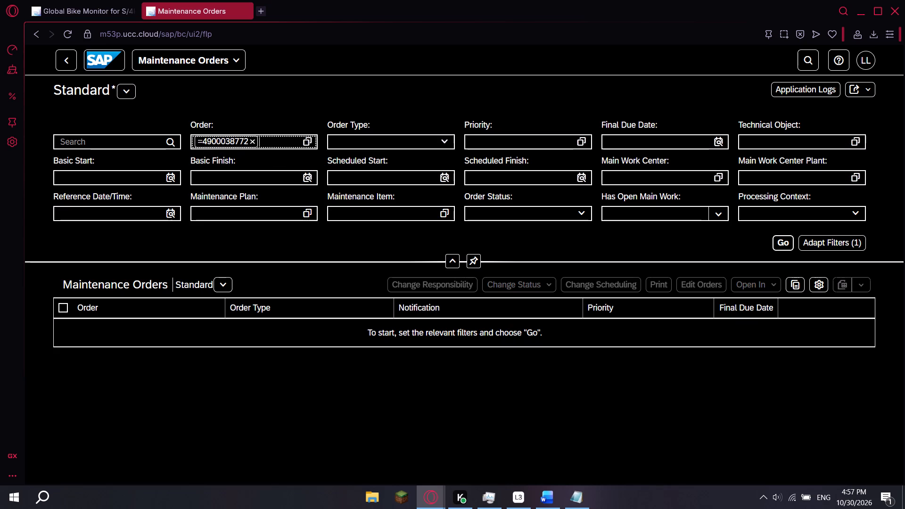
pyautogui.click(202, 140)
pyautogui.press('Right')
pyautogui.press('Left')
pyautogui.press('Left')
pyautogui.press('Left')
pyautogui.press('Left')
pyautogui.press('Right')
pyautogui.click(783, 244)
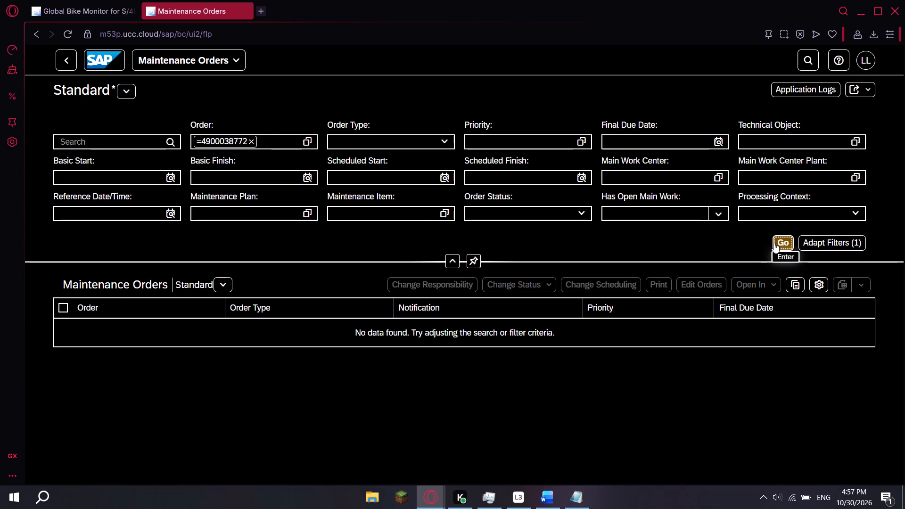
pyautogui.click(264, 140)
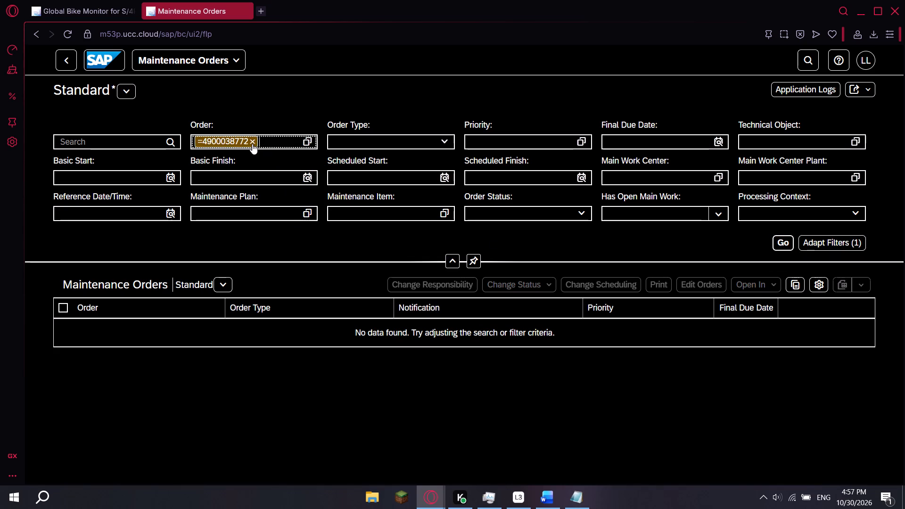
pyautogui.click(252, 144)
pyautogui.hotkey('alt', 'Tab')
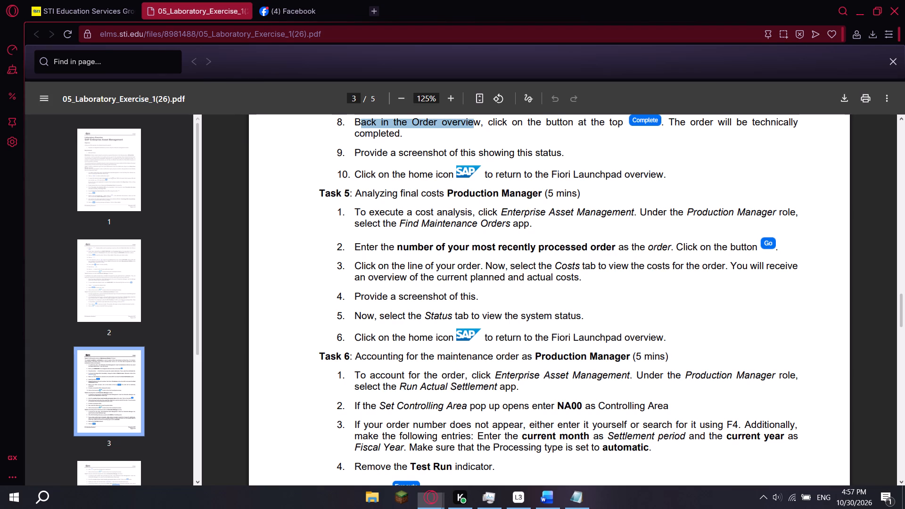
pyautogui.hotkey('alt', 'Tab')
pyautogui.hotkey('alt', 'Tab')
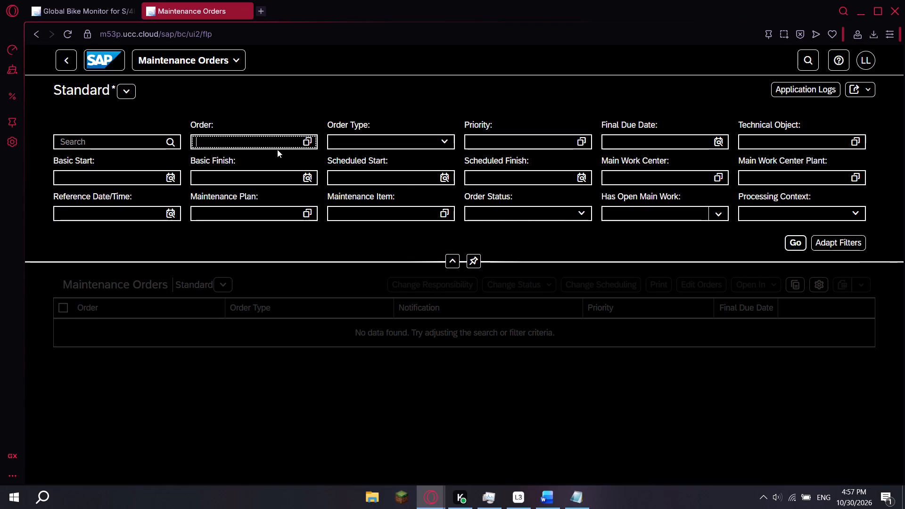
pyautogui.hotkey('alt', 'Tab')
pyautogui.click(76, 11)
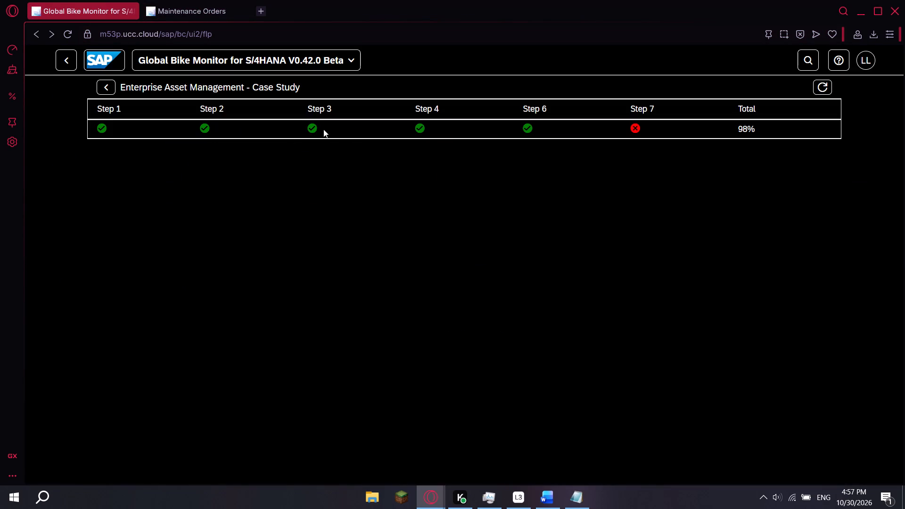
pyautogui.click(419, 127)
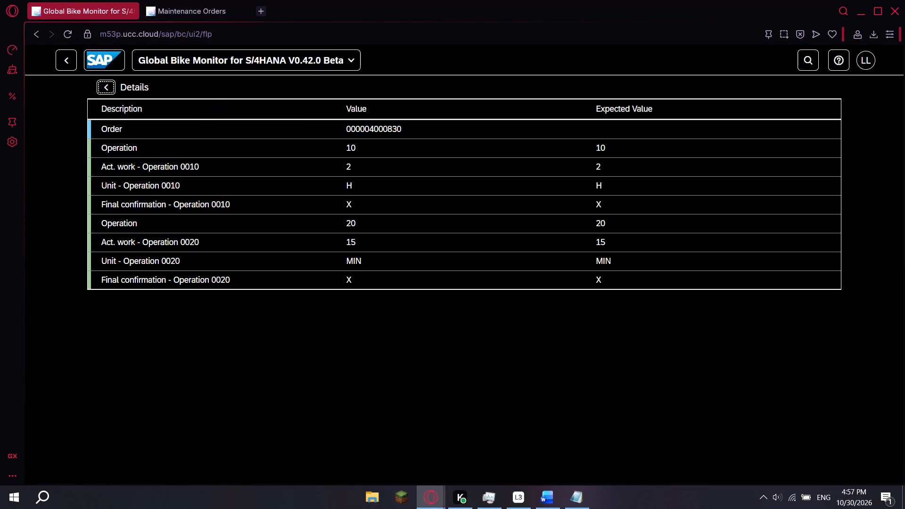
pyautogui.moveTo(406, 129); pyautogui.dragTo(332, 127)
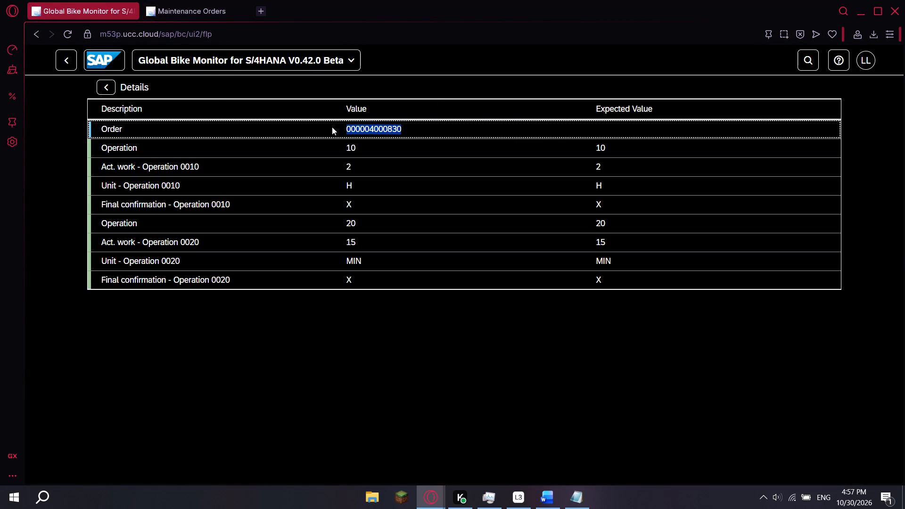
pyautogui.click(409, 125)
pyautogui.moveTo(405, 128); pyautogui.dragTo(319, 129)
pyautogui.click(377, 107)
pyautogui.click(180, 0)
pyautogui.click(184, 9)
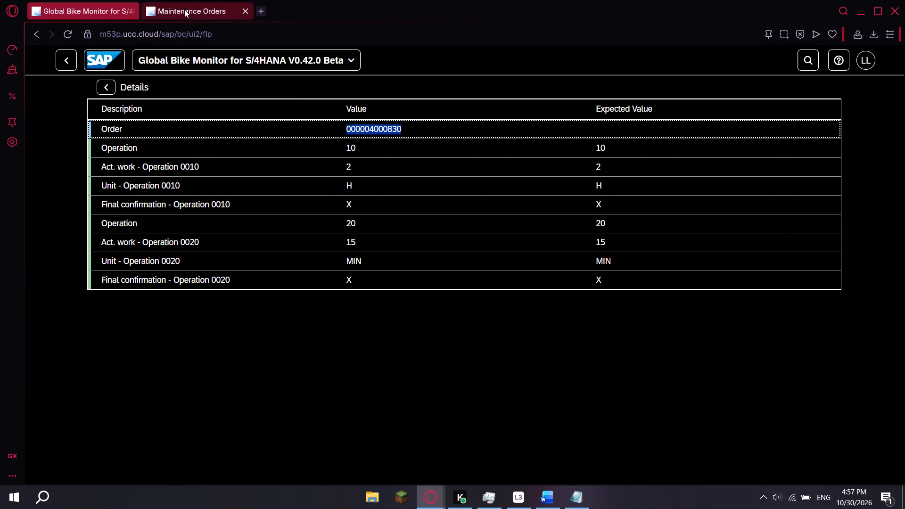
pyautogui.hotkey('ctrl', 'v')
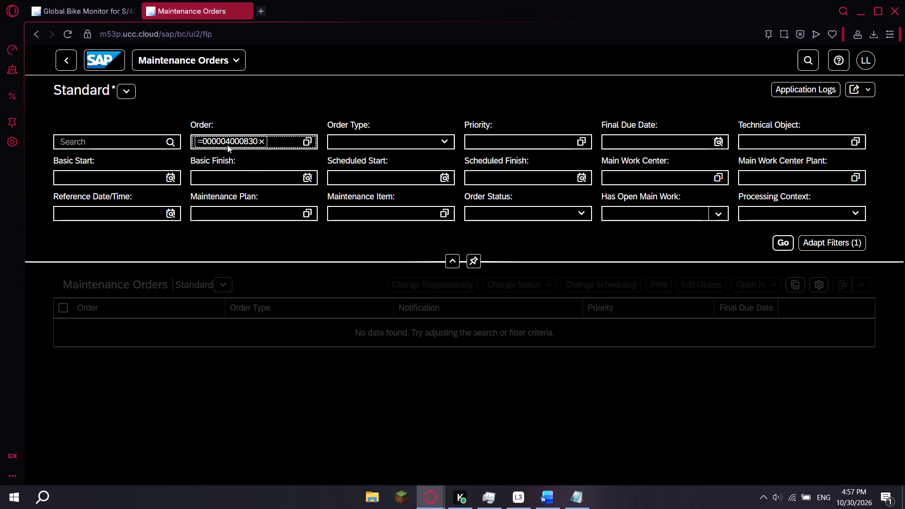
pyautogui.click(780, 241)
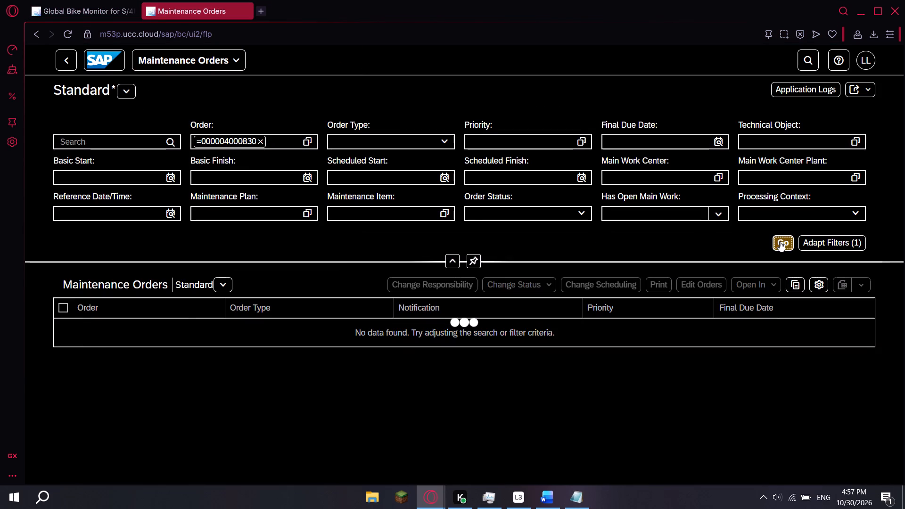
pyautogui.scroll(-3, 199, 337)
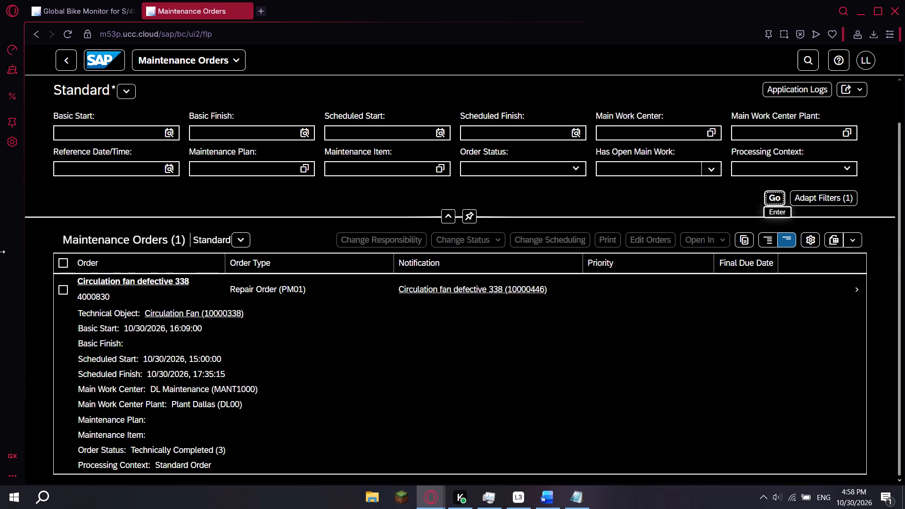
pyautogui.hotkey('alt', 'Tab')
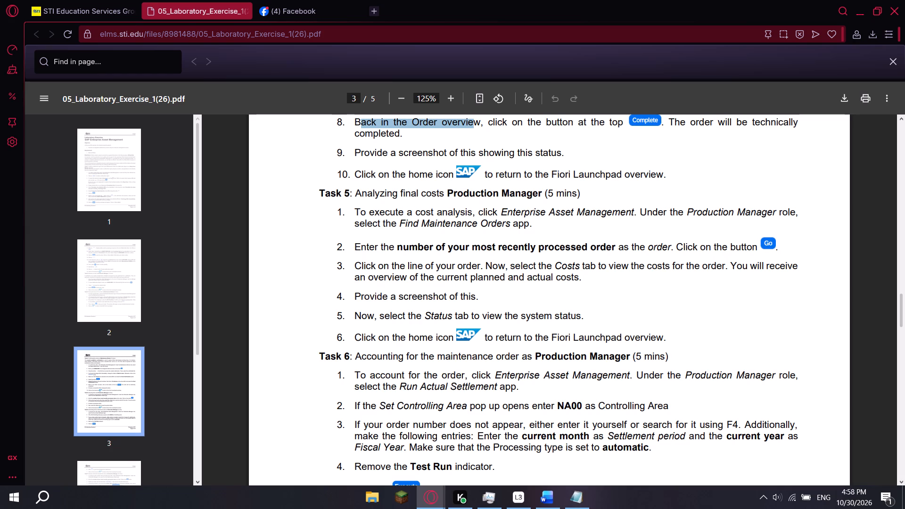
# Open maintenance order 4000830, Circulation fan defective 338, from the results and show its Costs section.
pyautogui.hotkey('alt', 'Tab')
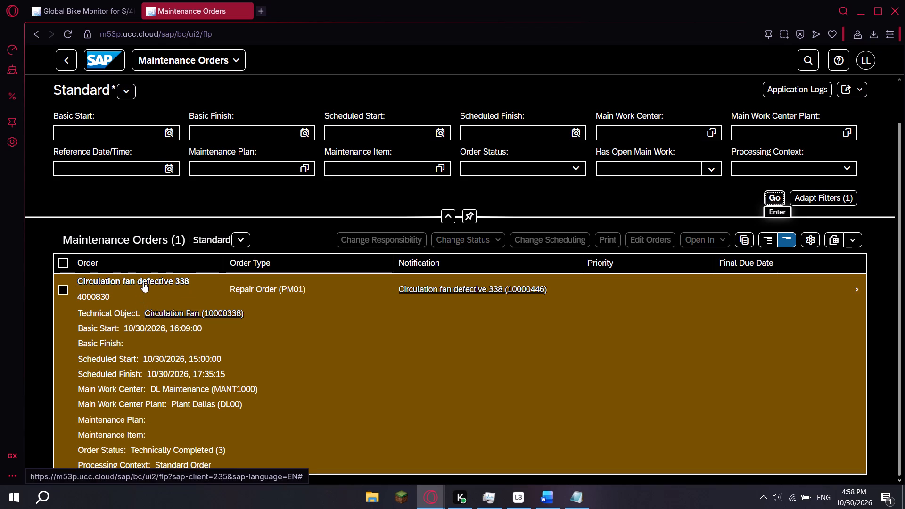
pyautogui.hotkey('alt', 'Tab')
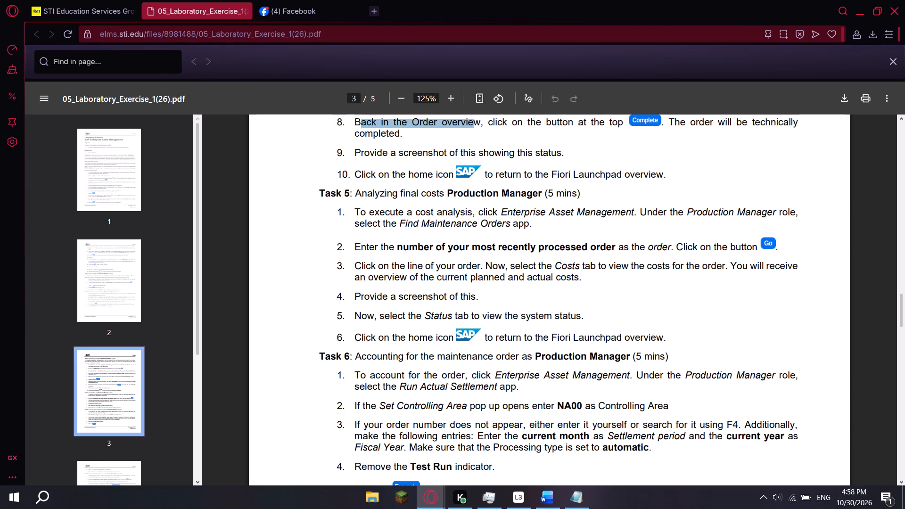
pyautogui.hotkey('alt', 'Tab')
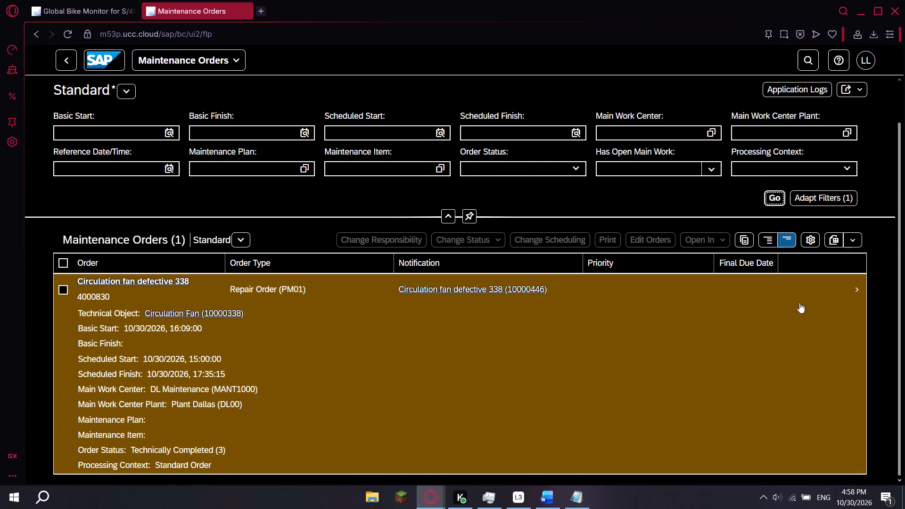
pyautogui.click(848, 289)
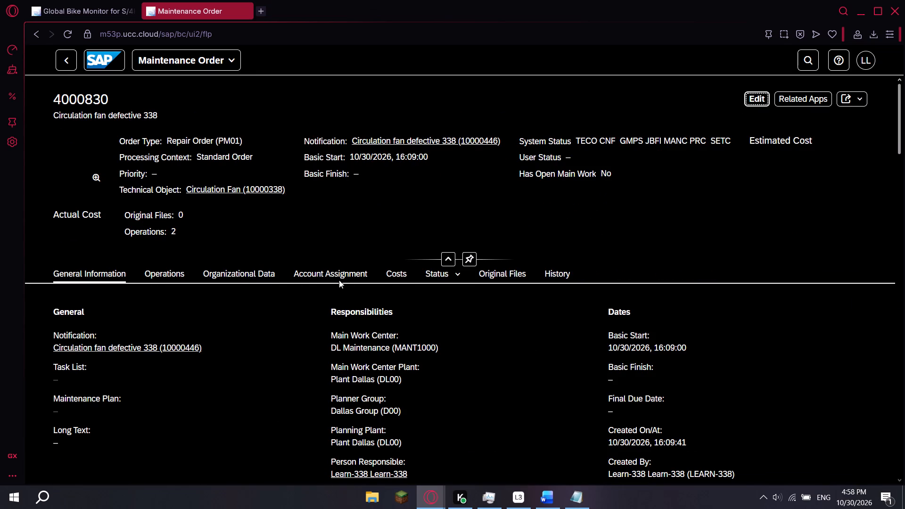
pyautogui.click(405, 277)
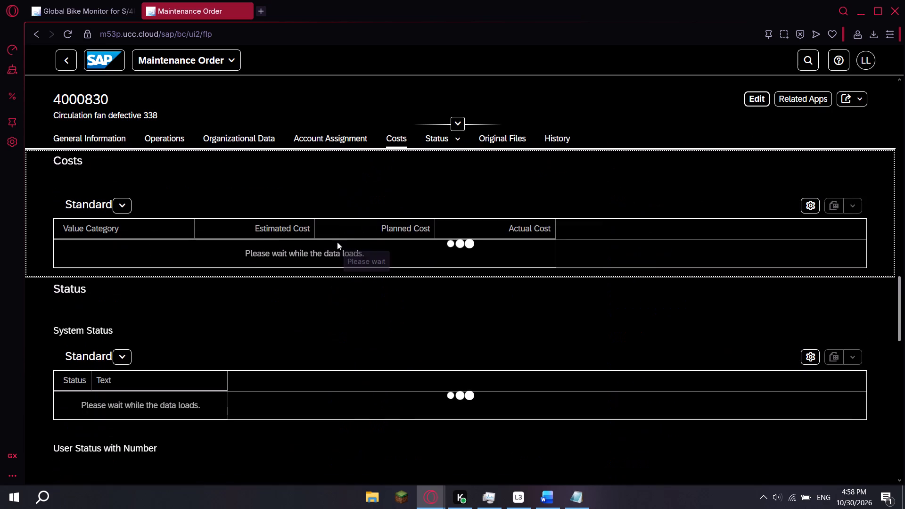
# Reread Task 5 step 3 in the exercise PDF about viewing the order's costs, and return to the order's cost overview.
pyautogui.hotkey('alt', 'Tab')
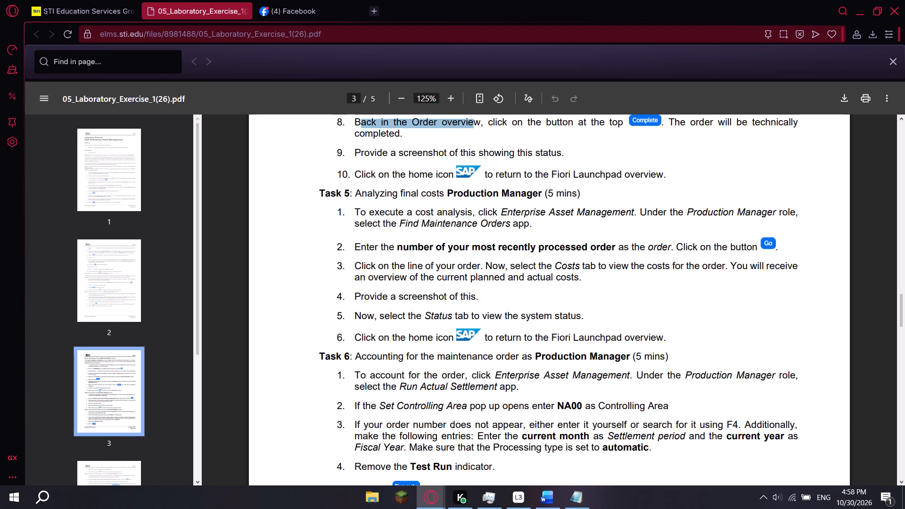
pyautogui.moveTo(357, 265); pyautogui.dragTo(560, 265)
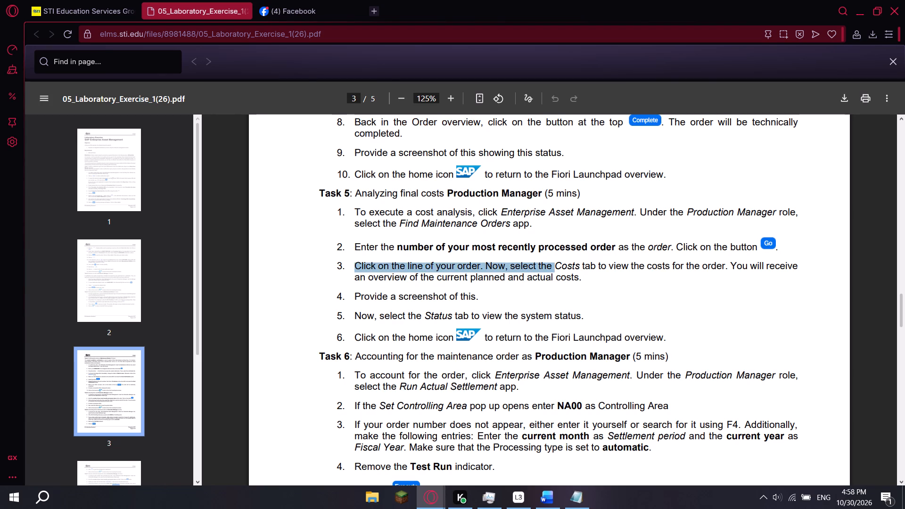
pyautogui.moveTo(560, 265); pyautogui.dragTo(596, 263)
pyautogui.click(606, 273)
pyautogui.moveTo(601, 263); pyautogui.dragTo(654, 264)
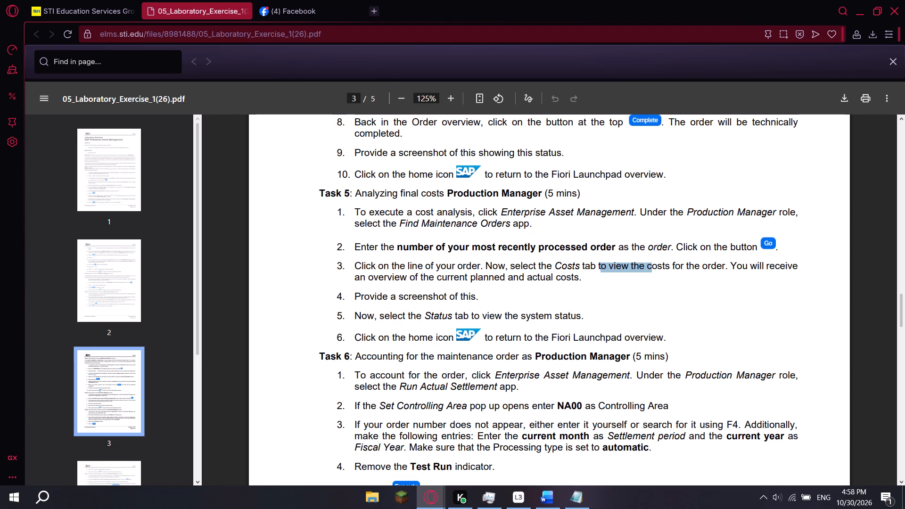
pyautogui.moveTo(654, 264); pyautogui.dragTo(721, 270)
pyautogui.hotkey('alt', 'Tab')
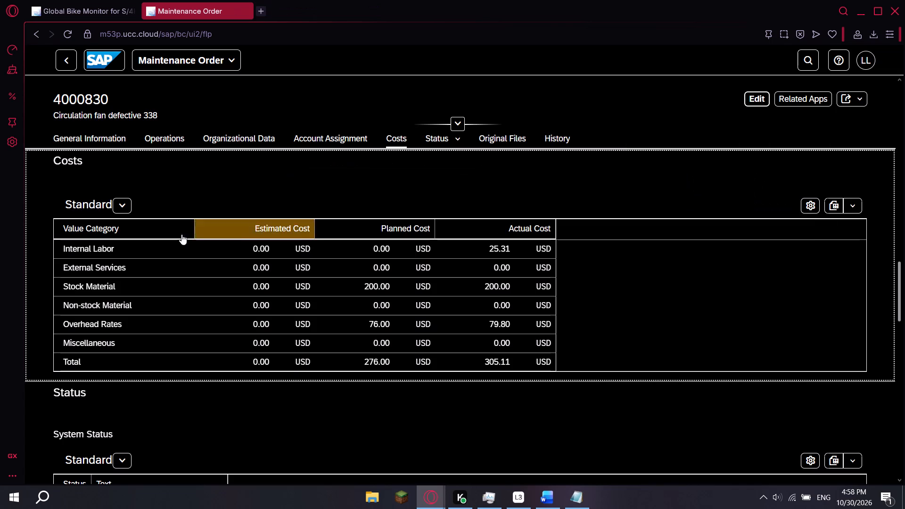
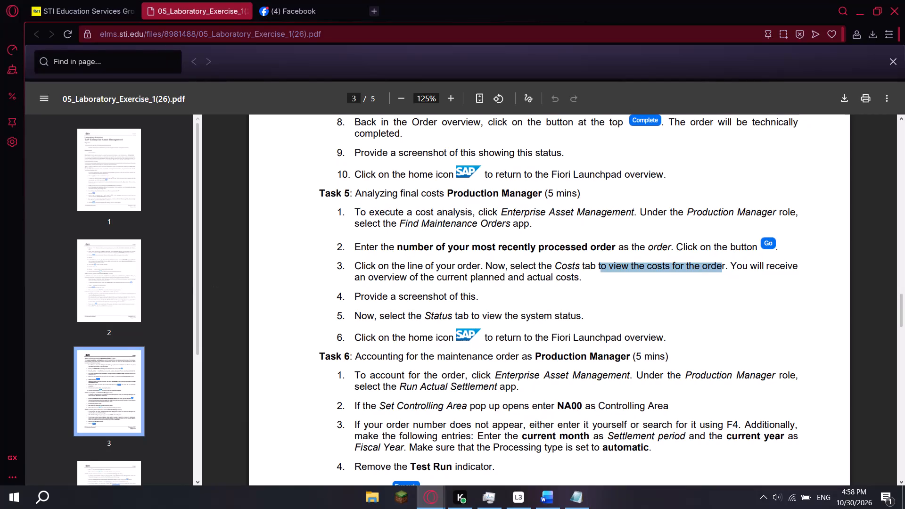
# Check Task 5 step 4 in the exercise PDF and capture a full-screen screenshot of order 4000830's Costs section with the user menu open.
pyautogui.moveTo(388, 279); pyautogui.dragTo(518, 276)
pyautogui.click(499, 280)
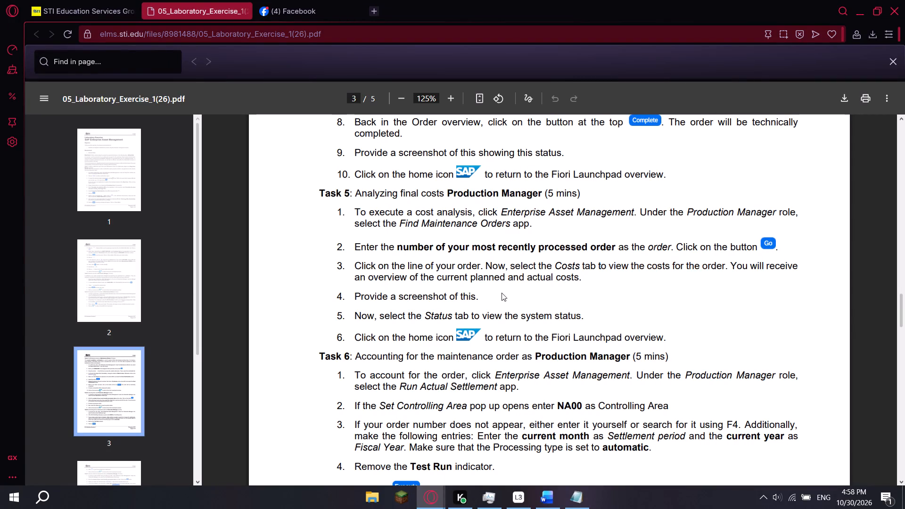
pyautogui.hotkey('alt', 'Tab')
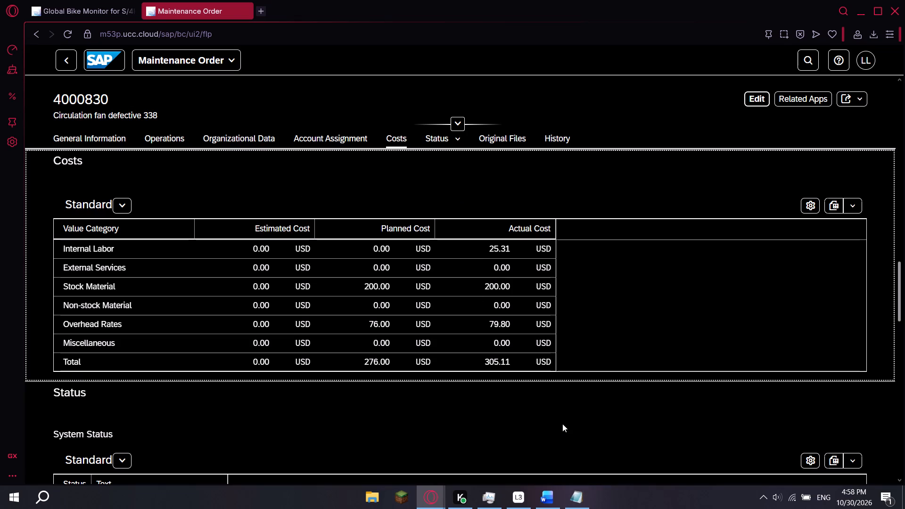
pyautogui.hotkey('shift', 's')
pyautogui.click(865, 60)
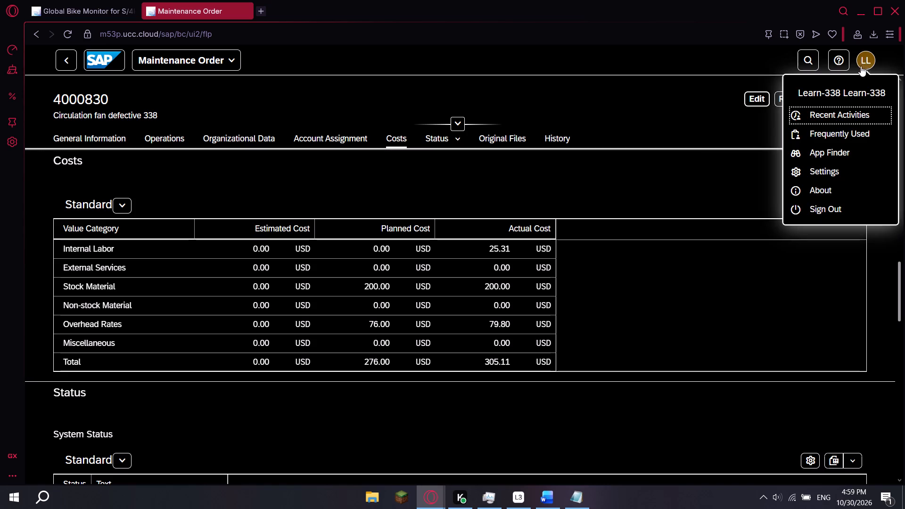
pyautogui.press('shift+super+s')
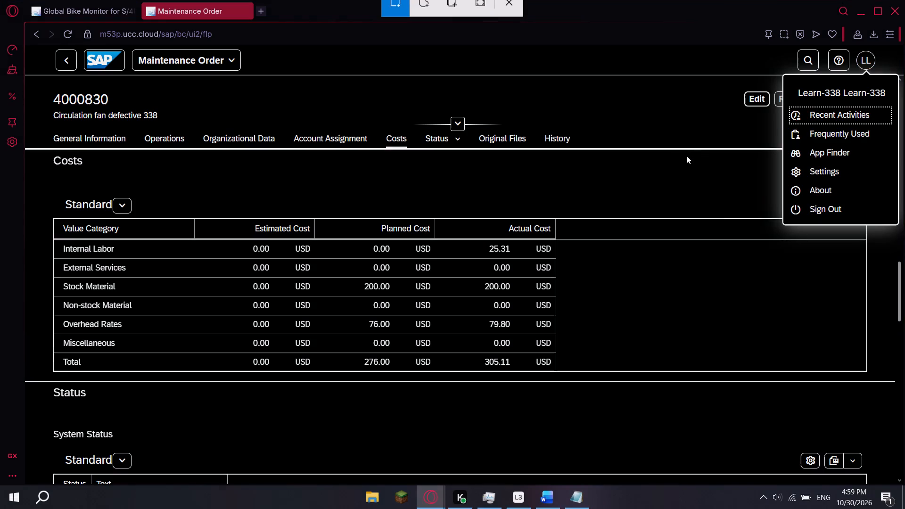
pyautogui.click(454, 11)
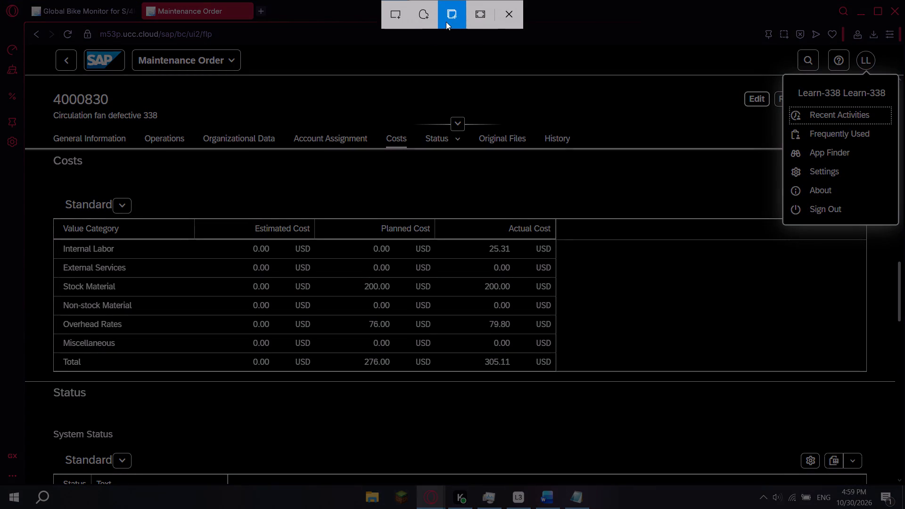
pyautogui.click(482, 18)
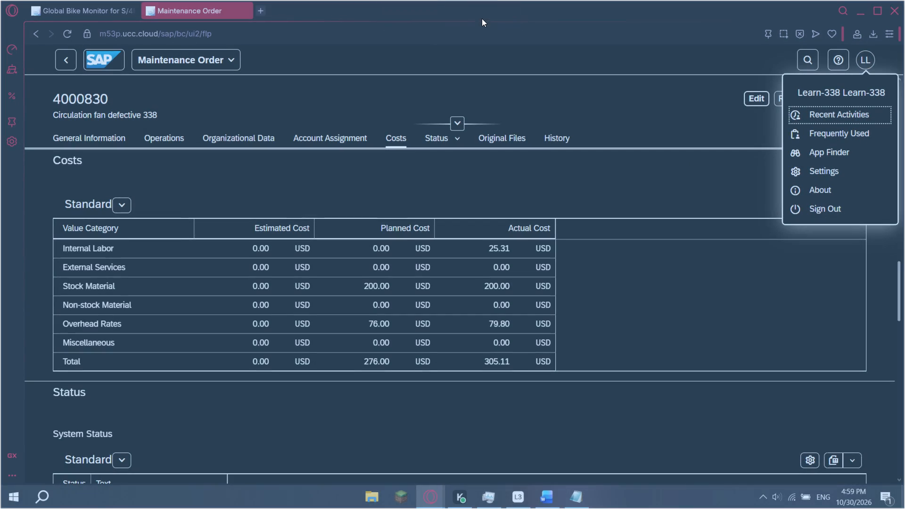
# Paste the costs screenshot into the Word answer sheet's empty row below Task 4 Step 9 and shrink it to fit the cell.
pyautogui.hotkey('alt', 'Tab')
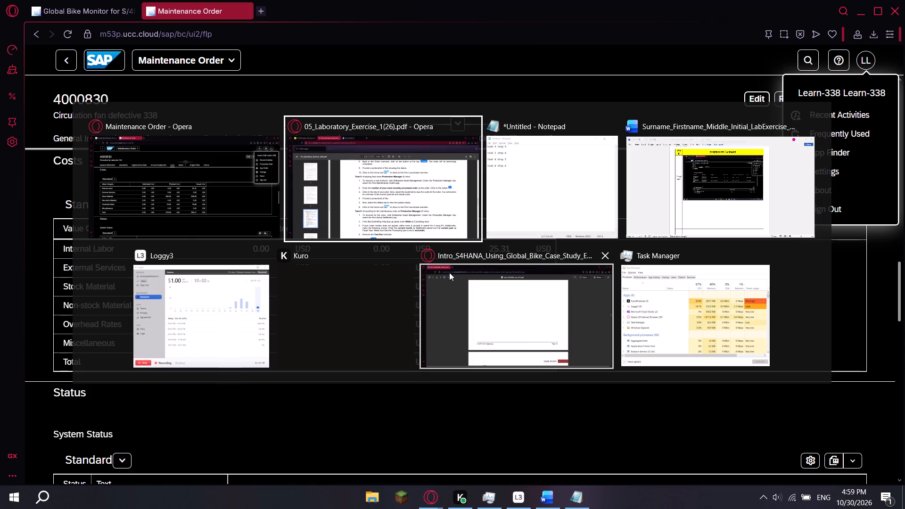
pyautogui.keyDown('alt'); pyautogui.click(522, 208); pyautogui.keyUp('alt')
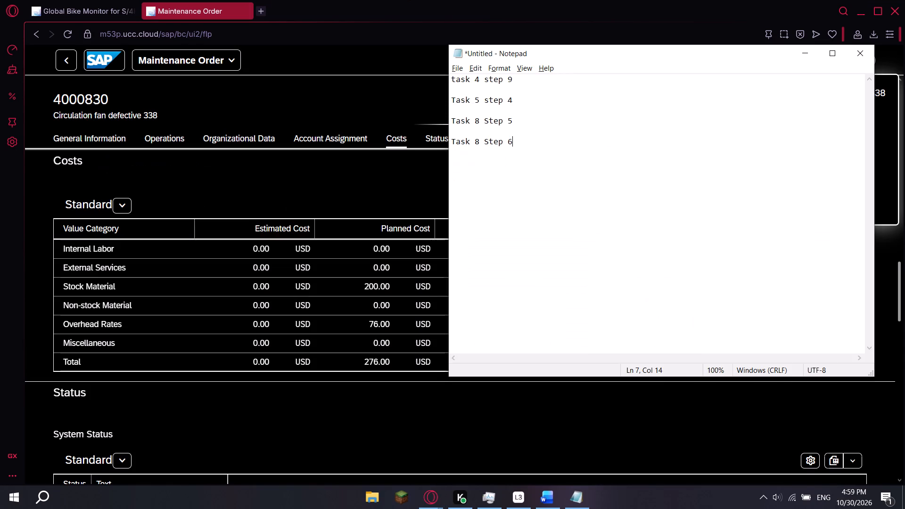
pyautogui.hotkey('alt', 'Tab')
pyautogui.hotkey('alt', 'Tab')
pyautogui.keyDown('alt'); pyautogui.click(674, 189); pyautogui.keyUp('alt')
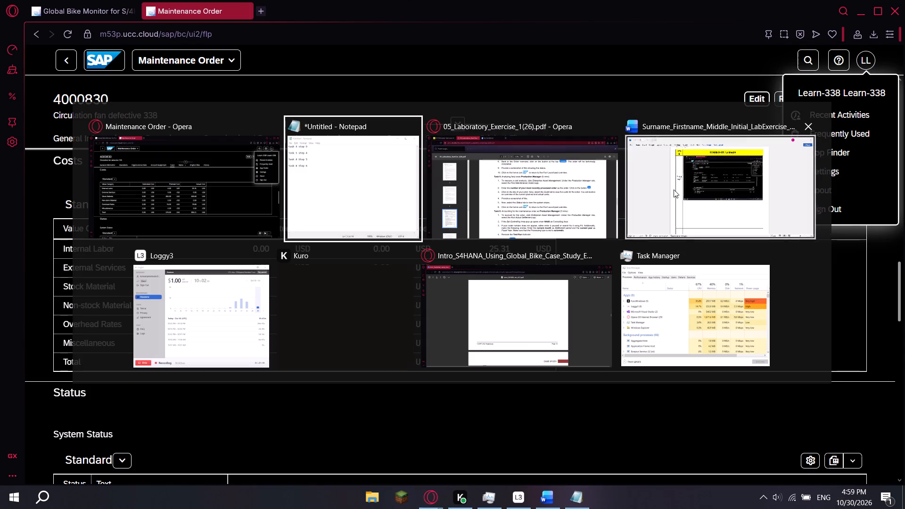
pyautogui.click(359, 350)
pyautogui.hotkey('ctrl', 'v')
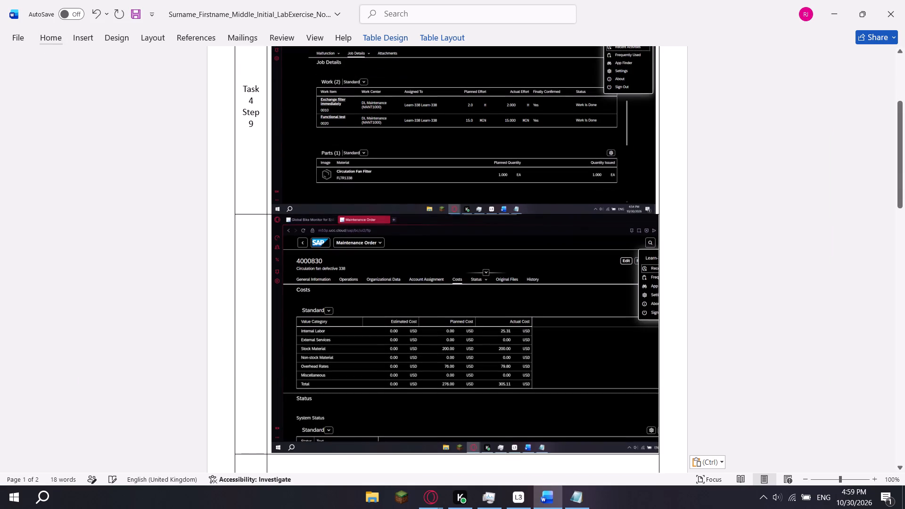
pyautogui.click(345, 304)
pyautogui.moveTo(270, 214); pyautogui.dragTo(289, 232)
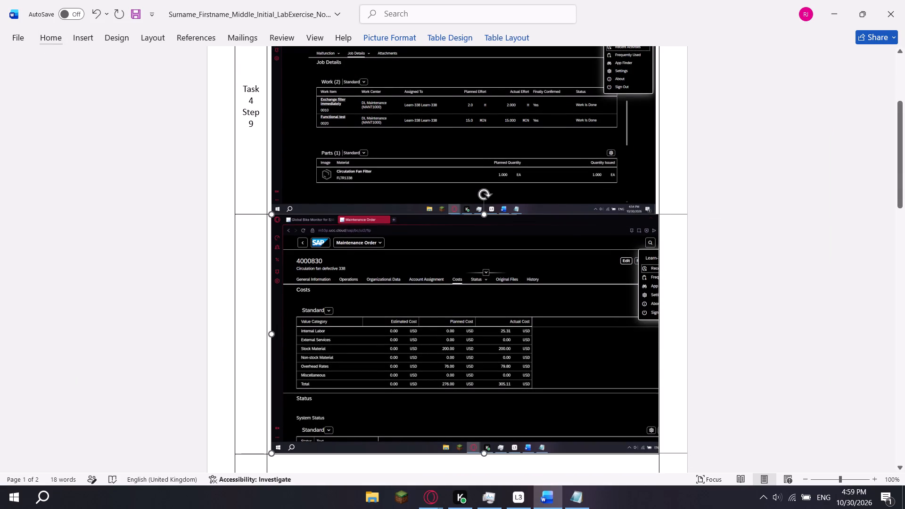
pyautogui.moveTo(289, 232); pyautogui.dragTo(311, 249)
# Label the costs screenshot's row in the answer sheet as Task 5 Step 4, checking the Notepad list of required screenshots.
pyautogui.click(260, 302)
pyautogui.click(580, 507)
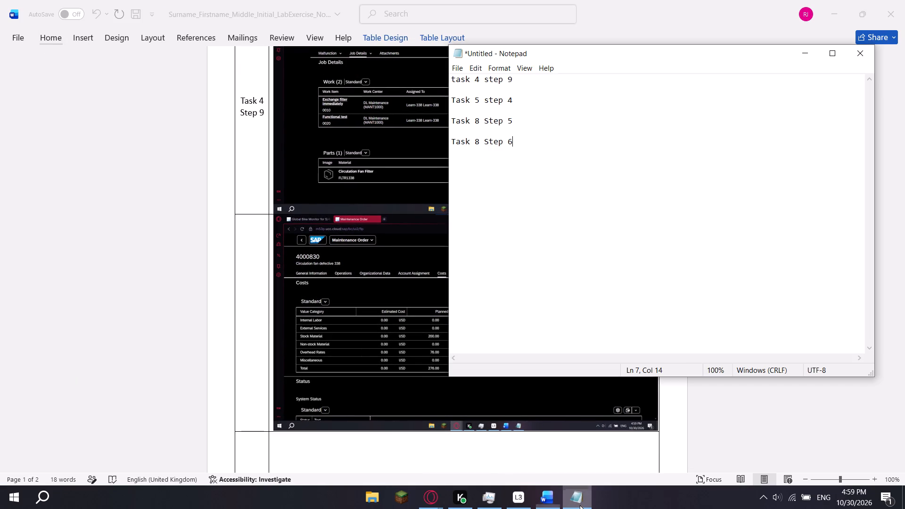
pyautogui.click(579, 505)
pyautogui.write('TAS')
pyautogui.press('BackSpace')
pyautogui.press('BackSpace')
pyautogui.write('ak')
pyautogui.press('BackSpace')
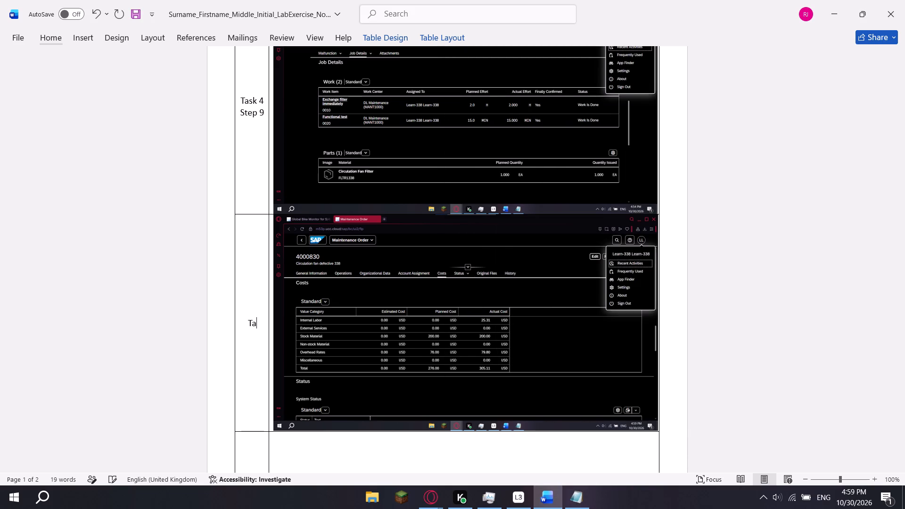
pyautogui.write('sk 6')
pyautogui.press('BackSpace')
pyautogui.press('5')
pyautogui.hotkey('alt', 'Tab')
pyautogui.hotkey('alt', 'Tab')
pyautogui.press('Return')
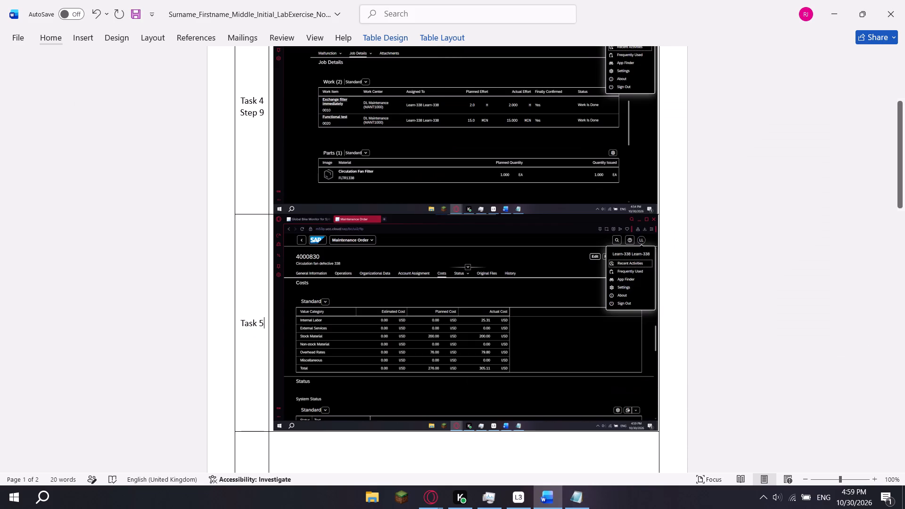
pyautogui.write('Step 65')
pyautogui.press('BackSpace')
pyautogui.press('BackSpace')
pyautogui.press('3')
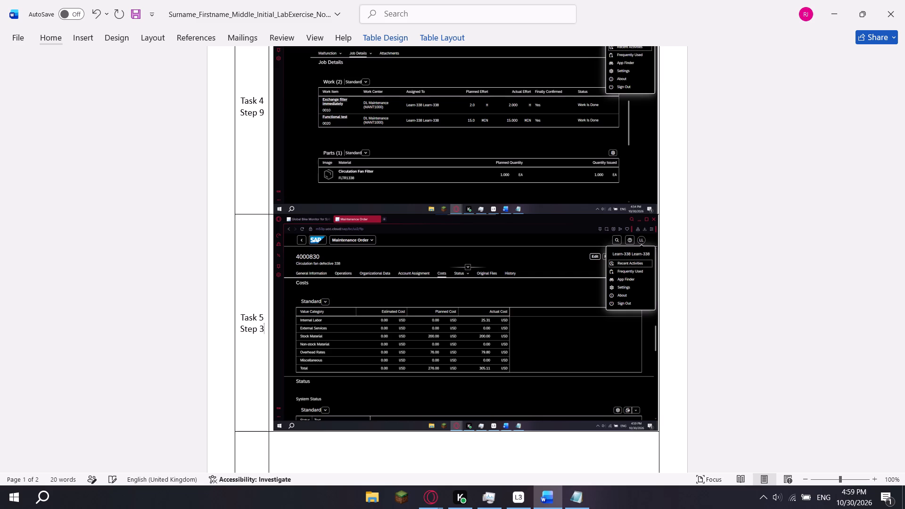
pyautogui.press('BackSpace')
pyautogui.press('2')
pyautogui.press('BackSpace')
pyautogui.press('BackSpace')
pyautogui.press('space')
pyautogui.write('4')
# Go to the answer sheet's next empty row, then check the Notepad list and the exercise PDF for the instructions following Task 5 step 4.
pyautogui.scroll(-4, 254, 332)
pyautogui.click(339, 357)
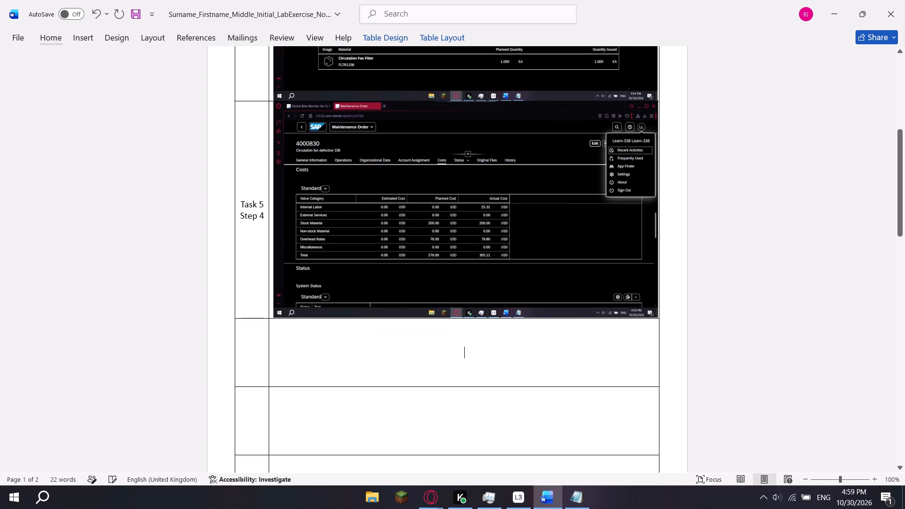
pyautogui.hotkey('alt', 'Tab')
pyautogui.hotkey('alt', 'Tab')
pyautogui.hotkey('alt', 'Tab')
pyautogui.hotkey('alt', 'Tab')
pyautogui.keyDown('alt'); pyautogui.click(465, 206); pyautogui.keyUp('alt')
pyautogui.hotkey('alt', 'Tab')
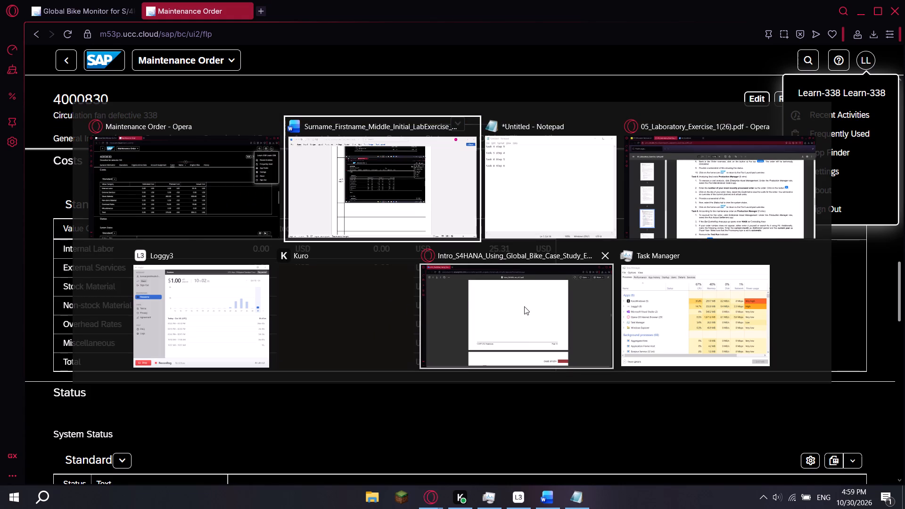
pyautogui.keyDown('alt'); pyautogui.click(644, 186); pyautogui.keyUp('alt')
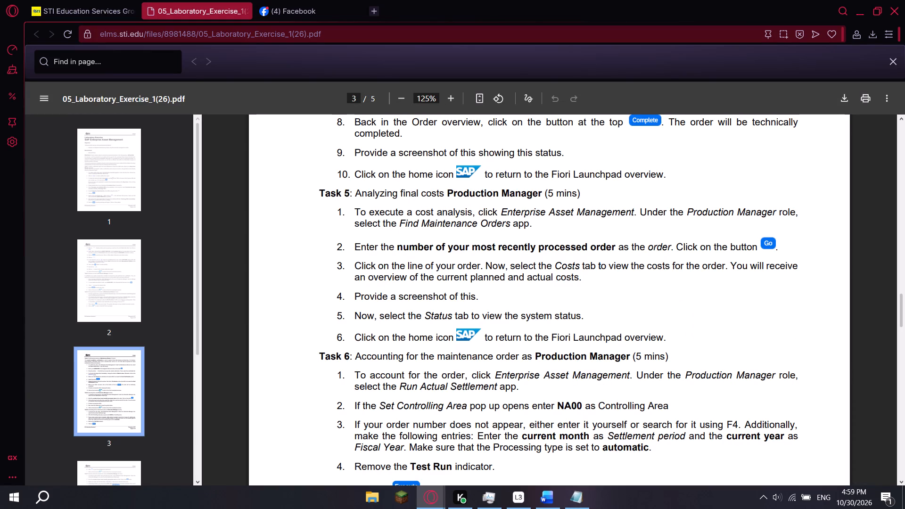
pyautogui.scroll(-1, 462, 347)
pyautogui.hotkey('alt', 'Tab')
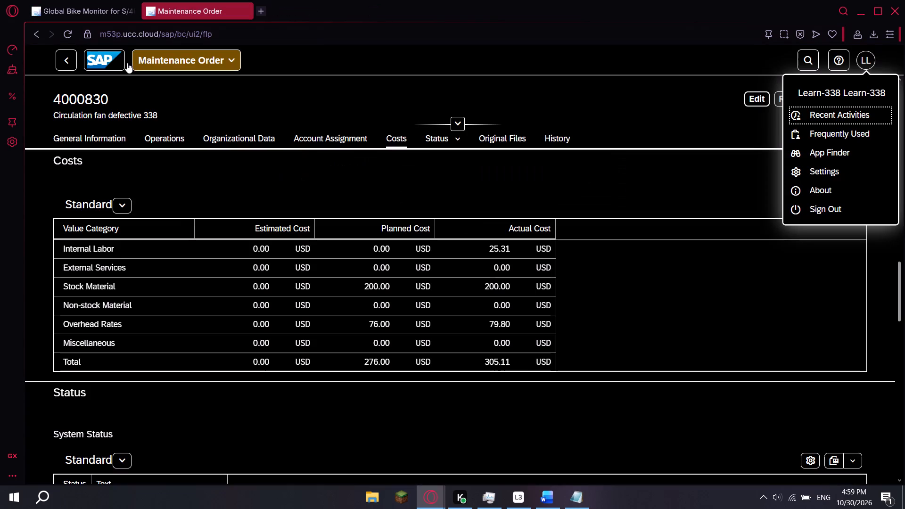
# Return from the maintenance order to the Fiori Launchpad home and show the Enterprise Asset Management apps.
pyautogui.click(115, 54)
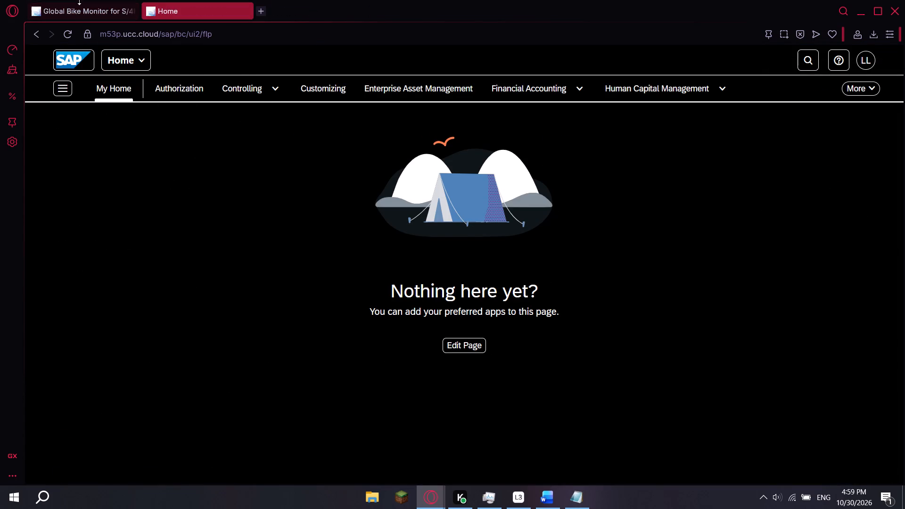
pyautogui.click(429, 94)
# Go back from the order details to the Enterprise Asset Management case study overview in Global Bike Monitor, and return to the Launchpad.
pyautogui.click(74, 17)
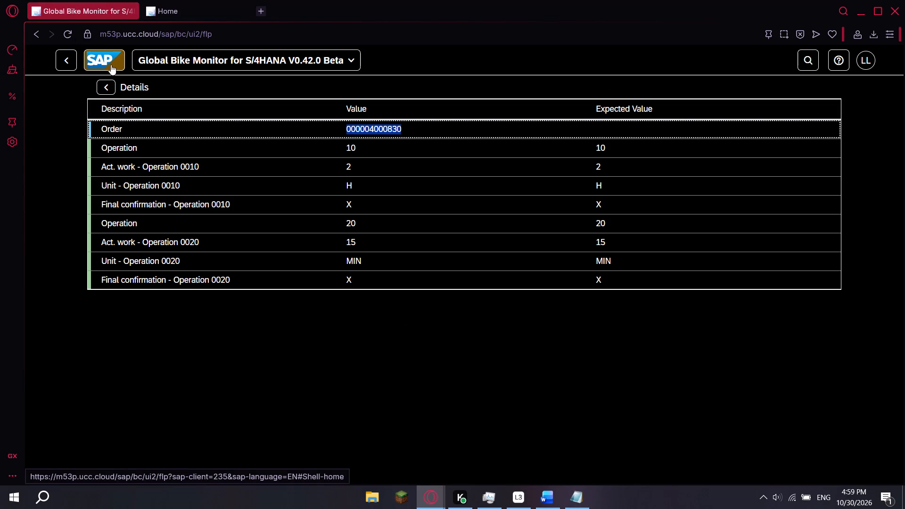
pyautogui.click(57, 65)
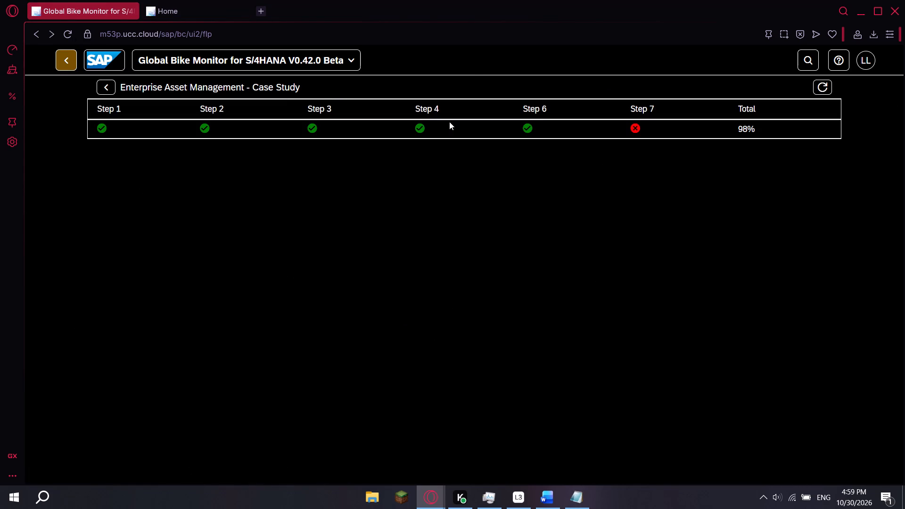
pyautogui.click(191, 8)
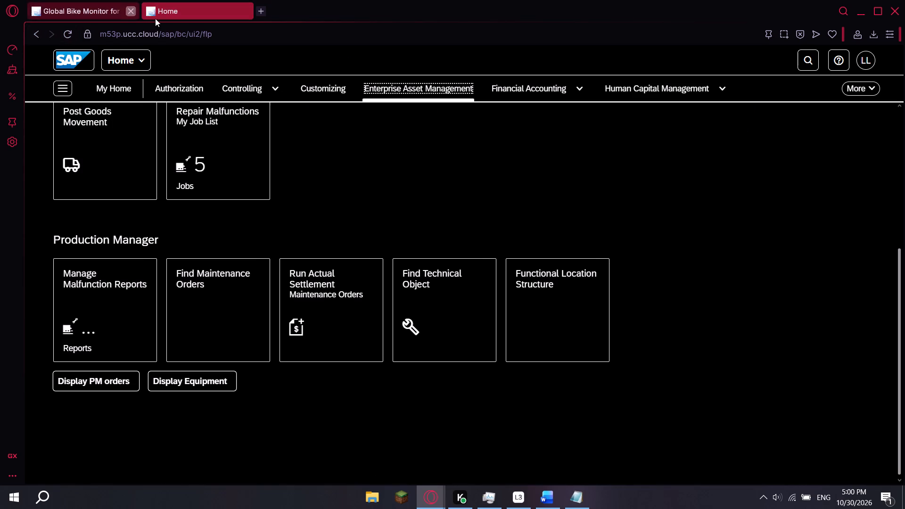
# Read the Task 6 settlement instructions in the exercise PDF and return to the Production Manager apps on the Launchpad.
pyautogui.hotkey('alt', 'Tab')
pyautogui.scroll(-1, 375, 320)
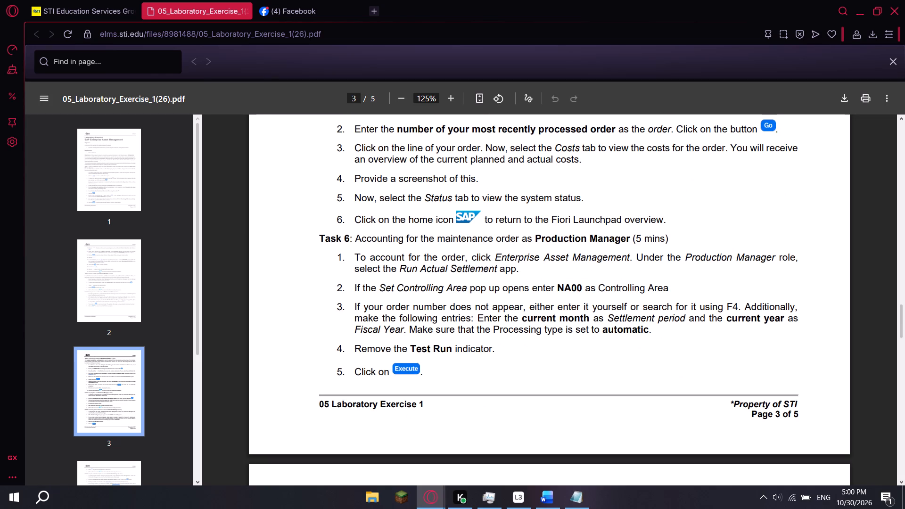
pyautogui.scroll(-2, 450, 250)
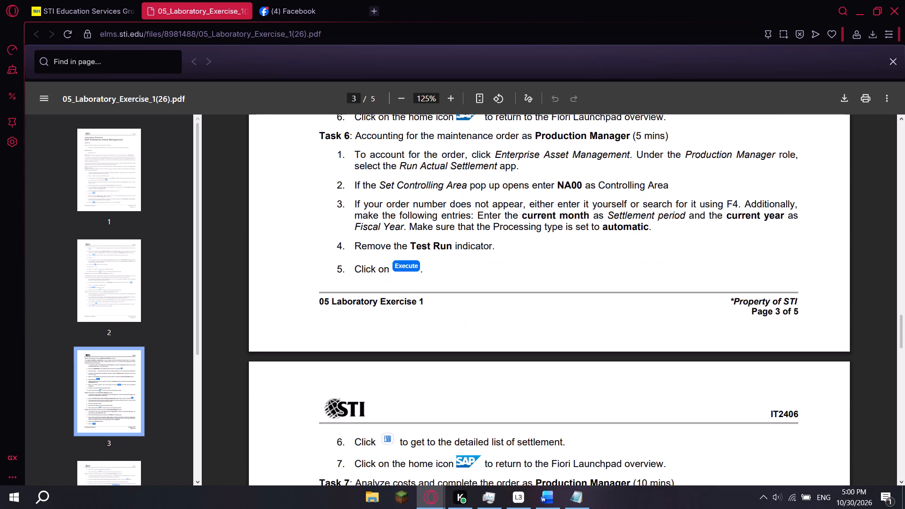
pyautogui.scroll(1, 450, 250)
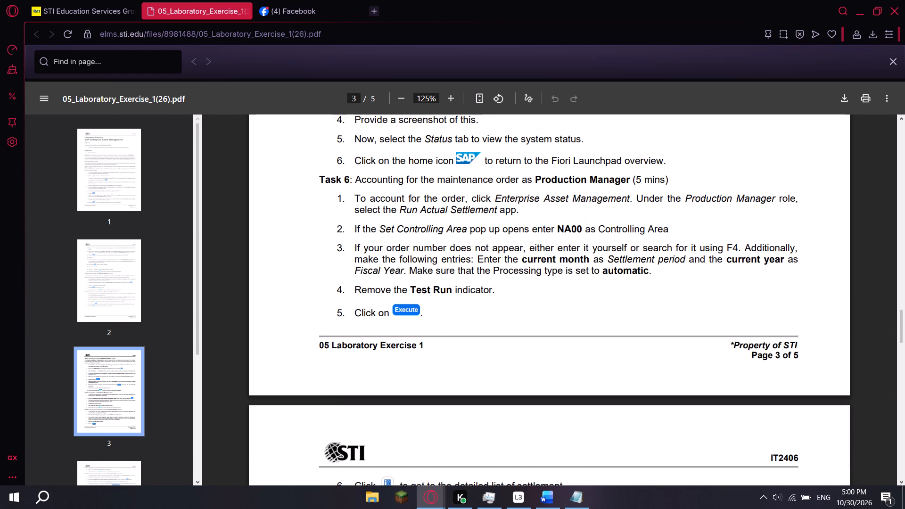
pyautogui.moveTo(651, 200); pyautogui.dragTo(767, 201)
pyautogui.hotkey('alt', 'Tab')
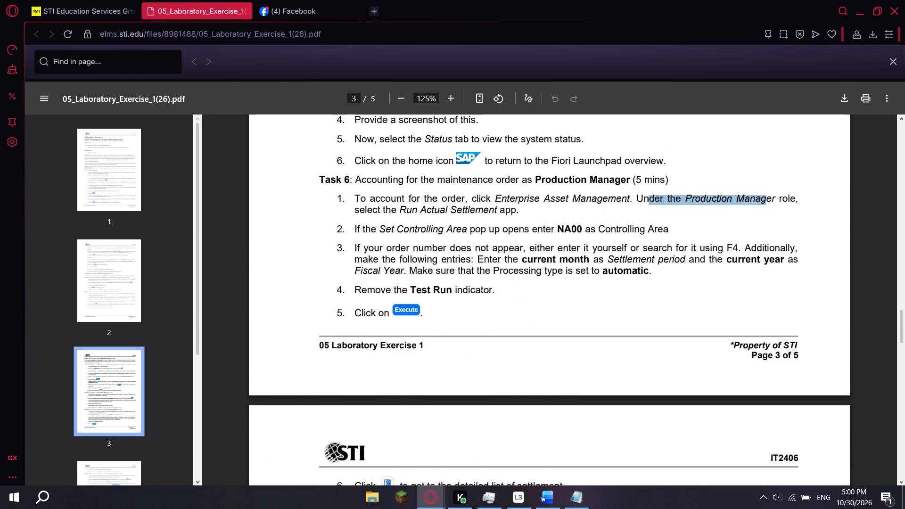
pyautogui.hotkey('alt', 'Tab')
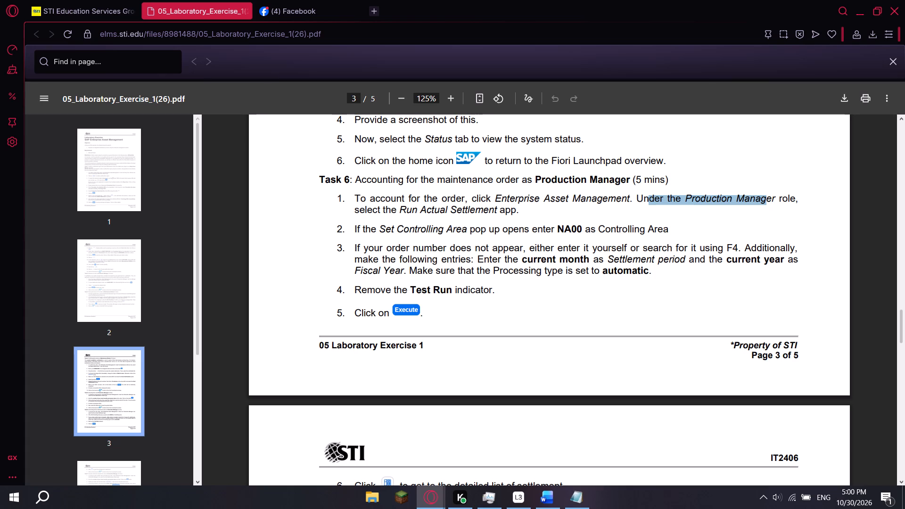
pyautogui.hotkey('alt', 'Tab')
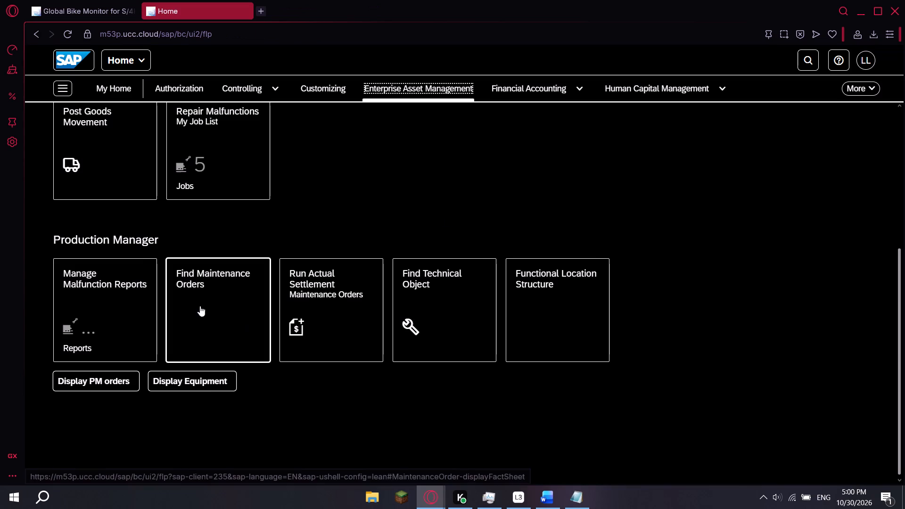
# Open the Run Actual Settlement app for maintenance orders under Production Manager and return to the Task 6 instructions in the exercise PDF.
pyautogui.click(326, 289)
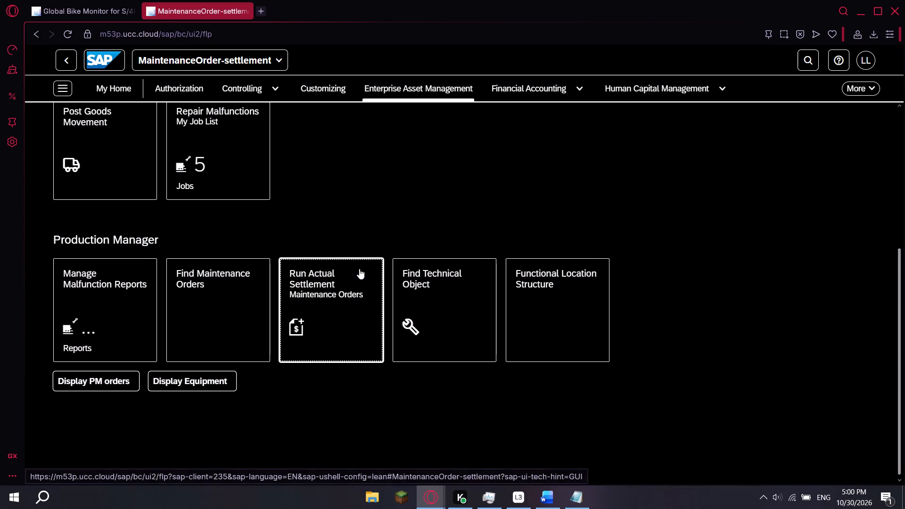
pyautogui.hotkey('alt', 'Tab')
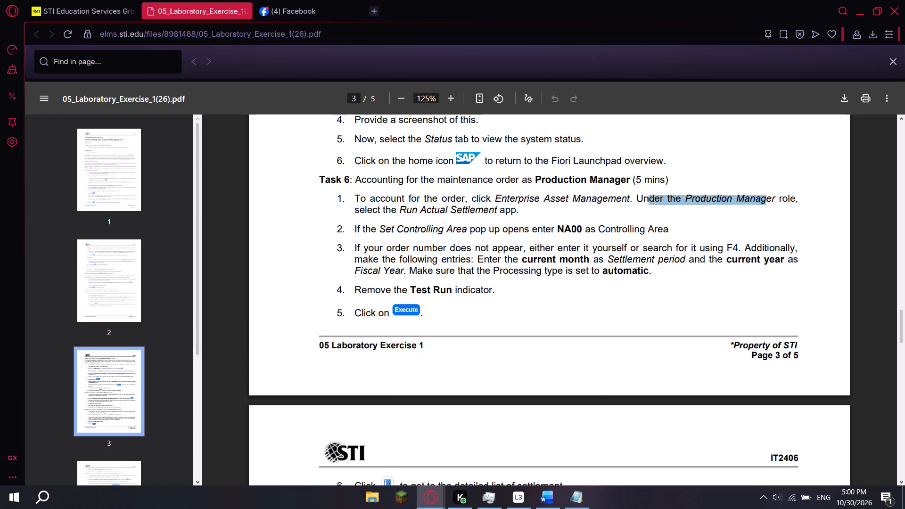
# Read the Task 6 instructions on controlling area and settlement entries in the exercise PDF, comparing them with the Actual Settlement form.
pyautogui.moveTo(358, 232); pyautogui.dragTo(443, 232)
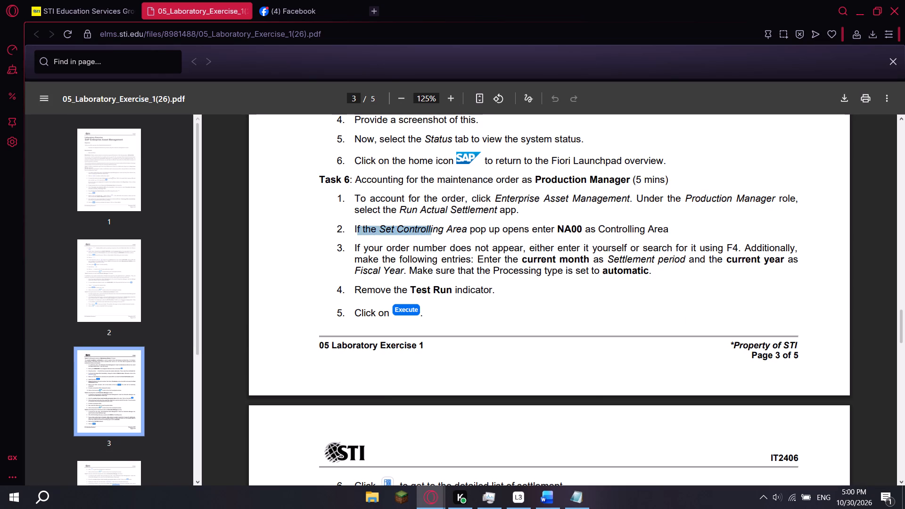
pyautogui.moveTo(443, 232); pyautogui.dragTo(506, 233)
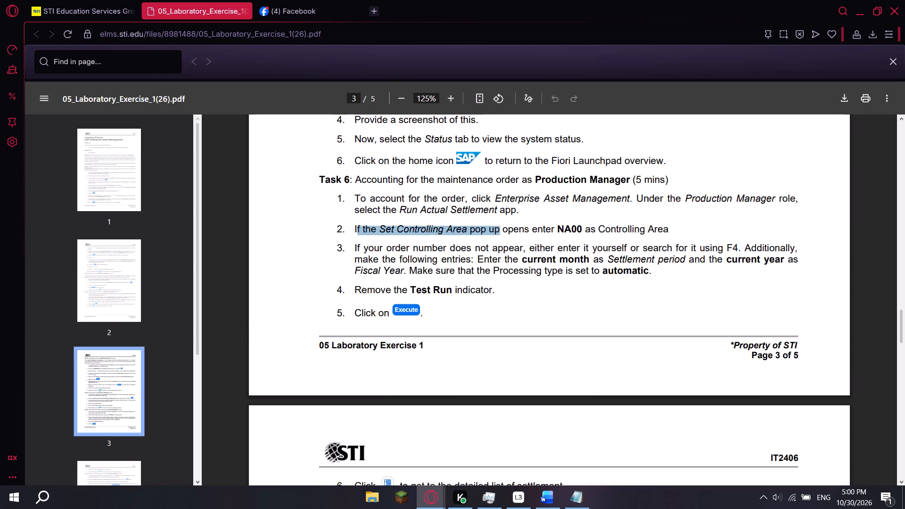
pyautogui.moveTo(506, 233); pyautogui.dragTo(555, 233)
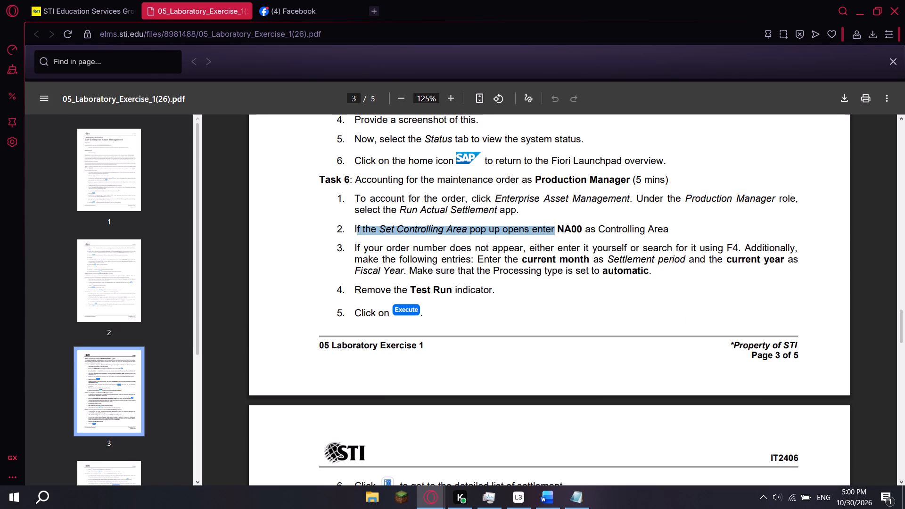
pyautogui.hotkey('alt', 'Tab')
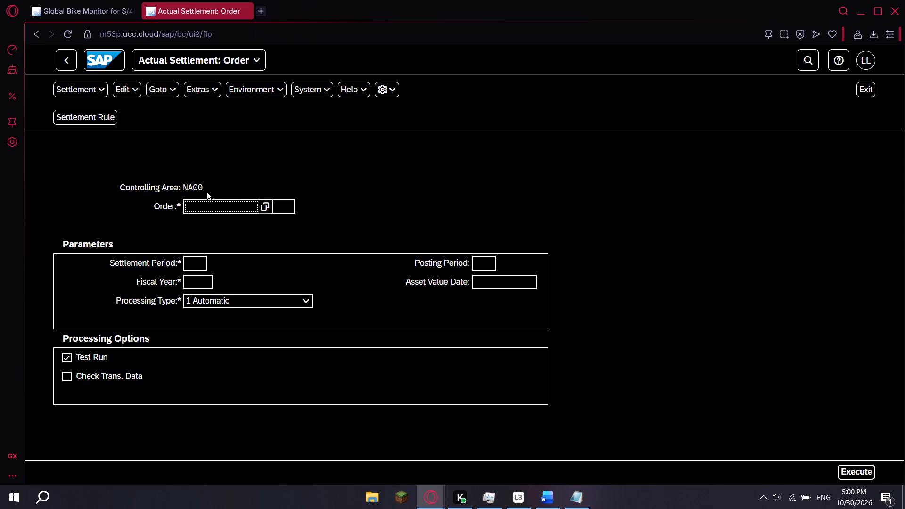
pyautogui.hotkey('alt', 'Tab')
pyautogui.scroll(-1, 505, 251)
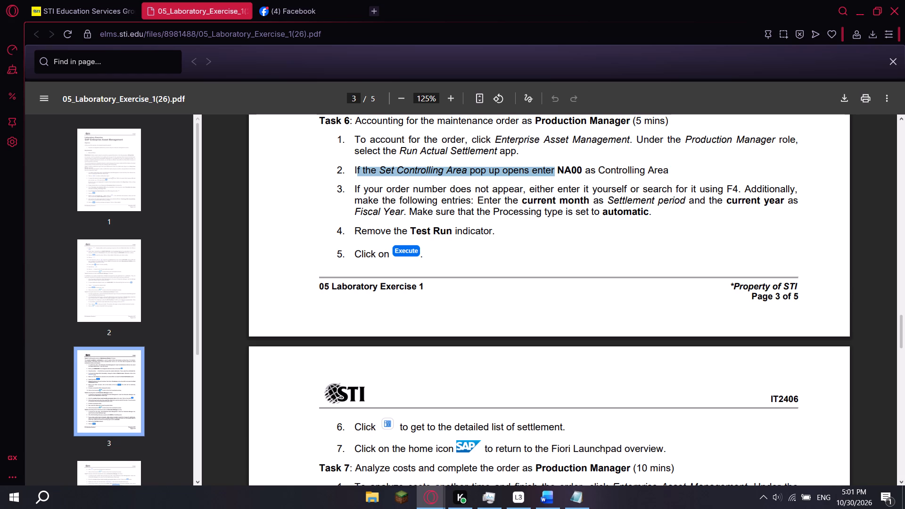
pyautogui.hotkey('alt', 'Tab')
pyautogui.hotkey('alt', 'Tab')
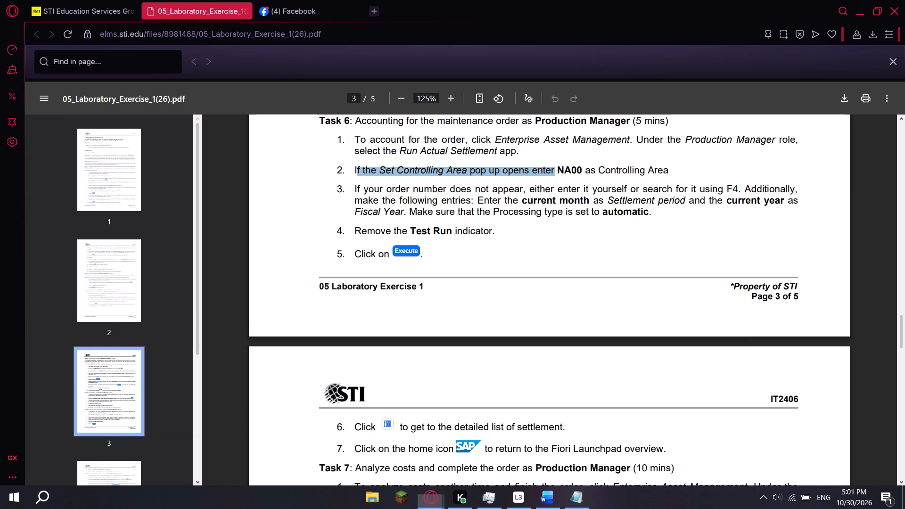
pyautogui.hotkey('alt', 'Tab')
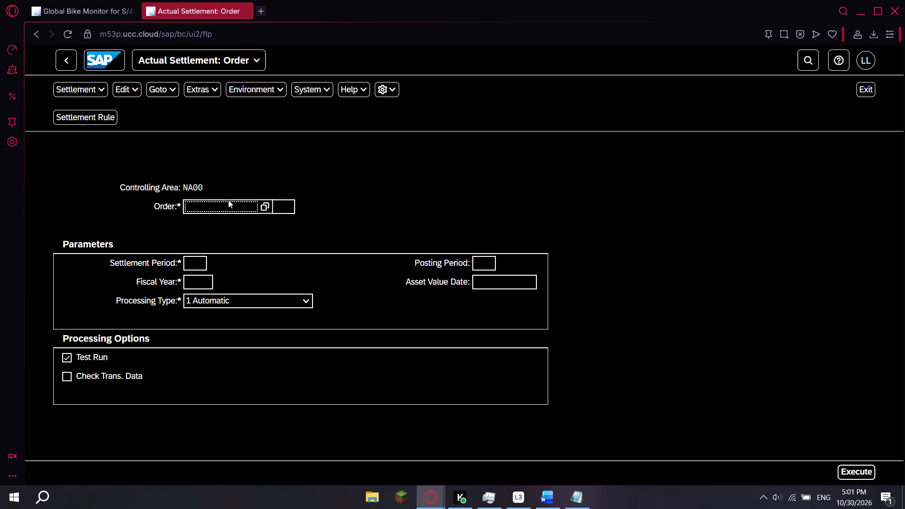
pyautogui.click(79, 6)
pyautogui.click(313, 131)
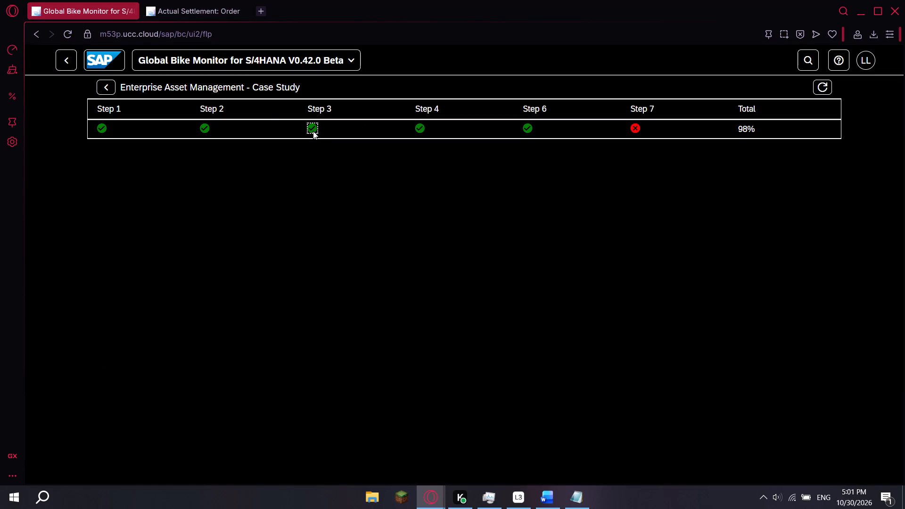
pyautogui.moveTo(413, 129); pyautogui.dragTo(309, 132)
pyautogui.click(371, 108)
pyautogui.click(184, 1)
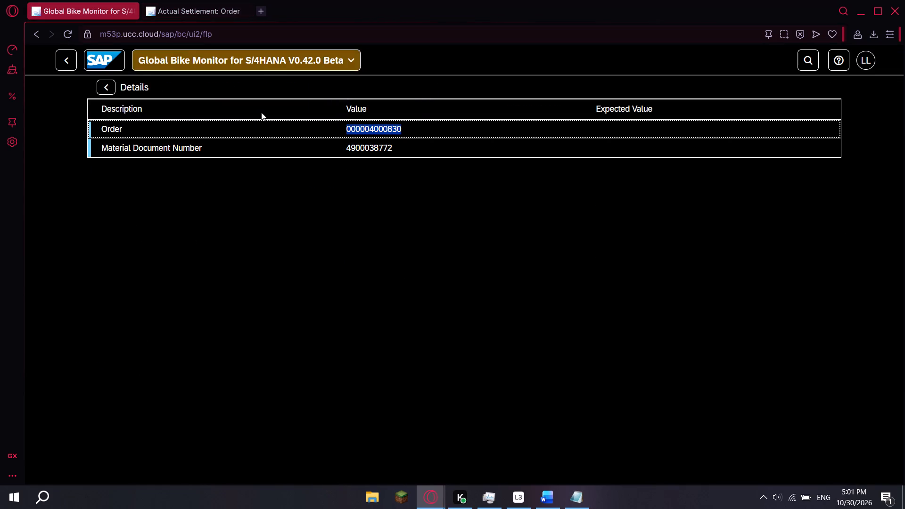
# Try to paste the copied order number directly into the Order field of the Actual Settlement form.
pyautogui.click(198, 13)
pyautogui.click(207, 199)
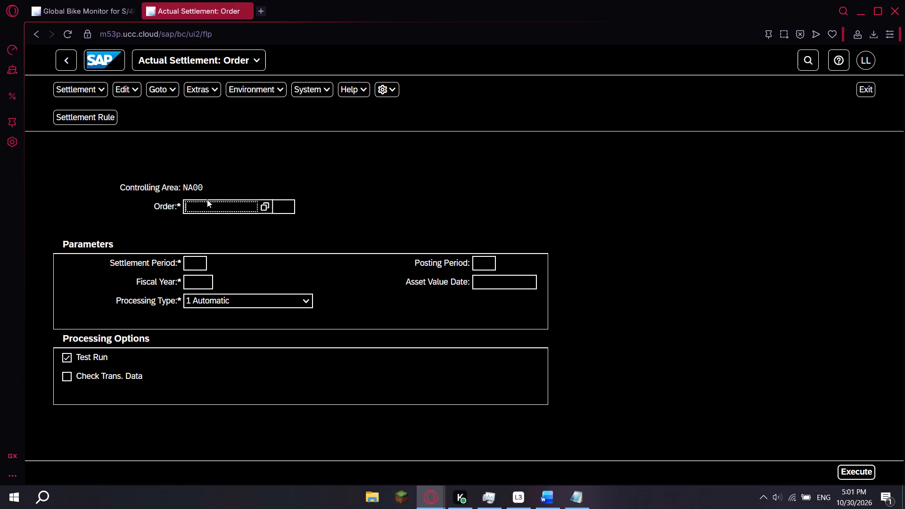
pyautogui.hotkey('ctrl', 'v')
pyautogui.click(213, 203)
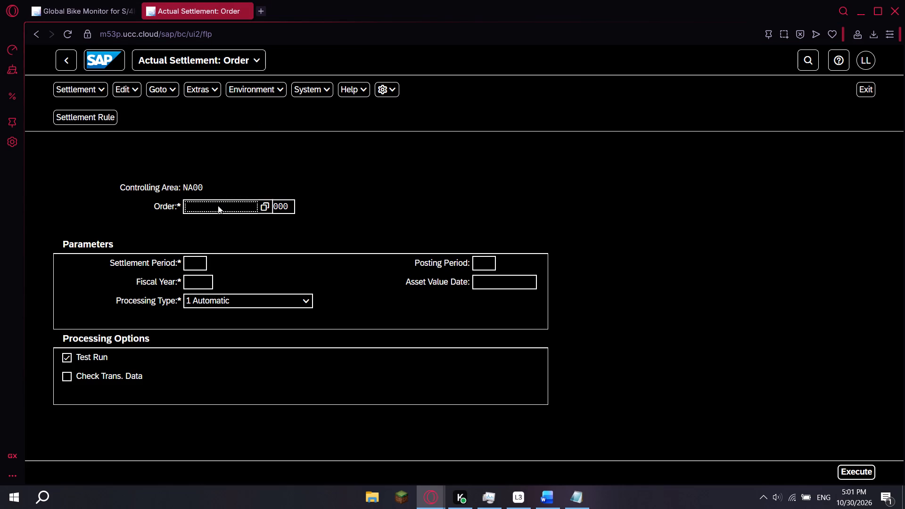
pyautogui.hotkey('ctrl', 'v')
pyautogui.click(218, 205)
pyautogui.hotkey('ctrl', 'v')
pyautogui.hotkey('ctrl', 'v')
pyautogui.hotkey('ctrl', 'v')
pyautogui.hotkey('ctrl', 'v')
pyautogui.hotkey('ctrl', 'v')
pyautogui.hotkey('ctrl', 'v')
pyautogui.click(263, 203)
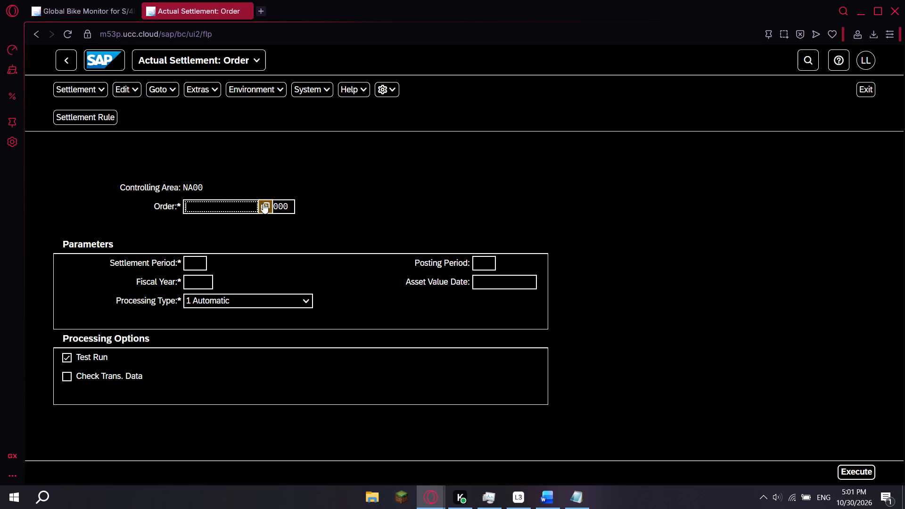
pyautogui.click(262, 203)
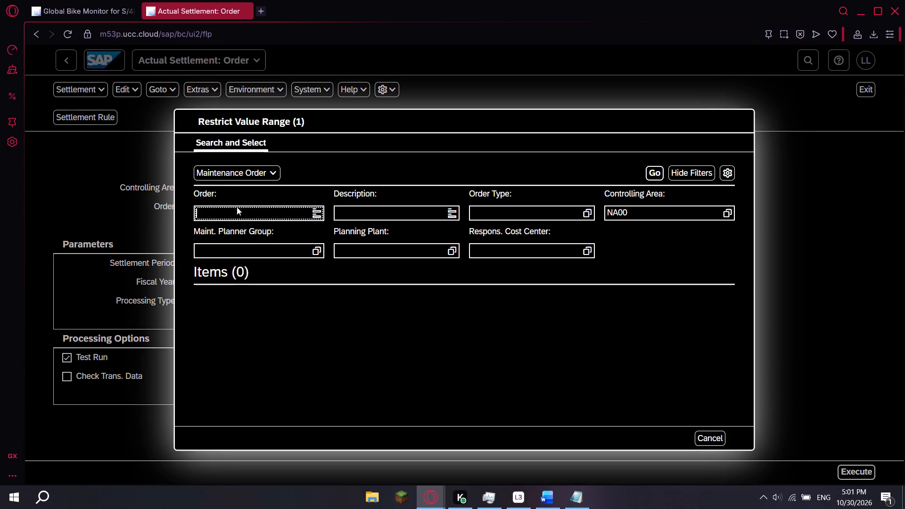
pyautogui.hotkey('ctrl', 'v')
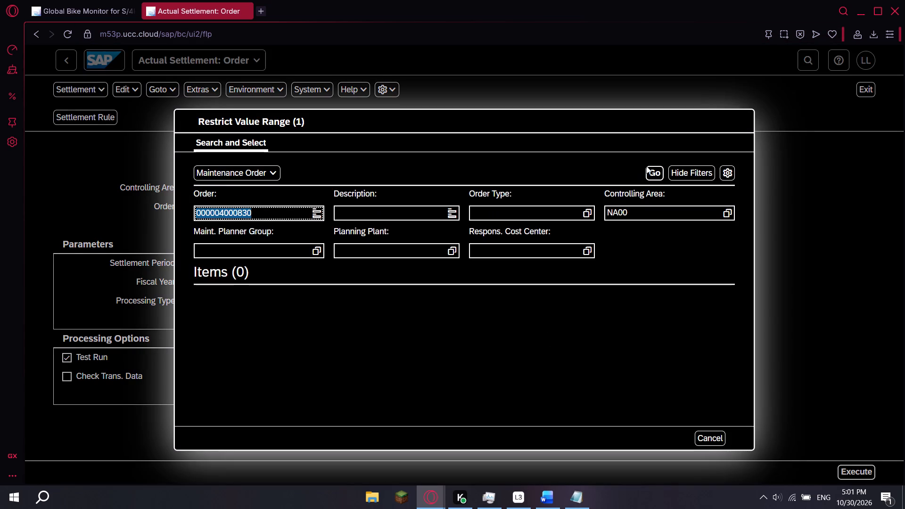
pyautogui.click(655, 169)
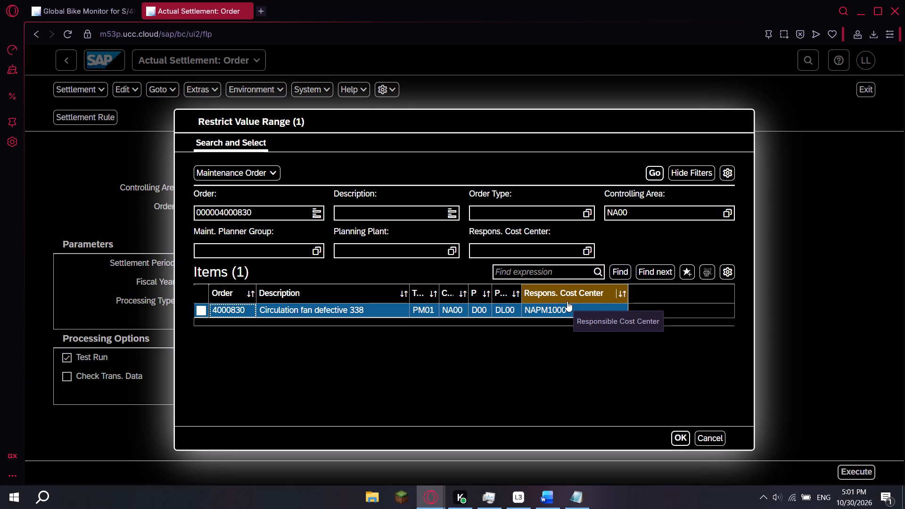
pyautogui.click(678, 435)
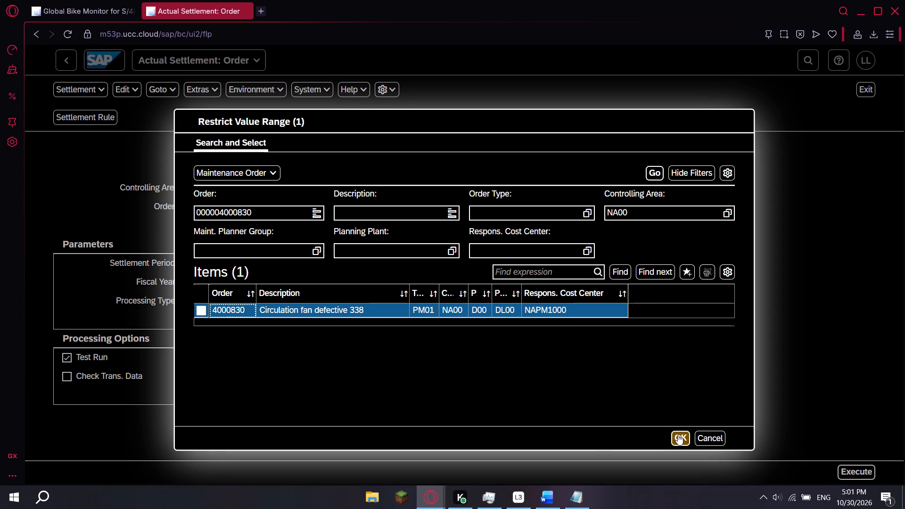
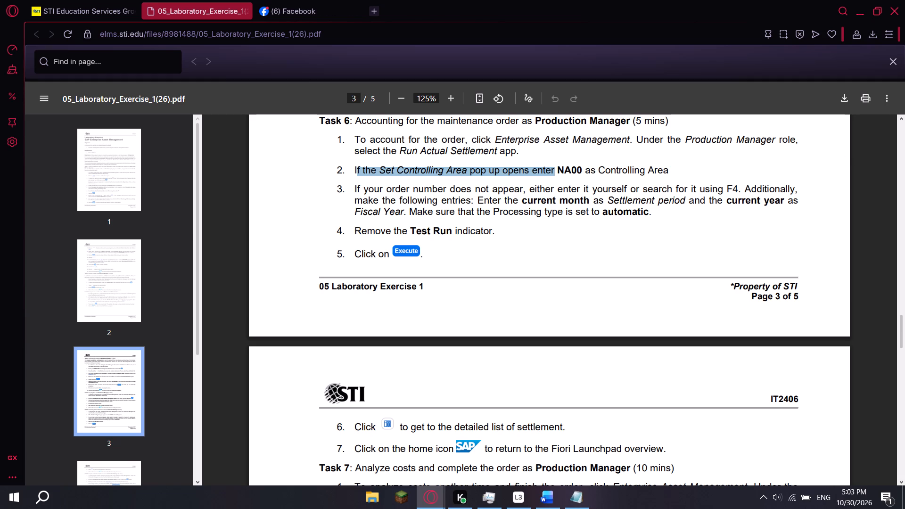
# Reread the Task 6 settlement entry instructions in the exercise PDF and inspect the value help for Settlement Period.
pyautogui.moveTo(379, 202); pyautogui.dragTo(479, 200)
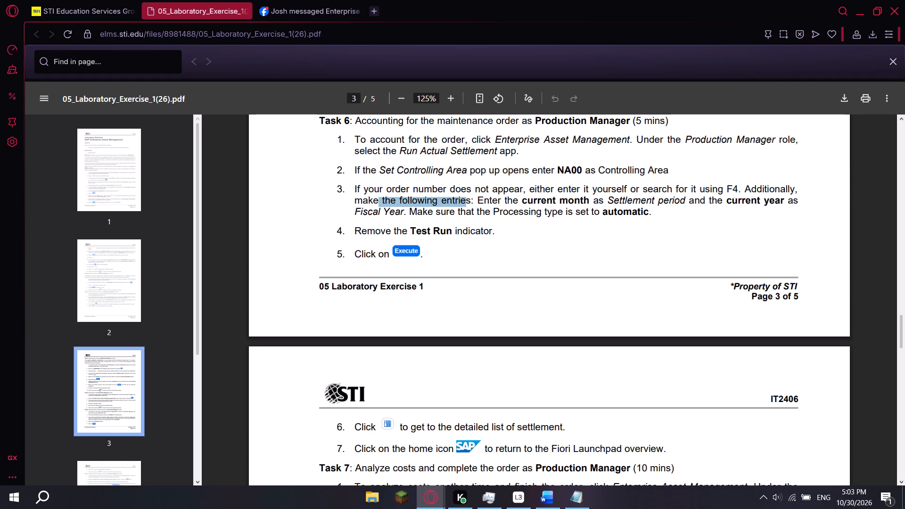
pyautogui.click(497, 224)
pyautogui.moveTo(479, 198); pyautogui.dragTo(544, 198)
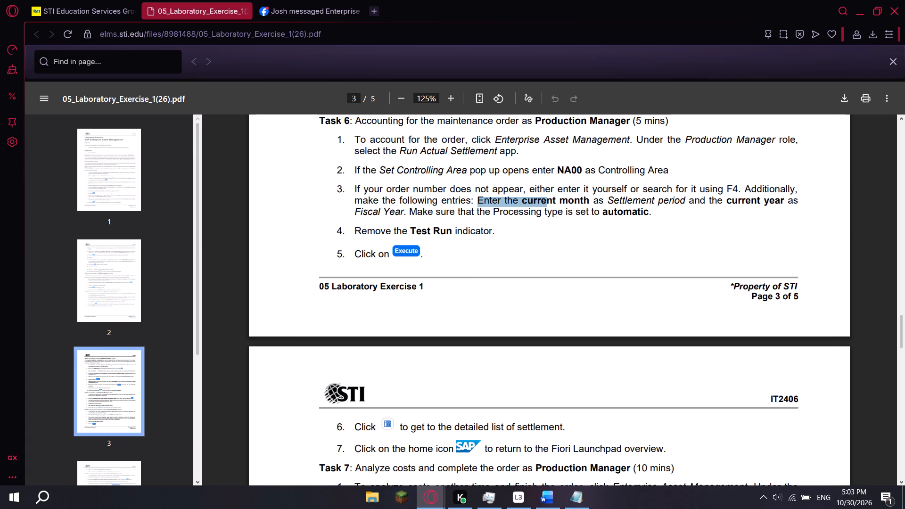
pyautogui.hotkey('alt', 'Tab')
pyautogui.click(202, 262)
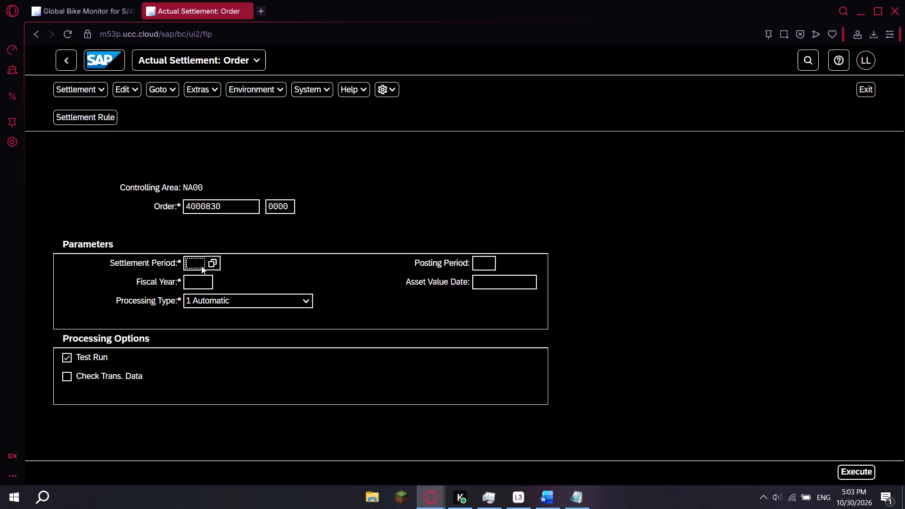
pyautogui.click(211, 263)
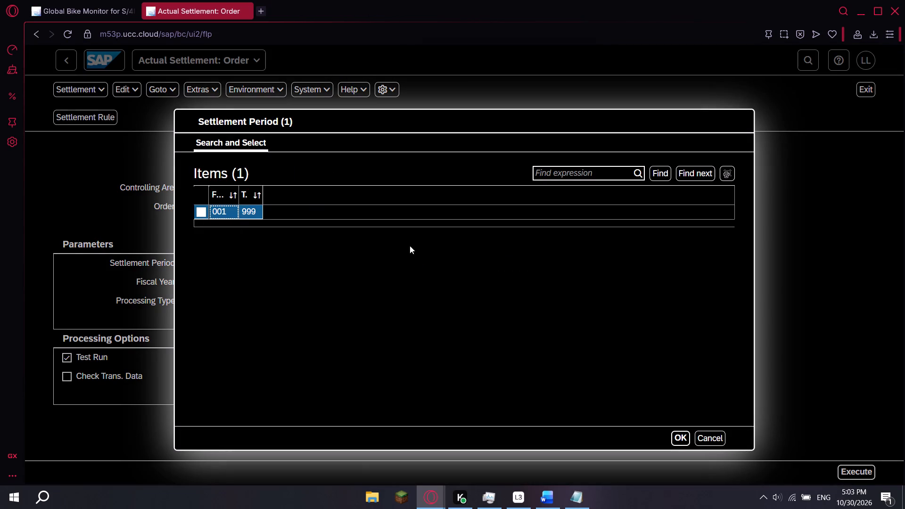
pyautogui.hotkey('alt', 'Tab')
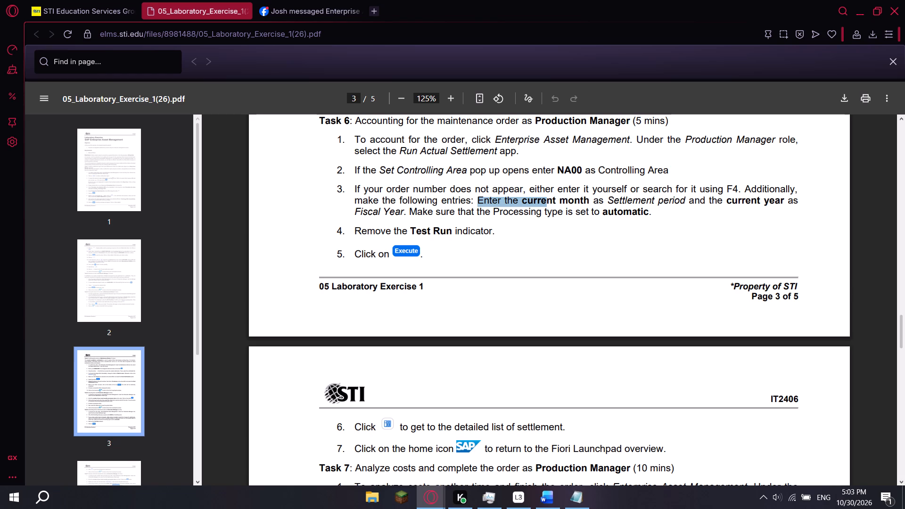
pyautogui.hotkey('alt', 'Tab')
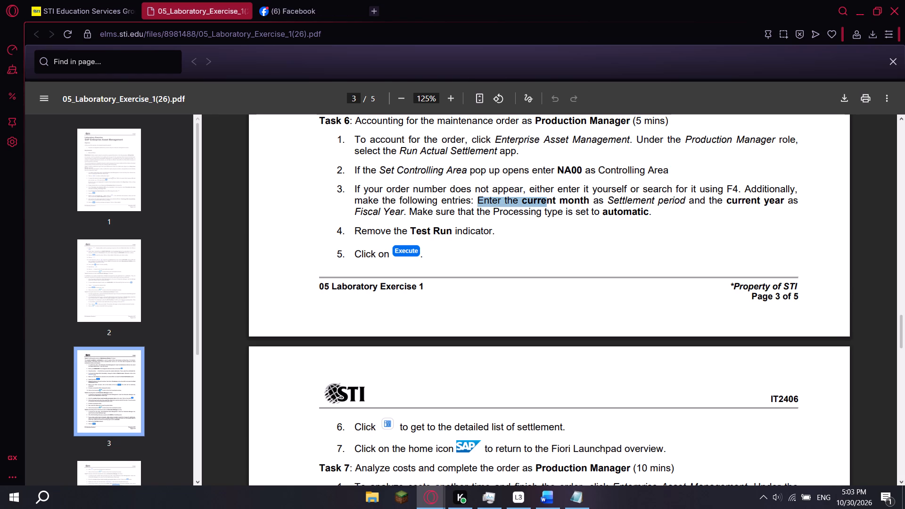
pyautogui.hotkey('alt', 'Tab')
pyautogui.hotkey('alt', 'Tab')
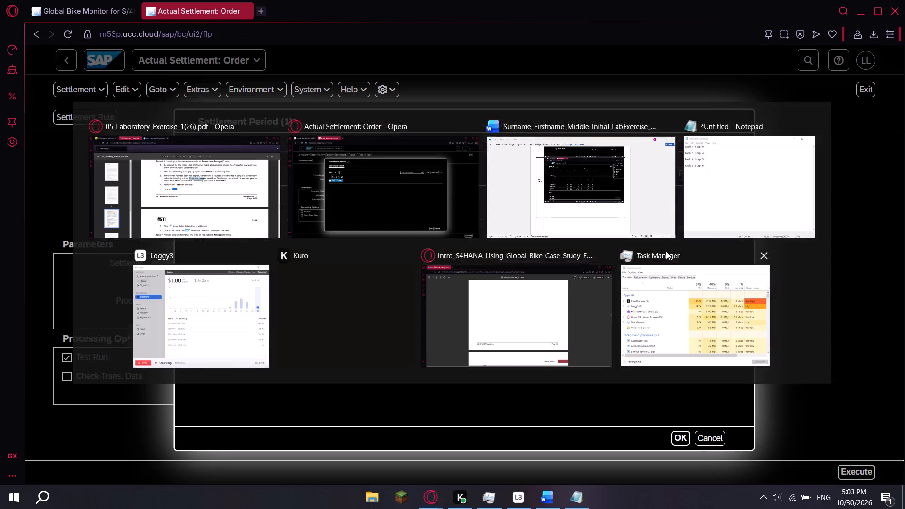
pyautogui.click(714, 438)
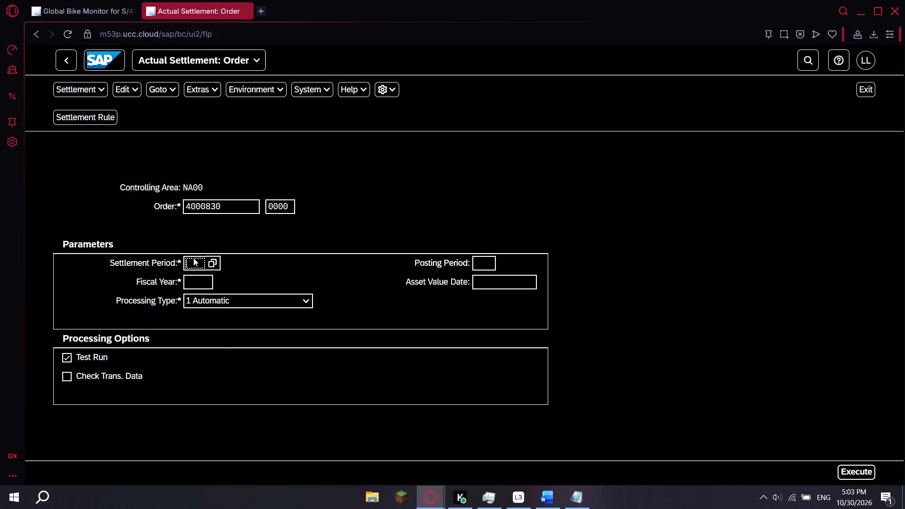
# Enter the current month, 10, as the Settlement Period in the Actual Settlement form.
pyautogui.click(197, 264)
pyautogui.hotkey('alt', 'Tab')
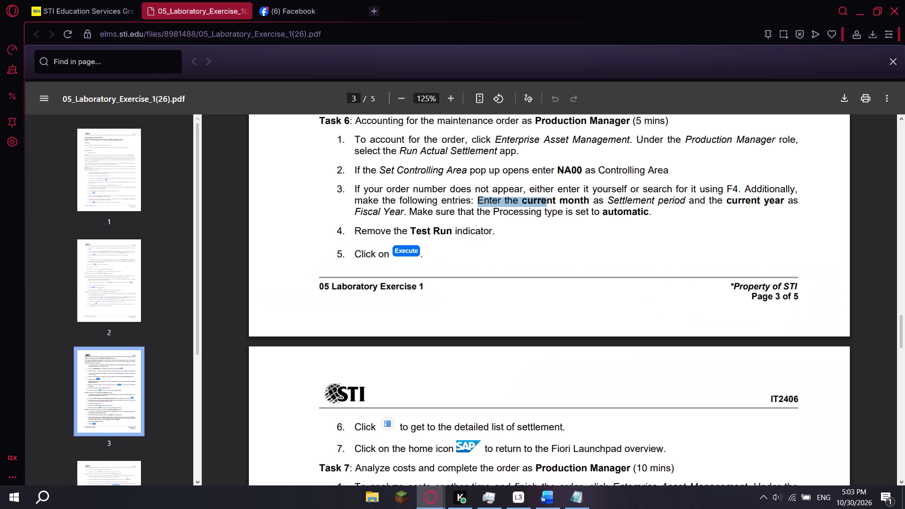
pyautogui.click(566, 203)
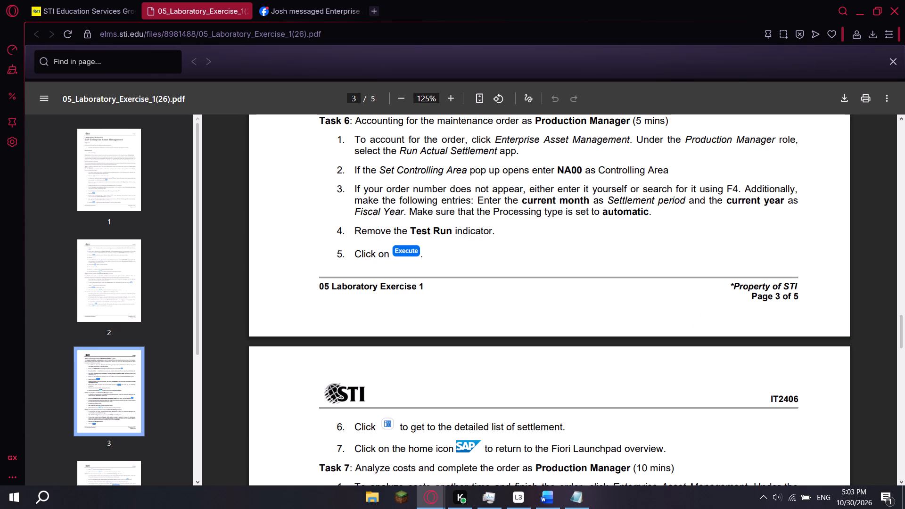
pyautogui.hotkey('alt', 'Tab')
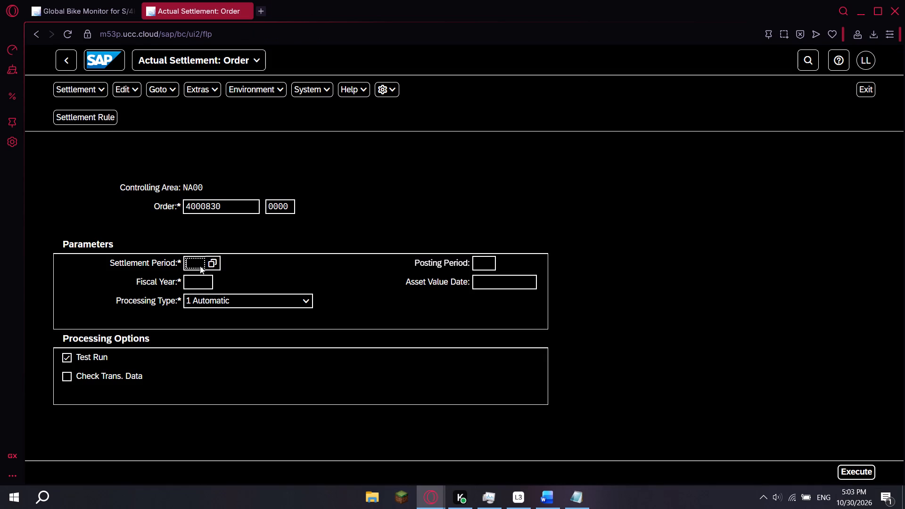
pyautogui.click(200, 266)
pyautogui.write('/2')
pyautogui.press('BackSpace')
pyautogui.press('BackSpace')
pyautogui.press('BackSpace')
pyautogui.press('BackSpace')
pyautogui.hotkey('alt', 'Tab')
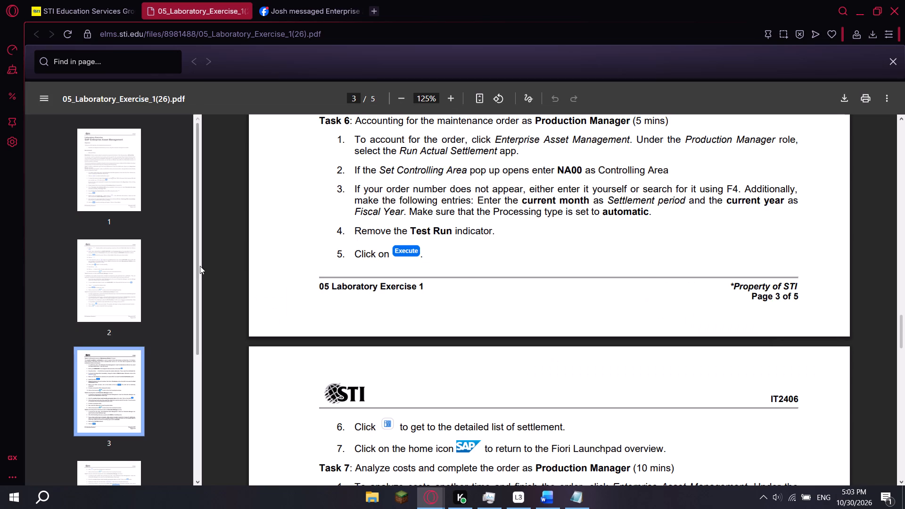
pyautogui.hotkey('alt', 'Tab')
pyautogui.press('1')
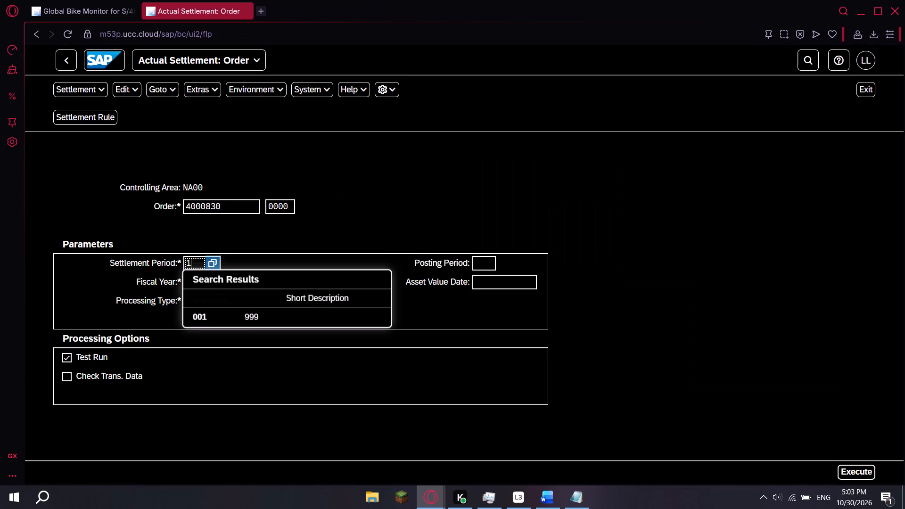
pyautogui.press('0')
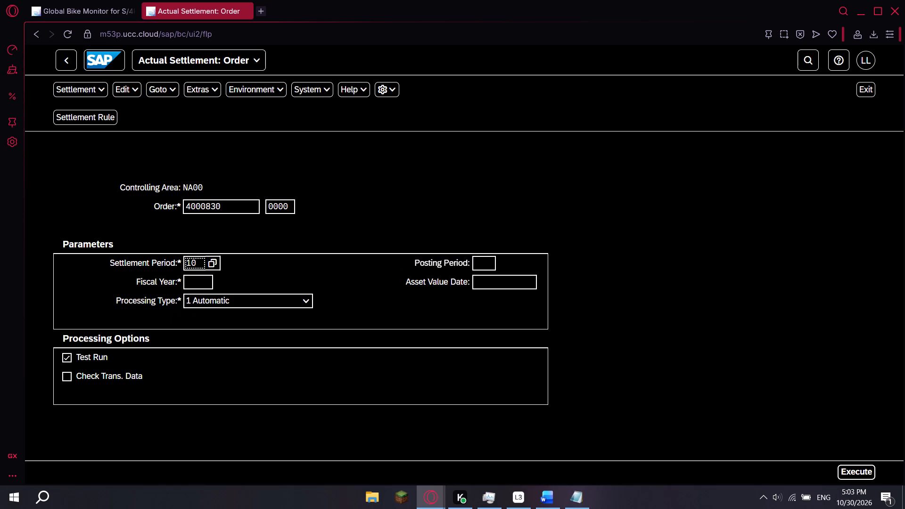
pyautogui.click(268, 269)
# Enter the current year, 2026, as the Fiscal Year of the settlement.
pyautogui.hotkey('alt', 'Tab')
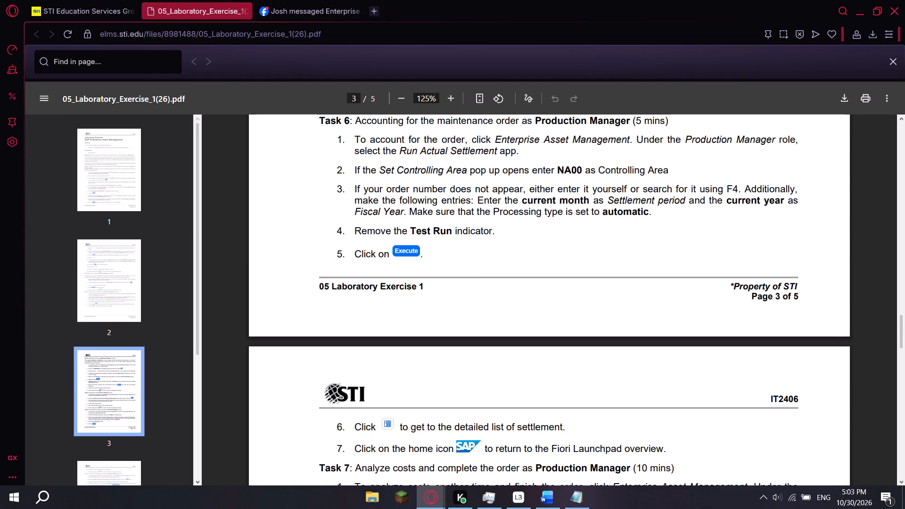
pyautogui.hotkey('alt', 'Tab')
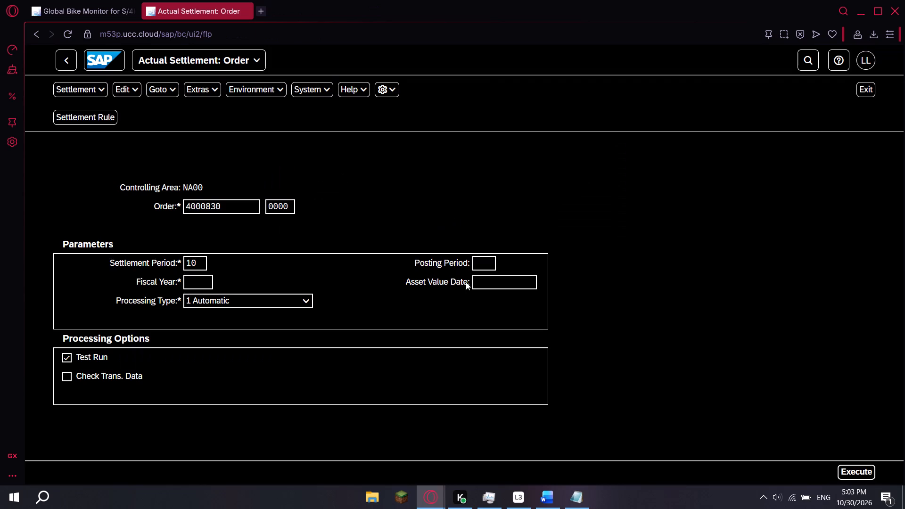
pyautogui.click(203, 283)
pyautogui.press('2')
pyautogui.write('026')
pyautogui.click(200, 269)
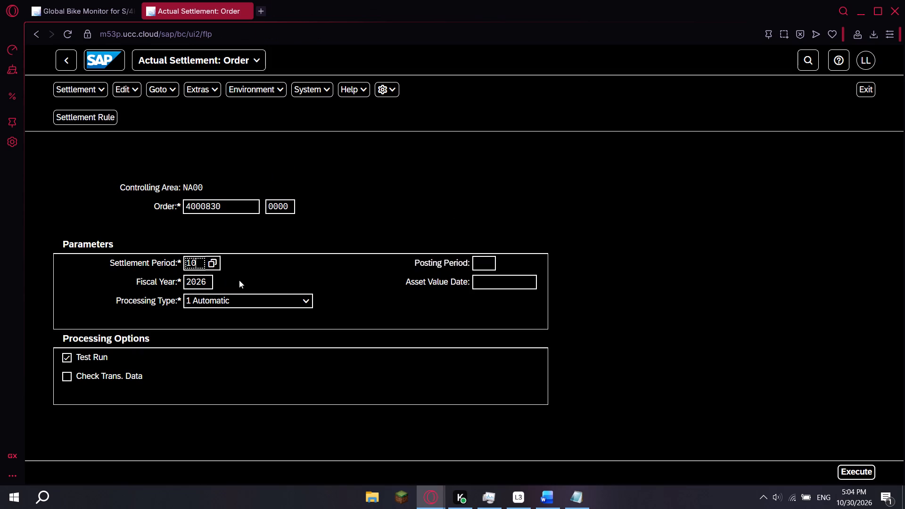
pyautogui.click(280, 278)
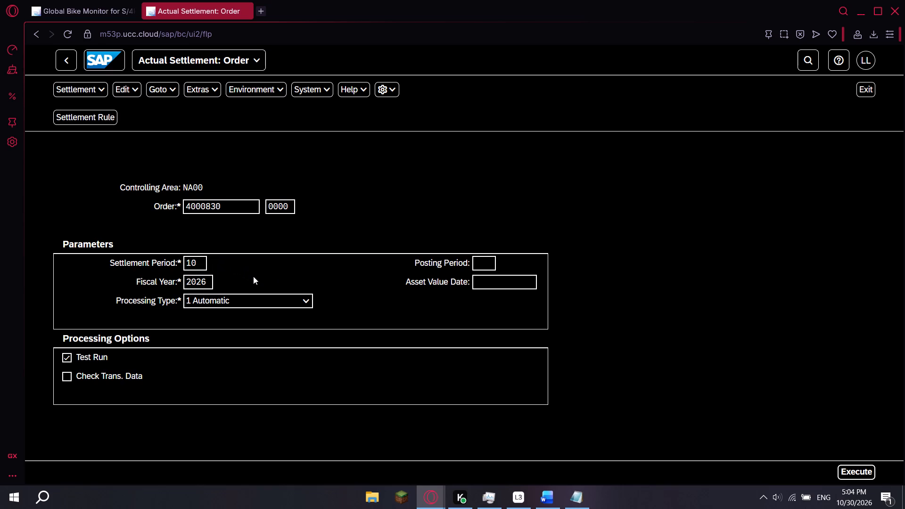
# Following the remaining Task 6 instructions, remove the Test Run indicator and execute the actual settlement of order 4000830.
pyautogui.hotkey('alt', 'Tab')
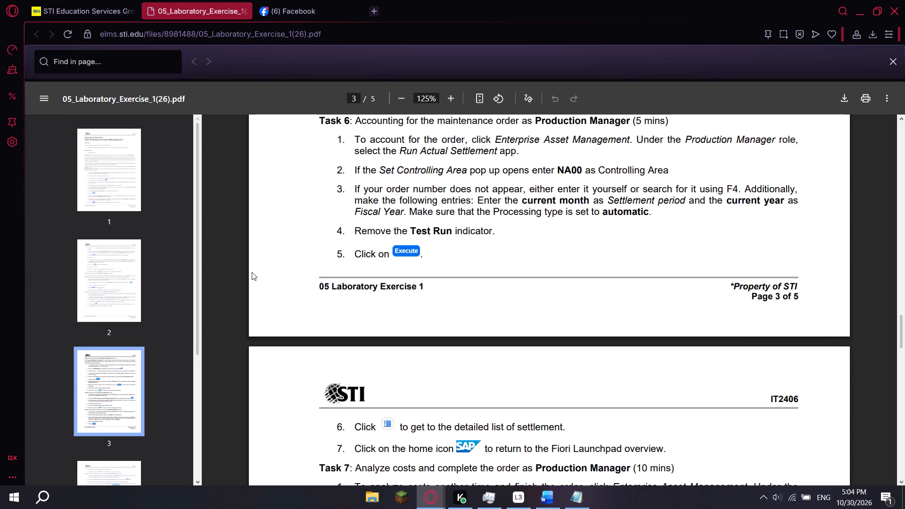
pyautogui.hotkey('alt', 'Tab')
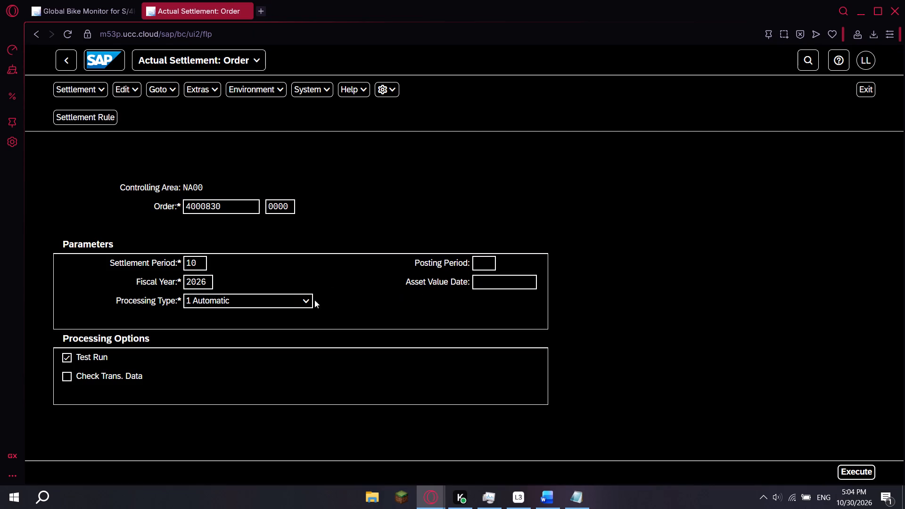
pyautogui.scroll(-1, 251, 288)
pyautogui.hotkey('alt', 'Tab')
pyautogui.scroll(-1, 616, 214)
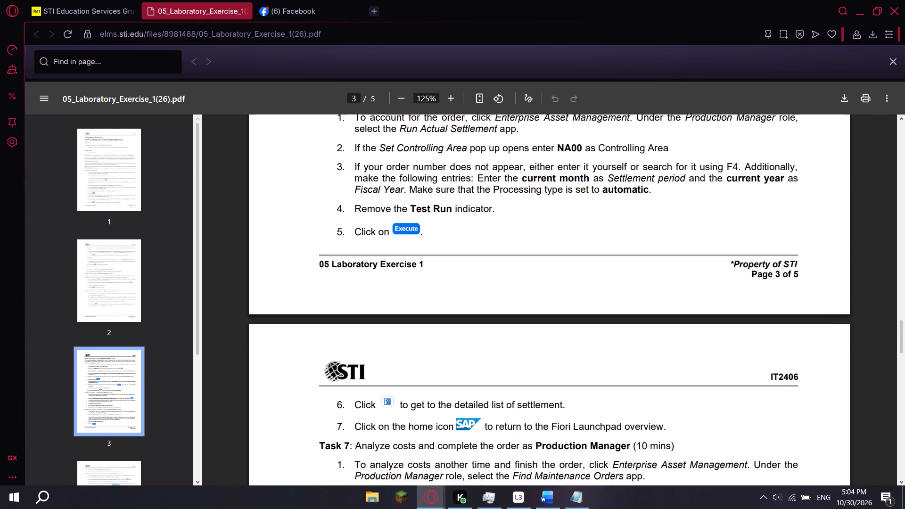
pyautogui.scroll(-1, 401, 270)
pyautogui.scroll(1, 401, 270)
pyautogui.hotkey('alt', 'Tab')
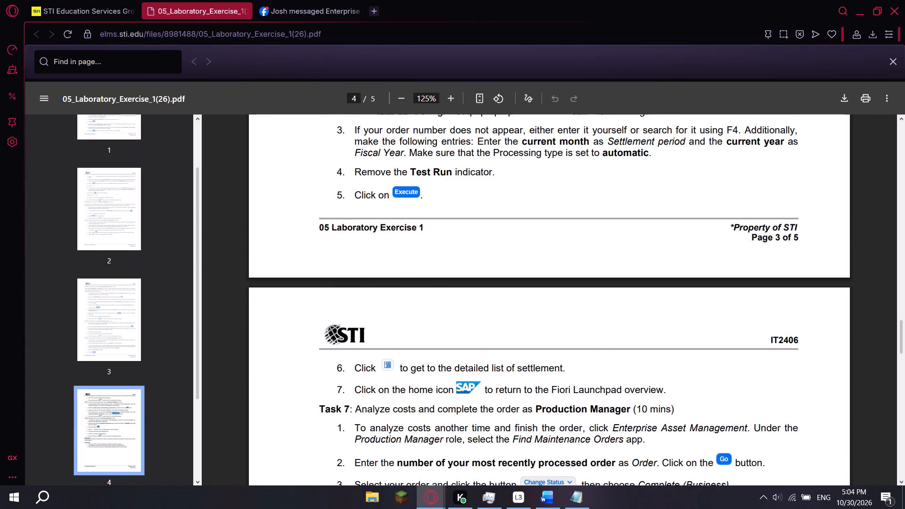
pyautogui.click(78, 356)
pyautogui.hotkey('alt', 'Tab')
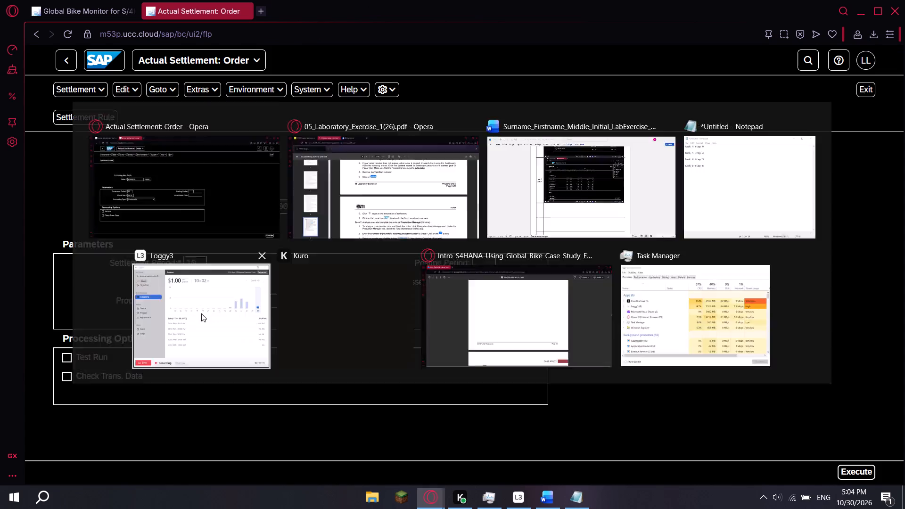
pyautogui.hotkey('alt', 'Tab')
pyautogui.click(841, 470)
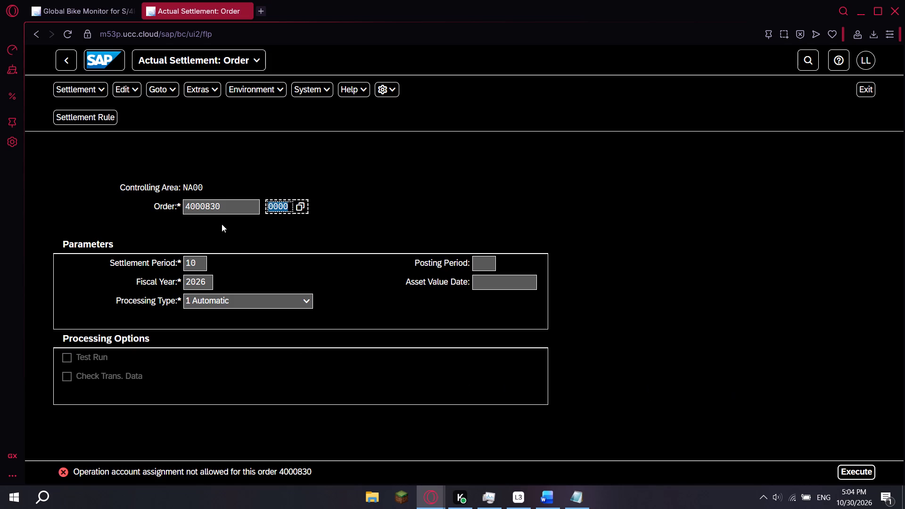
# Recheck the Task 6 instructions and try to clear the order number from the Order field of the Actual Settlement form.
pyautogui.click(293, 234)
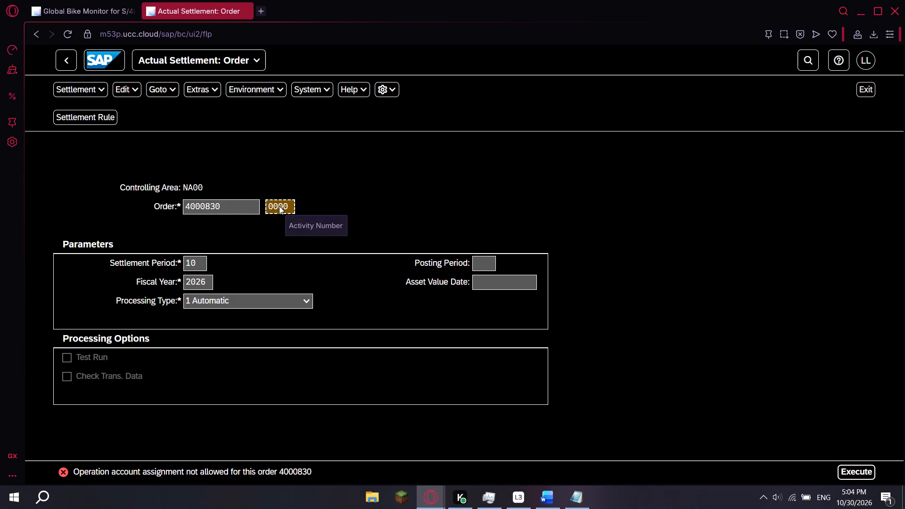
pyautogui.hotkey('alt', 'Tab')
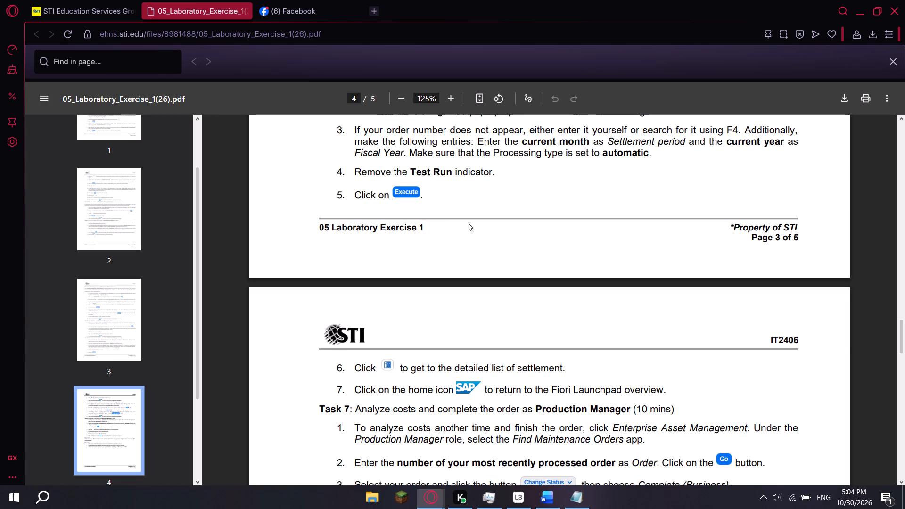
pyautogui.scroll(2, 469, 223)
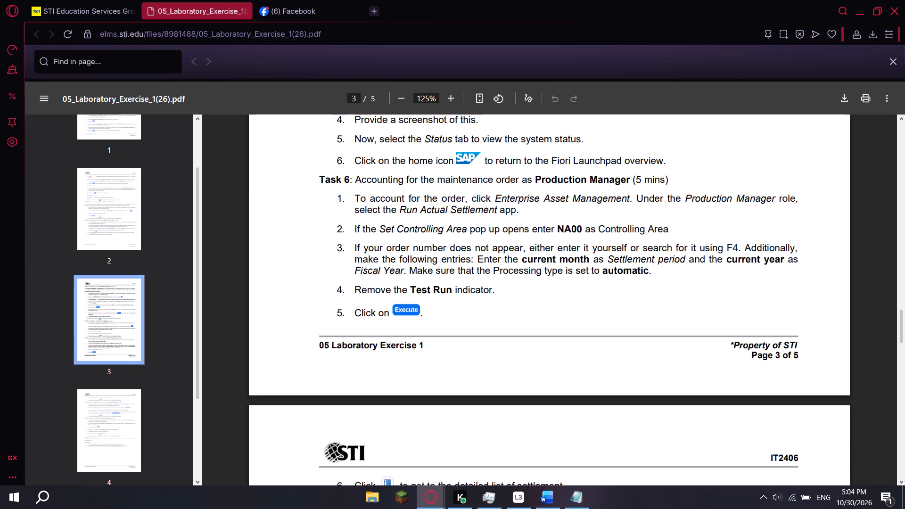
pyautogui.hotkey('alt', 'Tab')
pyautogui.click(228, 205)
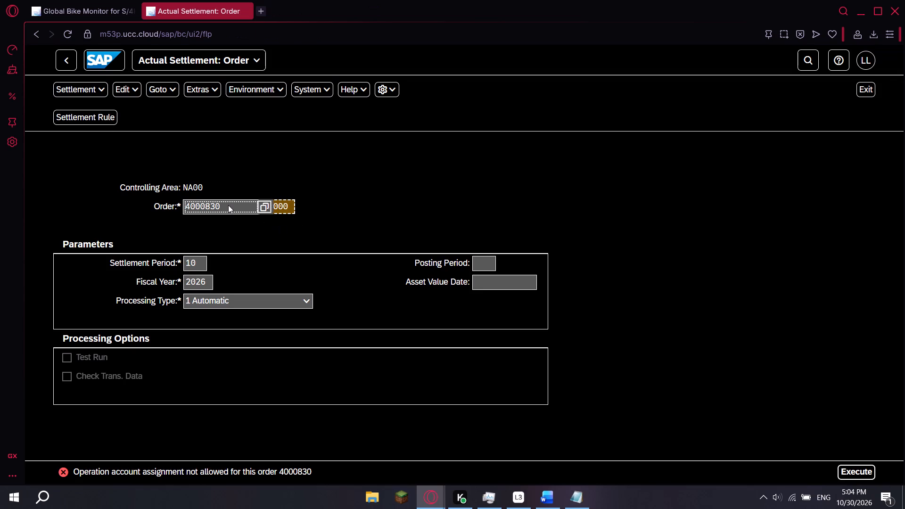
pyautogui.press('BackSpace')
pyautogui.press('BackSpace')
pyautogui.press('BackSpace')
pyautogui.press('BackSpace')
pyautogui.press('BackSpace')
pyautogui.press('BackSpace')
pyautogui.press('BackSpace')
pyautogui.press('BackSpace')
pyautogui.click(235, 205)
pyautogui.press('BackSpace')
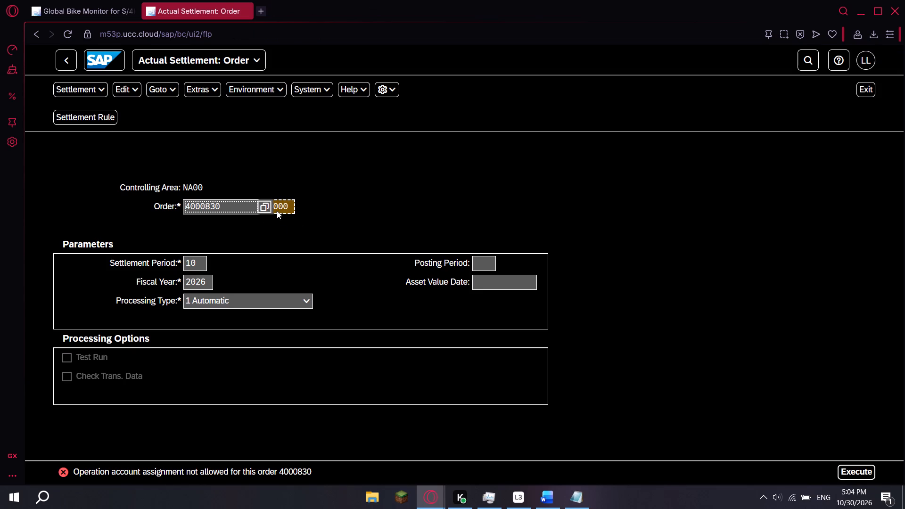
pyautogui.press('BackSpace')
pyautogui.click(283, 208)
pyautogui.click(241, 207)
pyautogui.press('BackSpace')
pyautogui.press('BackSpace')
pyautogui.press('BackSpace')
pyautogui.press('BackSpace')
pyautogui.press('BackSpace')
# Reload the Actual Settlement page to start over with a blank form.
pyautogui.click(71, 36)
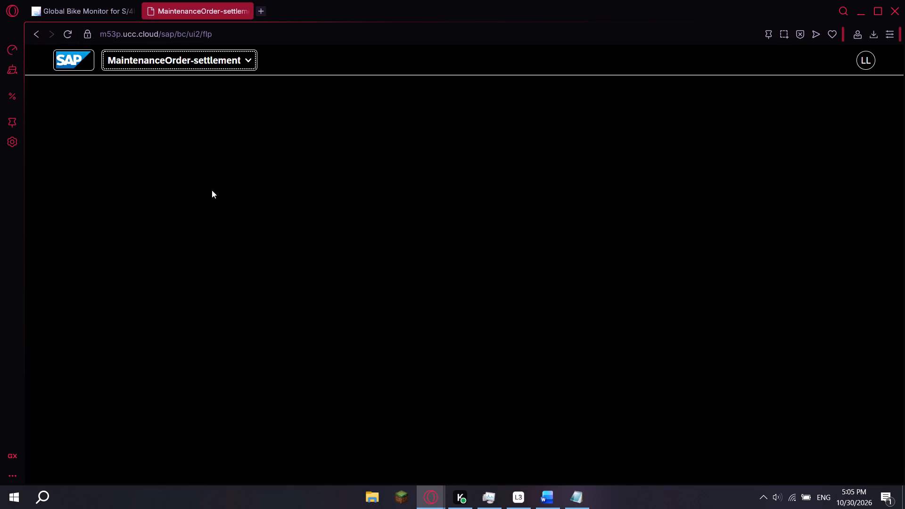
pyautogui.press('BackSpace')
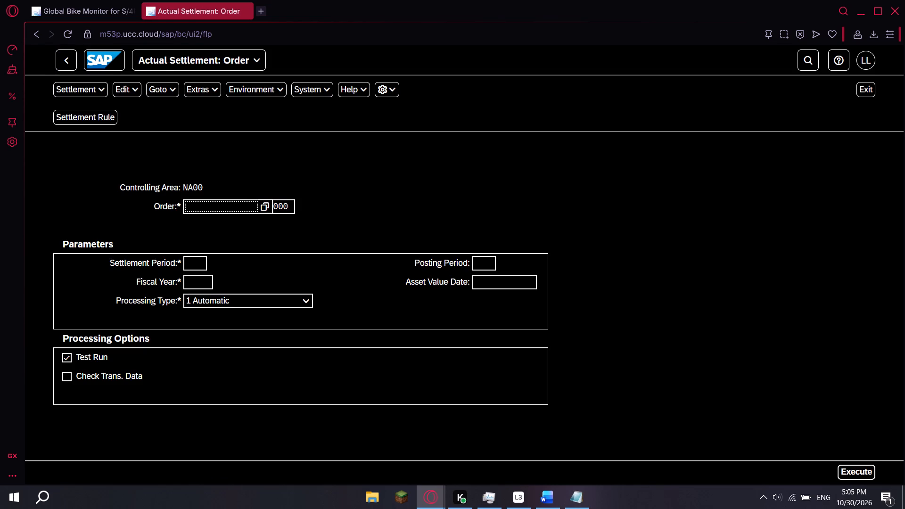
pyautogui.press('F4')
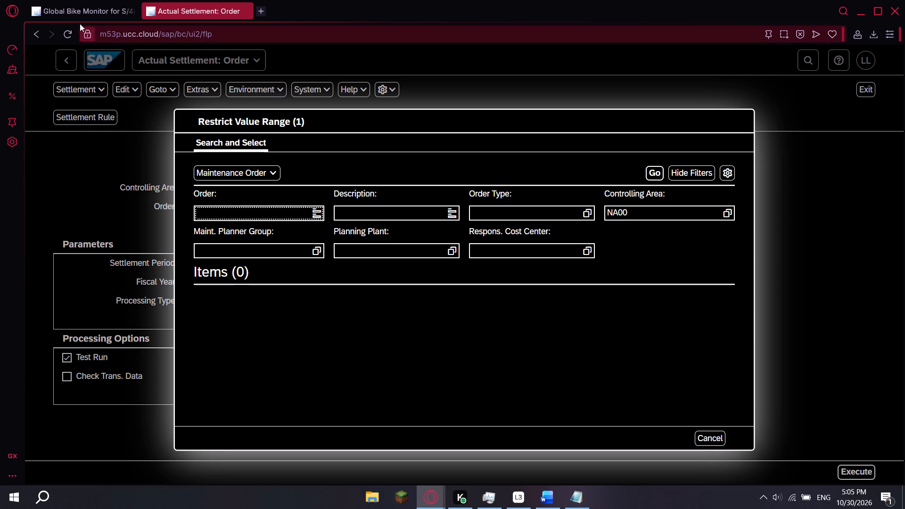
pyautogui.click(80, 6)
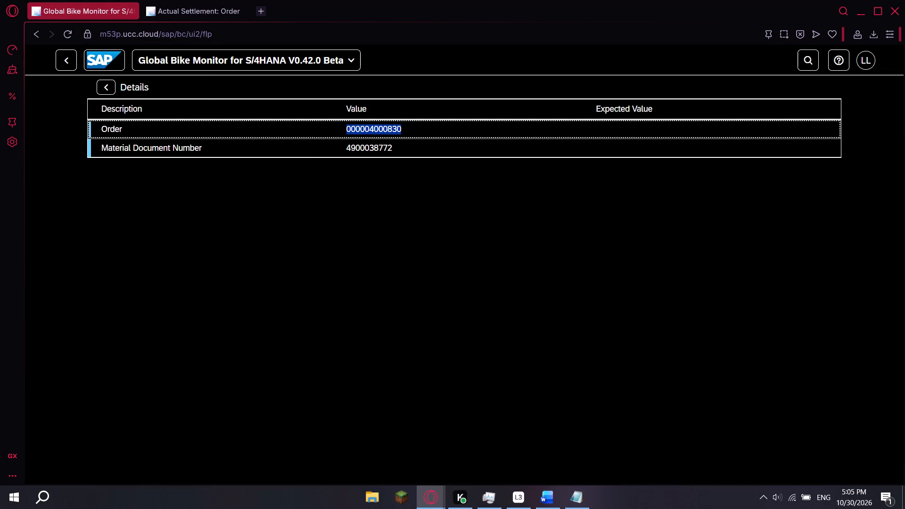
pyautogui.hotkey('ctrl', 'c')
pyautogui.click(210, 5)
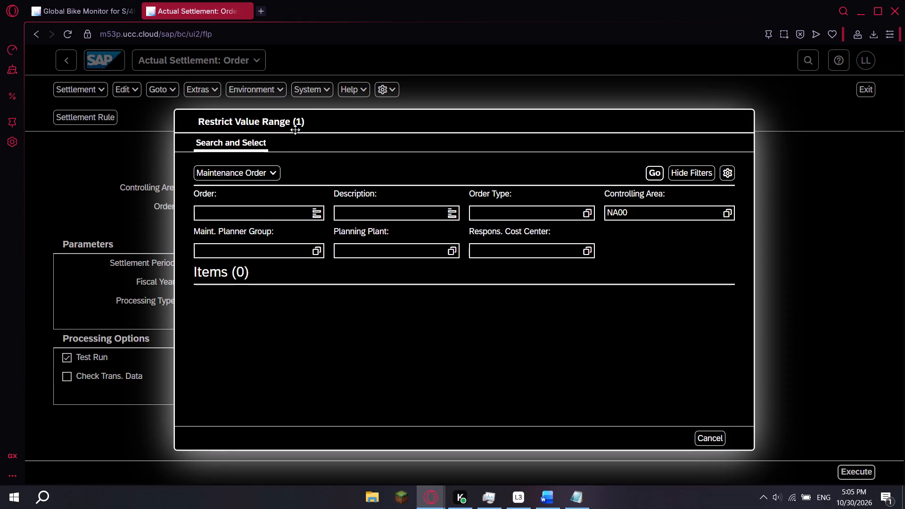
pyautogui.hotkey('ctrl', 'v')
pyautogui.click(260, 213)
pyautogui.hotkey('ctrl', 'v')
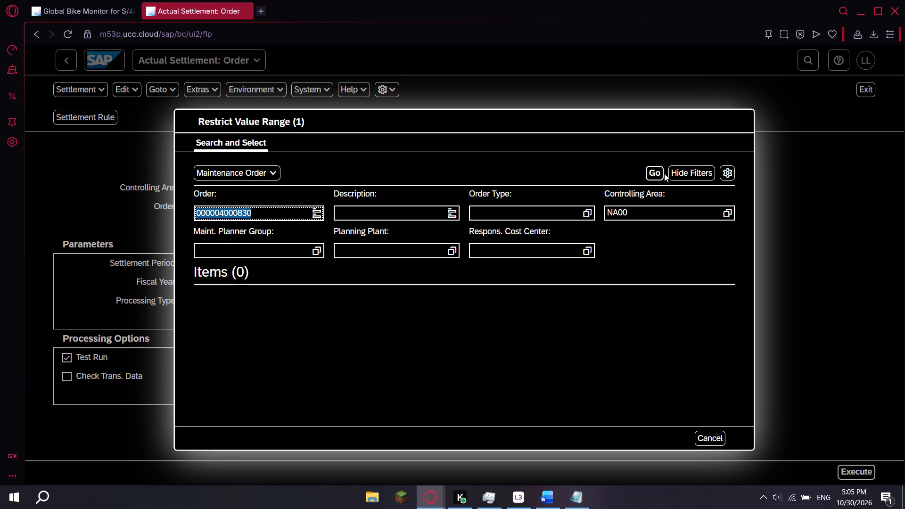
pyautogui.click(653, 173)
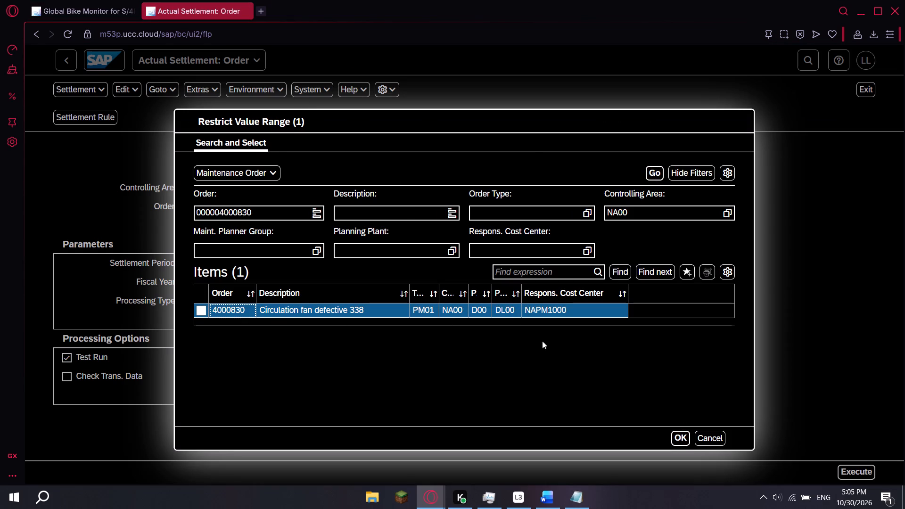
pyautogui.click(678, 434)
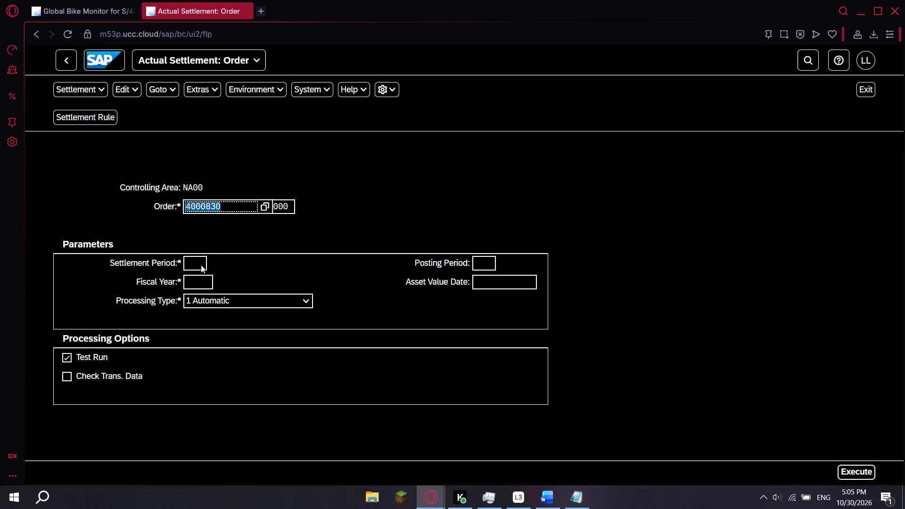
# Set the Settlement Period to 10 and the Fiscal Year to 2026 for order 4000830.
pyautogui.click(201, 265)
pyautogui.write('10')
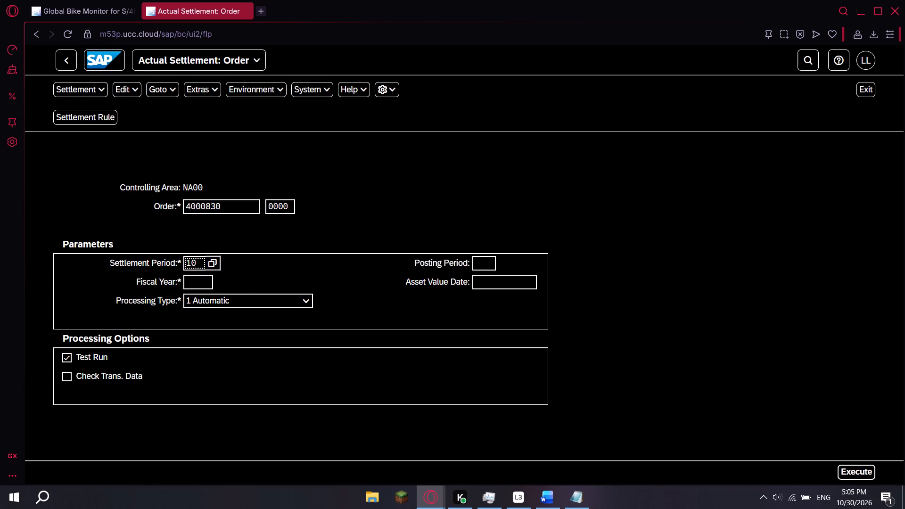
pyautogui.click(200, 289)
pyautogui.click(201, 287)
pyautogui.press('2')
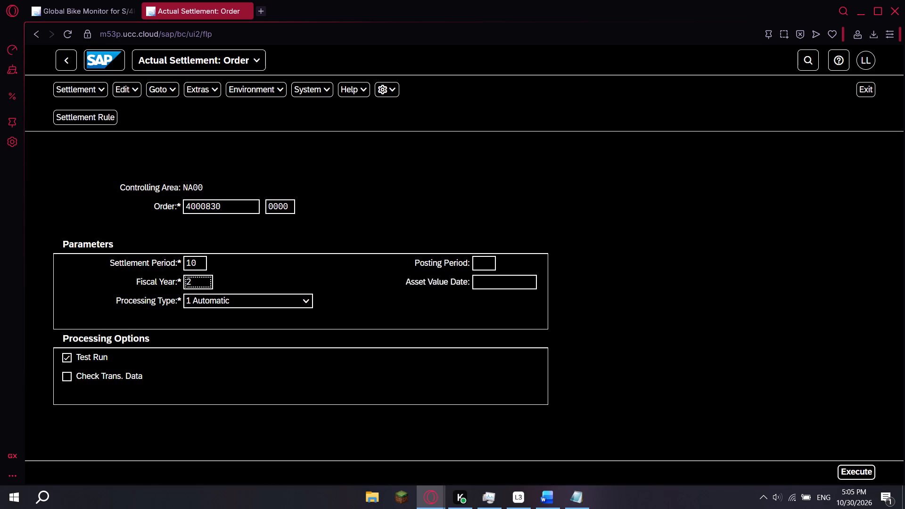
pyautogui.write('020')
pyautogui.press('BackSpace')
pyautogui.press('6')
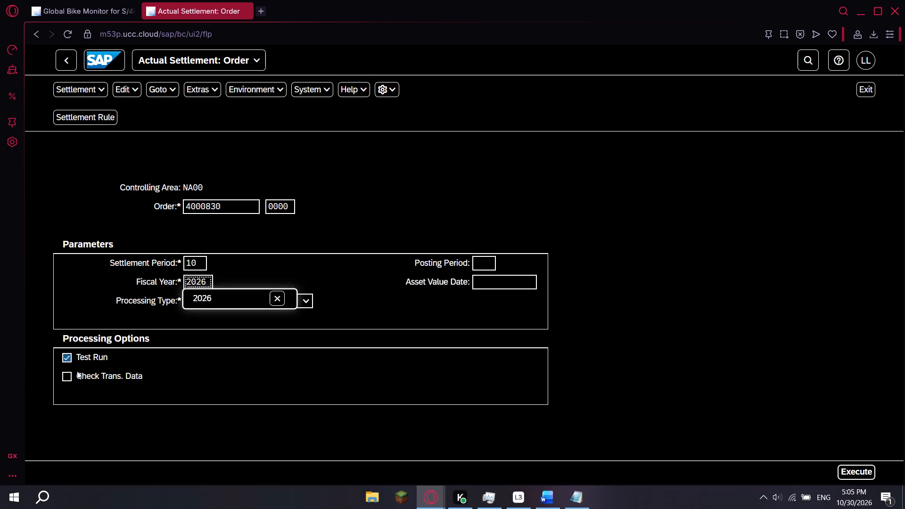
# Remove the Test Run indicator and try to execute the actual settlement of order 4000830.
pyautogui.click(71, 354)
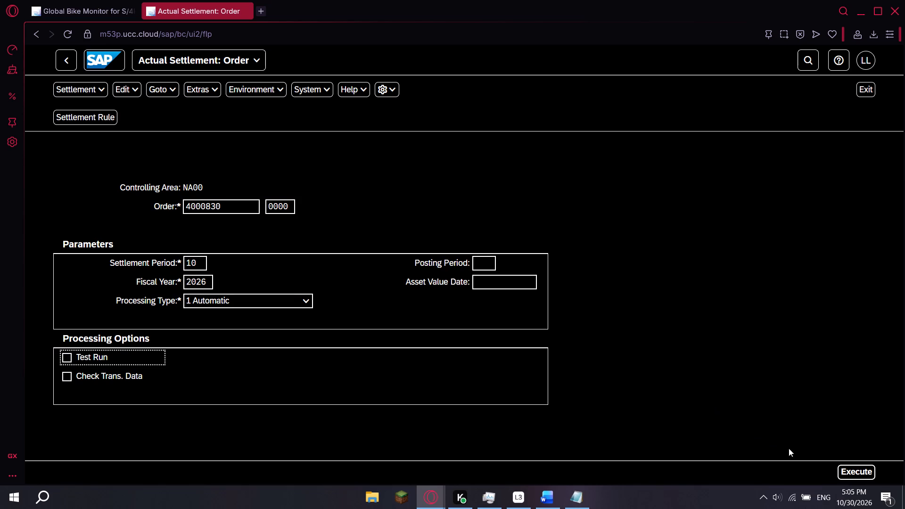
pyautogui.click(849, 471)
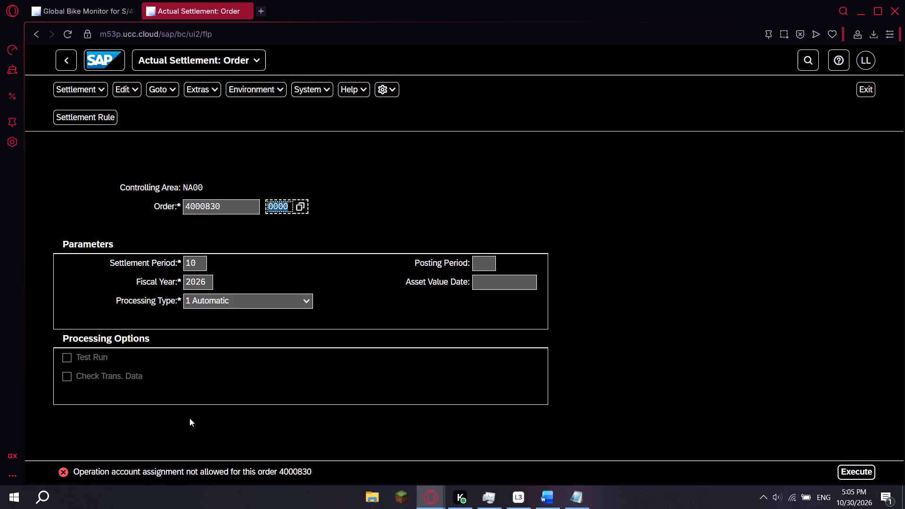
# Look up the possible values for the 0000 operation field beside order 4000830.
pyautogui.click(282, 207)
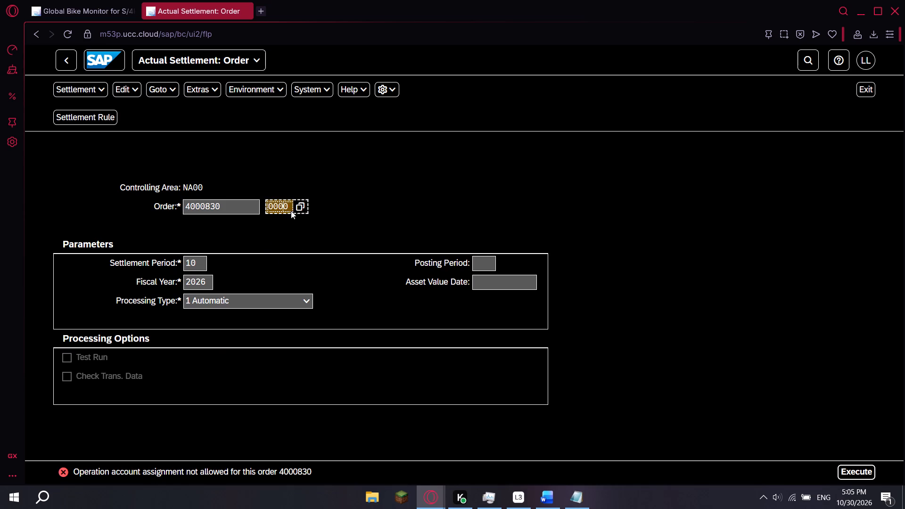
pyautogui.click(287, 204)
pyautogui.click(294, 205)
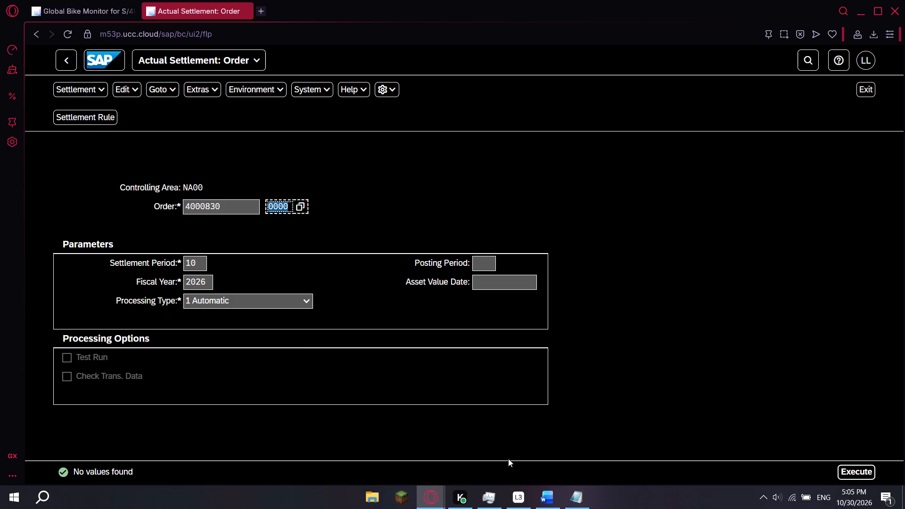
pyautogui.click(702, 304)
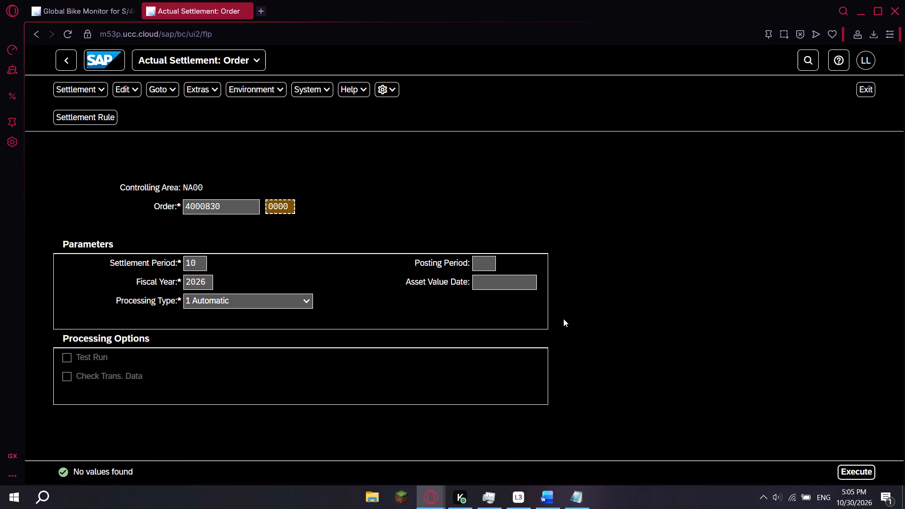
# Reread the end of Task 6 in the laboratory PDF and check the Notepad list of task steps before returning to the settlement form.
pyautogui.hotkey('alt', 'Tab')
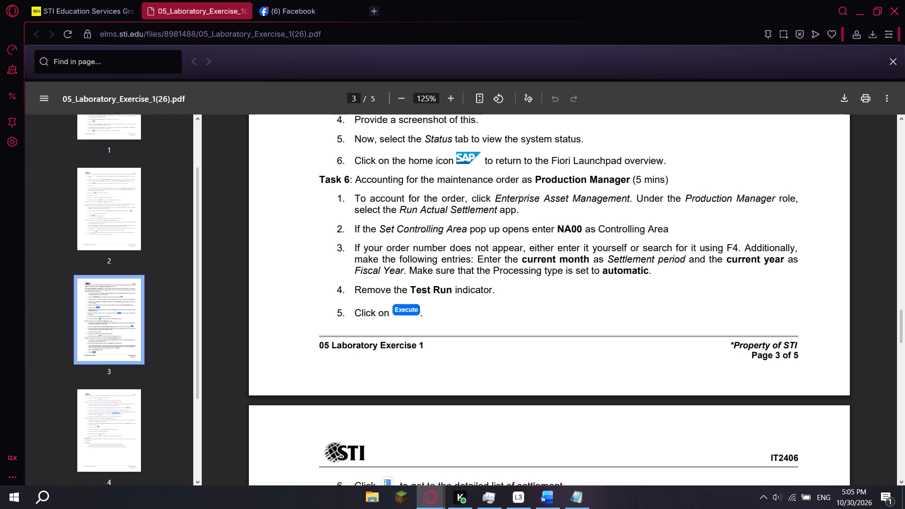
pyautogui.click(581, 495)
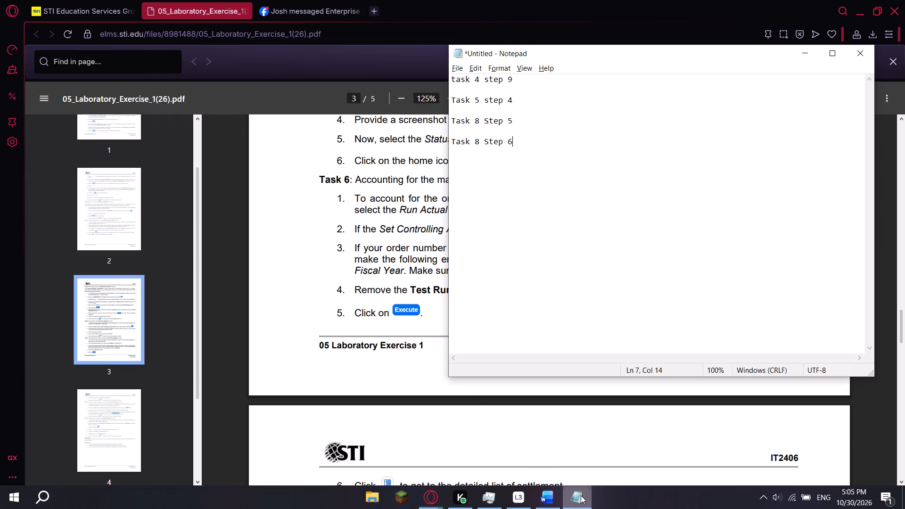
pyautogui.click(581, 495)
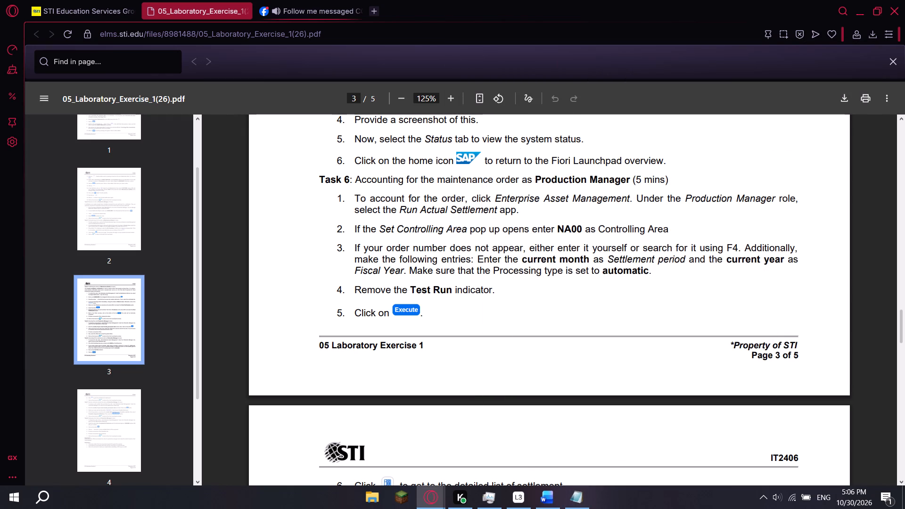
pyautogui.scroll(-3, 414, 324)
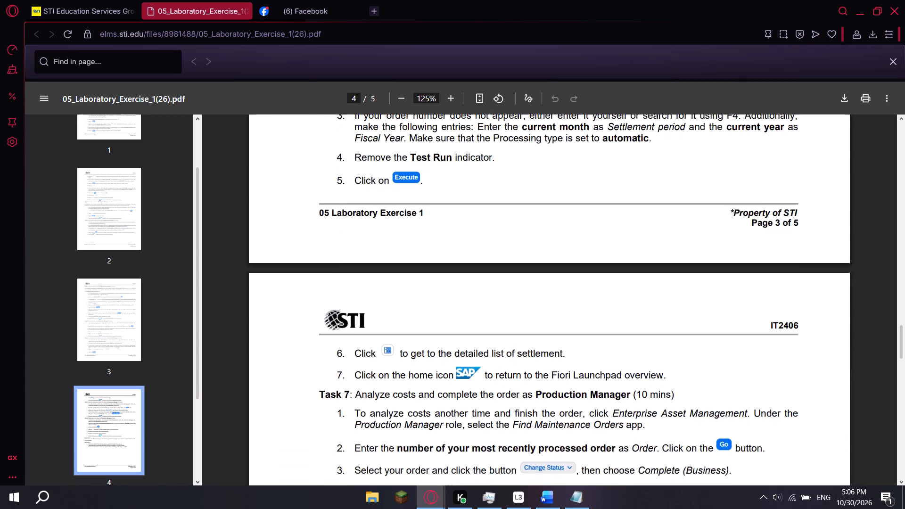
pyautogui.hotkey('alt', 'Tab')
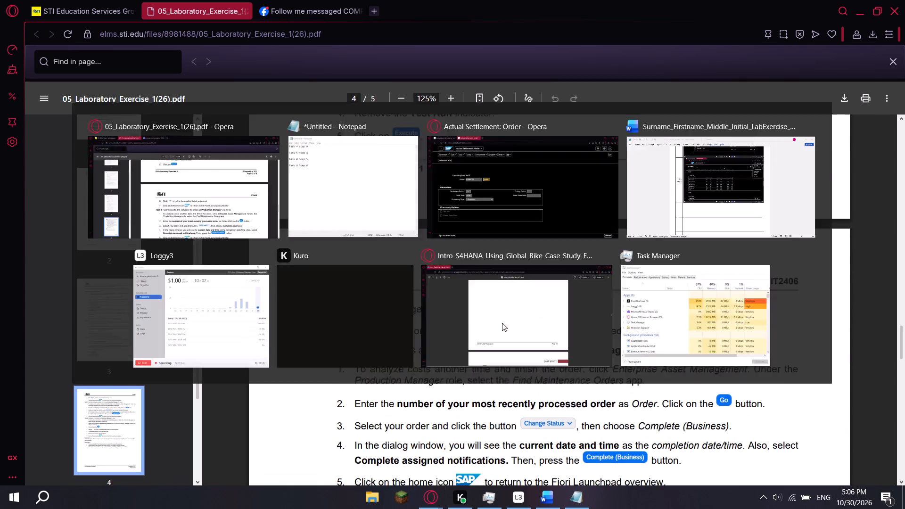
pyautogui.hotkey('alt', 'Tab')
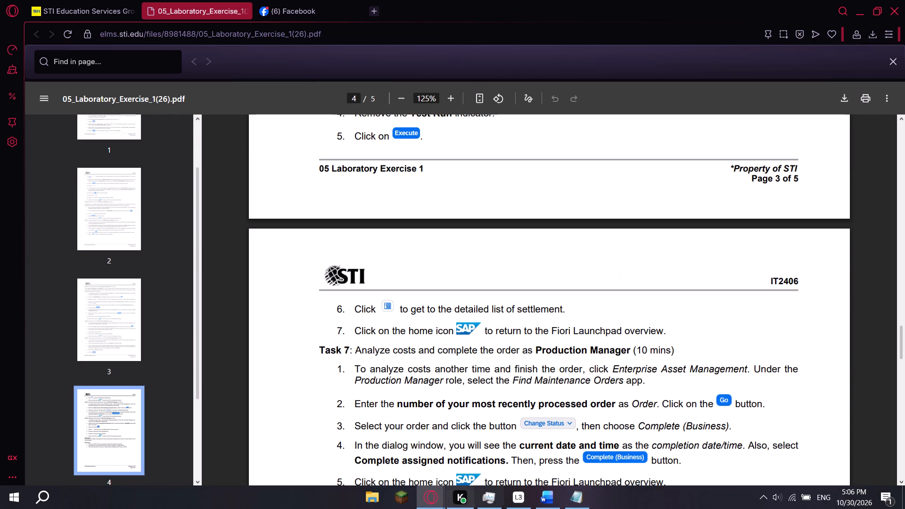
pyautogui.hotkey('alt', 'Tab')
pyautogui.hotkey('alt', 'Tab')
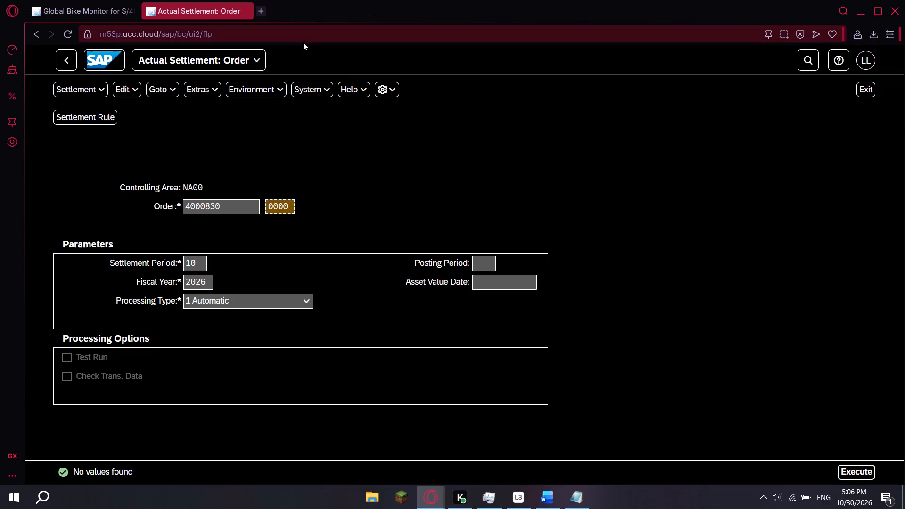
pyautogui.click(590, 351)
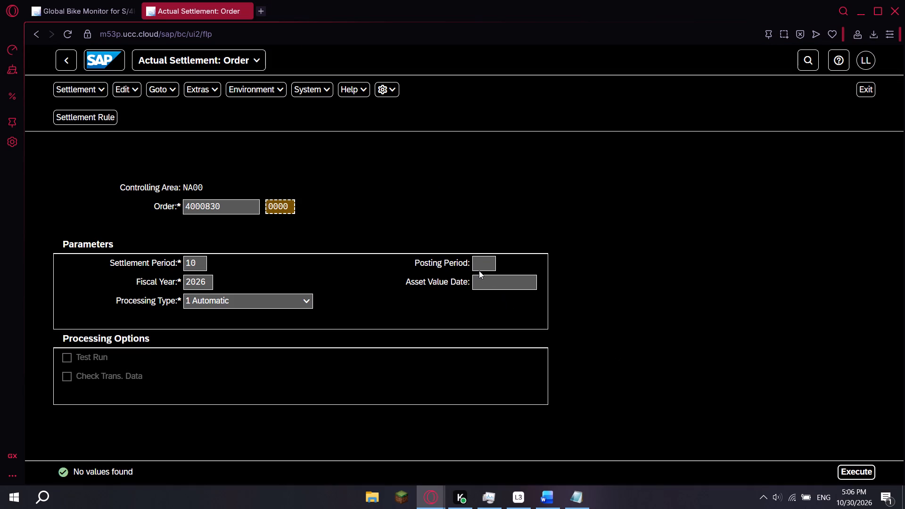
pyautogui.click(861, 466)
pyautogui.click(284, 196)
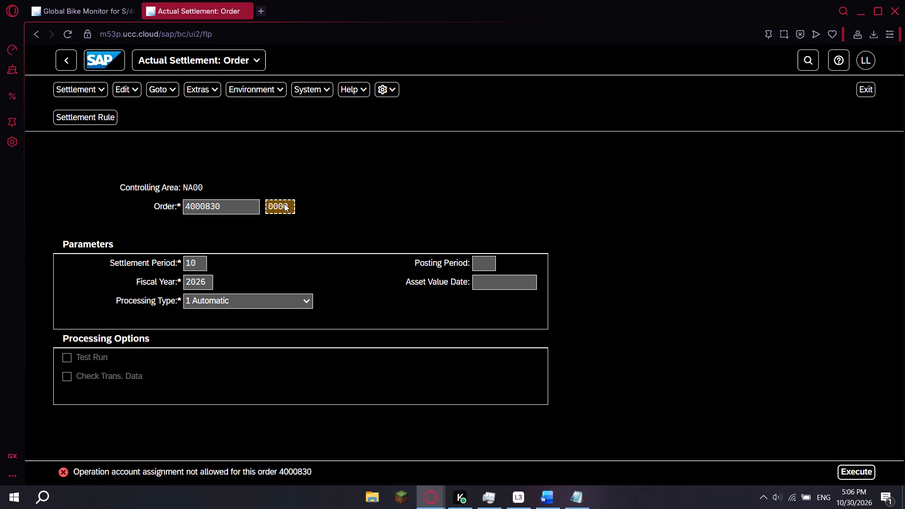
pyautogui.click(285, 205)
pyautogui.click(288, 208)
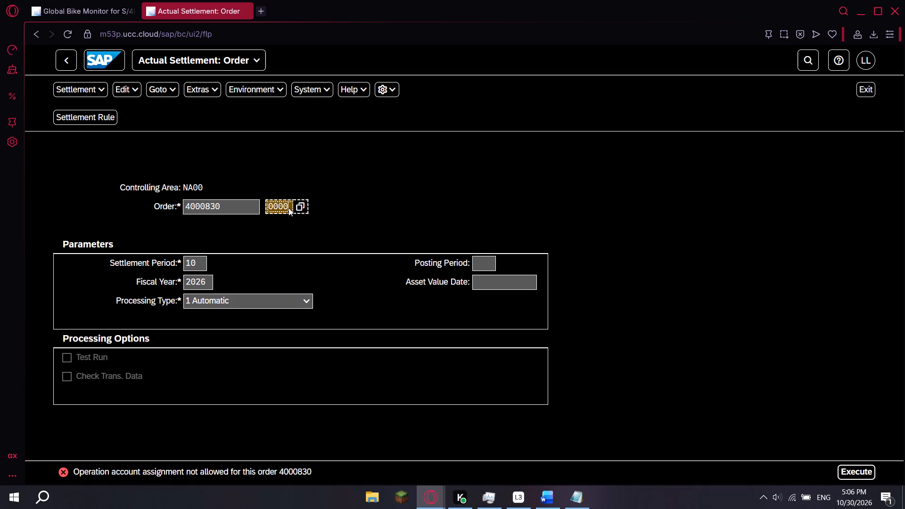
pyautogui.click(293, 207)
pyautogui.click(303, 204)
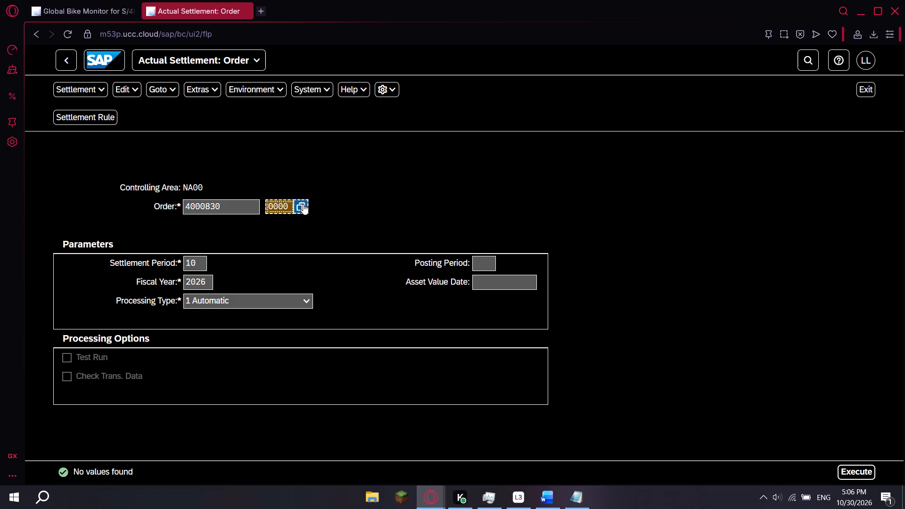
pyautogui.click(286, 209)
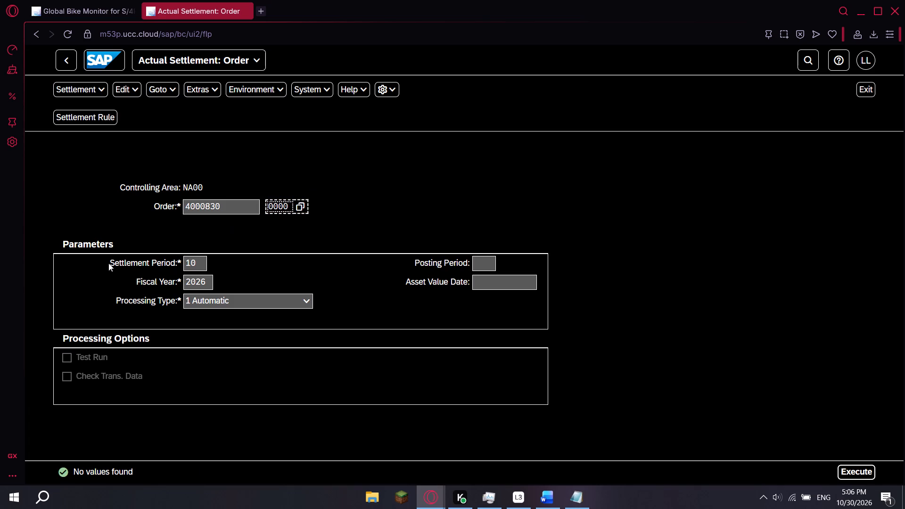
# Recheck the lab instructions and return from Actual Settlement to the Fiori Launchpad home page, as Task 6 step 7 directs.
pyautogui.hotkey('alt', 'Tab')
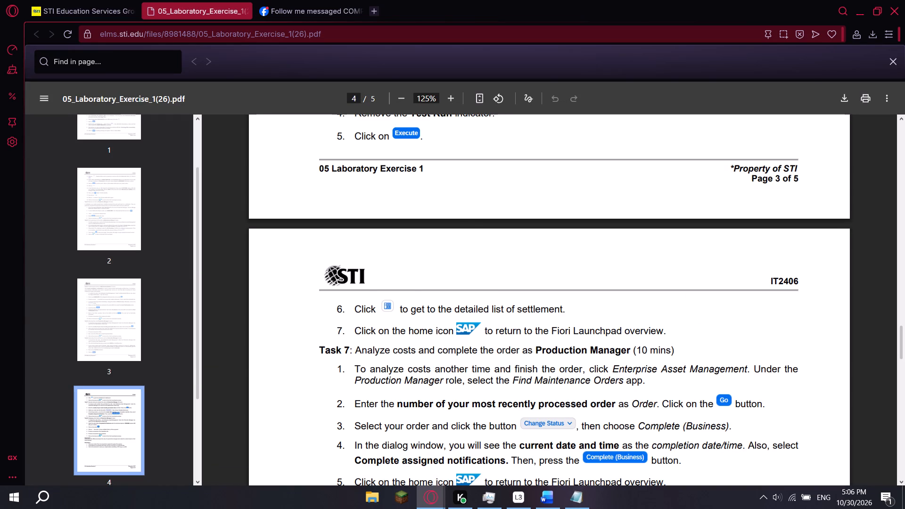
pyautogui.hotkey('alt', 'Tab')
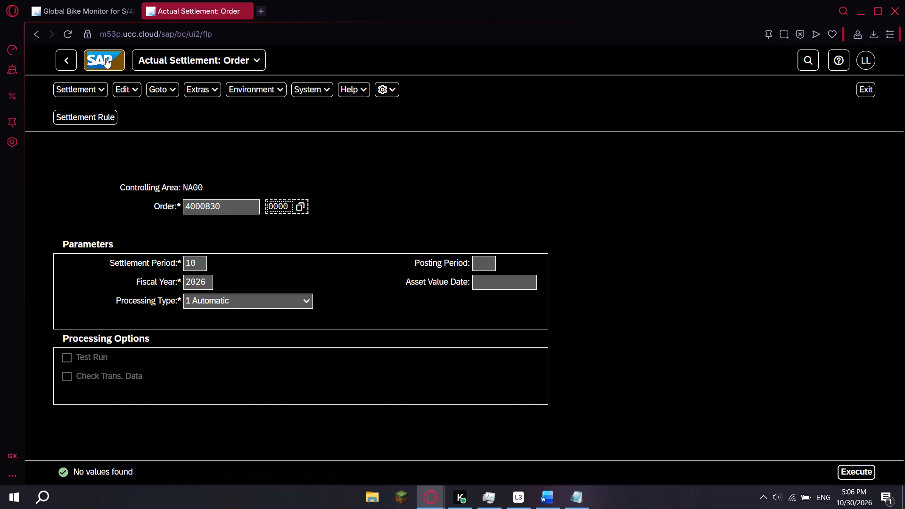
pyautogui.click(106, 58)
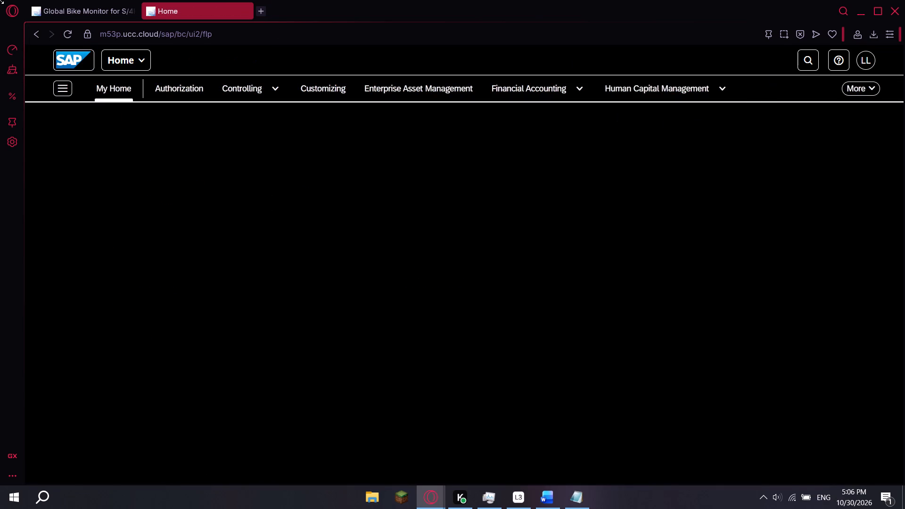
# Check the step-by-step progress of the Enterprise Asset Management case study in the Global Bike Monitor.
pyautogui.click(57, 6)
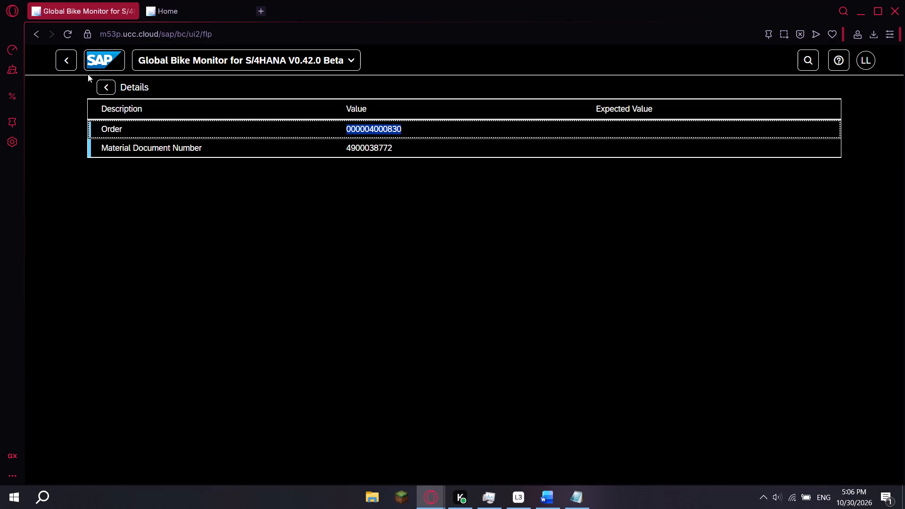
pyautogui.click(67, 59)
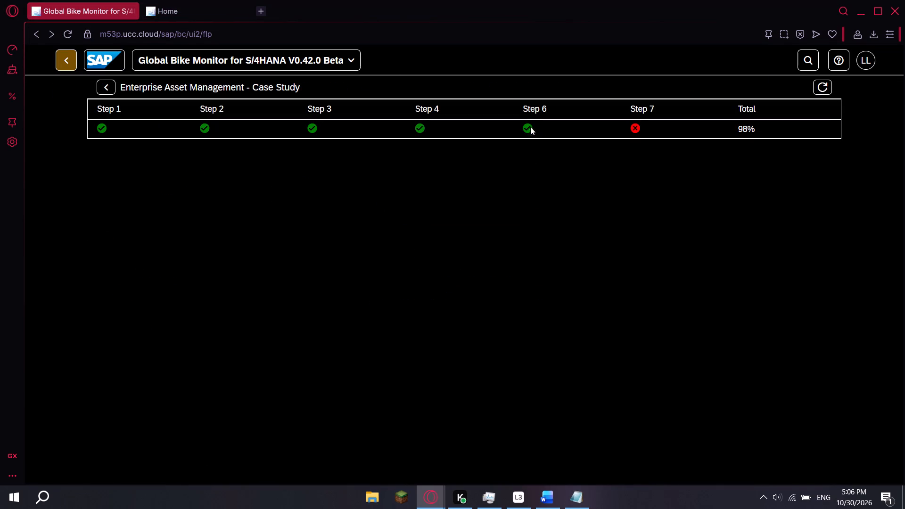
pyautogui.click(199, 15)
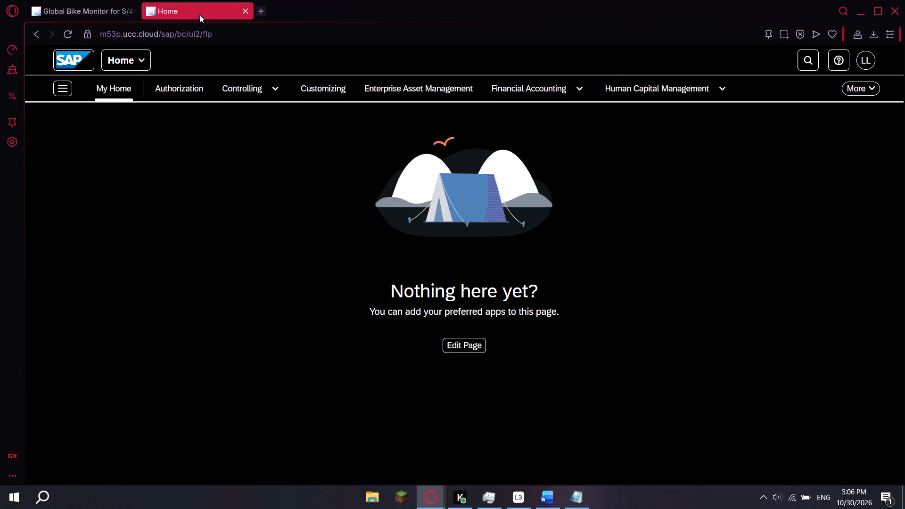
# Read the Task 7 and Task 8 instructions in the laboratory PDF and compare them with the Notepad list of task steps.
pyautogui.hotkey('alt', 'Tab')
pyautogui.scroll(-2, 461, 292)
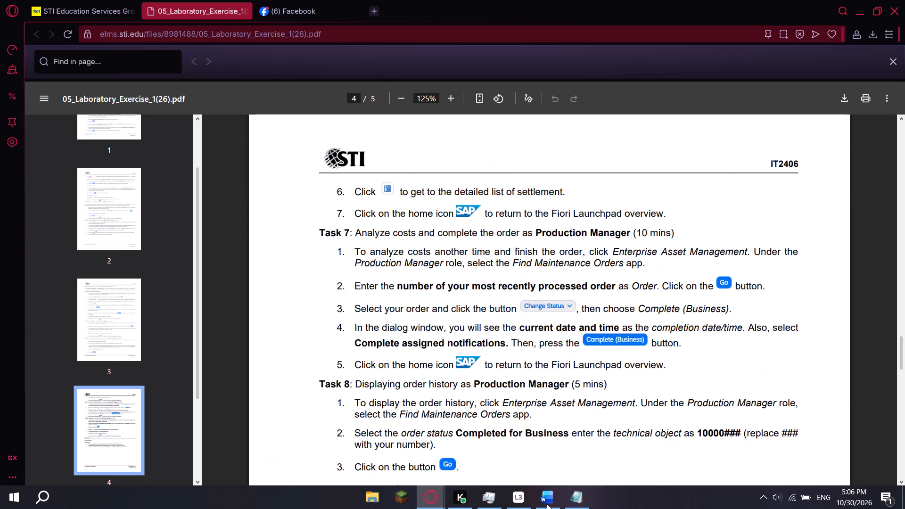
pyautogui.click(558, 501)
pyautogui.click(546, 493)
pyautogui.click(573, 495)
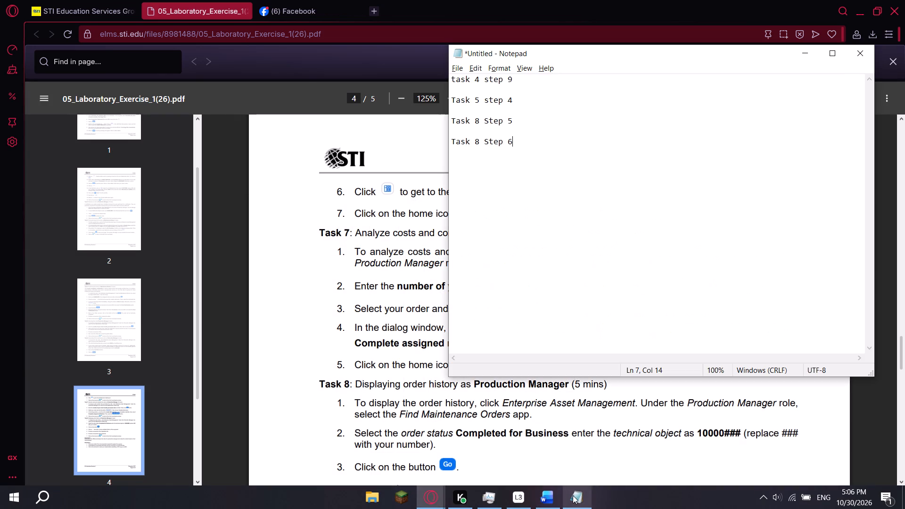
# Review the Task 7 and Task 8 instructions in the laboratory PDF and the case study progress in the Global Bike Monitor.
pyautogui.click(573, 495)
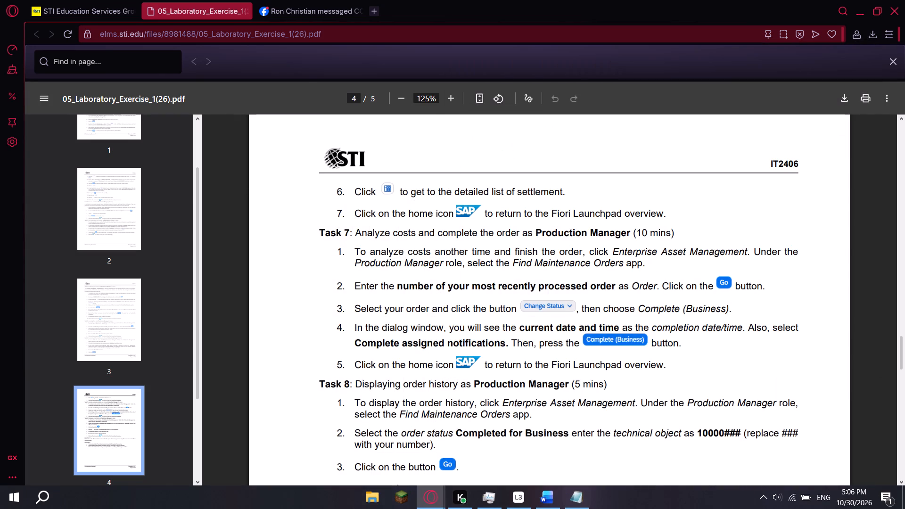
pyautogui.scroll(-1, 376, 232)
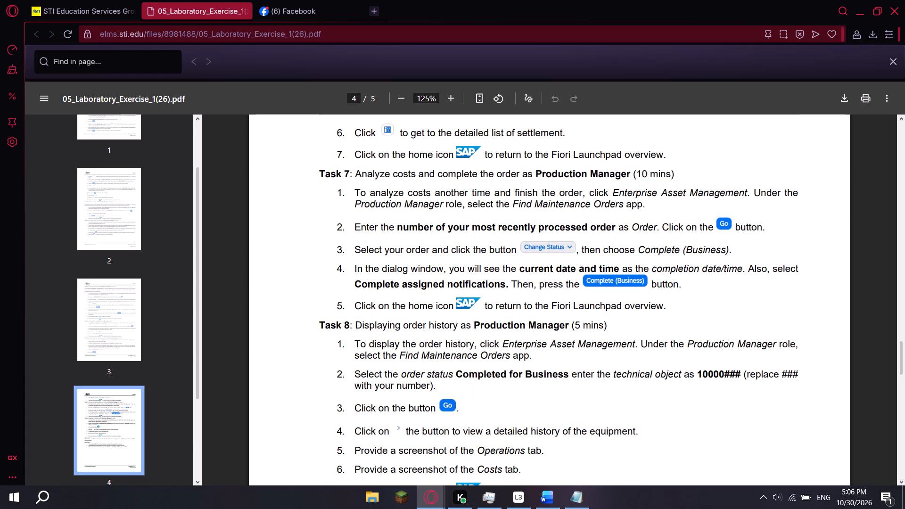
pyautogui.hotkey('alt', 'Tab')
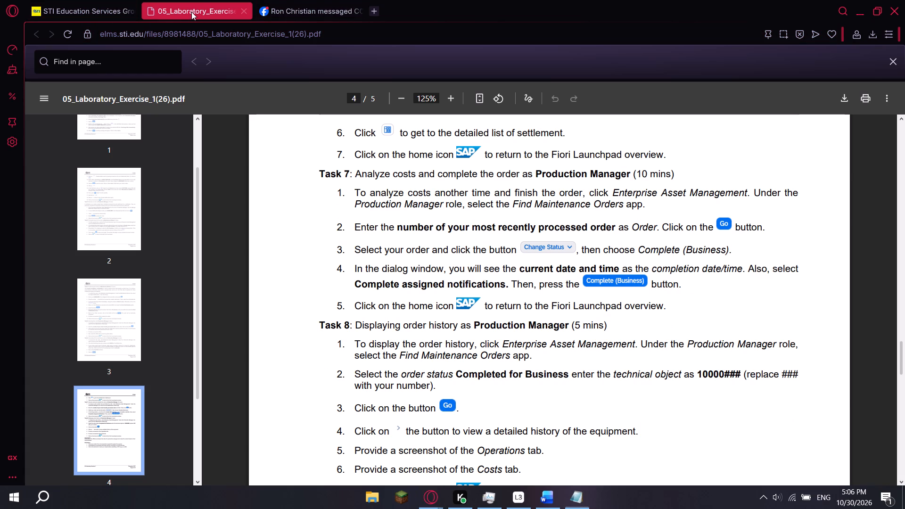
pyautogui.hotkey('alt', 'Tab')
pyautogui.hotkey('alt', 'Tab')
pyautogui.hotkey('alt', 'Tab')
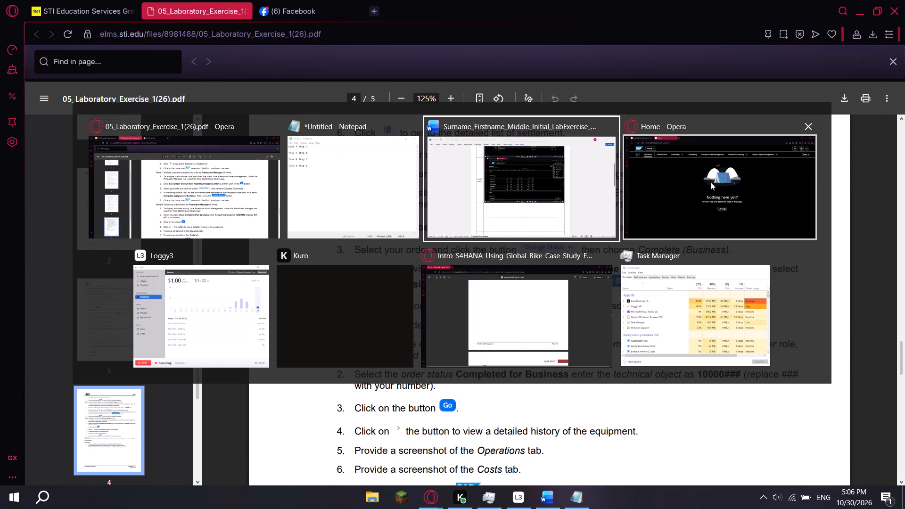
pyautogui.keyDown('alt'); pyautogui.click(709, 184); pyautogui.keyUp('alt')
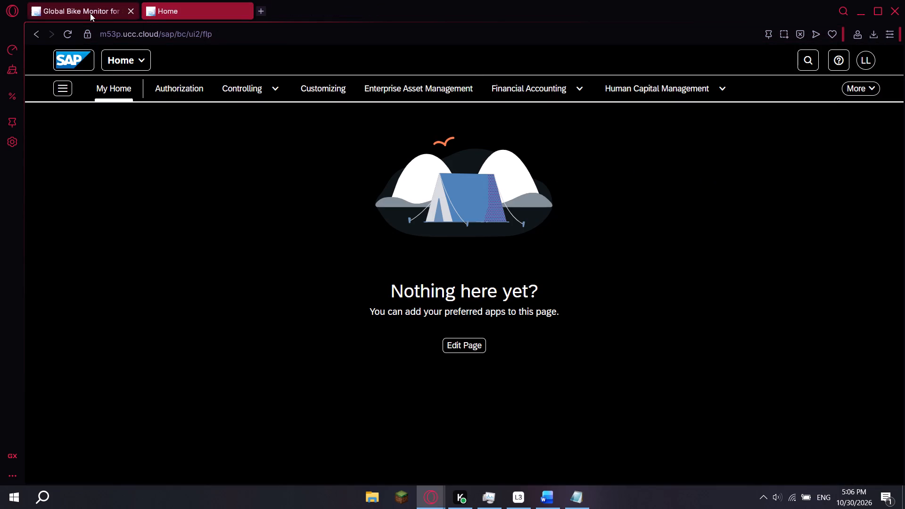
pyautogui.click(90, 13)
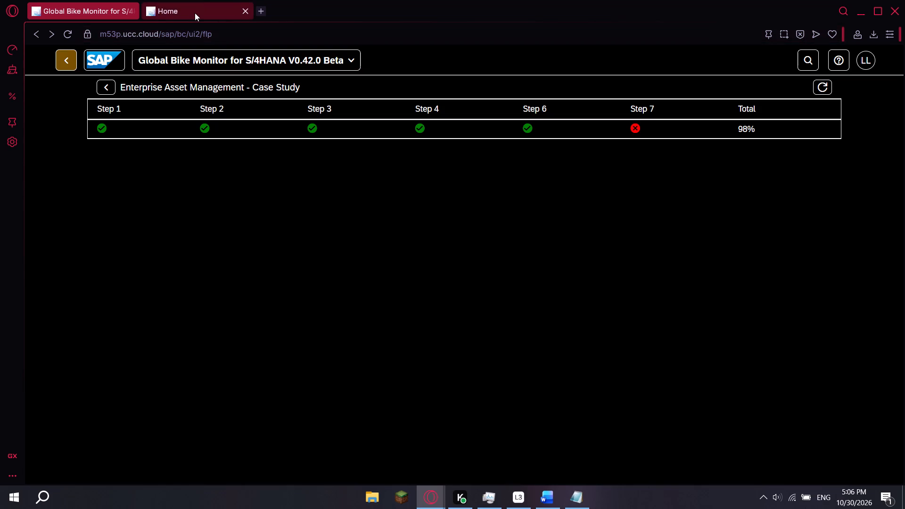
# Open the Find Maintenance Orders app under the Production Manager role in Enterprise Asset Management, following Task 7 step 1.
pyautogui.click(193, 12)
pyautogui.click(429, 91)
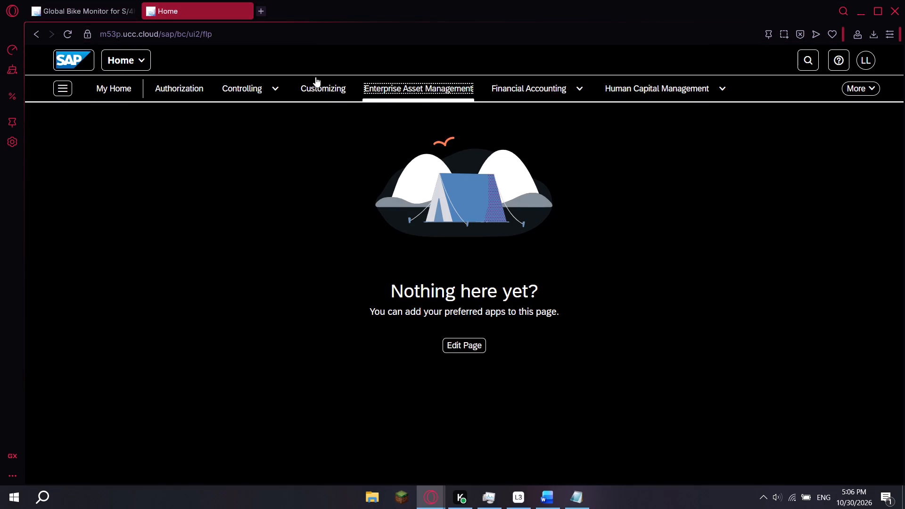
pyautogui.hotkey('alt', 'Tab')
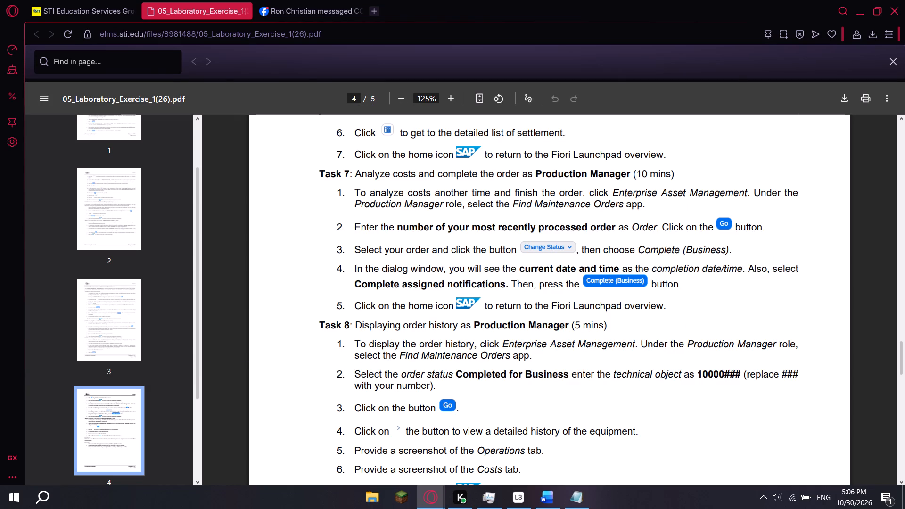
pyautogui.moveTo(356, 195); pyautogui.dragTo(524, 197)
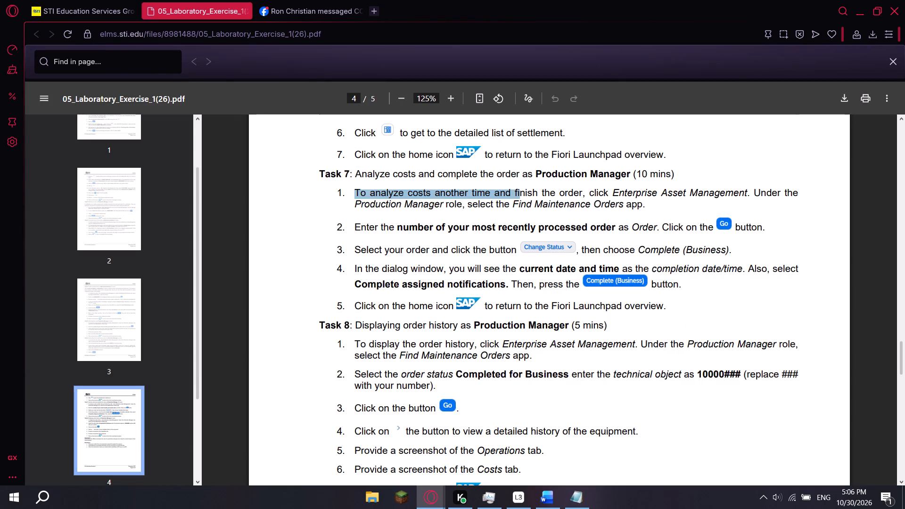
pyautogui.moveTo(524, 197); pyautogui.dragTo(428, 205)
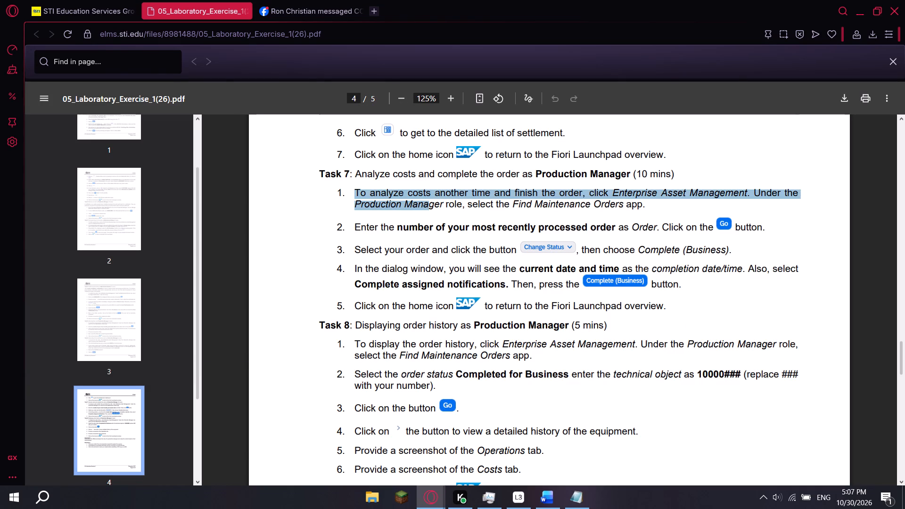
pyautogui.moveTo(428, 205); pyautogui.dragTo(518, 207)
pyautogui.hotkey('alt', 'Tab')
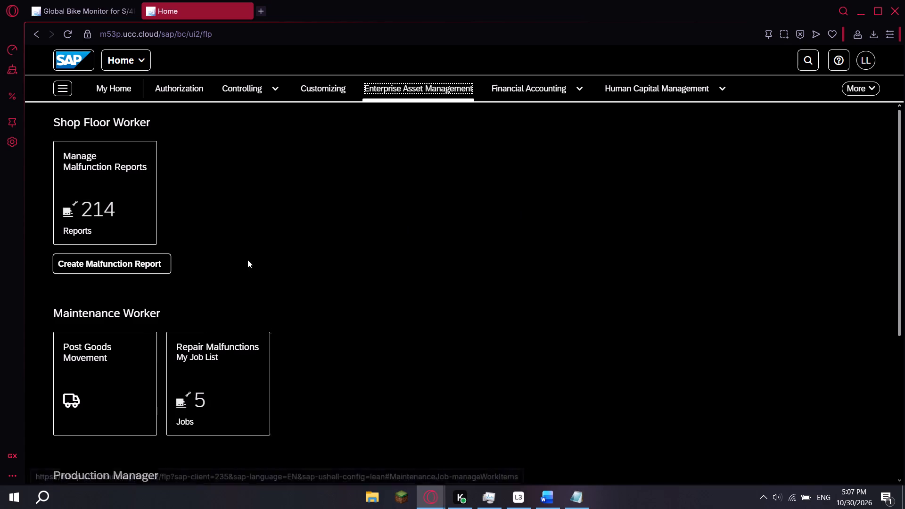
pyautogui.scroll(-2, 247, 260)
pyautogui.scroll(1, 247, 260)
pyautogui.scroll(-3, 247, 260)
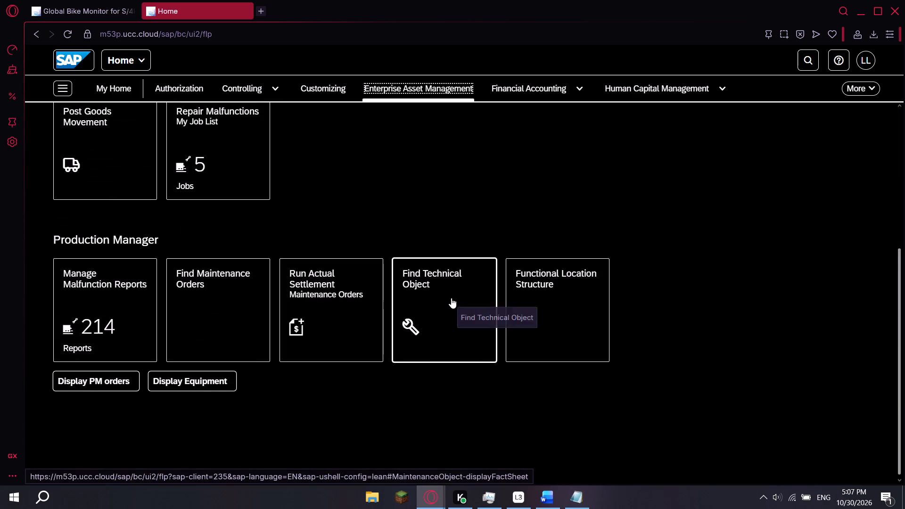
pyautogui.click(216, 295)
pyautogui.hotkey('alt', 'Tab')
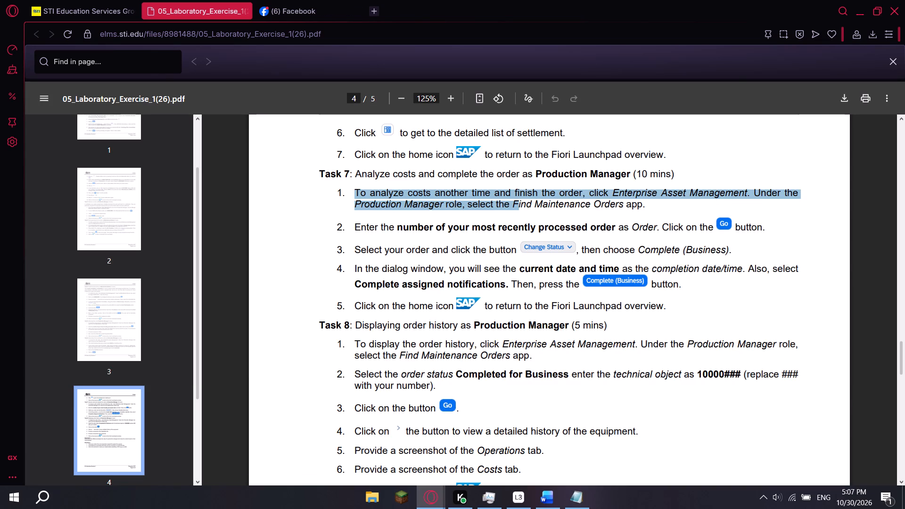
pyautogui.hotkey('alt', 'Tab')
pyautogui.hotkey('alt', 'Tab')
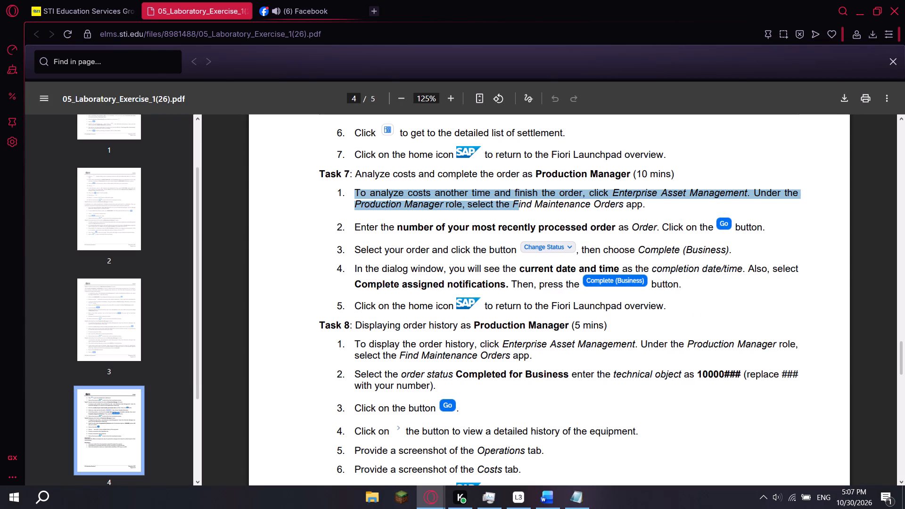
pyautogui.hotkey('alt', 'Tab')
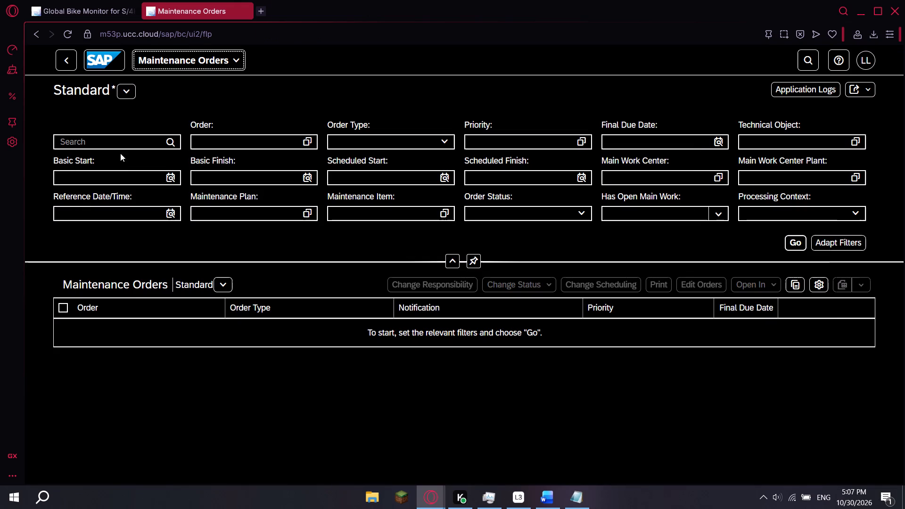
pyautogui.hotkey('alt', 'Tab')
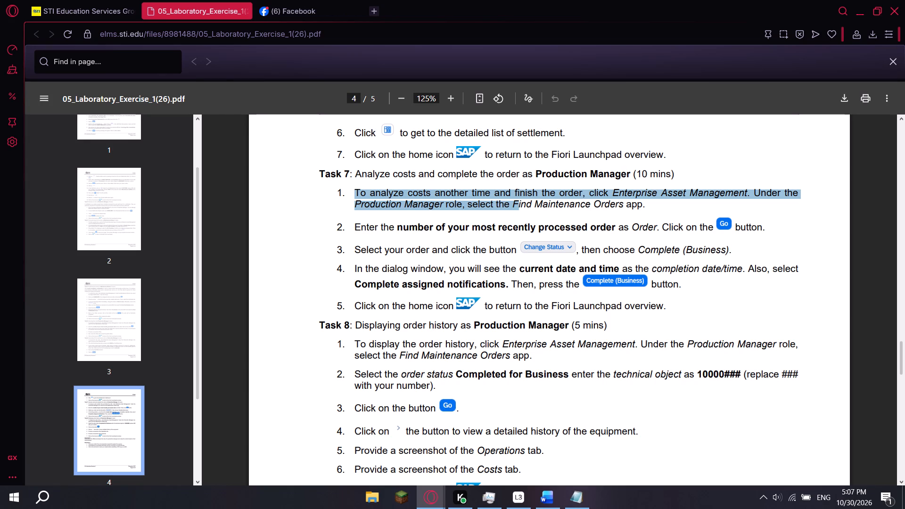
pyautogui.hotkey('alt', 'Tab')
pyautogui.click(238, 149)
pyautogui.click(236, 143)
pyautogui.hotkey('ctrl', 'v')
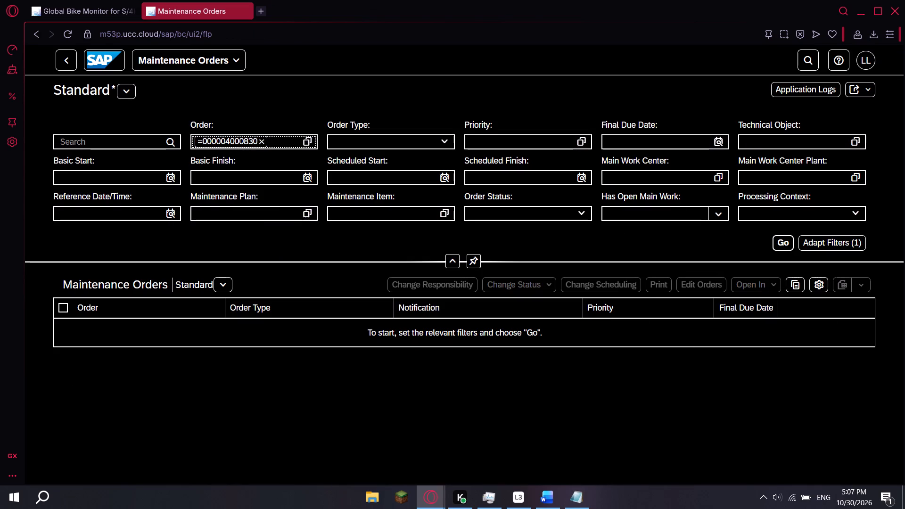
pyautogui.click(788, 242)
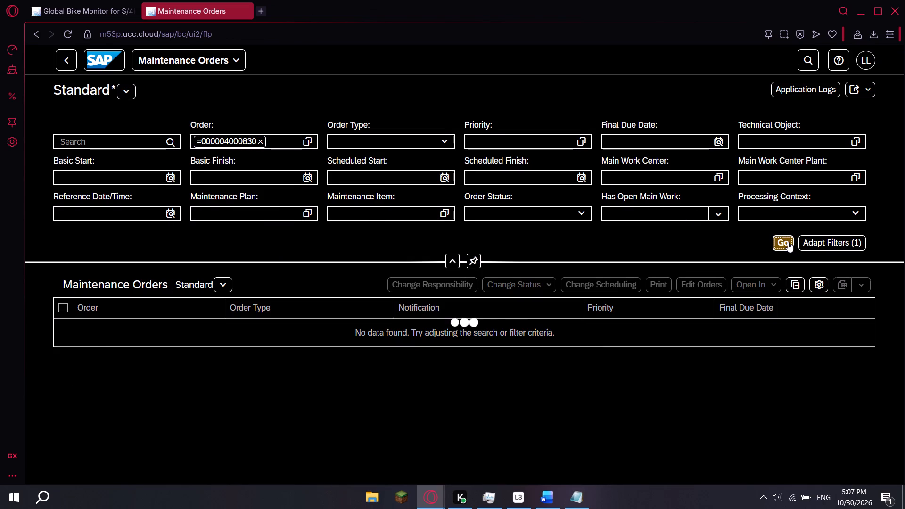
# Check the remaining Task 7 steps in the laboratory PDF and open the details of maintenance order 4000830.
pyautogui.hotkey('alt', 'Tab')
pyautogui.hotkey('alt', 'Tab')
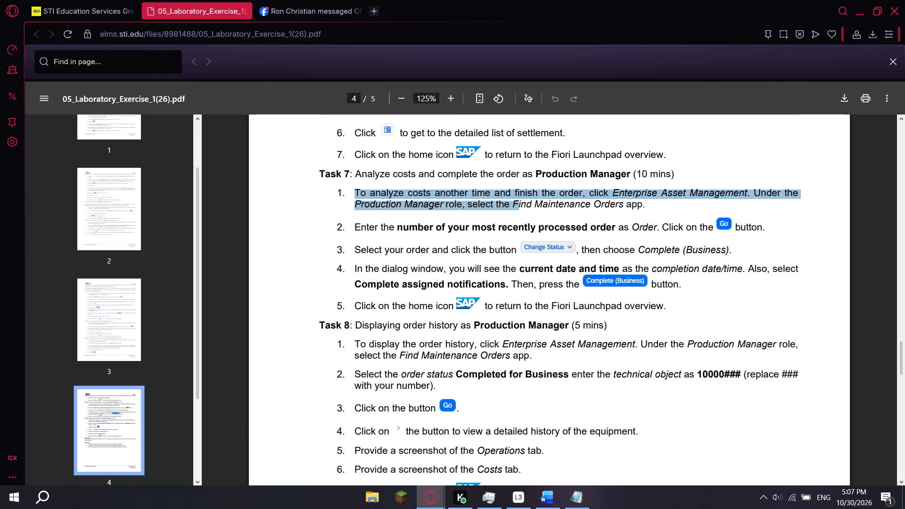
pyautogui.hotkey('alt', 'Tab')
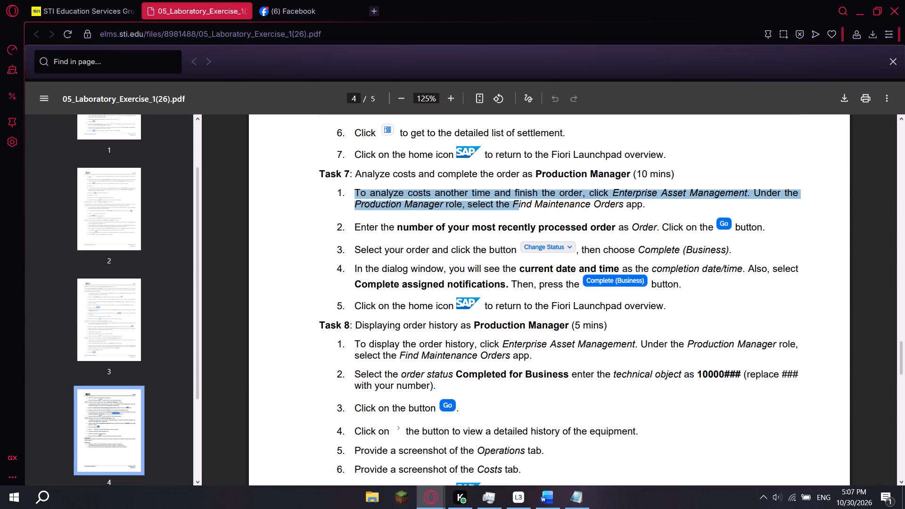
pyautogui.scroll(-1, 472, 244)
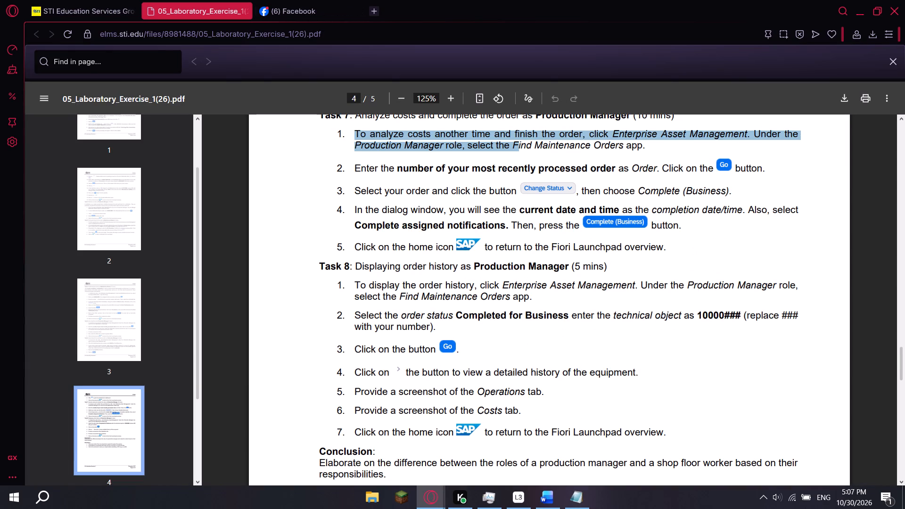
pyautogui.hotkey('alt', 'Tab')
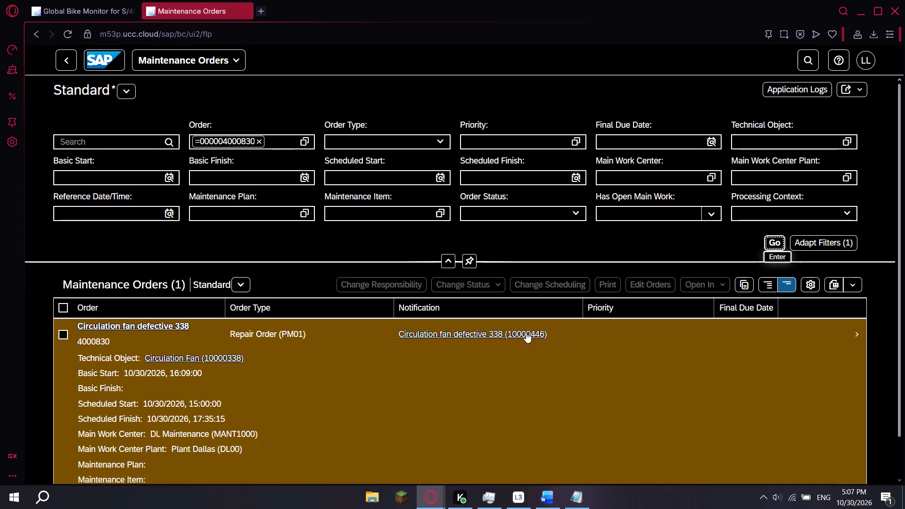
pyautogui.scroll(-1, 311, 336)
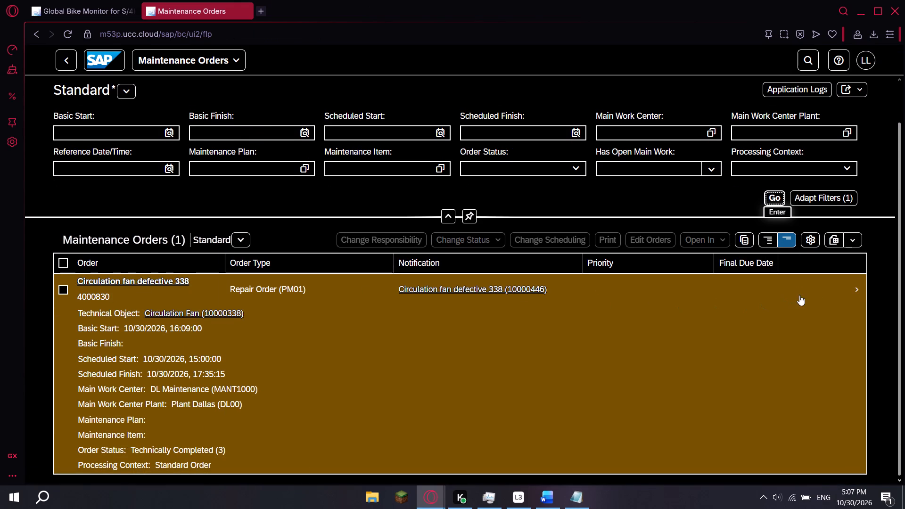
pyautogui.click(858, 286)
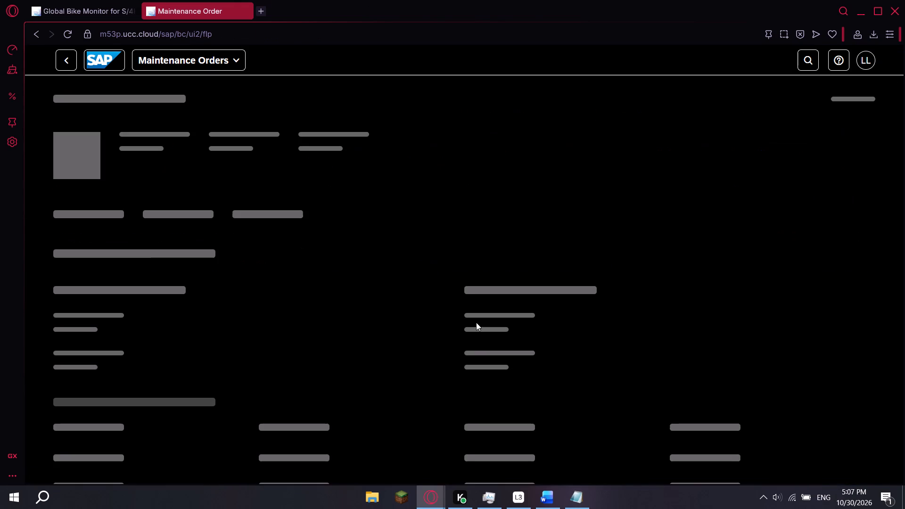
# Look through order 4000830's general information, operations, status and original files for the status change described in Task 7 step 3.
pyautogui.hotkey('alt', 'Tab')
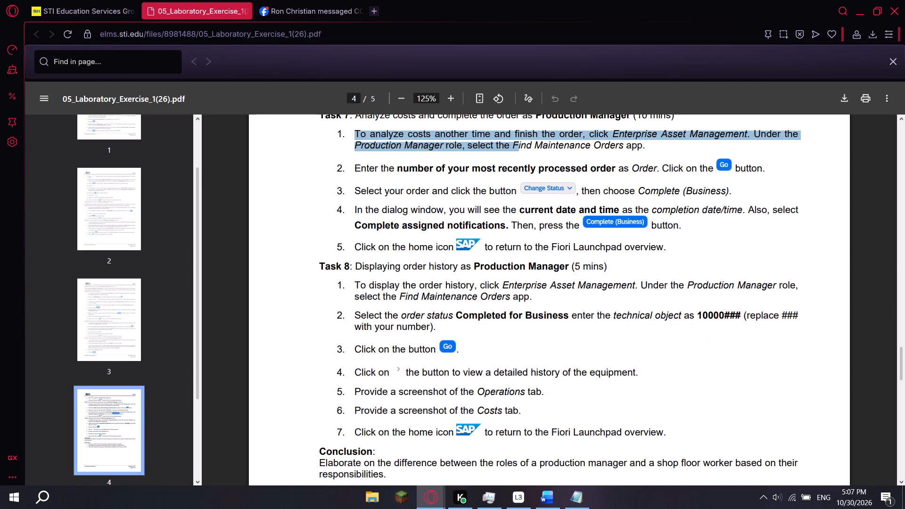
pyautogui.hotkey('alt', 'Tab')
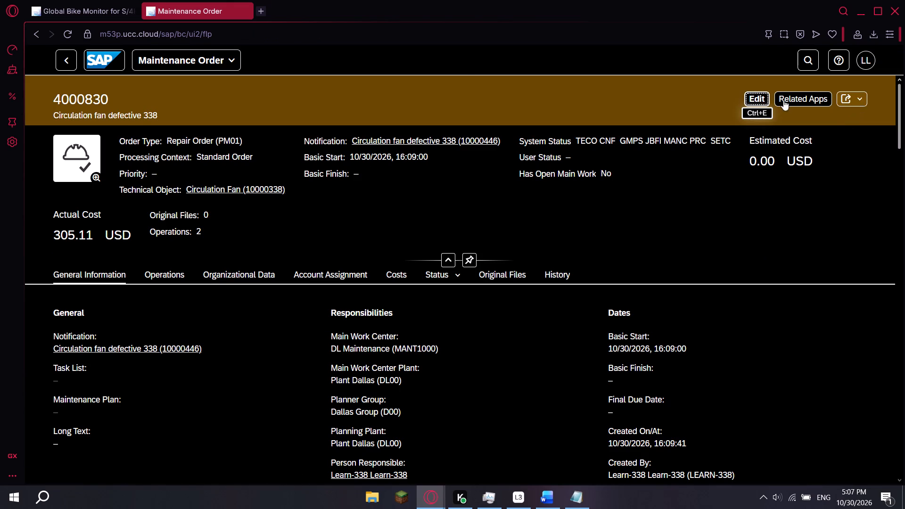
pyautogui.scroll(-2, 411, 203)
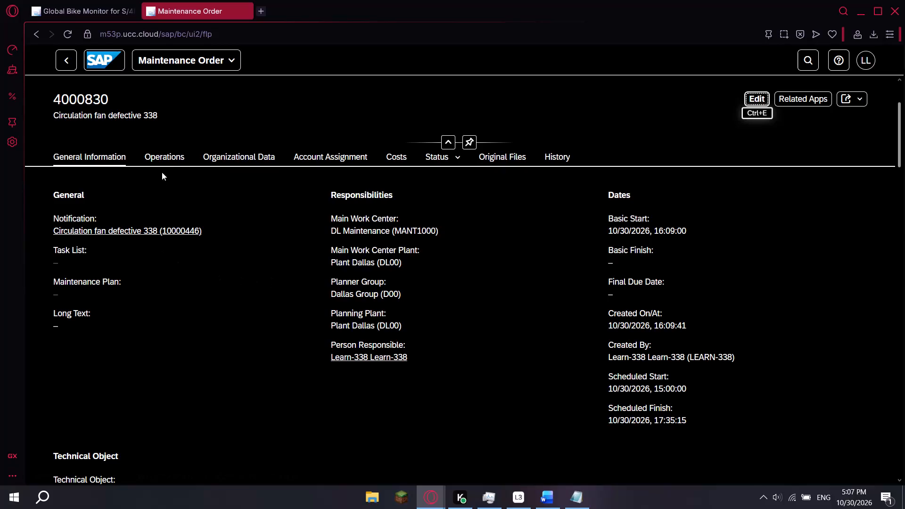
pyautogui.hotkey('alt', 'Tab')
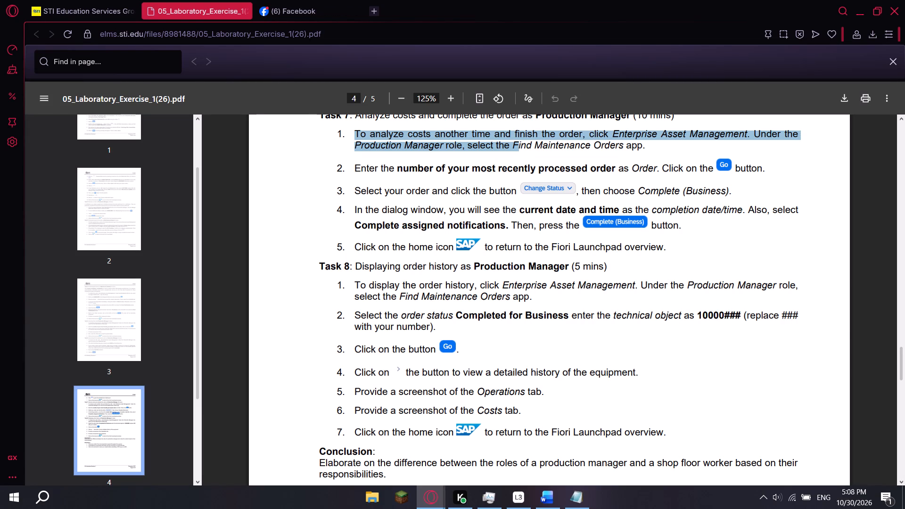
pyautogui.hotkey('alt', 'Tab')
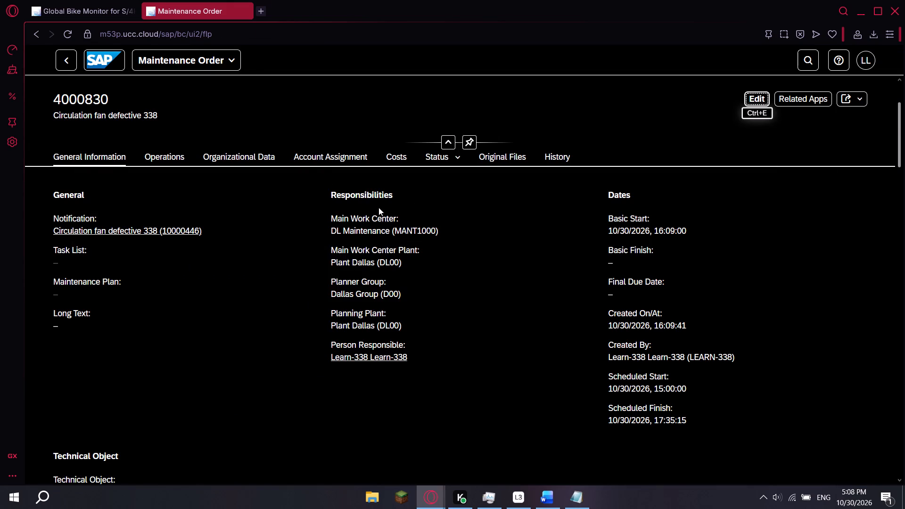
pyautogui.scroll(-5, 379, 207)
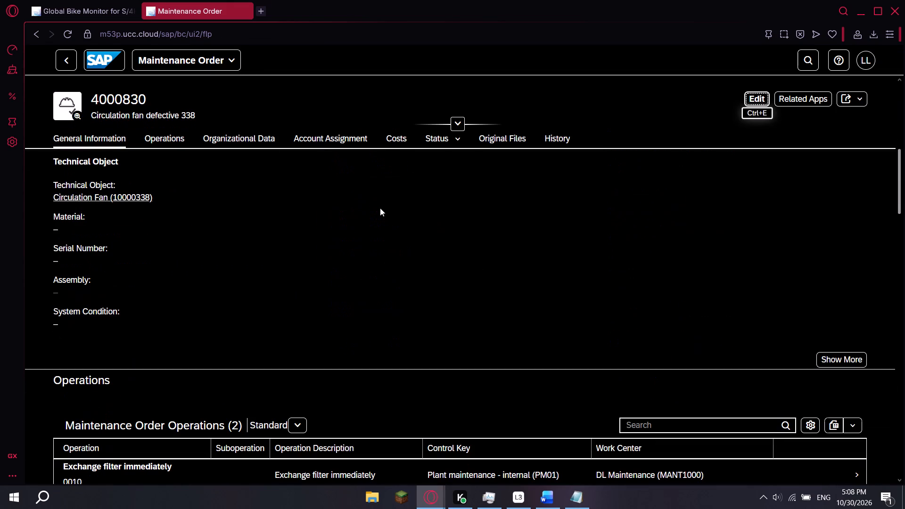
pyautogui.hotkey('alt', 'Tab')
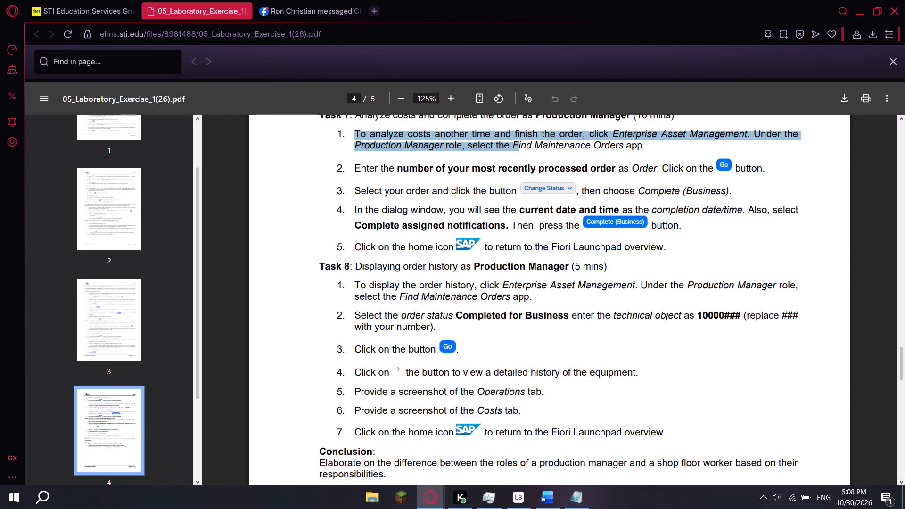
pyautogui.moveTo(362, 194); pyautogui.dragTo(430, 189)
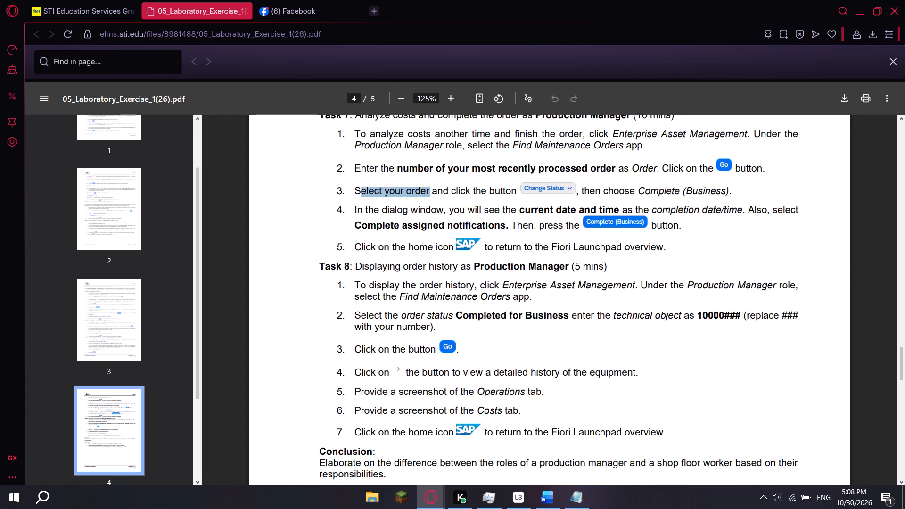
pyautogui.moveTo(430, 189); pyautogui.dragTo(510, 194)
pyautogui.hotkey('alt', 'Tab')
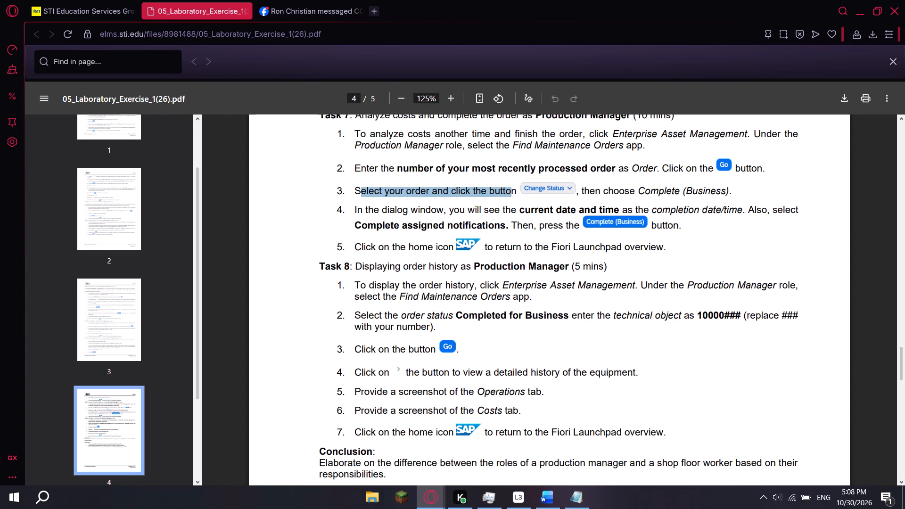
pyautogui.scroll(-4, 389, 284)
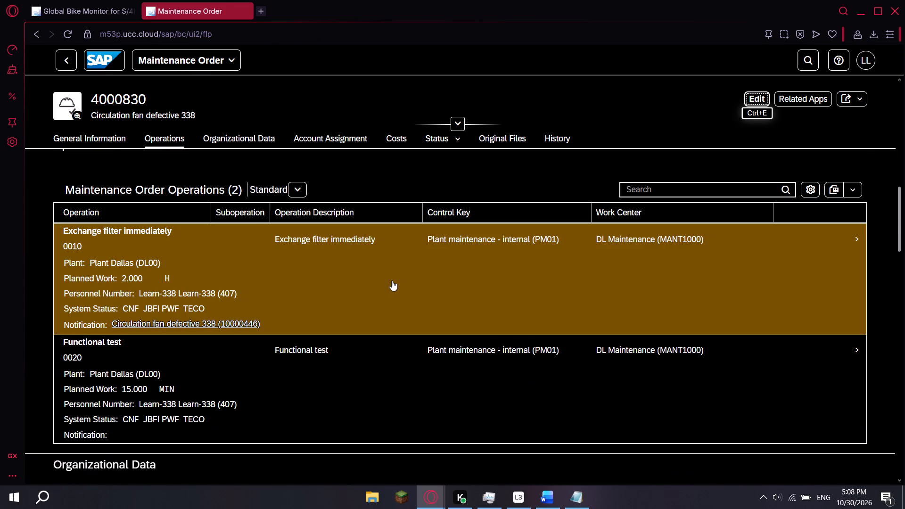
pyautogui.scroll(1, 394, 278)
pyautogui.click(432, 133)
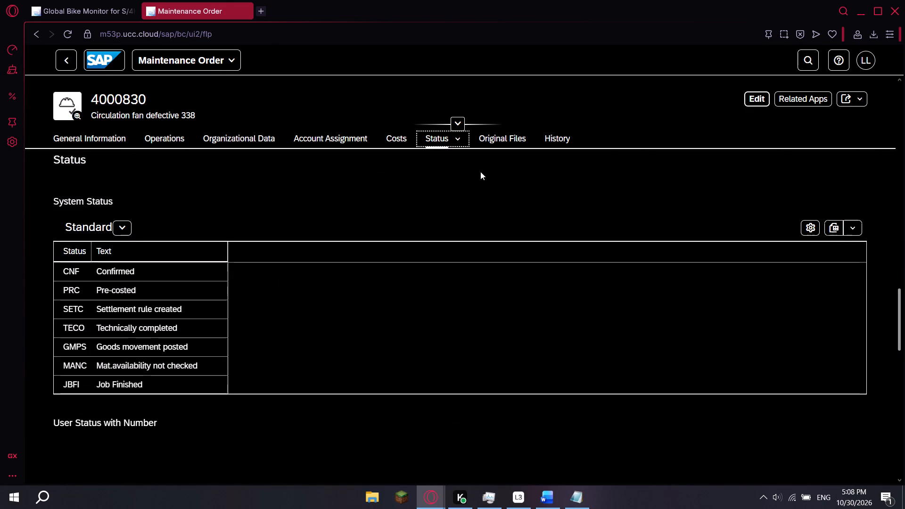
pyautogui.scroll(-8, 437, 199)
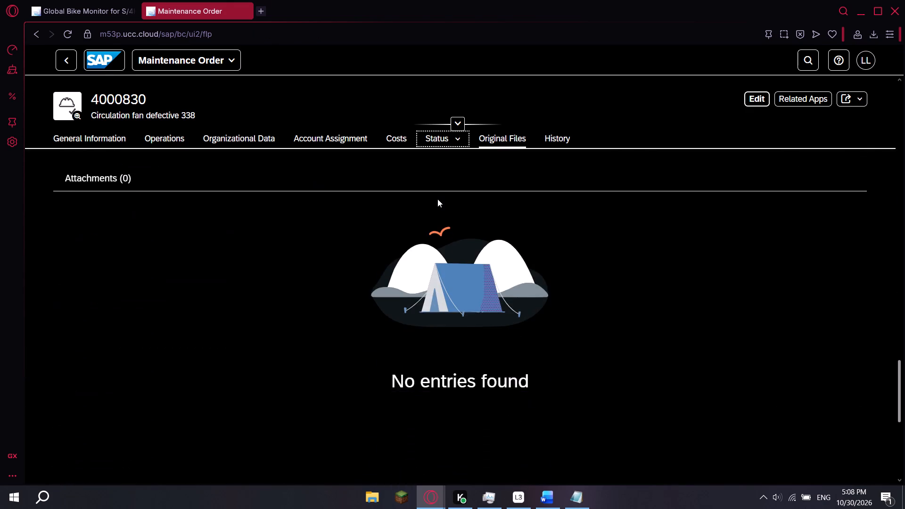
pyautogui.scroll(-6, 437, 199)
pyautogui.scroll(7, 436, 199)
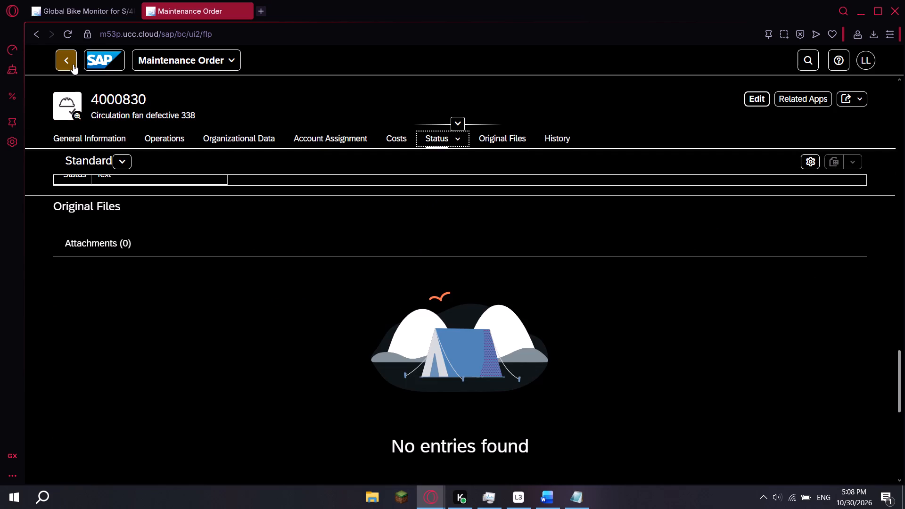
# Return to the maintenance orders list and start the Complete (Business) status change for order 4000830.
pyautogui.click(71, 62)
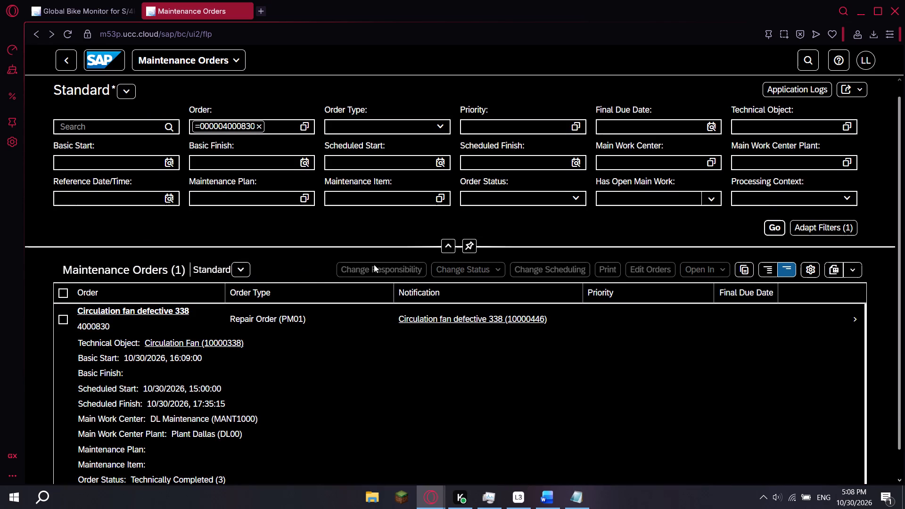
pyautogui.click(486, 272)
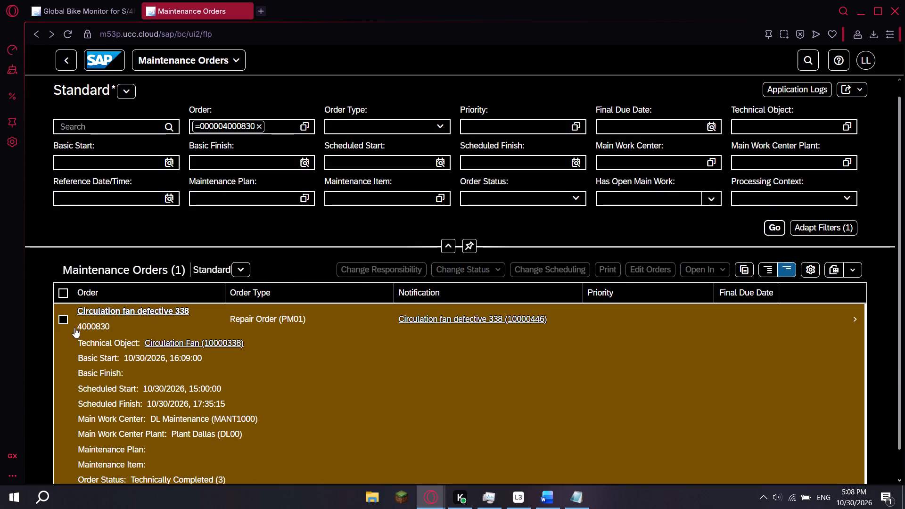
pyautogui.click(59, 320)
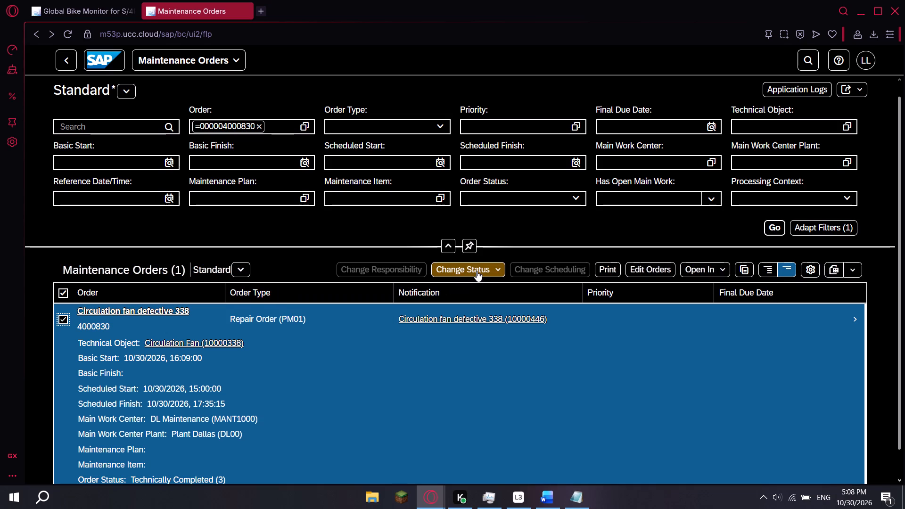
pyautogui.click(477, 271)
pyautogui.hotkey('alt', 'Tab')
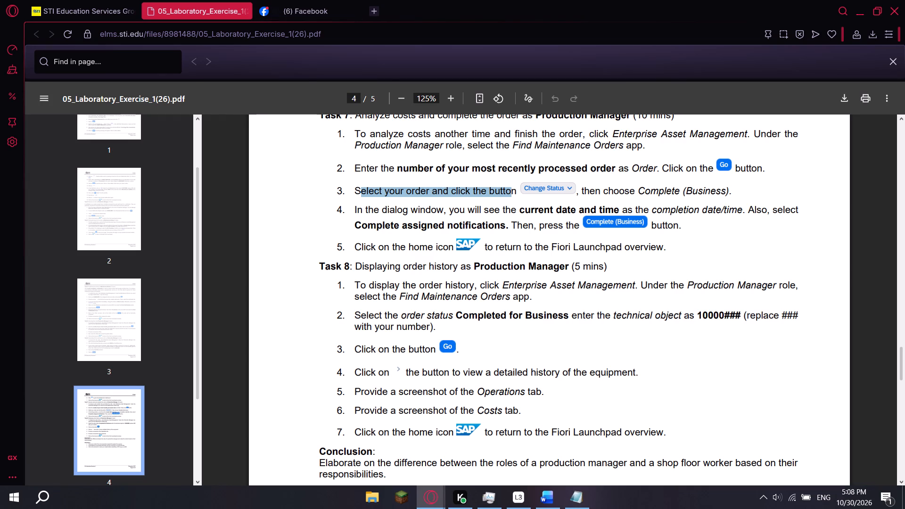
pyautogui.hotkey('alt', 'Tab')
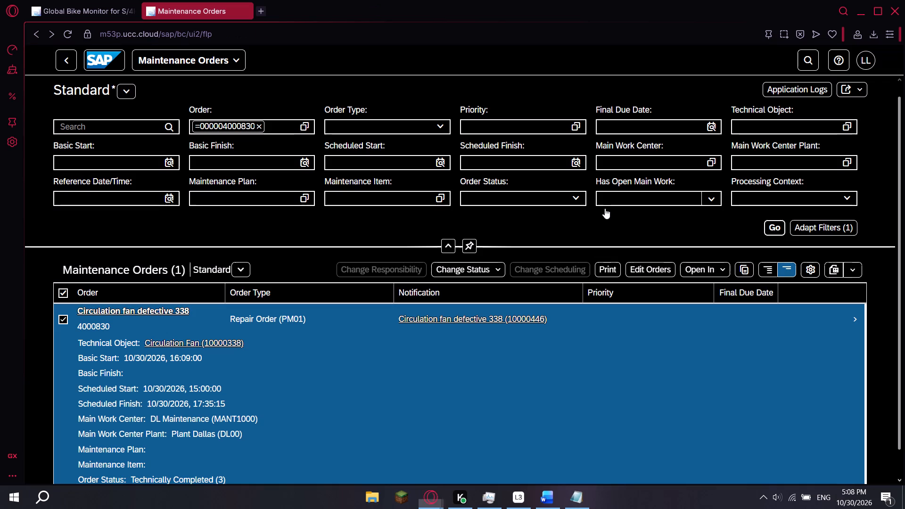
pyautogui.click(500, 273)
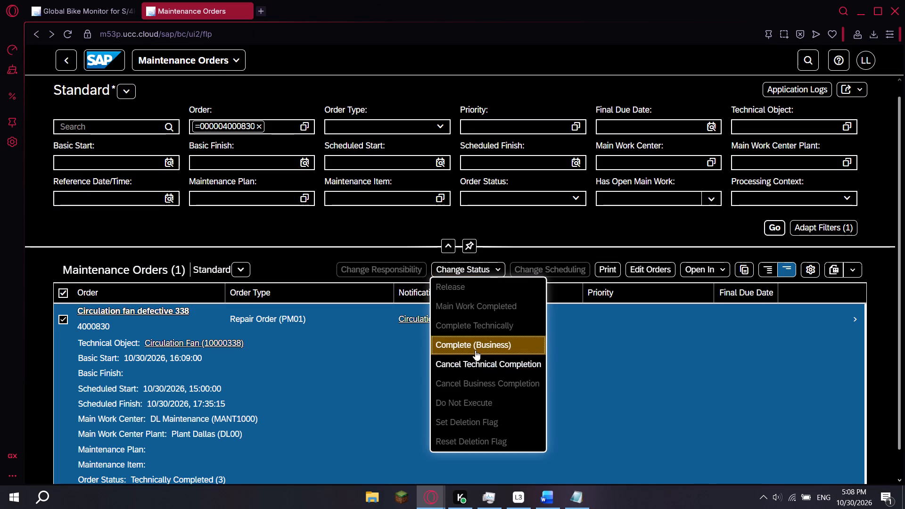
pyautogui.click(475, 350)
# Following Task 7 step 4, try to complete order 4000830 for business with Complete Assigned Notifications enabled.
pyautogui.hotkey('alt', 'Tab')
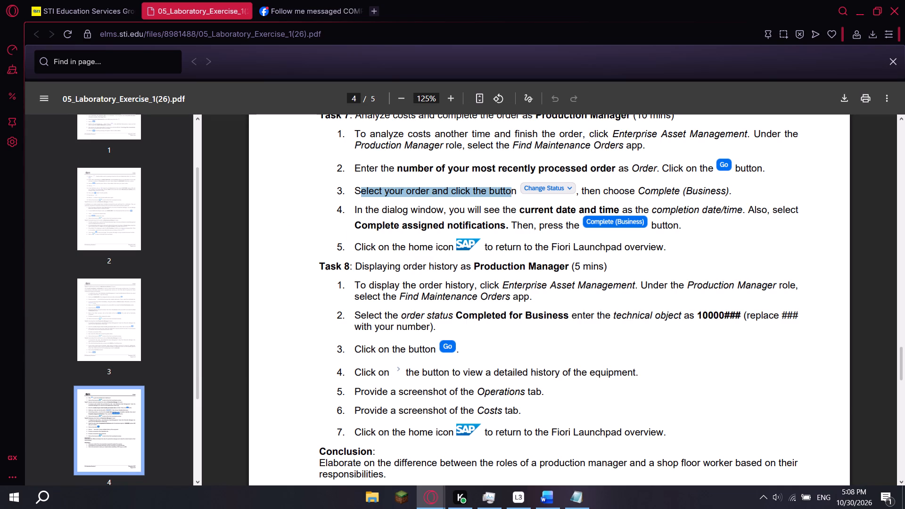
pyautogui.moveTo(362, 221); pyautogui.dragTo(457, 214)
pyautogui.click(457, 214)
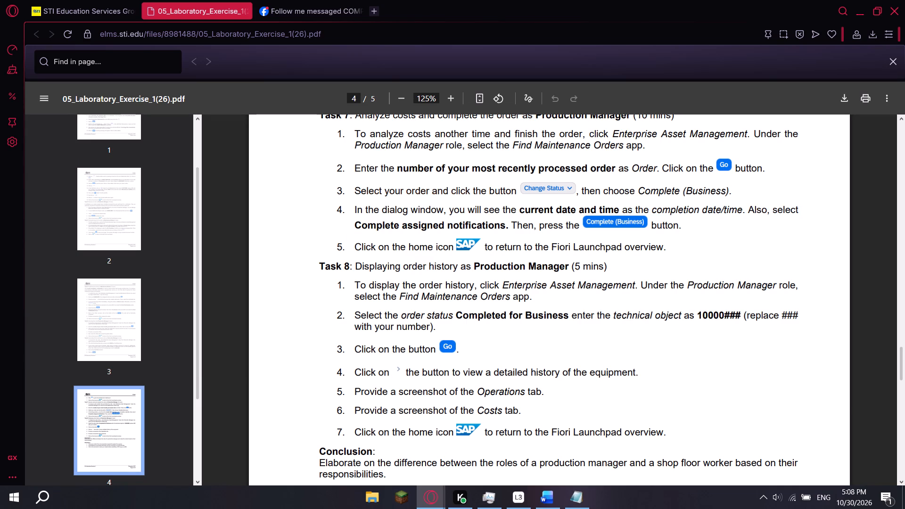
pyautogui.moveTo(449, 211); pyautogui.dragTo(477, 210)
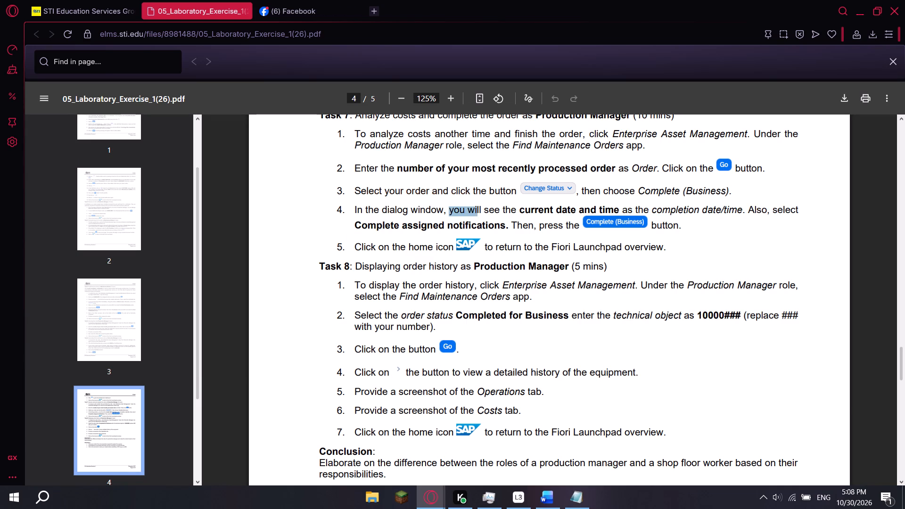
pyautogui.moveTo(477, 210); pyautogui.dragTo(610, 213)
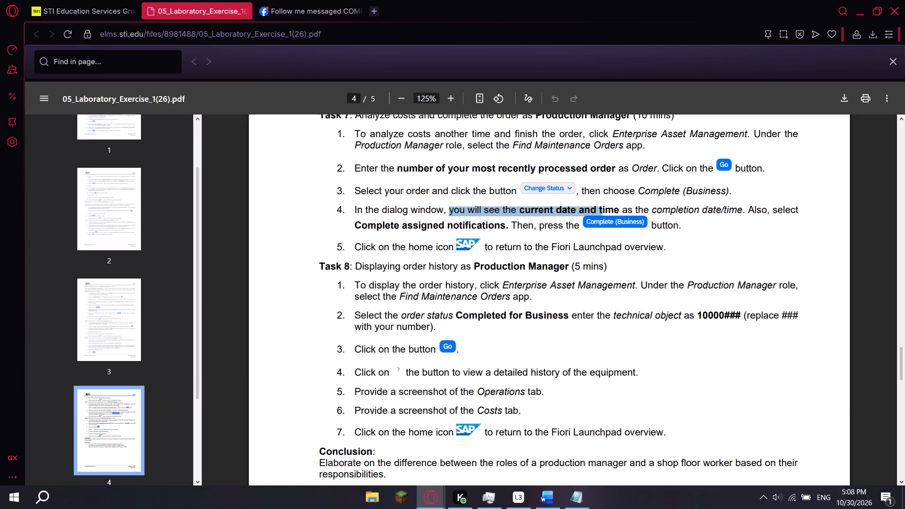
pyautogui.moveTo(610, 213); pyautogui.dragTo(619, 213)
pyautogui.hotkey('alt', 'Tab')
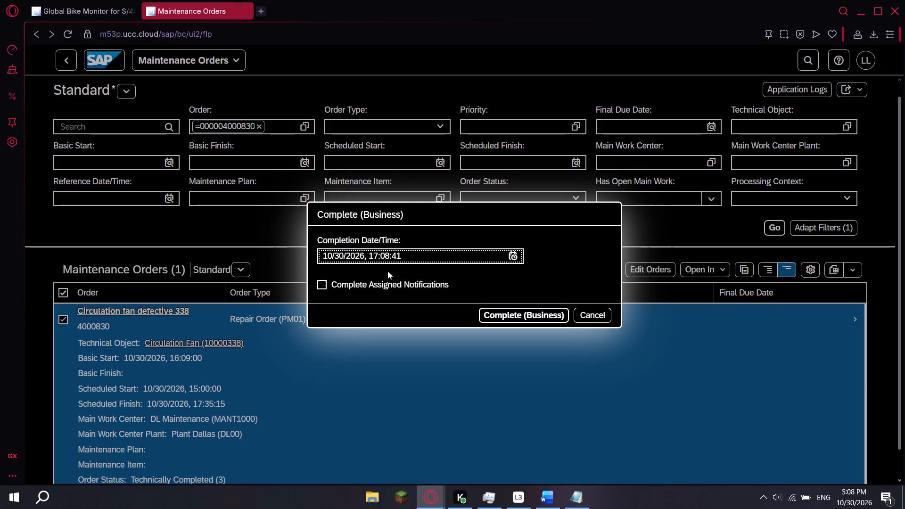
pyautogui.hotkey('alt', 'Tab')
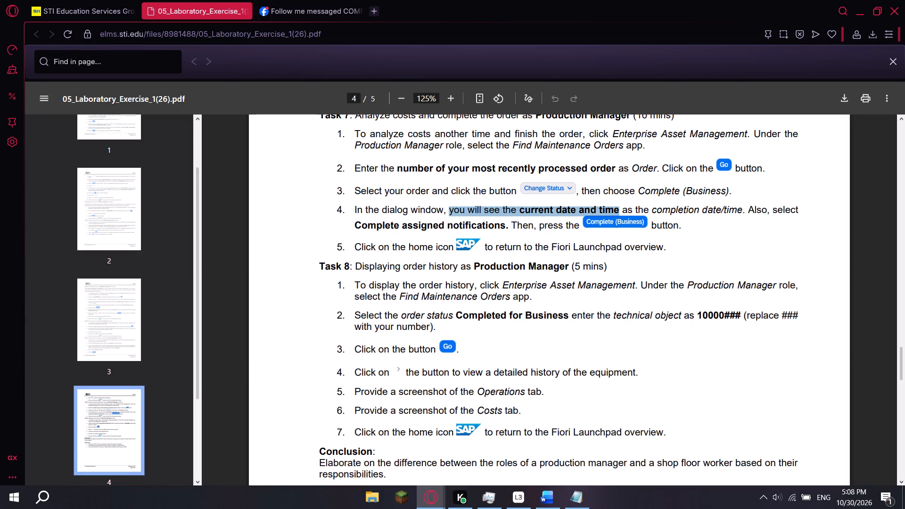
pyautogui.moveTo(752, 210); pyautogui.dragTo(419, 249)
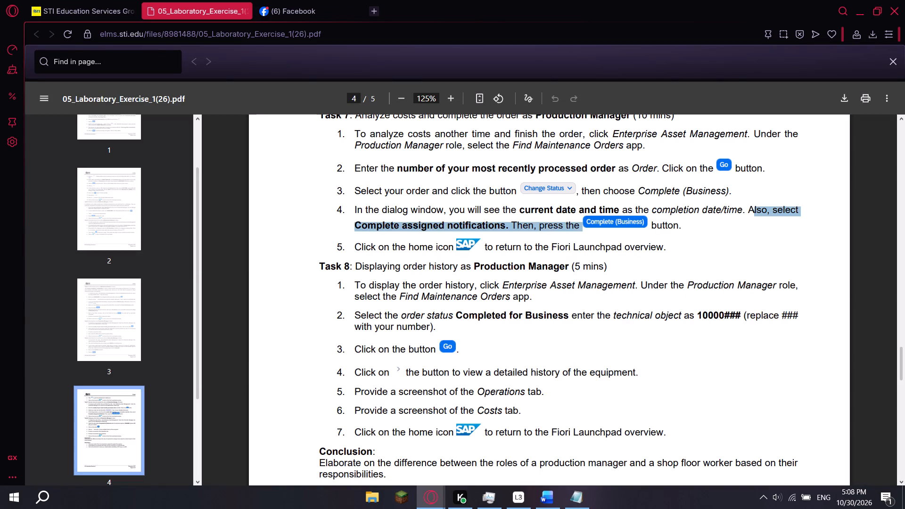
pyautogui.moveTo(419, 249); pyautogui.dragTo(410, 228)
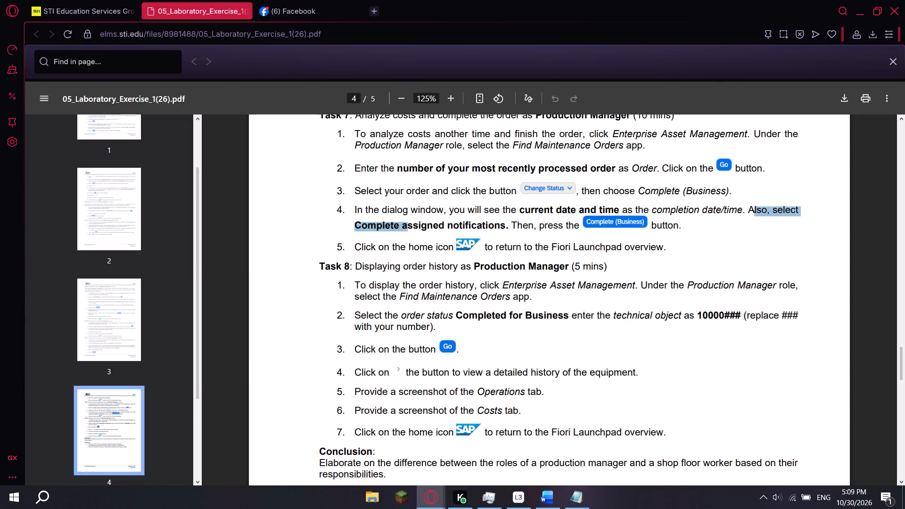
pyautogui.moveTo(410, 228); pyautogui.dragTo(508, 226)
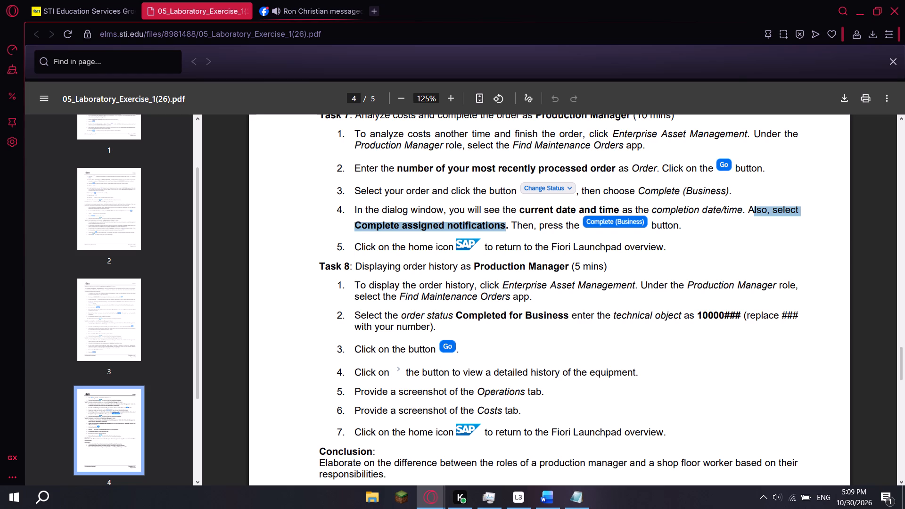
pyautogui.hotkey('alt', 'Tab')
pyautogui.click(332, 284)
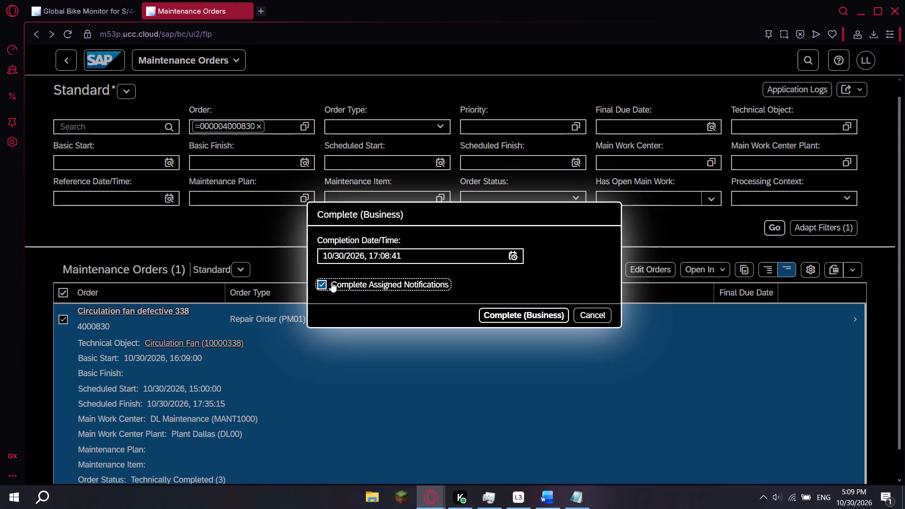
pyautogui.click(516, 318)
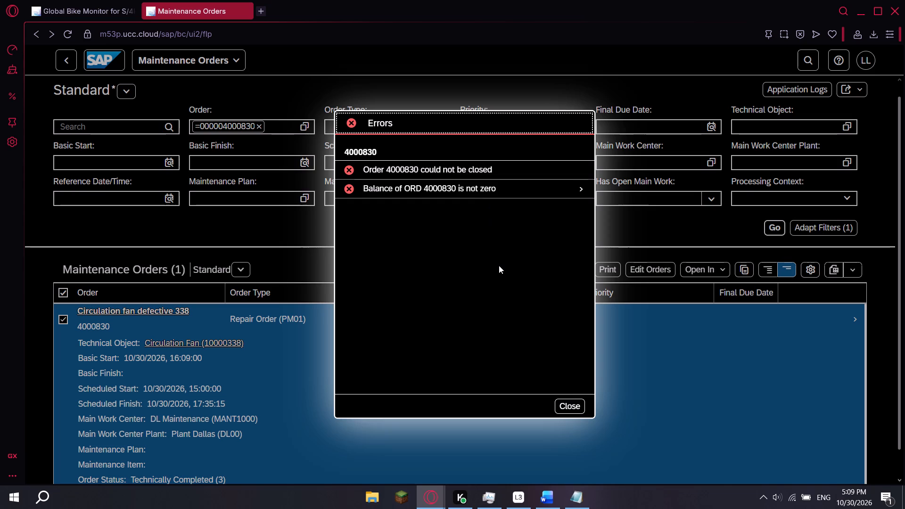
# Review the errors for completing order 4000830 against the Task 7 instructions in the laboratory PDF, and close the error dialog.
pyautogui.click(573, 186)
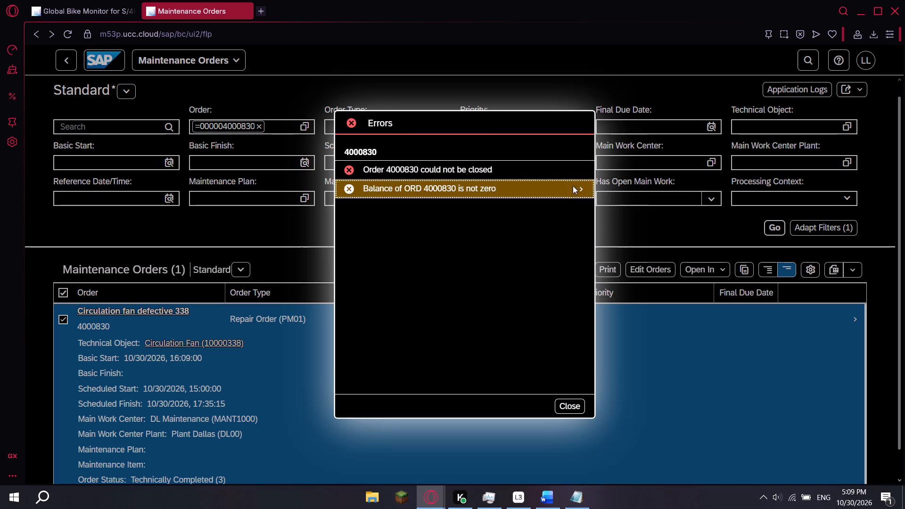
pyautogui.click(358, 116)
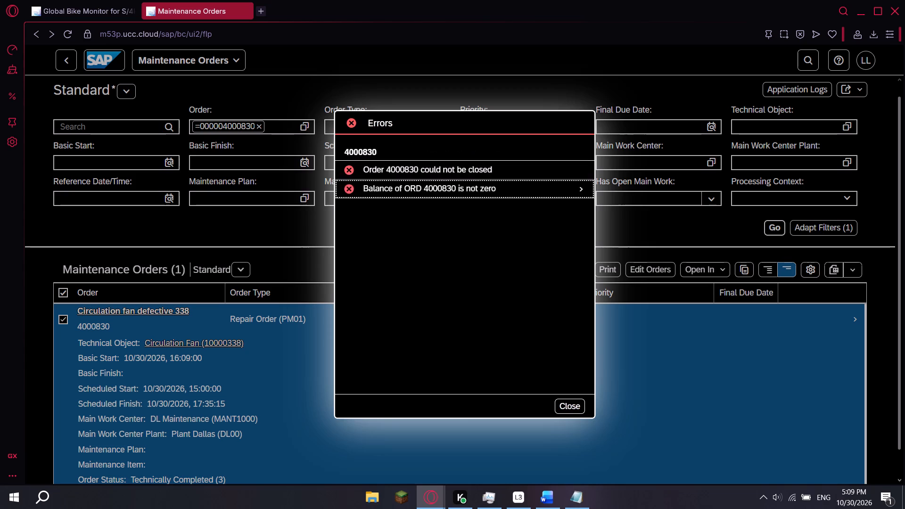
pyautogui.hotkey('alt', 'Tab')
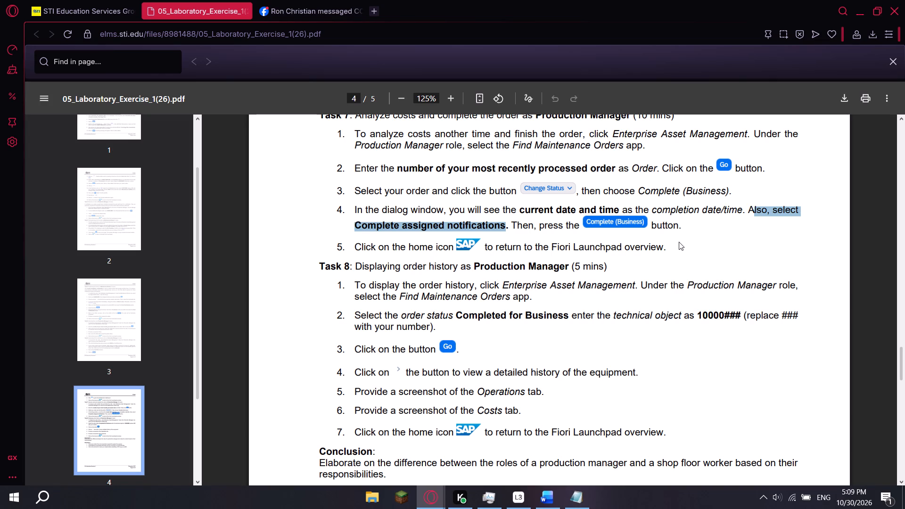
pyautogui.hotkey('alt', 'Tab')
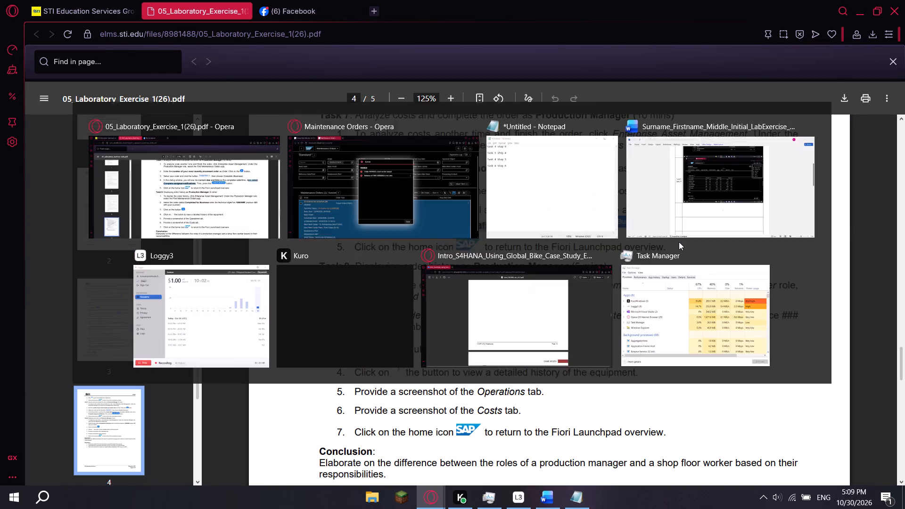
pyautogui.click(568, 405)
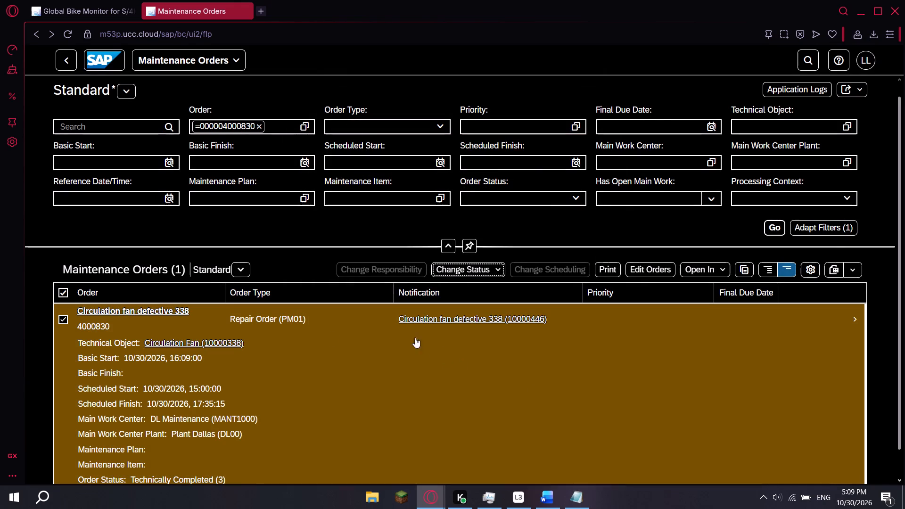
pyautogui.scroll(-4, 110, 359)
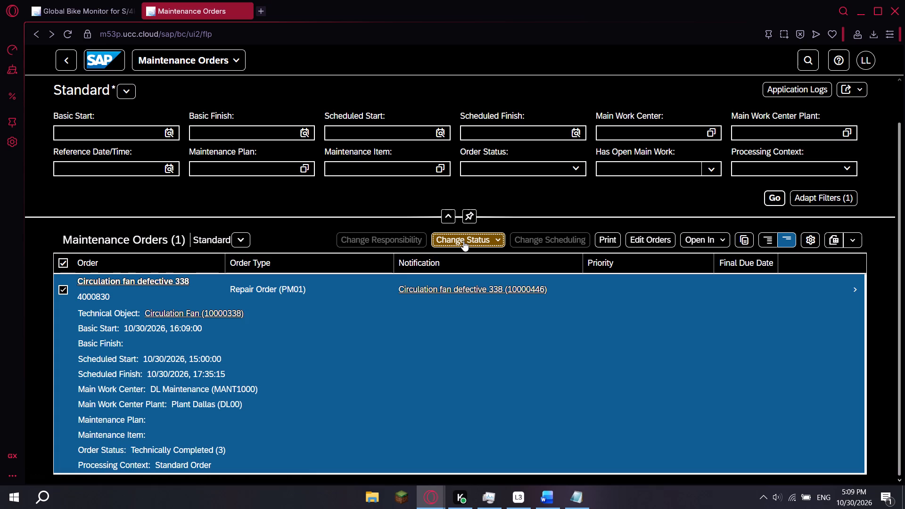
# Check the Enterprise Asset Management case study progress in Global Bike Monitor and view the details of Step 6.
pyautogui.click(96, 12)
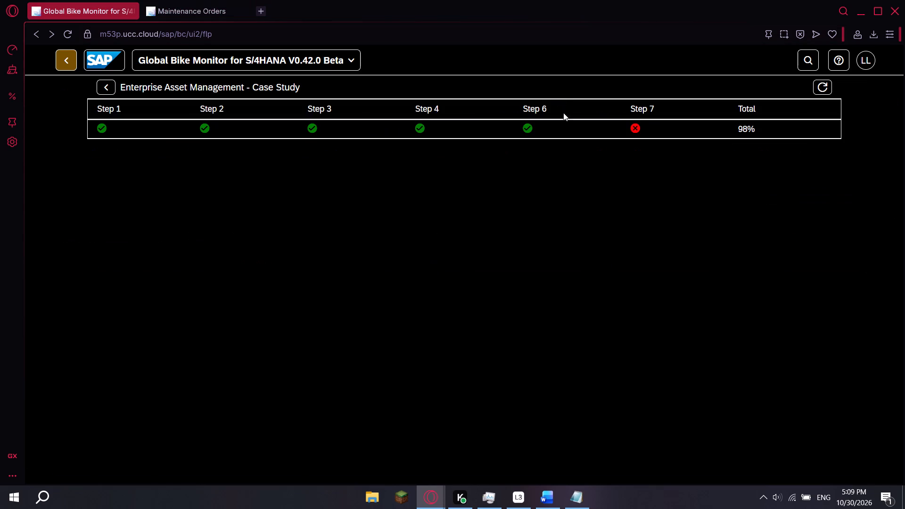
pyautogui.click(528, 127)
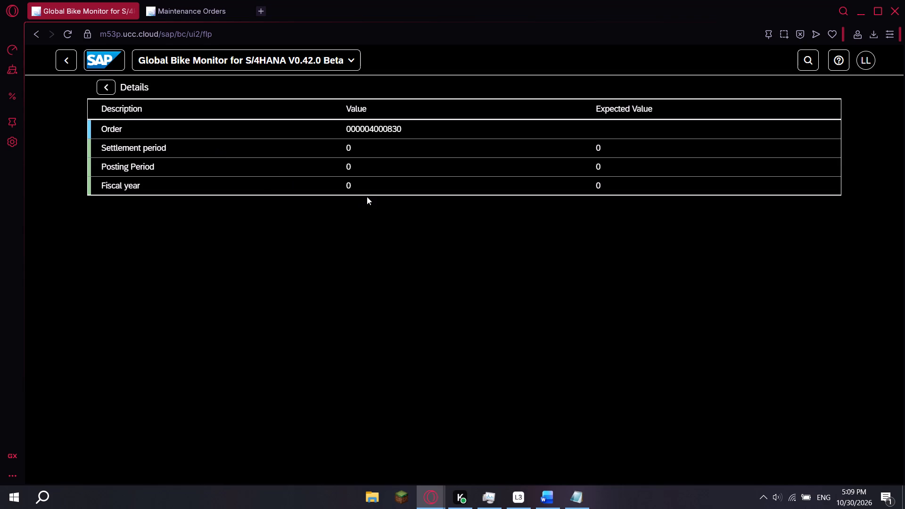
pyautogui.click(93, 10)
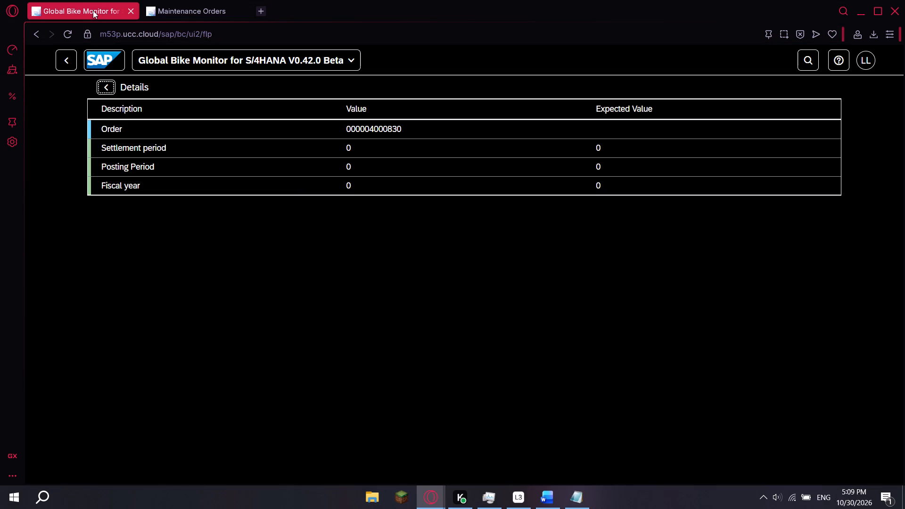
# Review the Task 6 instructions in the laboratory PDF and open the Run Actual Settlement app under Enterprise Asset Management.
pyautogui.click(204, 12)
pyautogui.click(99, 65)
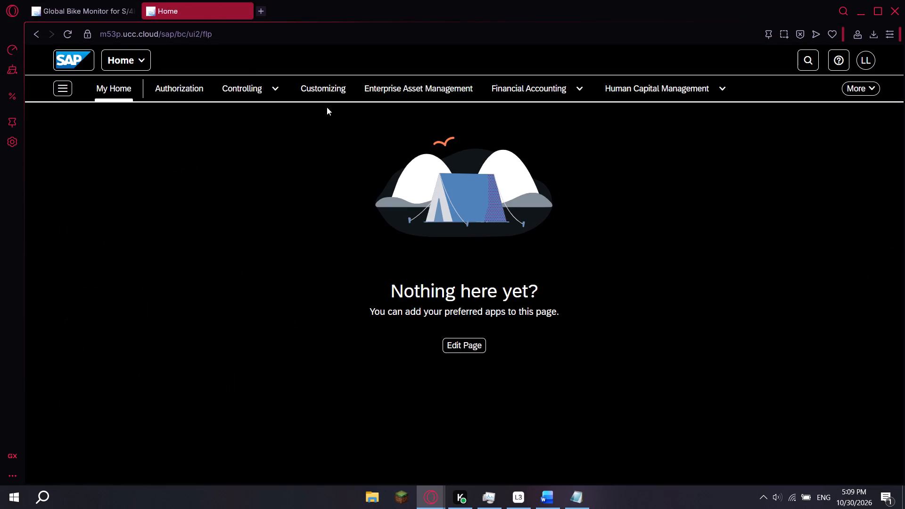
pyautogui.click(413, 94)
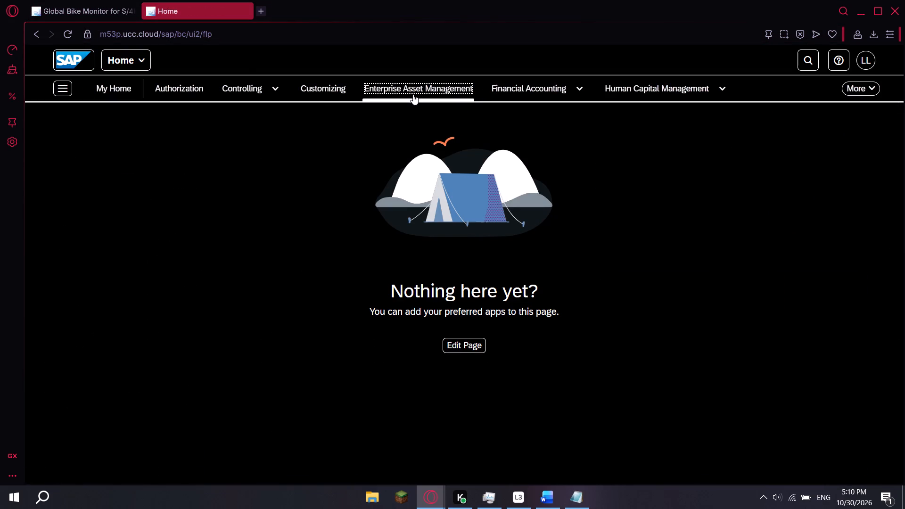
pyautogui.hotkey('alt', 'Tab')
pyautogui.scroll(2, 496, 235)
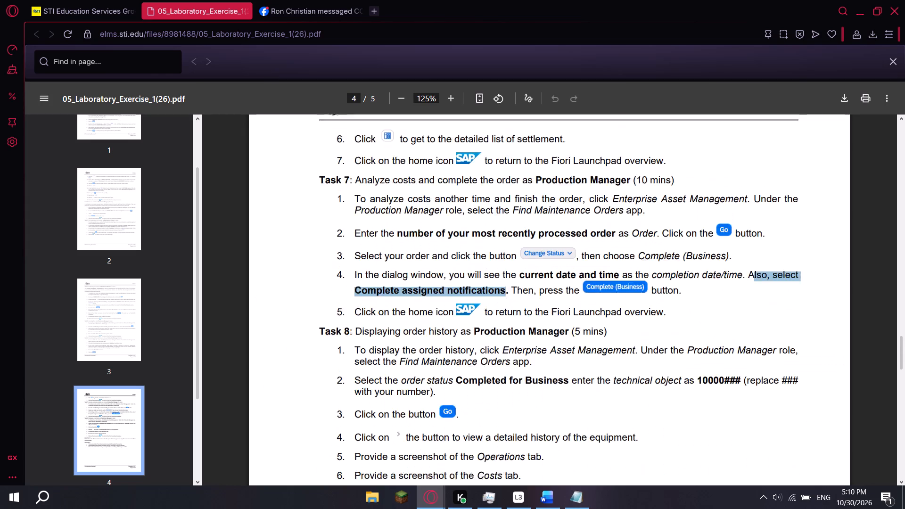
pyautogui.scroll(5, 496, 235)
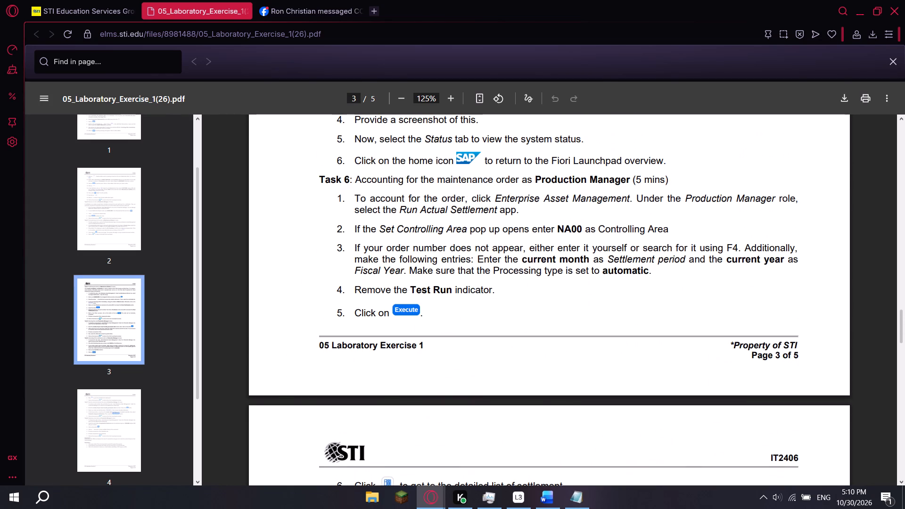
pyautogui.hotkey('alt', 'Tab')
pyautogui.scroll(-4, 344, 281)
pyautogui.click(337, 285)
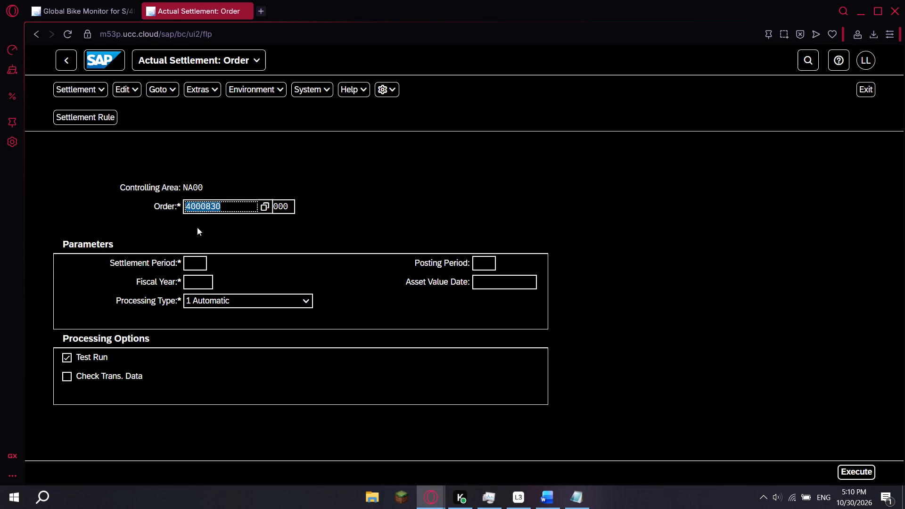
# For order 4000830's actual settlement, enter settlement period 10 and fiscal year 2026, and turn off Test Run, following Task 6.
pyautogui.click(239, 205)
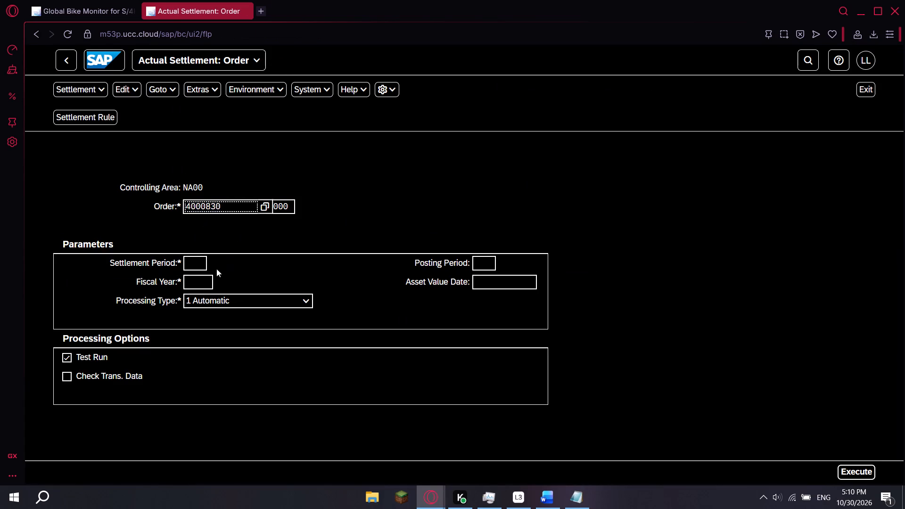
pyautogui.click(198, 265)
pyautogui.write('10')
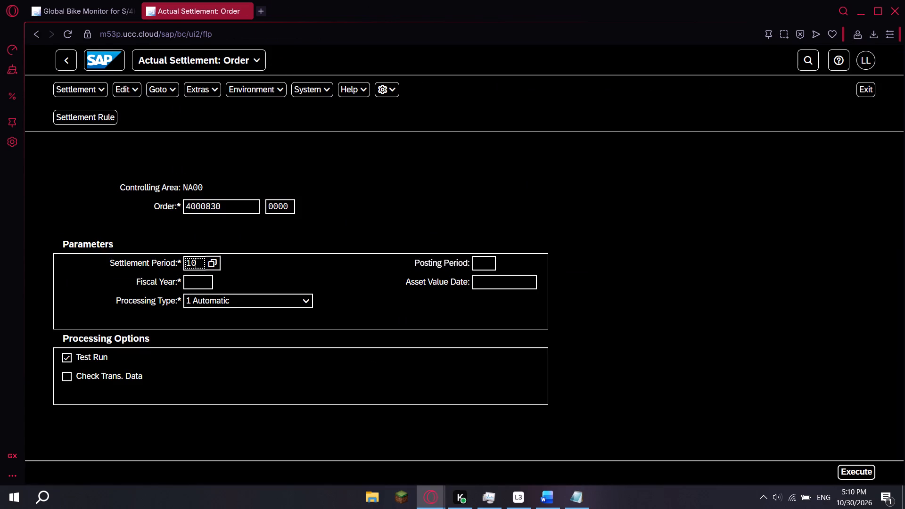
pyautogui.click(199, 284)
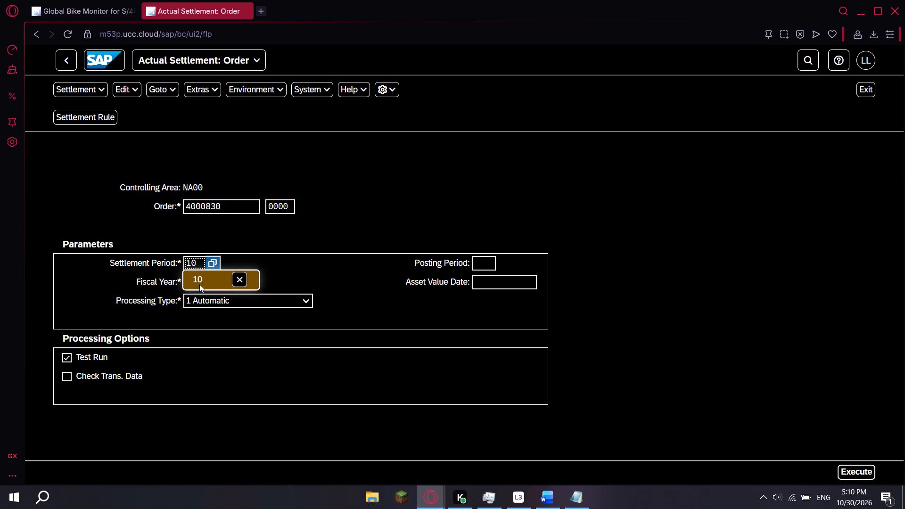
pyautogui.click(377, 280)
pyautogui.click(202, 280)
pyautogui.press('2')
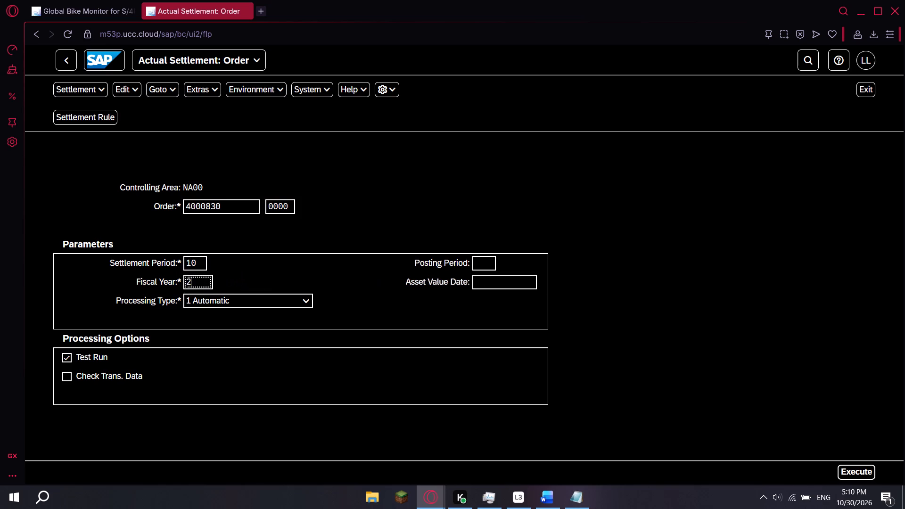
pyautogui.write('026')
pyautogui.click(280, 272)
pyautogui.hotkey('alt', 'Tab')
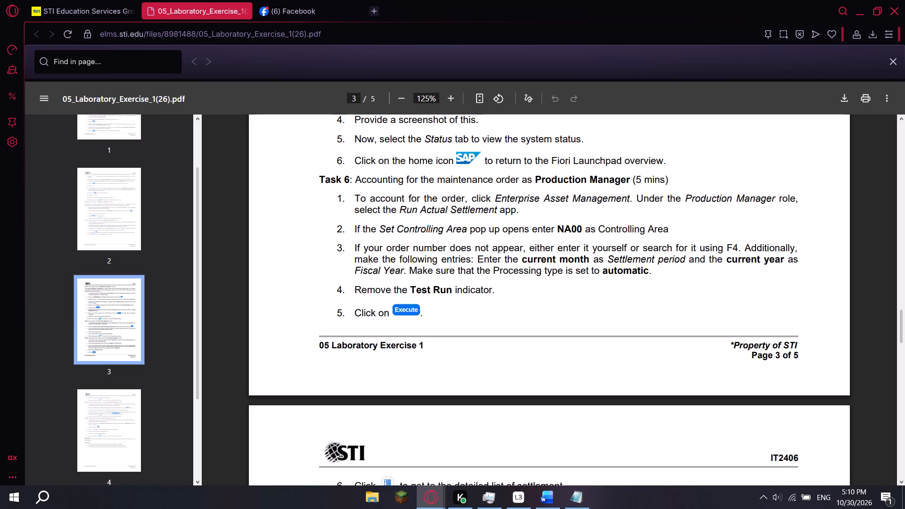
pyautogui.hotkey('alt', 'Tab')
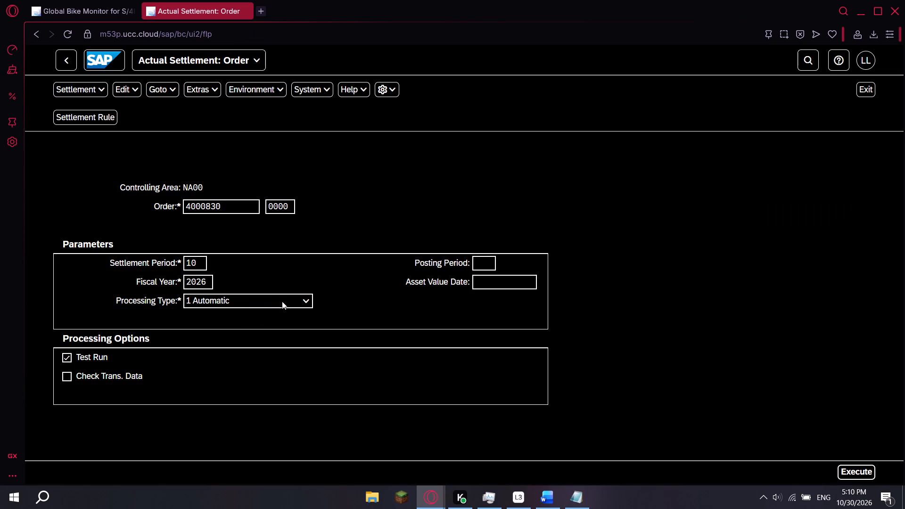
pyautogui.click(69, 361)
# Look up the possible values for the 0000 entry beside the settlement's order number.
pyautogui.click(290, 207)
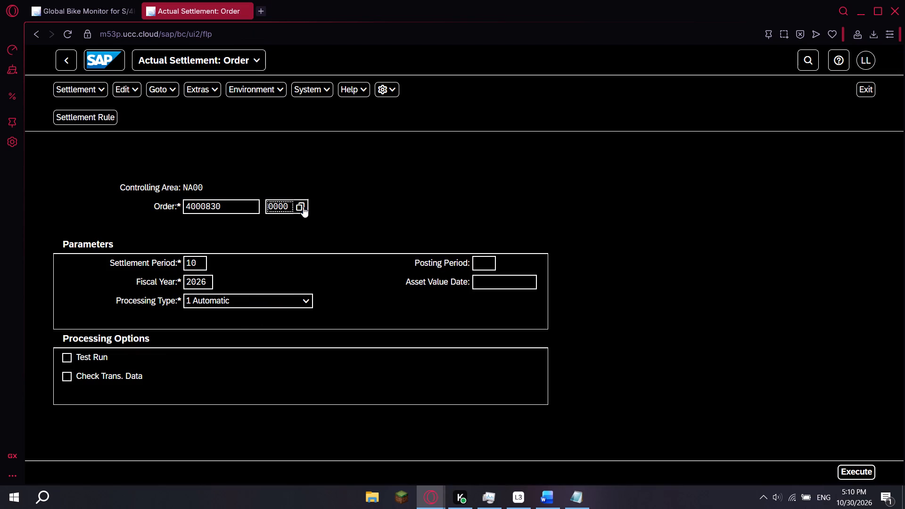
pyautogui.click(303, 207)
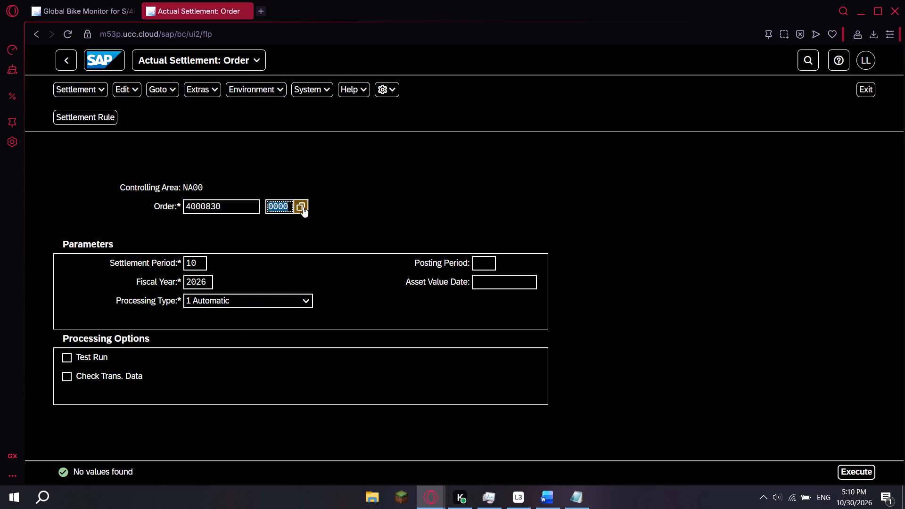
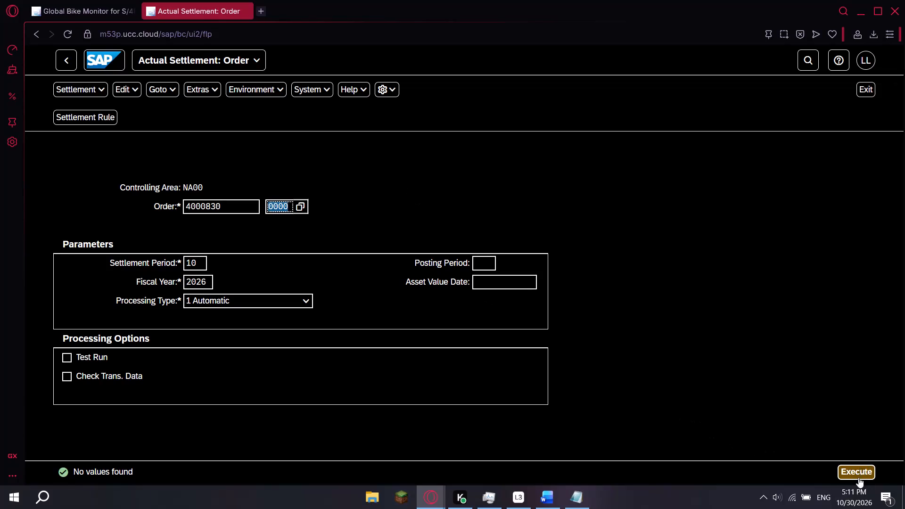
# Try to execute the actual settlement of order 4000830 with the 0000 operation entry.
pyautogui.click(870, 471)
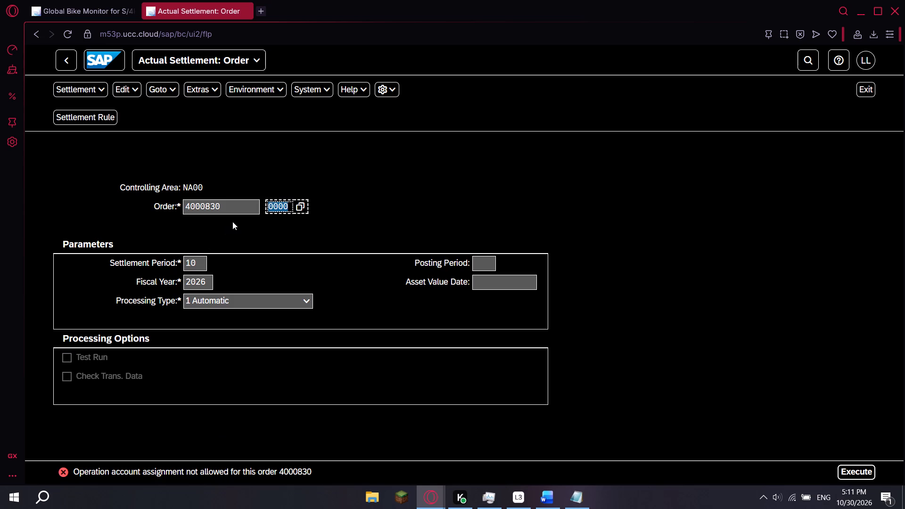
pyautogui.click(226, 209)
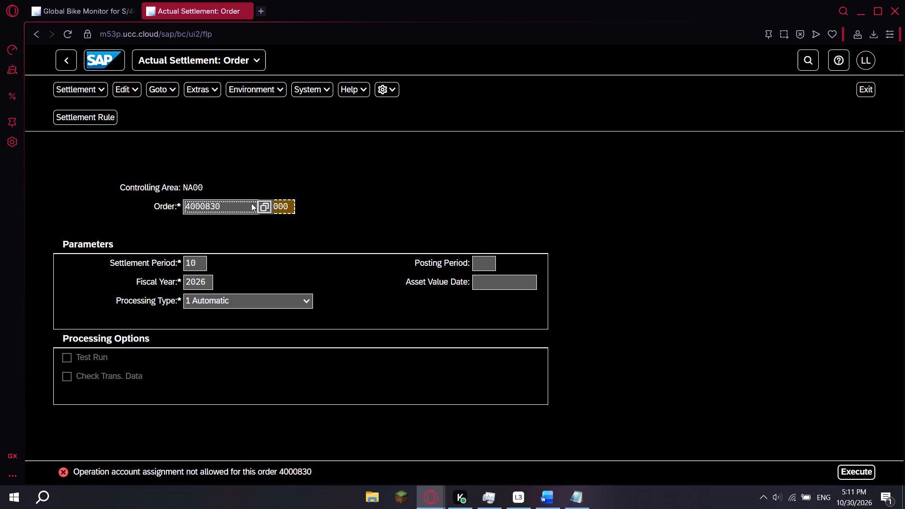
pyautogui.click(262, 208)
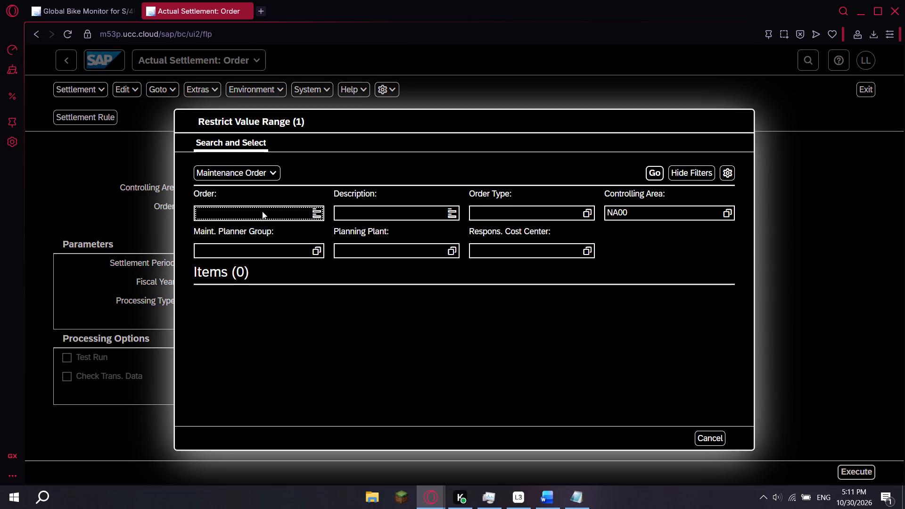
pyautogui.click(89, 7)
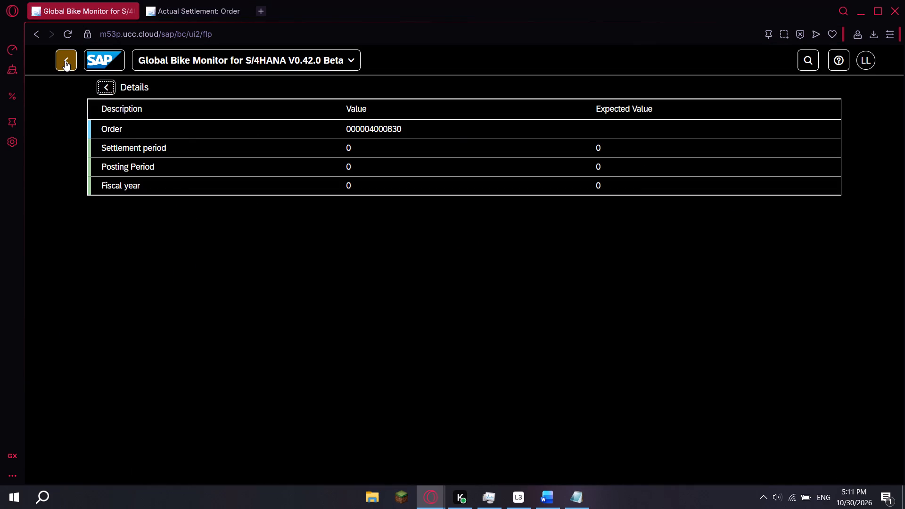
pyautogui.click(65, 61)
pyautogui.click(419, 124)
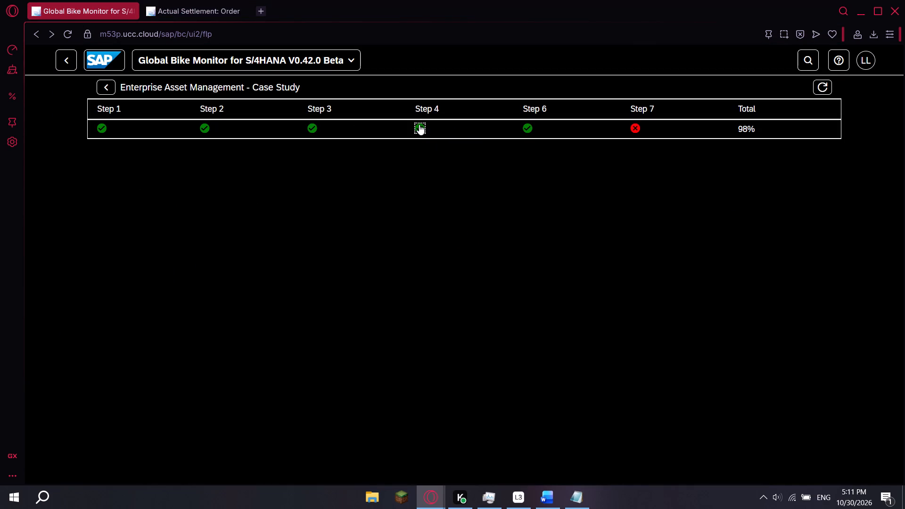
pyautogui.moveTo(411, 131); pyautogui.dragTo(321, 131)
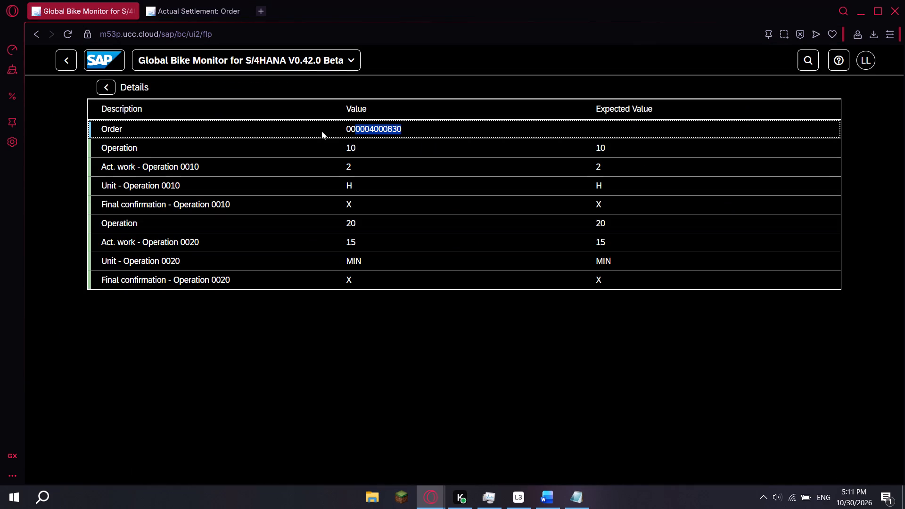
pyautogui.moveTo(321, 131); pyautogui.dragTo(321, 131)
pyautogui.hotkey('ctrl', 'c')
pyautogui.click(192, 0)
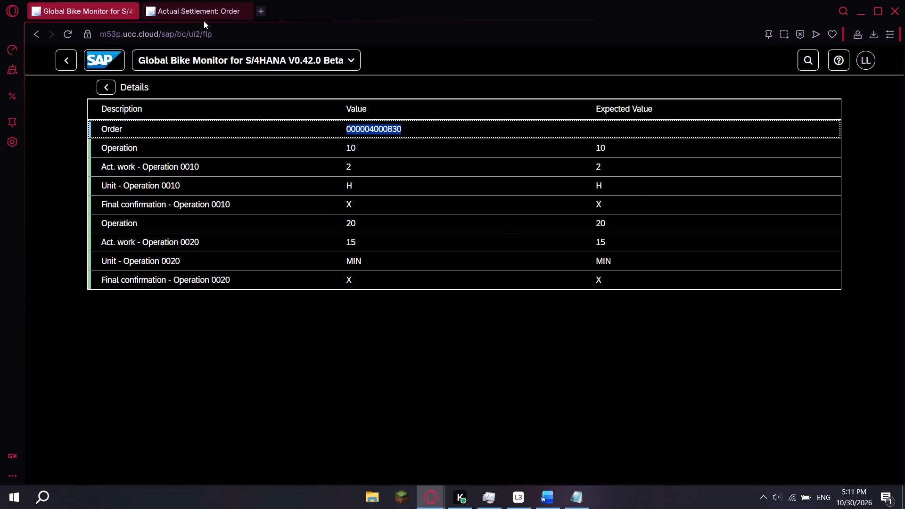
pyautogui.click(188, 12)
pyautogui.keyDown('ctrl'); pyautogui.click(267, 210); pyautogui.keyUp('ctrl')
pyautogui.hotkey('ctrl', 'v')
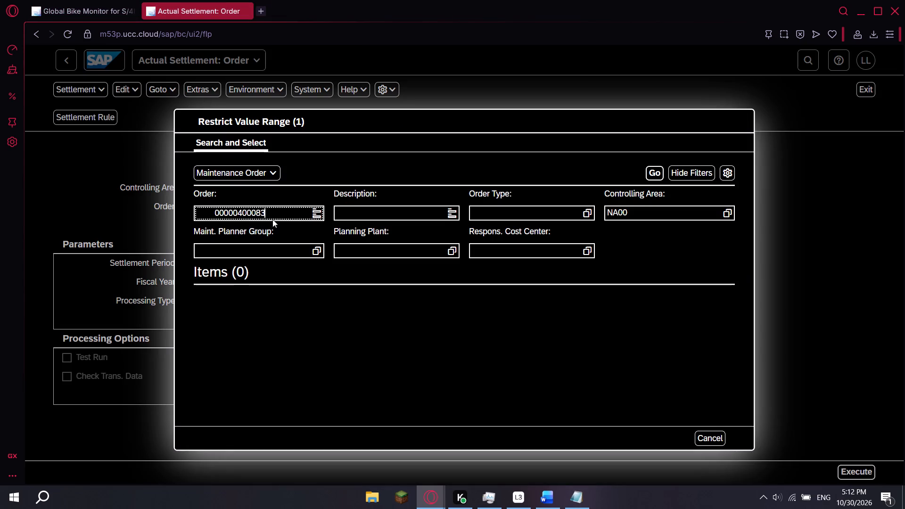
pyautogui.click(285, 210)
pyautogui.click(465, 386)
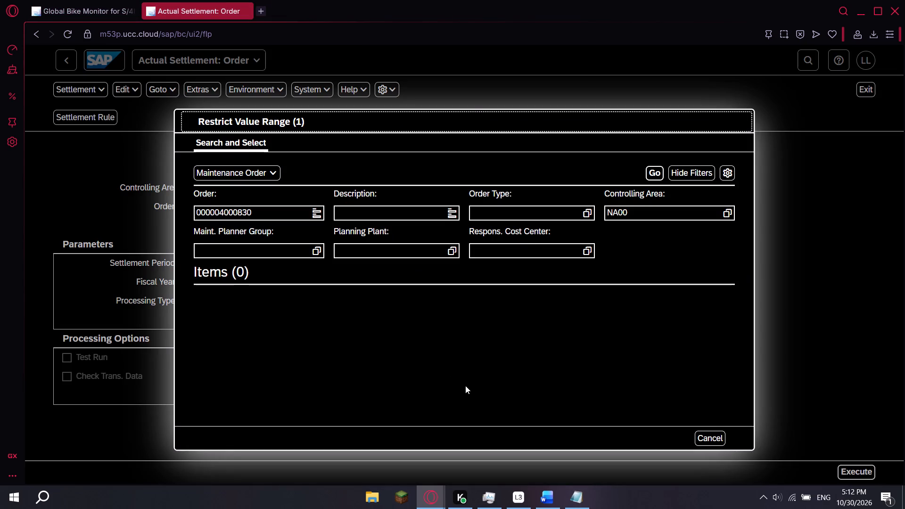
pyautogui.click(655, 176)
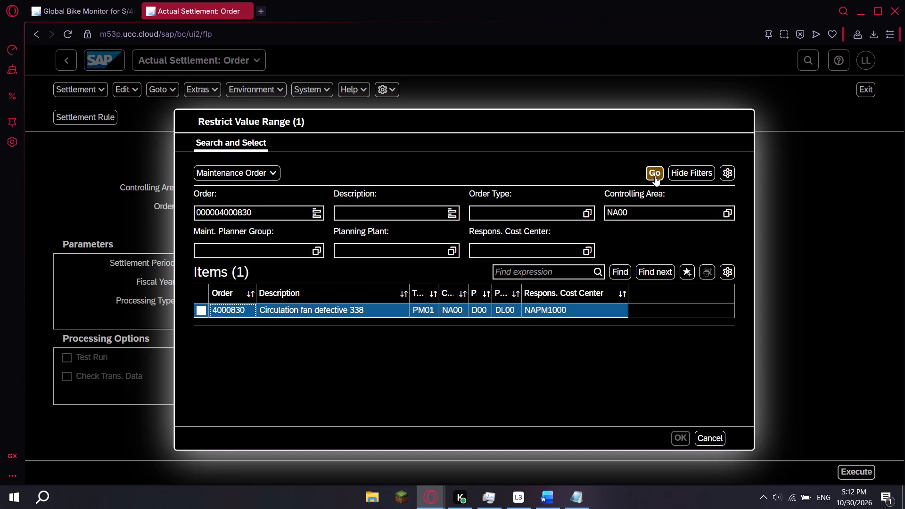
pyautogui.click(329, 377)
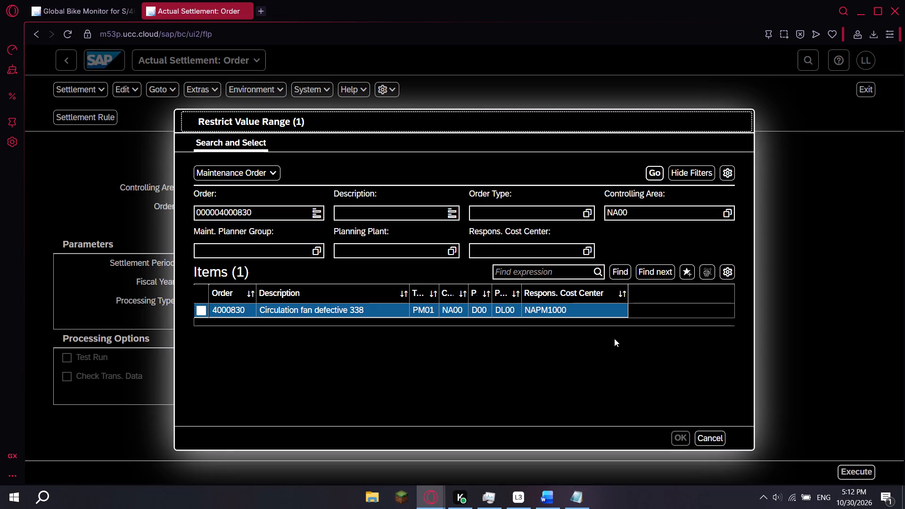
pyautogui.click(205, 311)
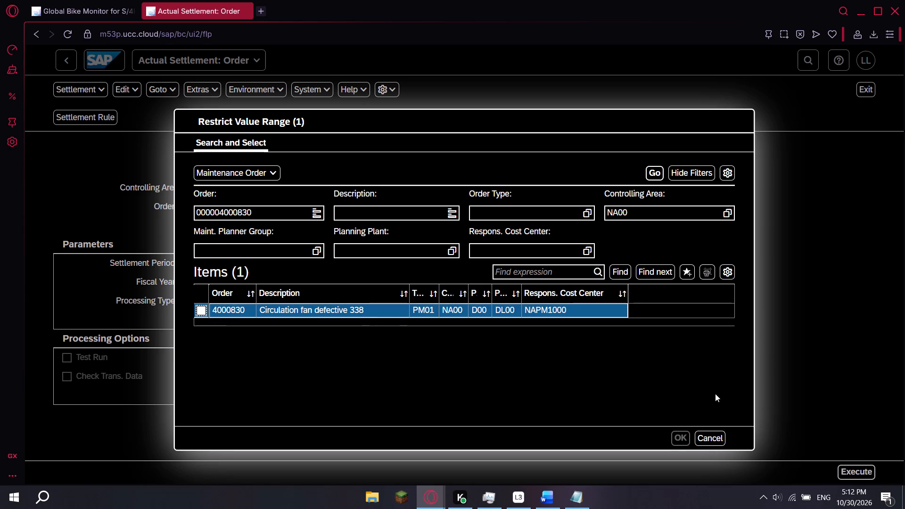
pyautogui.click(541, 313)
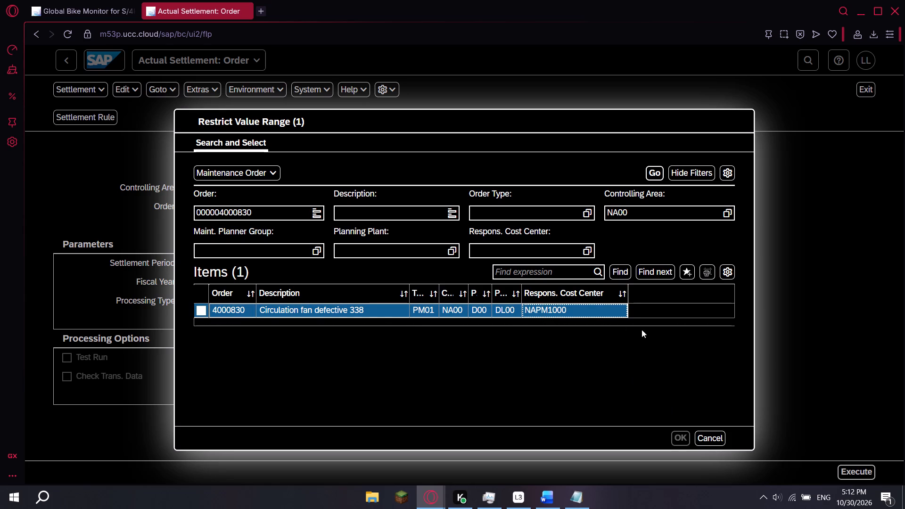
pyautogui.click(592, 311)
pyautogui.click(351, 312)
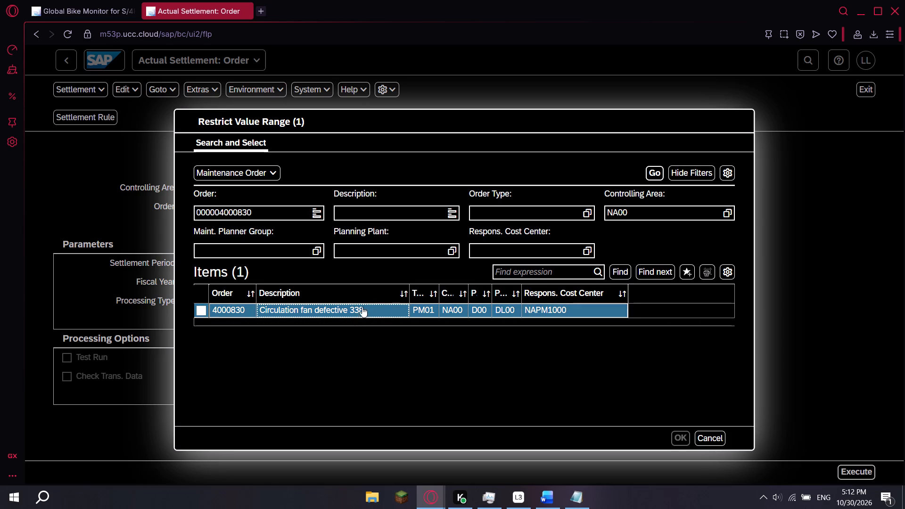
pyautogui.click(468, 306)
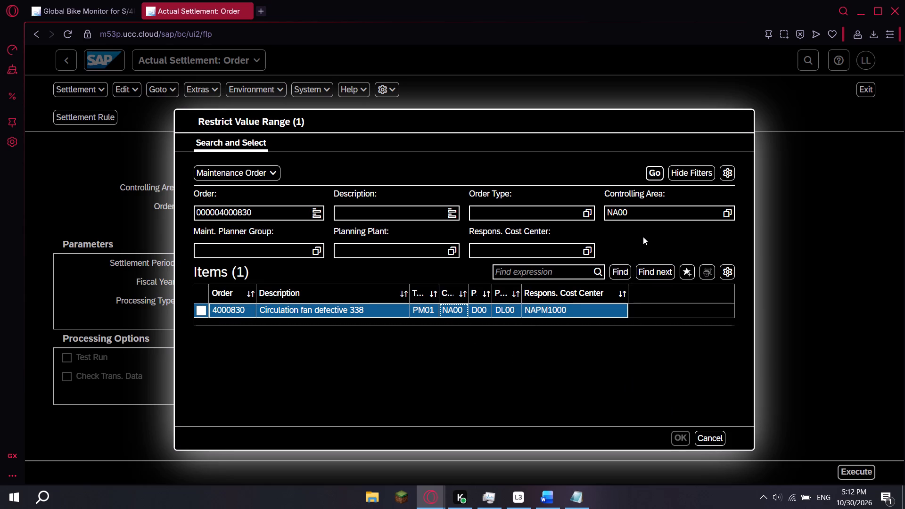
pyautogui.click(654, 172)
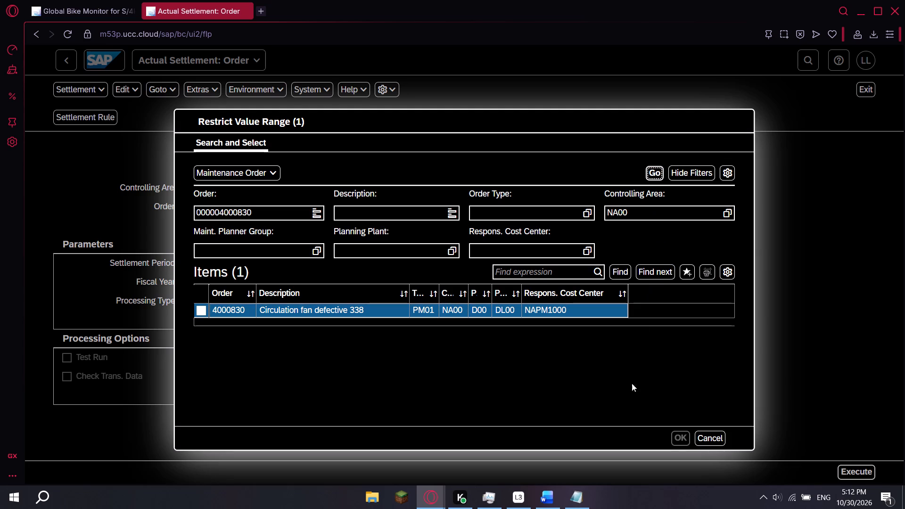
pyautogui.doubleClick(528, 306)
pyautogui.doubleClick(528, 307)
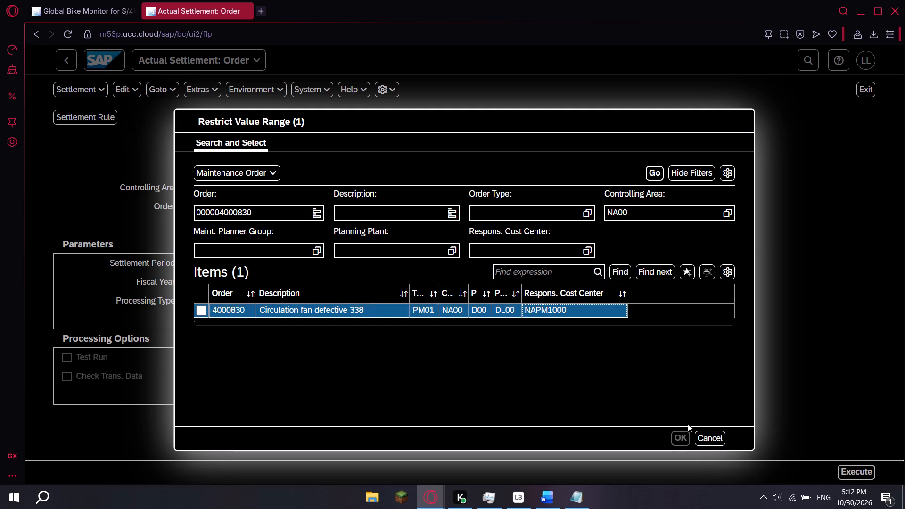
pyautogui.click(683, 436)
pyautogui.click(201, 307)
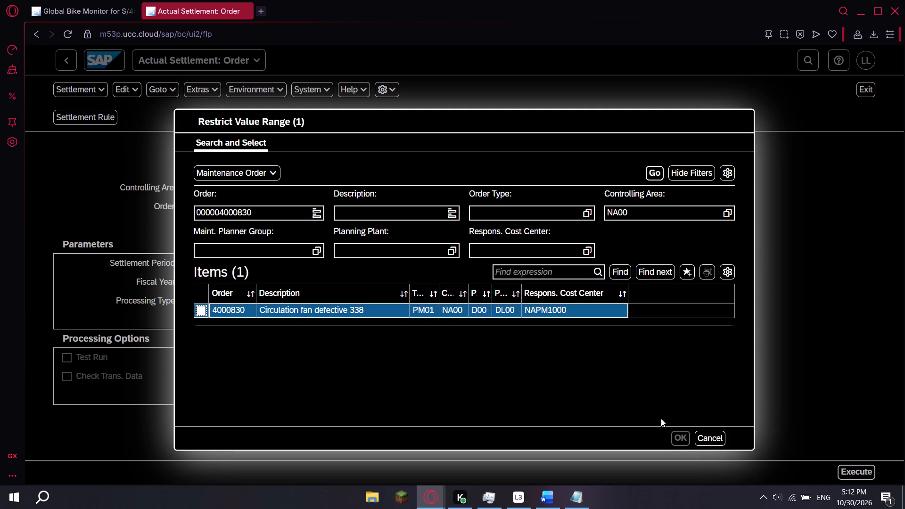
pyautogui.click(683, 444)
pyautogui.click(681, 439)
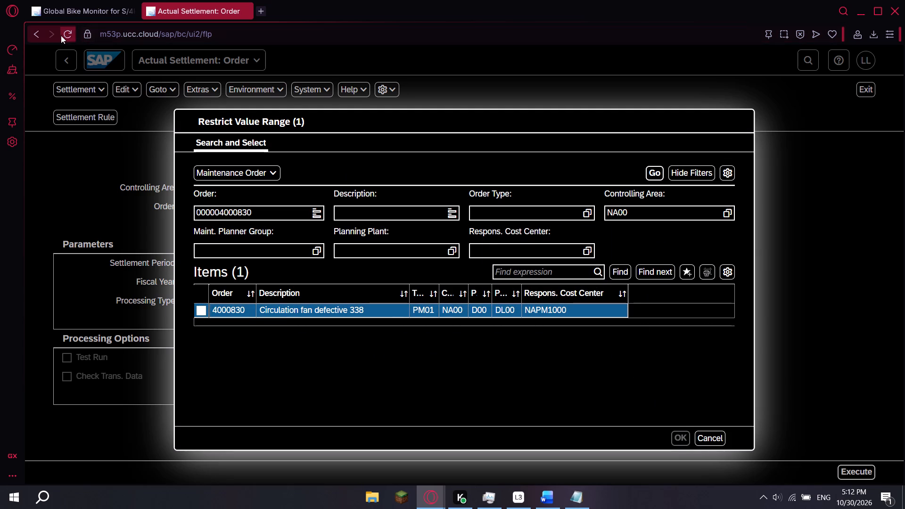
pyautogui.click(61, 35)
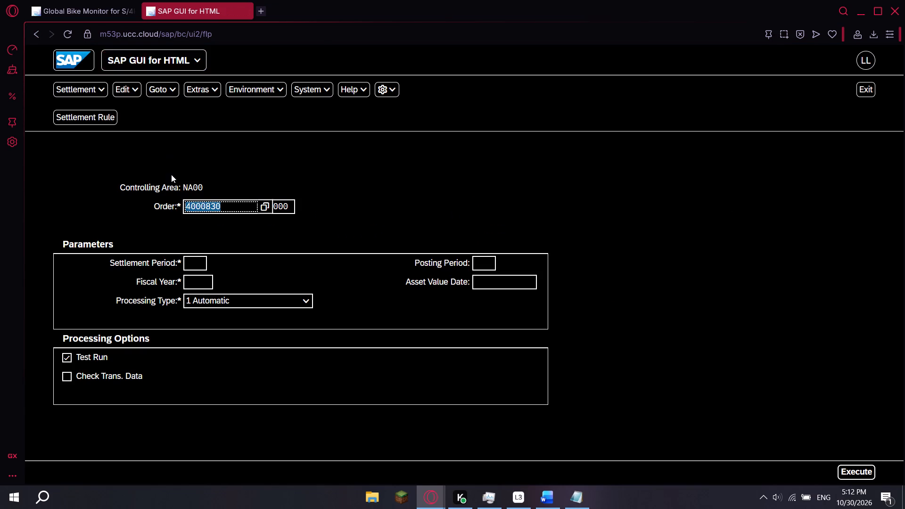
pyautogui.click(226, 204)
pyautogui.click(261, 205)
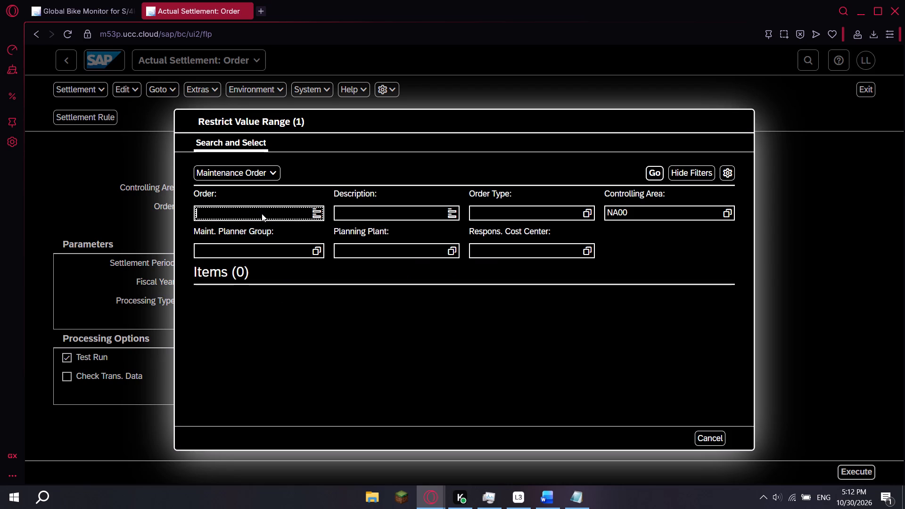
pyautogui.hotkey('ctrl', 'v')
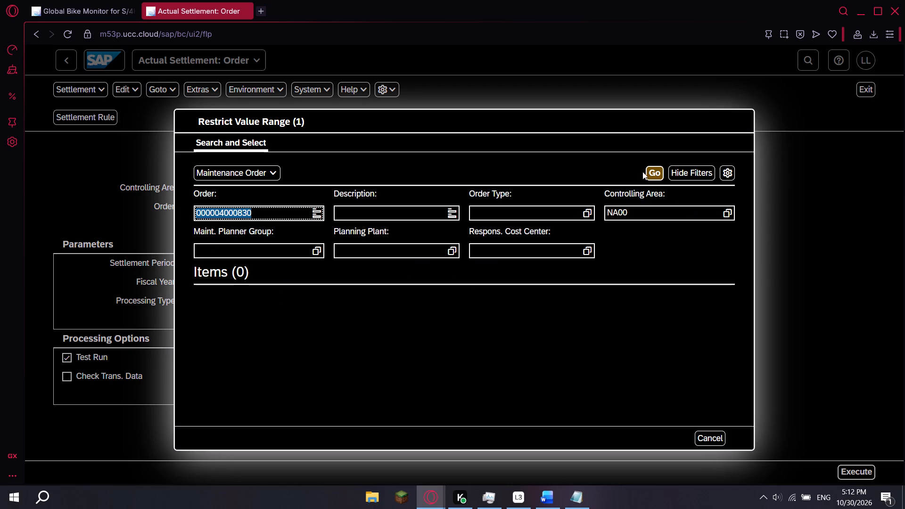
pyautogui.click(662, 172)
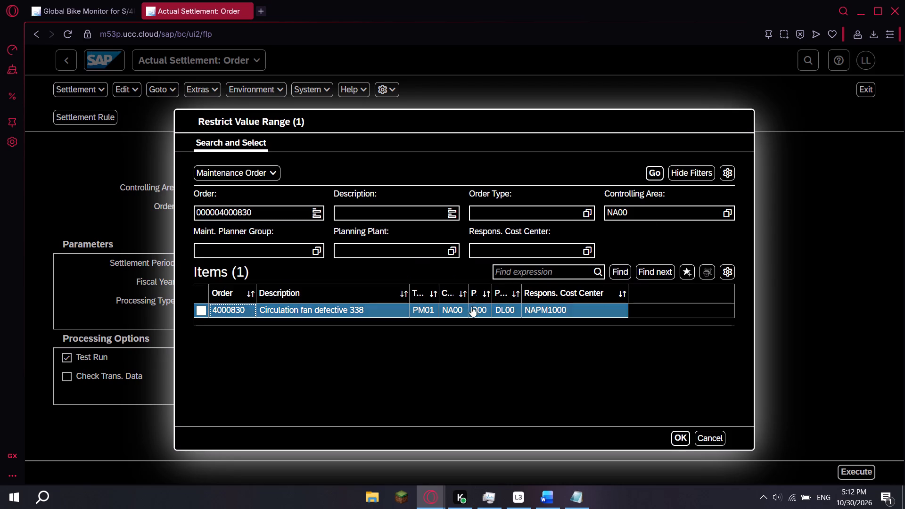
pyautogui.click(223, 310)
pyautogui.click(204, 309)
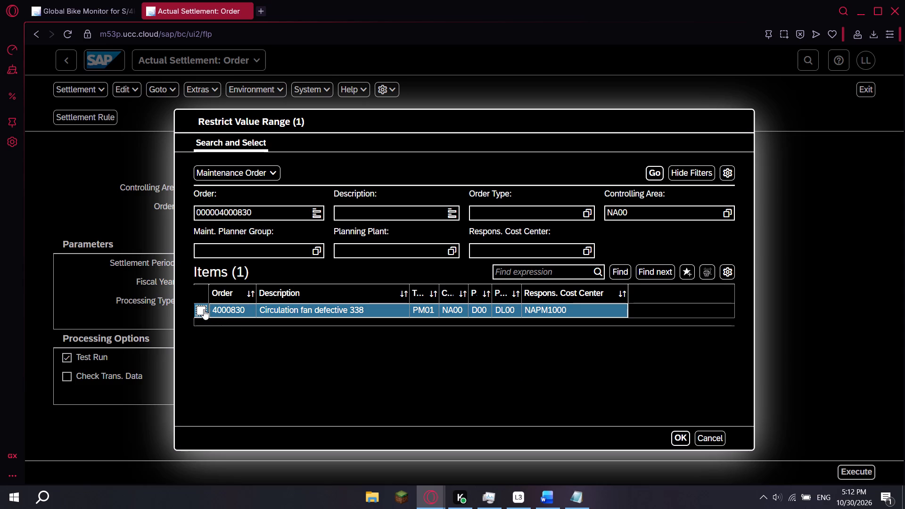
pyautogui.click(204, 309)
pyautogui.click(672, 439)
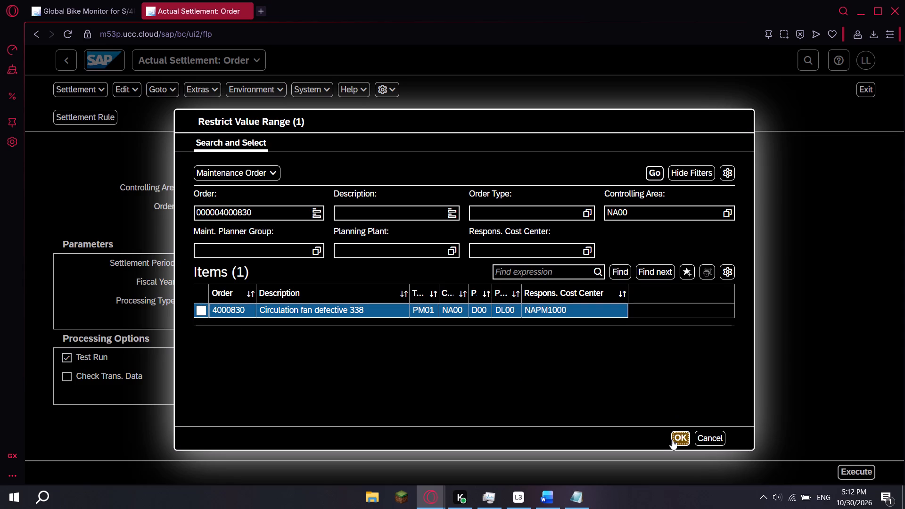
# Set the settlement period to 10 and the fiscal year to 2026 for order 4000830.
pyautogui.click(188, 270)
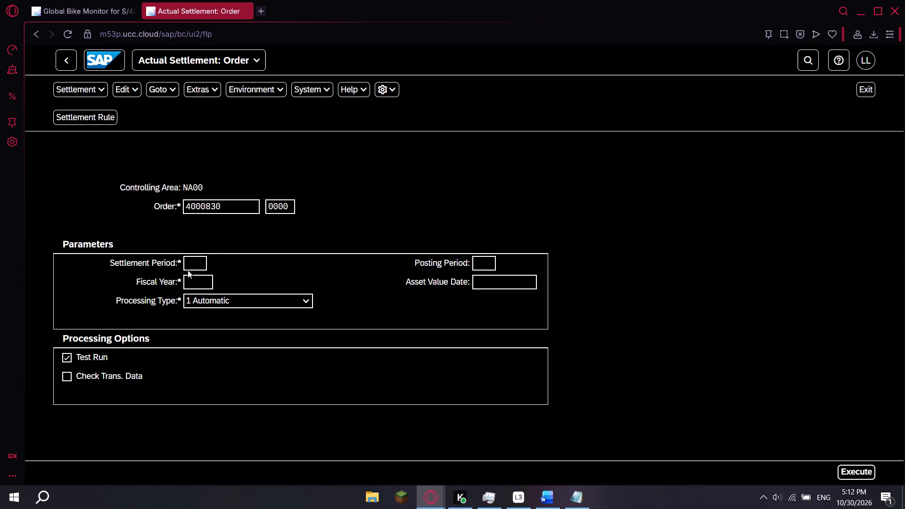
pyautogui.click(191, 265)
pyautogui.write('10')
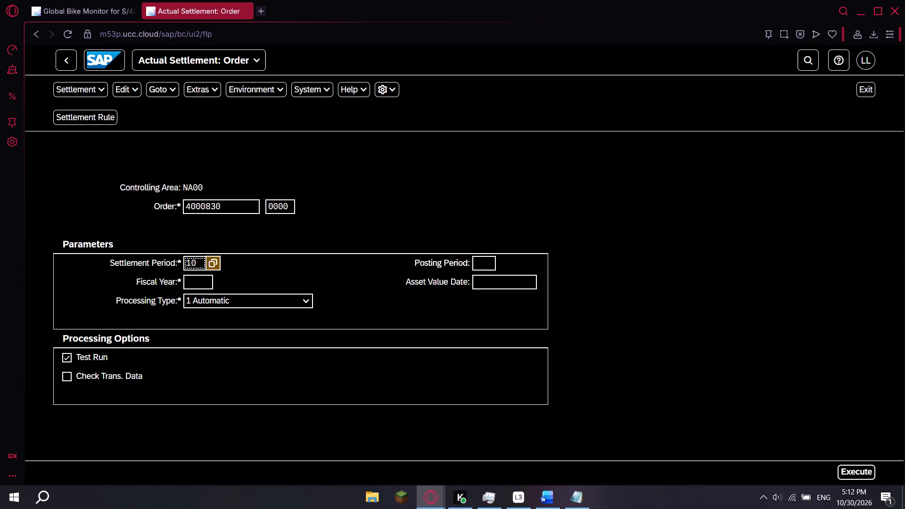
pyautogui.click(189, 281)
pyautogui.click(189, 282)
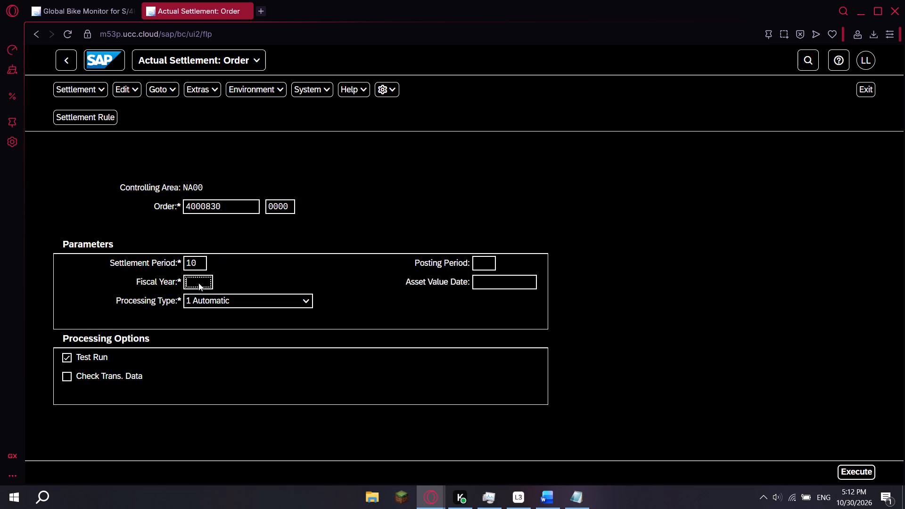
pyautogui.write('2020')
pyautogui.press('BackSpace')
pyautogui.press('6')
# Clear the 0000 operation entry beside order 4000830 and execute the settlement with Test Run on.
pyautogui.click(282, 210)
pyautogui.doubleClick(284, 208)
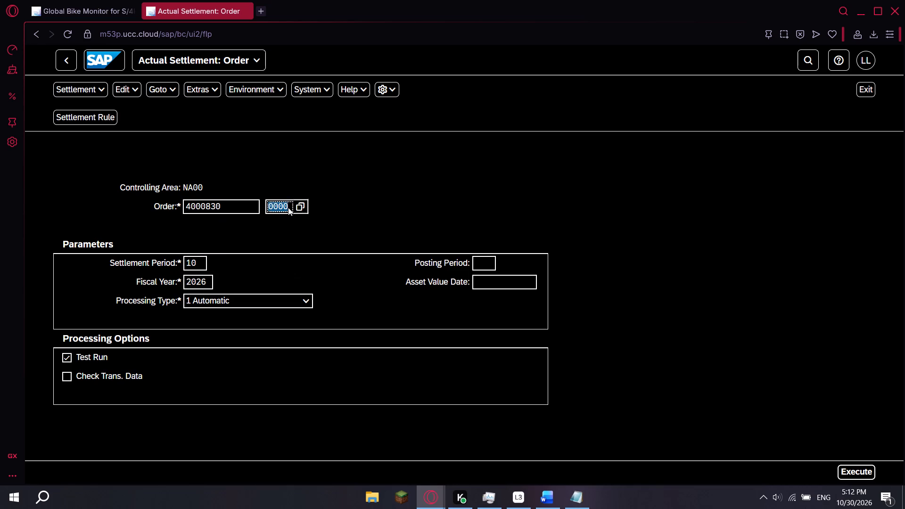
pyautogui.click(288, 207)
pyautogui.press('BackSpace')
pyautogui.press('BackSpace')
pyautogui.press('BackSpace')
pyautogui.press('BackSpace')
pyautogui.press('BackSpace')
pyautogui.click(864, 472)
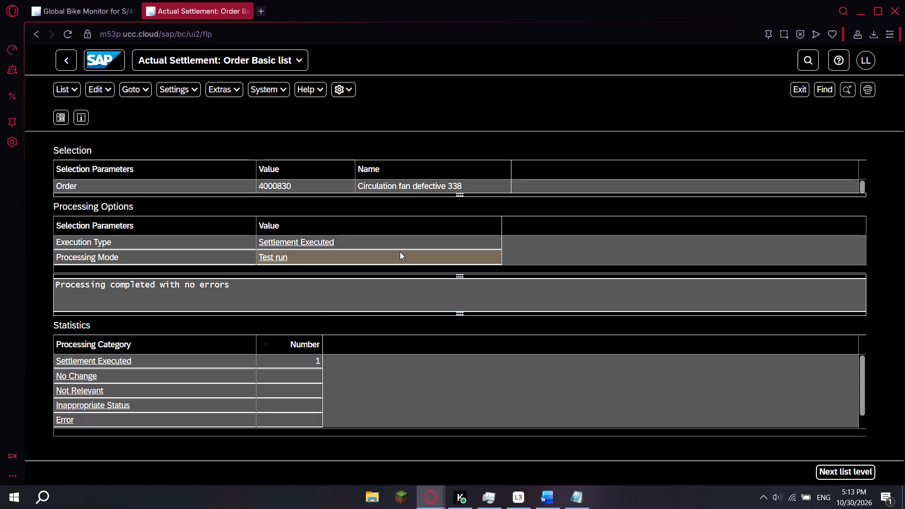
# Review the remaining Task 6 settlement instructions in the laboratory exercise PDF.
pyautogui.click(74, 0)
pyautogui.click(74, 8)
pyautogui.click(195, 8)
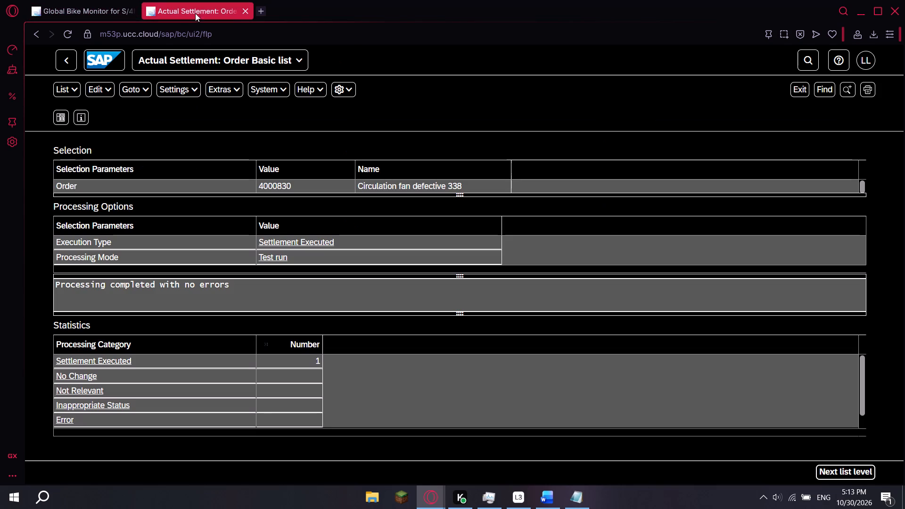
pyautogui.hotkey('alt', 'Tab')
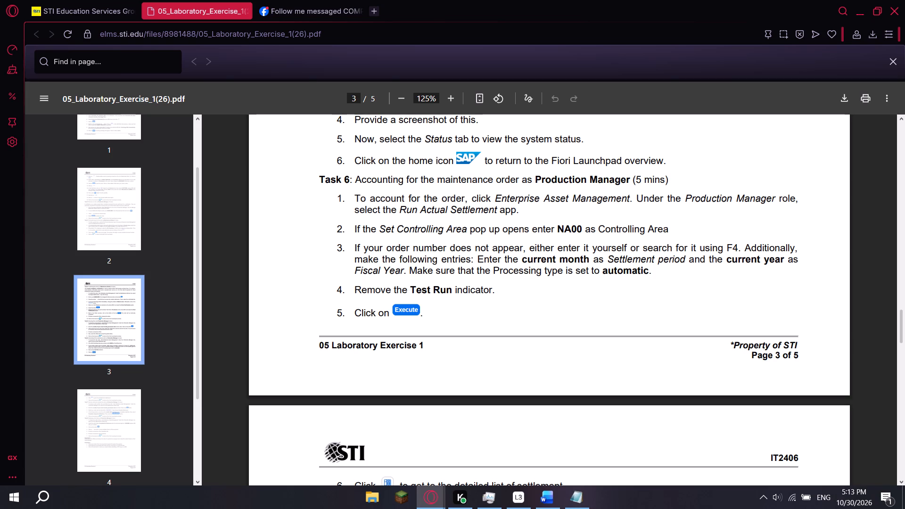
pyautogui.scroll(-2, 395, 309)
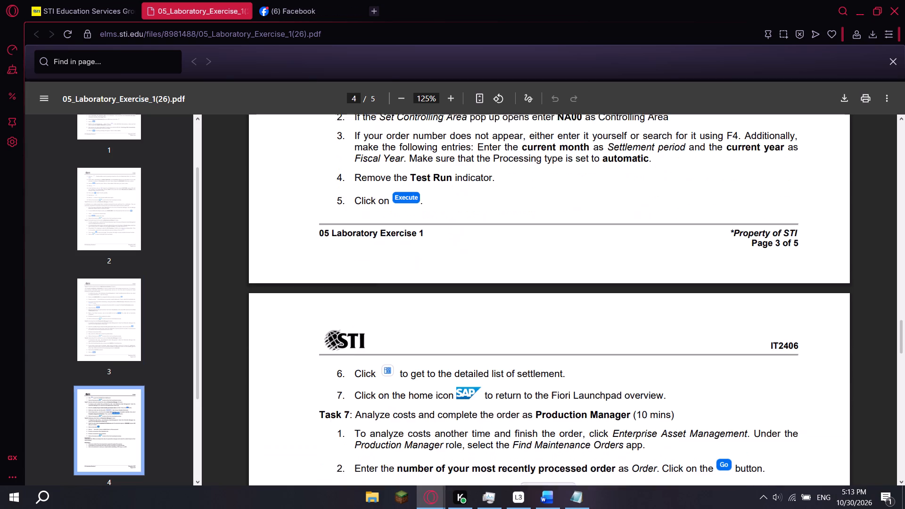
# Open the detailed list of settled values for order 4000830, following step 6 of the Task 6 instructions.
pyautogui.scroll(-1, 395, 309)
pyautogui.hotkey('alt', 'Tab')
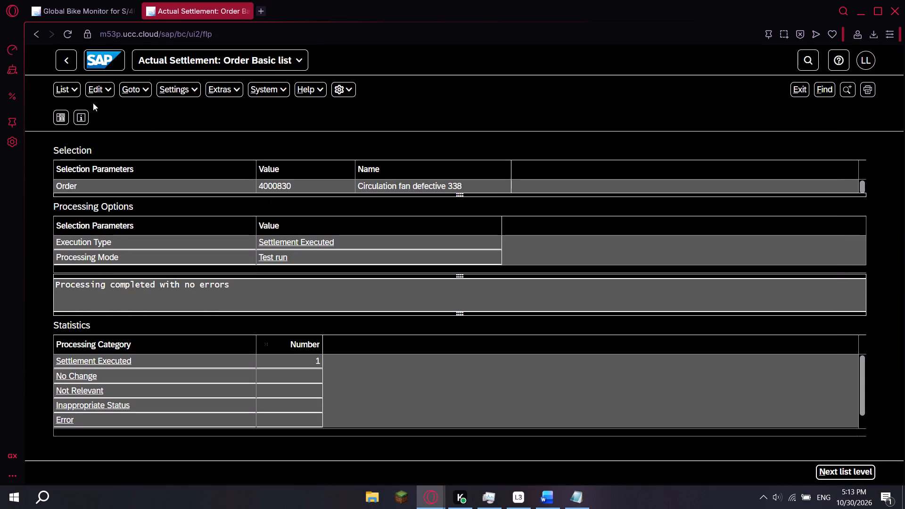
pyautogui.hotkey('alt', 'Tab')
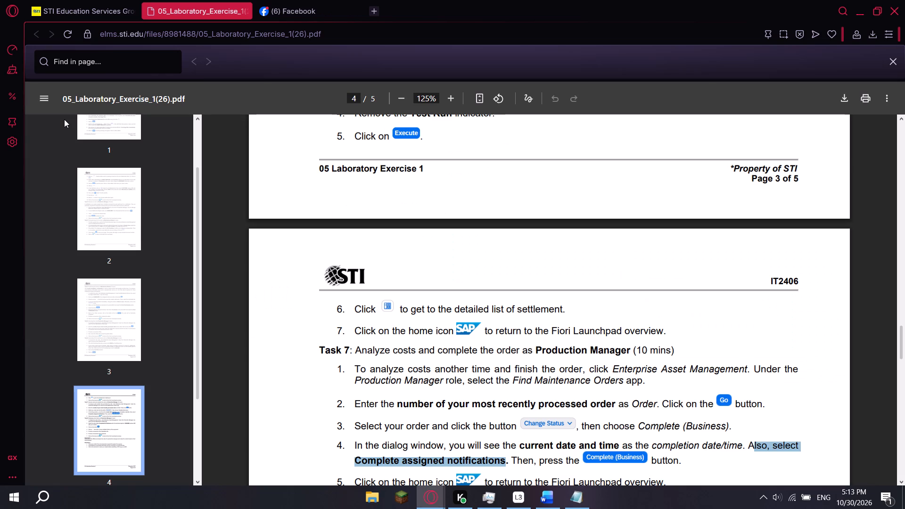
pyautogui.hotkey('alt', 'Tab')
pyautogui.click(64, 119)
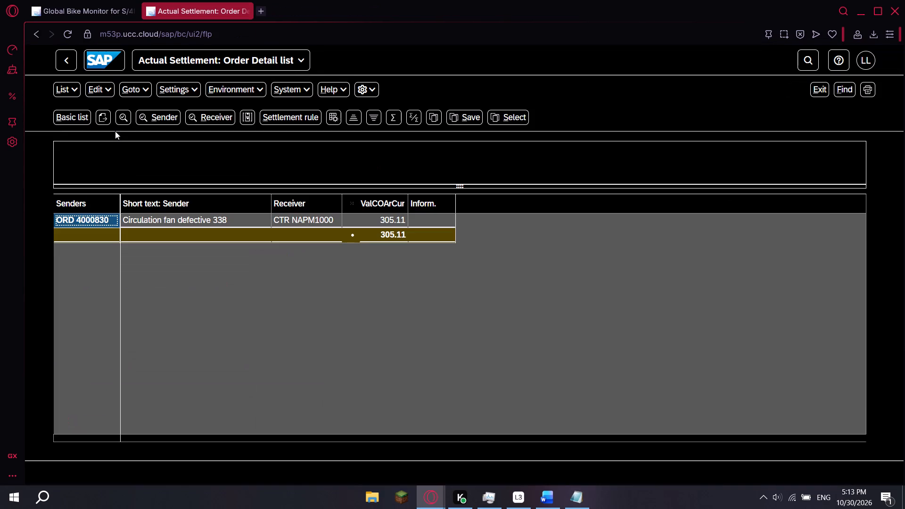
pyautogui.hotkey('alt', 'Tab')
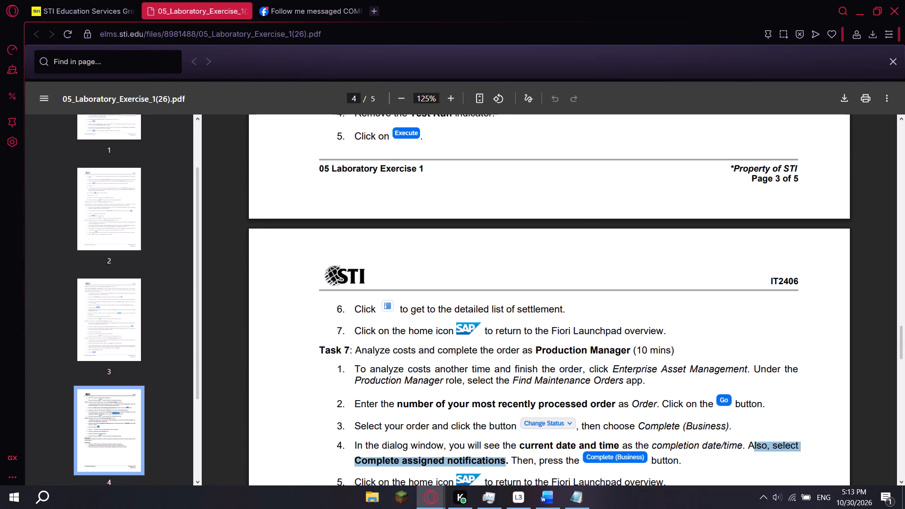
pyautogui.hotkey('alt', 'Tab')
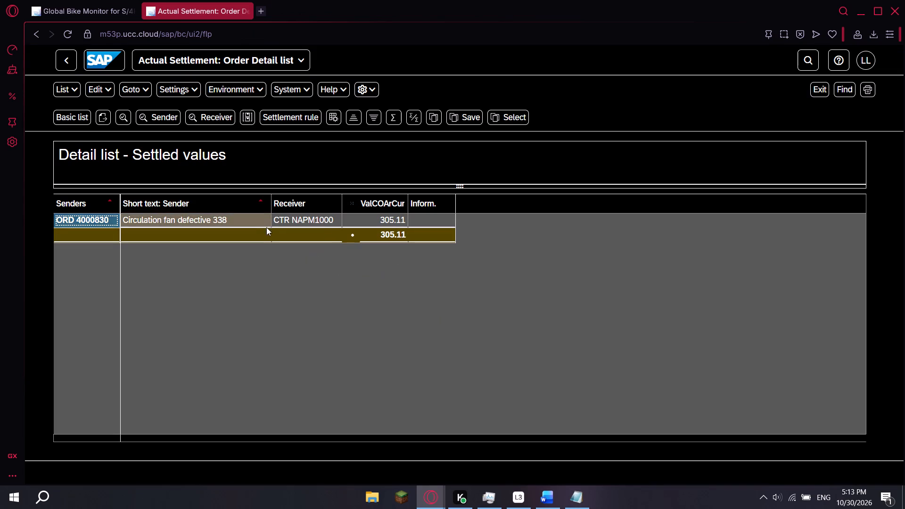
# Return to the Fiori Launchpad home and open Find Maintenance Orders under Production Manager in Enterprise Asset Management.
pyautogui.click(100, 65)
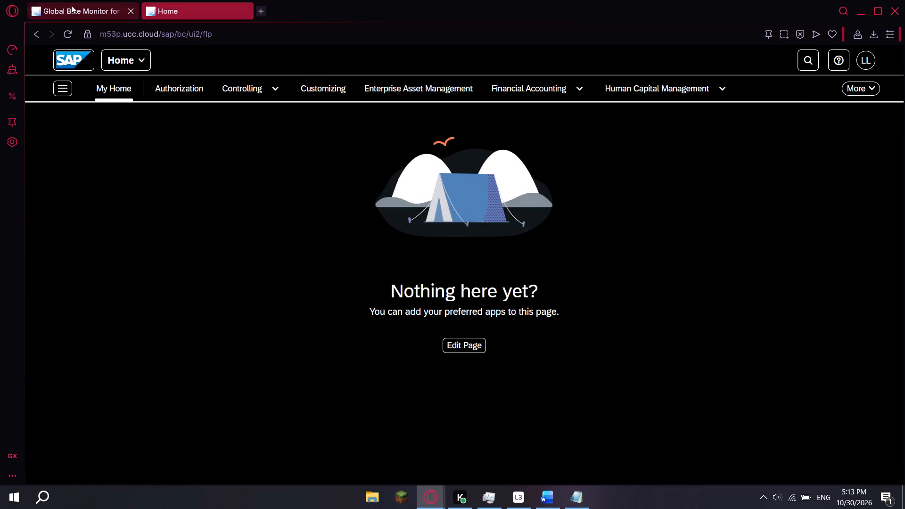
pyautogui.click(71, 5)
pyautogui.click(75, 58)
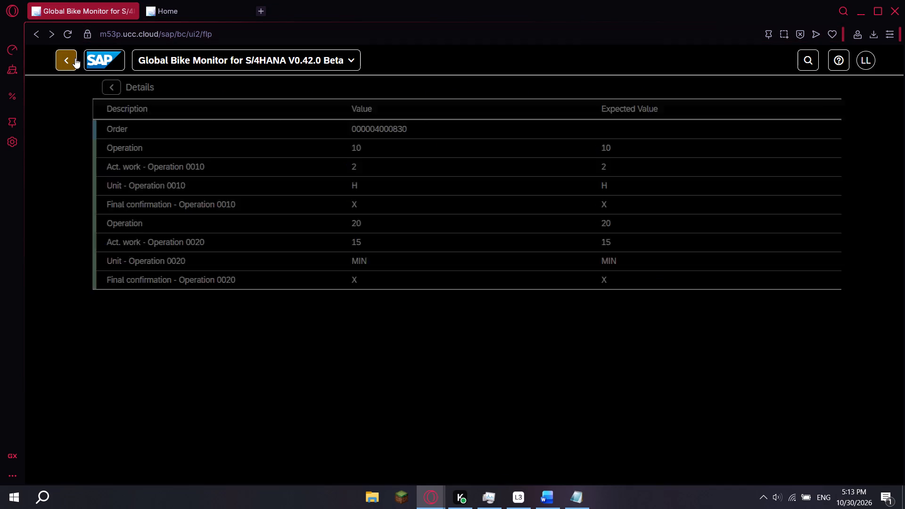
pyautogui.click(176, 5)
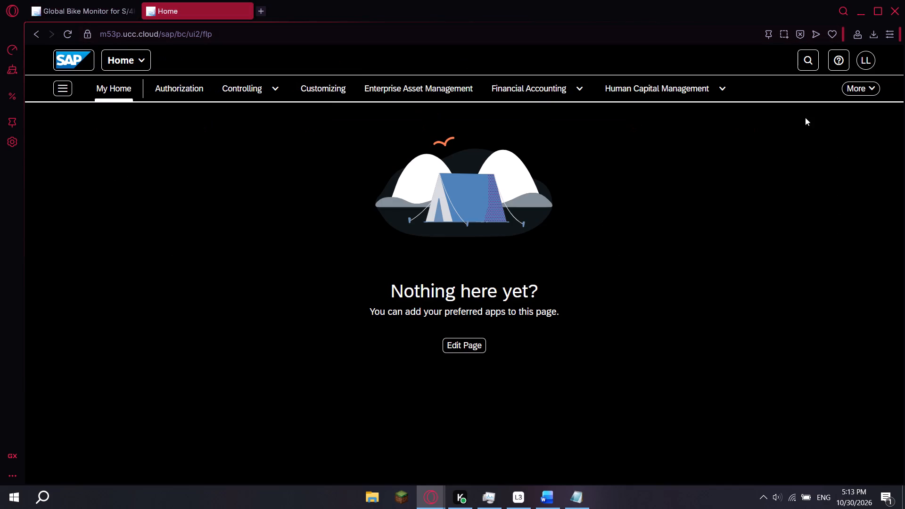
pyautogui.click(397, 89)
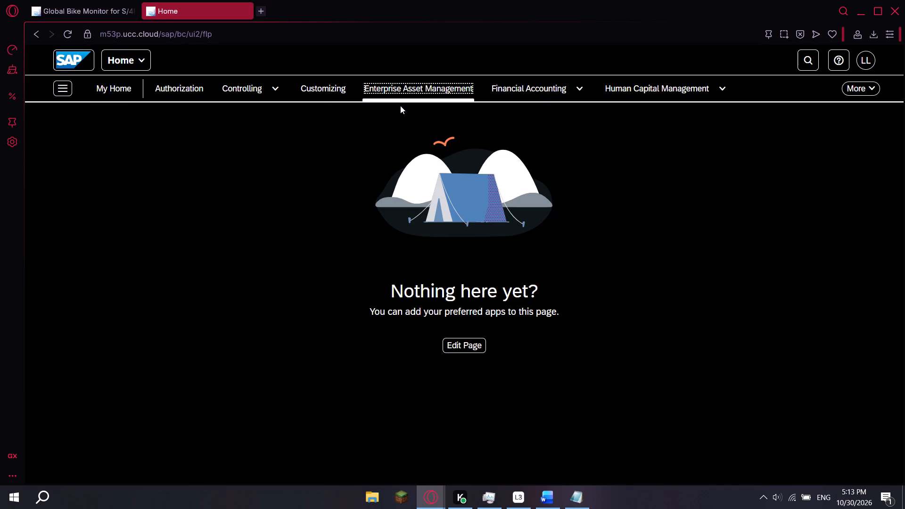
pyautogui.scroll(-11, 290, 279)
pyautogui.scroll(1, 291, 274)
pyautogui.scroll(-2, 291, 274)
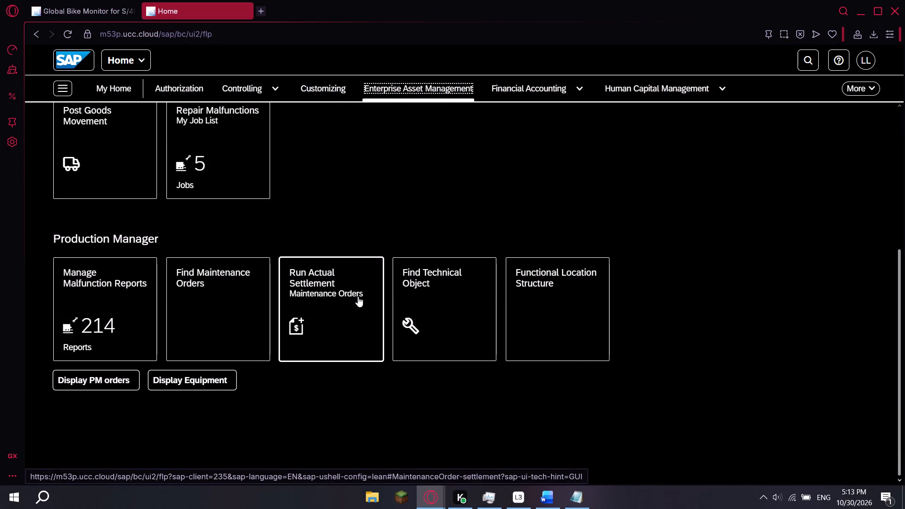
pyautogui.hotkey('alt', 'Tab')
pyautogui.scroll(-2, 410, 270)
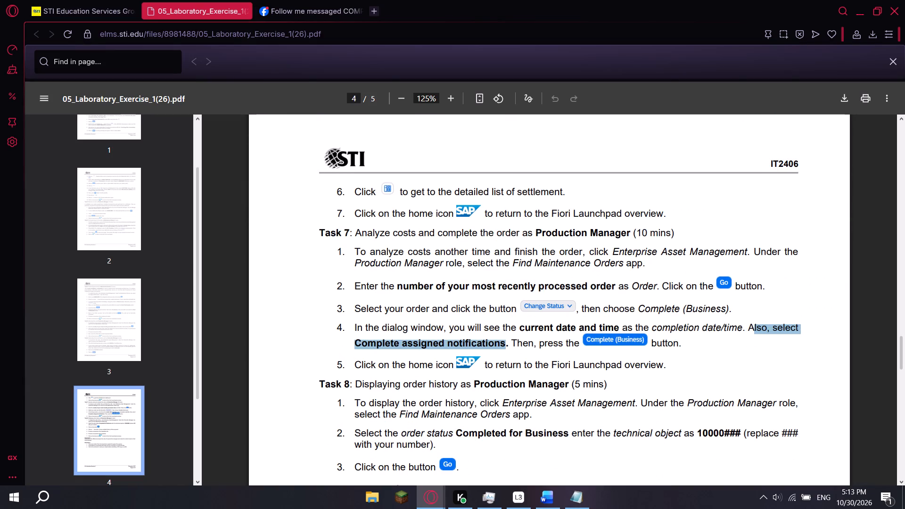
pyautogui.hotkey('alt', 'Tab')
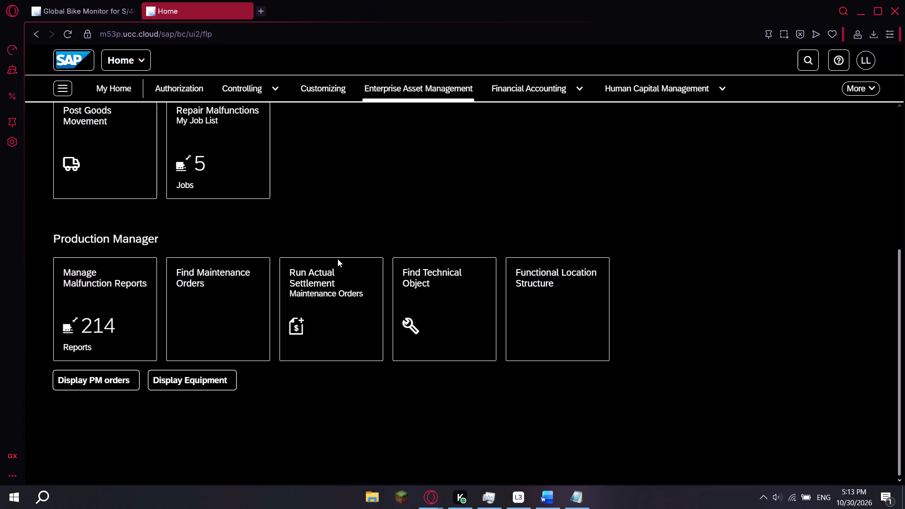
pyautogui.click(231, 289)
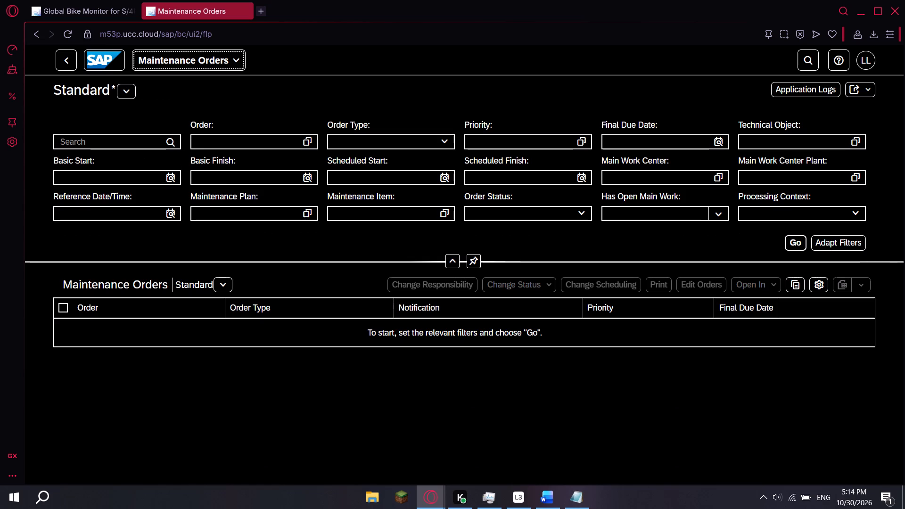
pyautogui.click(224, 150)
pyautogui.click(225, 145)
pyautogui.hotkey('ctrl', 'v')
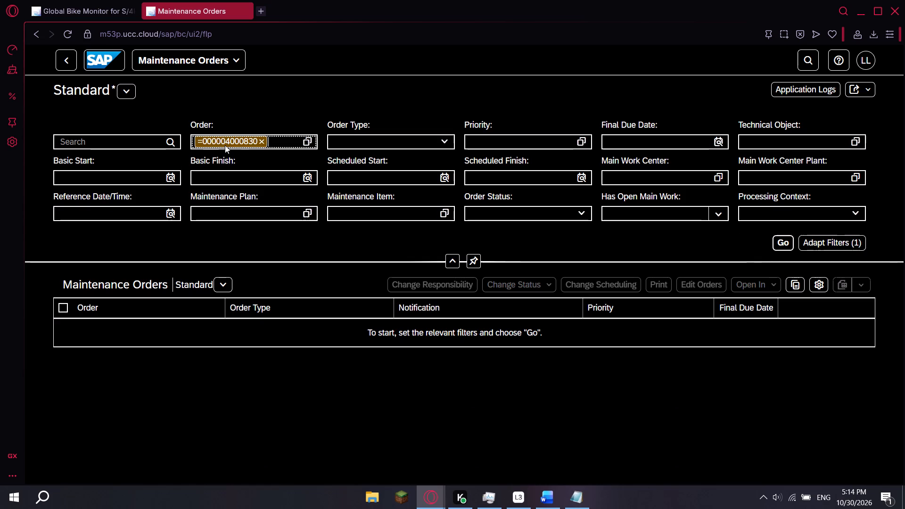
pyautogui.click(780, 246)
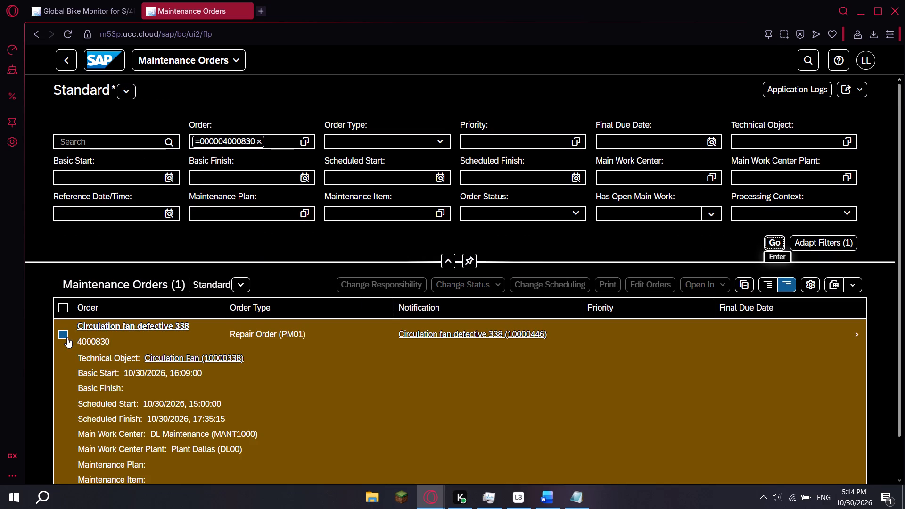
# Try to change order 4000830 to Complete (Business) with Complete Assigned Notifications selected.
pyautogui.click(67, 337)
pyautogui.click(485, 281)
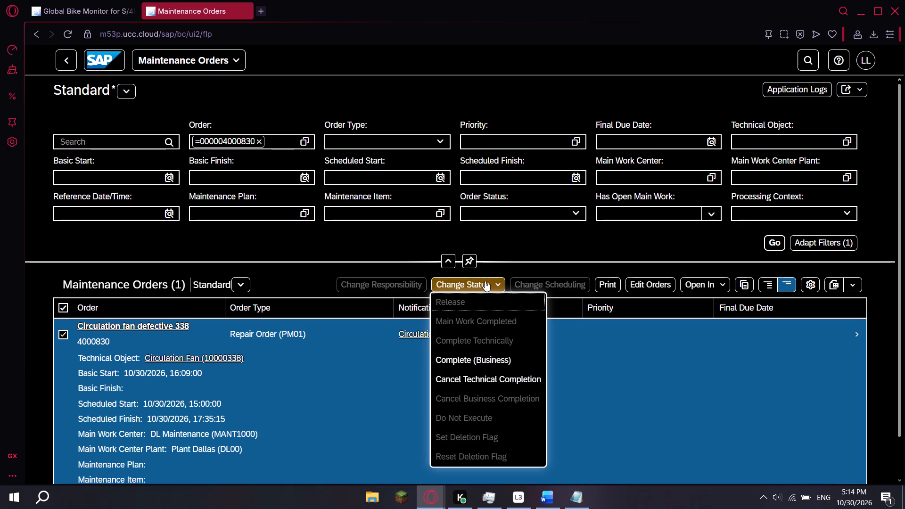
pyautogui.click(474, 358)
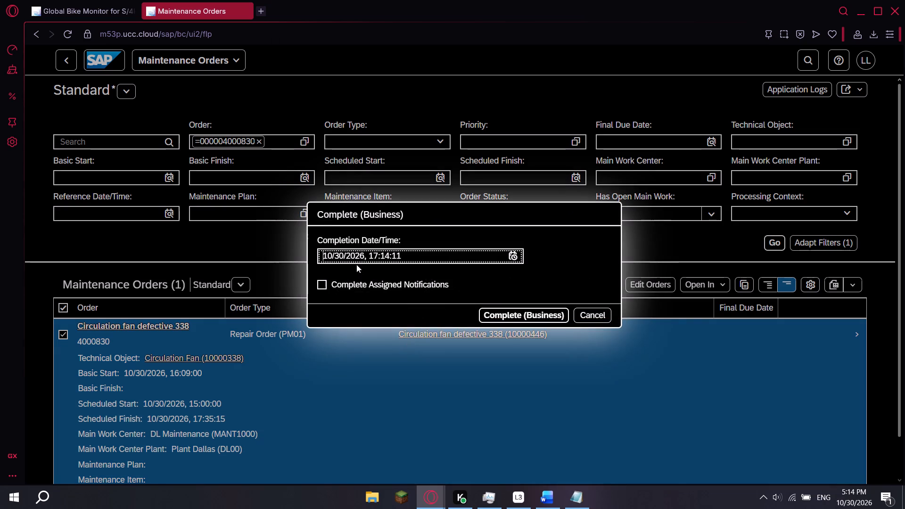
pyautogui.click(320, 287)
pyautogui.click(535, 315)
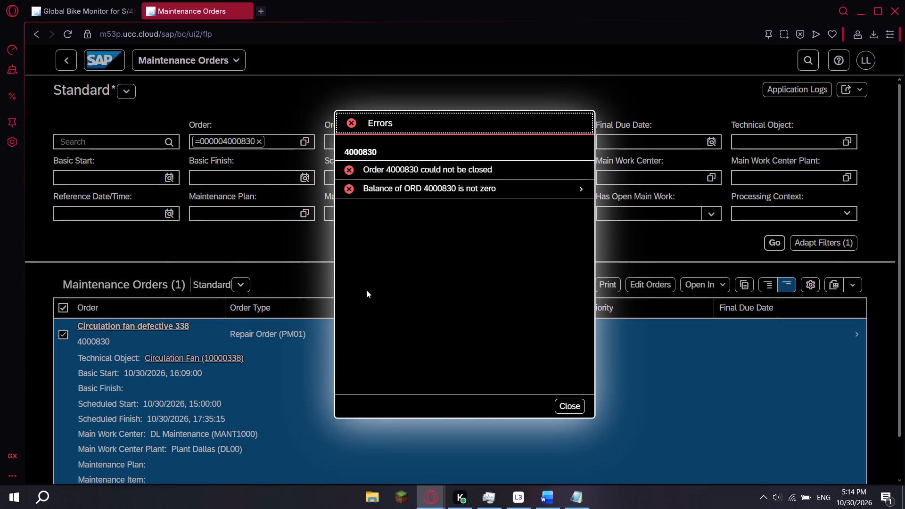
# Look at the first practice simulation linked on the assignment page, and return to the laboratory exercise PDF.
pyautogui.hotkey('alt', 'Tab')
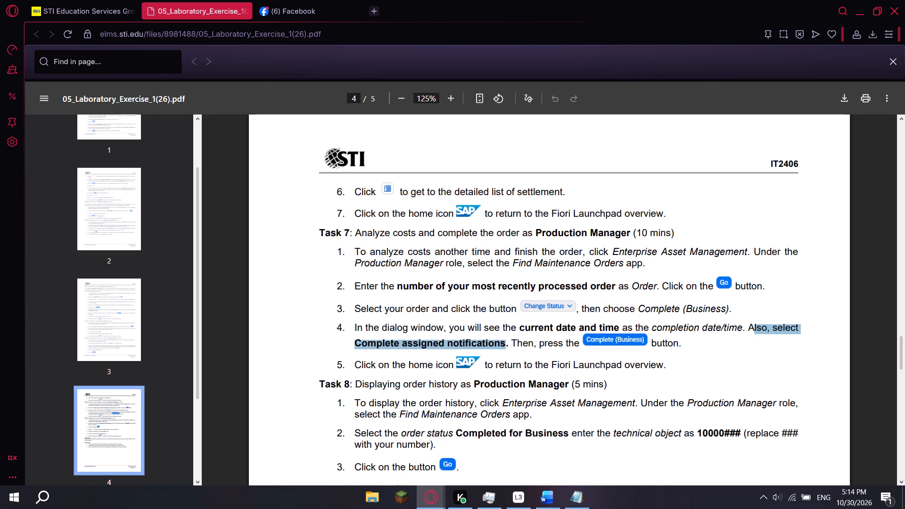
pyautogui.click(117, 1)
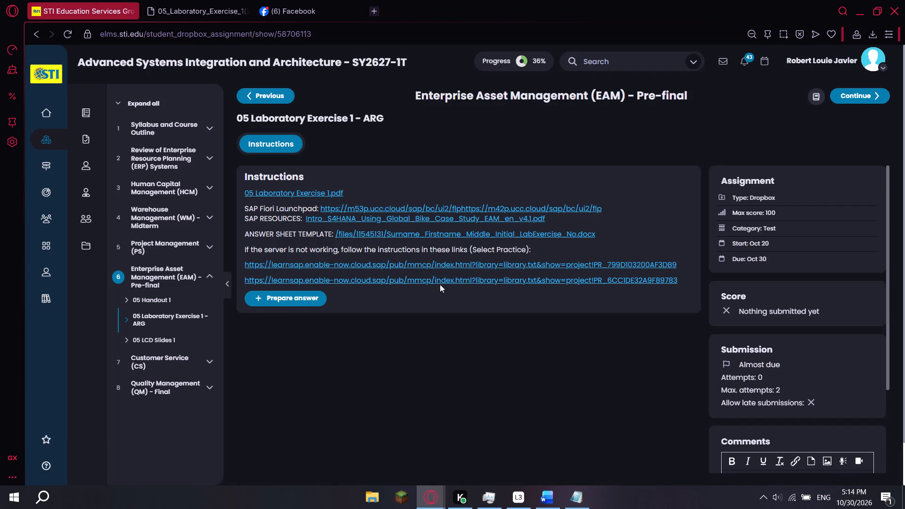
pyautogui.click(463, 263)
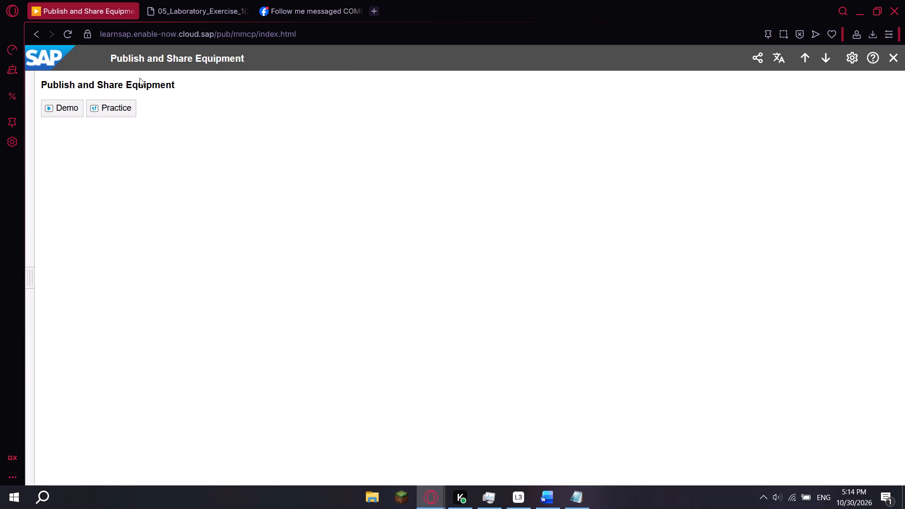
pyautogui.click(108, 109)
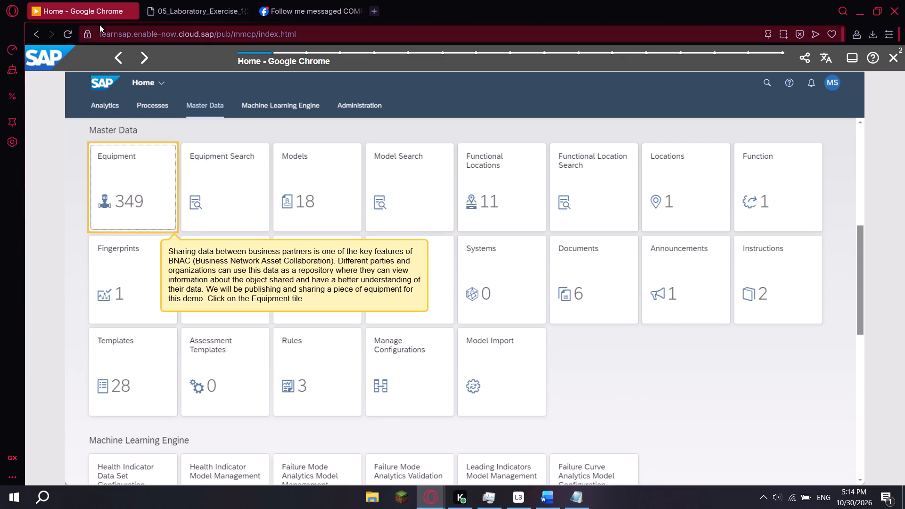
pyautogui.click(36, 37)
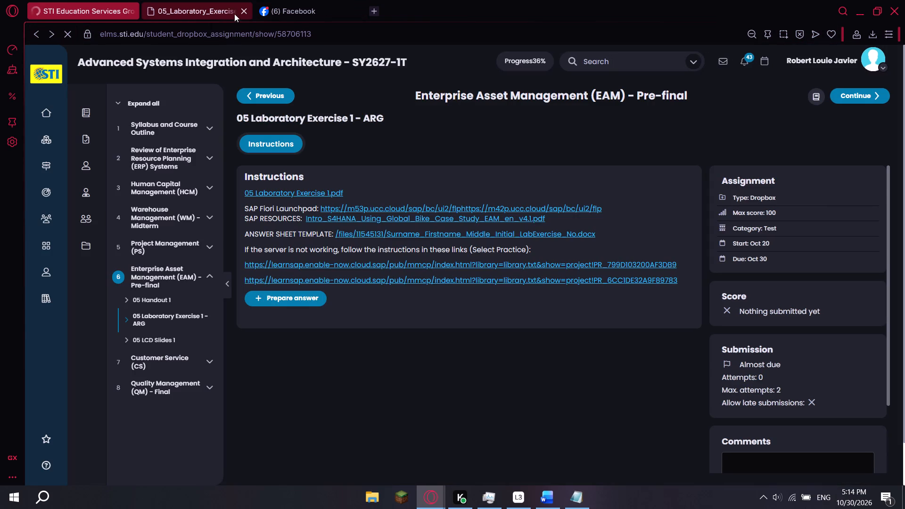
pyautogui.click(210, 6)
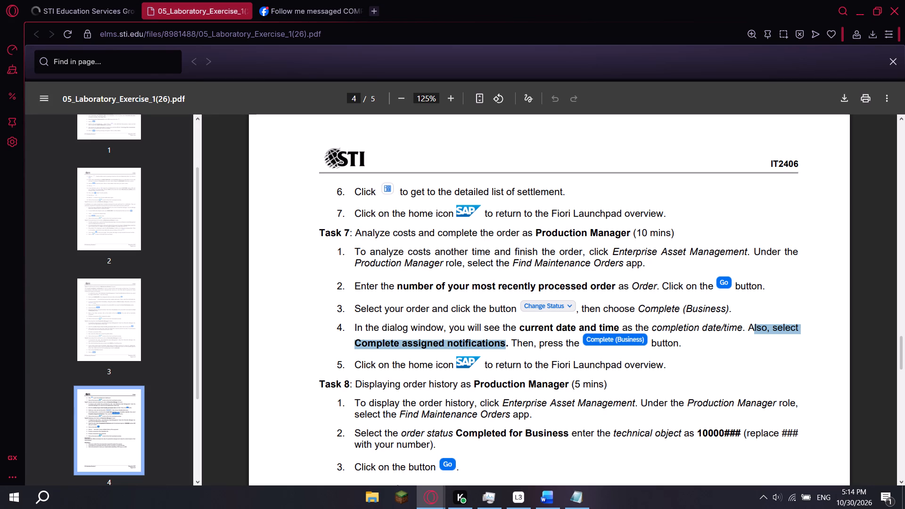
# View the details of the balance error for order 4000830 in the SAP window and dismiss the error list.
pyautogui.hotkey('alt', 'Tab')
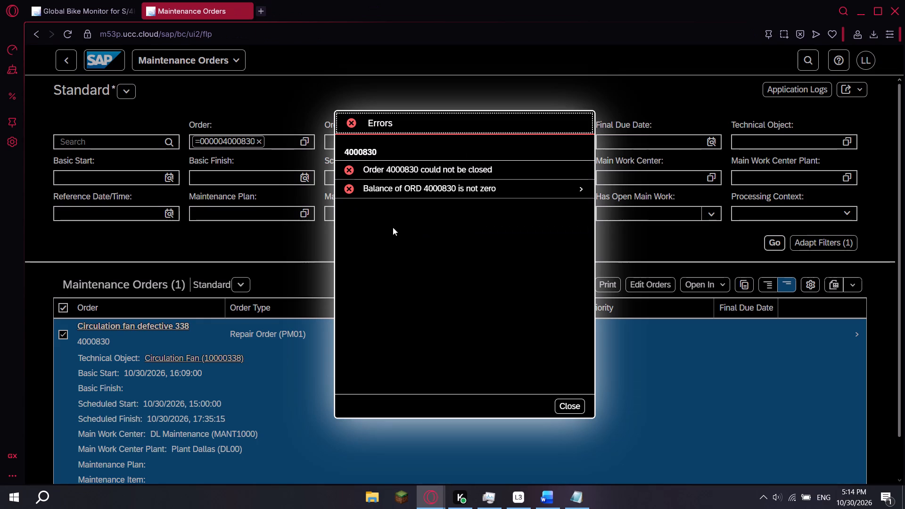
pyautogui.click(571, 189)
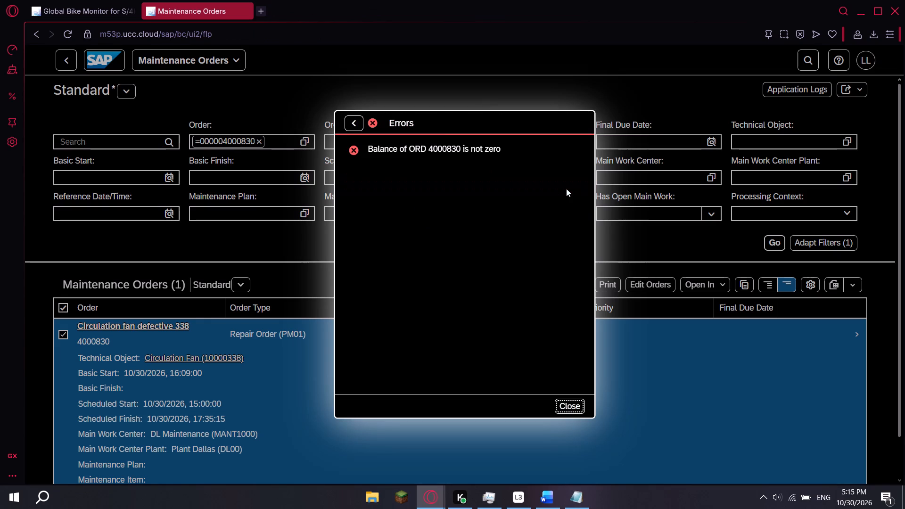
pyautogui.click(352, 126)
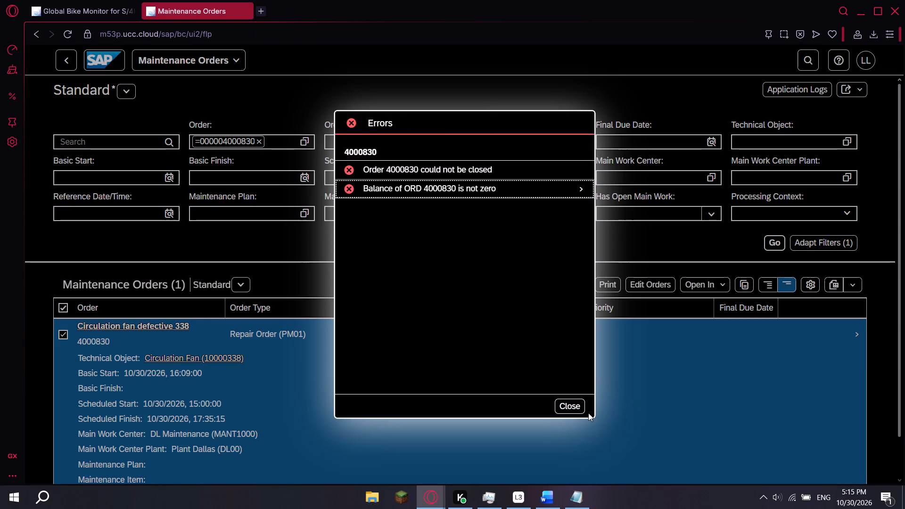
pyautogui.click(576, 400)
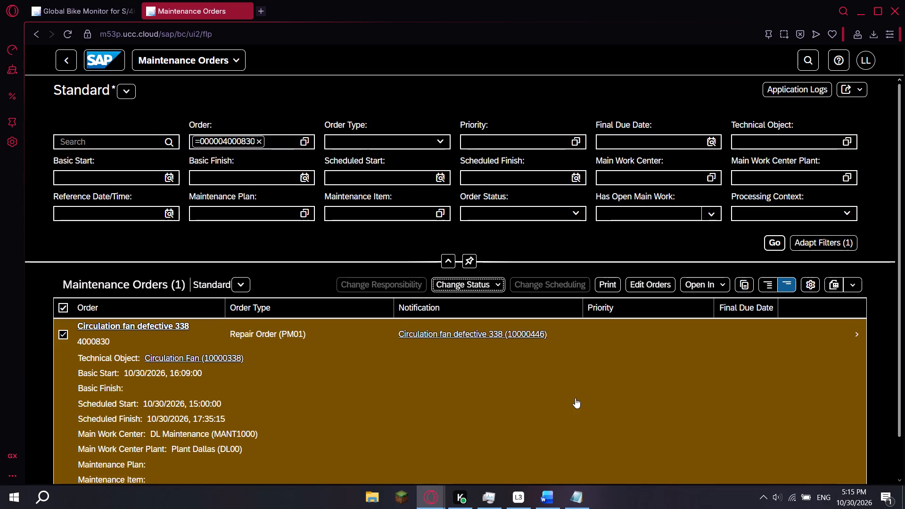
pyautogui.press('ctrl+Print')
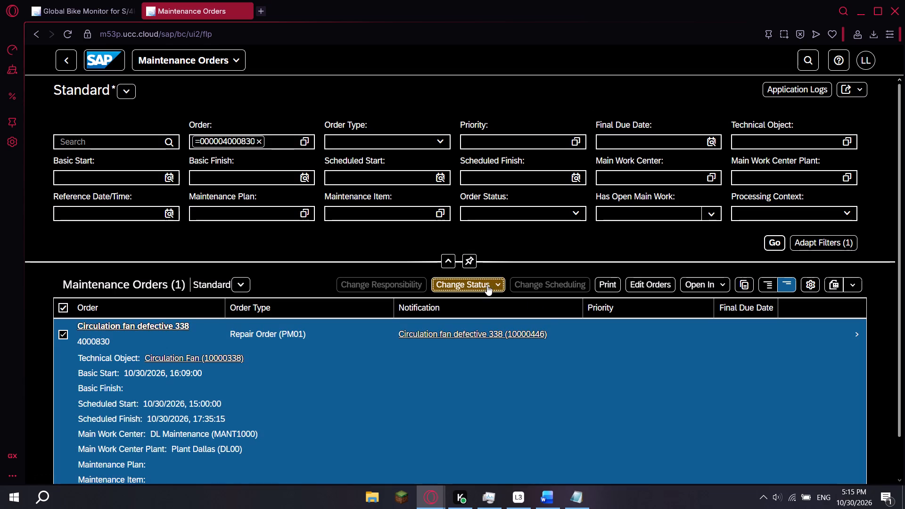
pyautogui.click(487, 285)
pyautogui.click(487, 364)
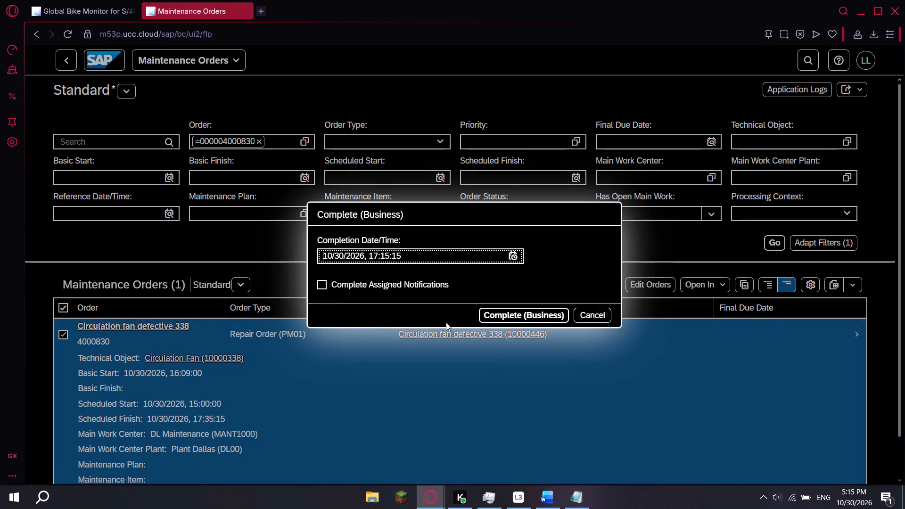
pyautogui.click(335, 285)
pyautogui.click(510, 312)
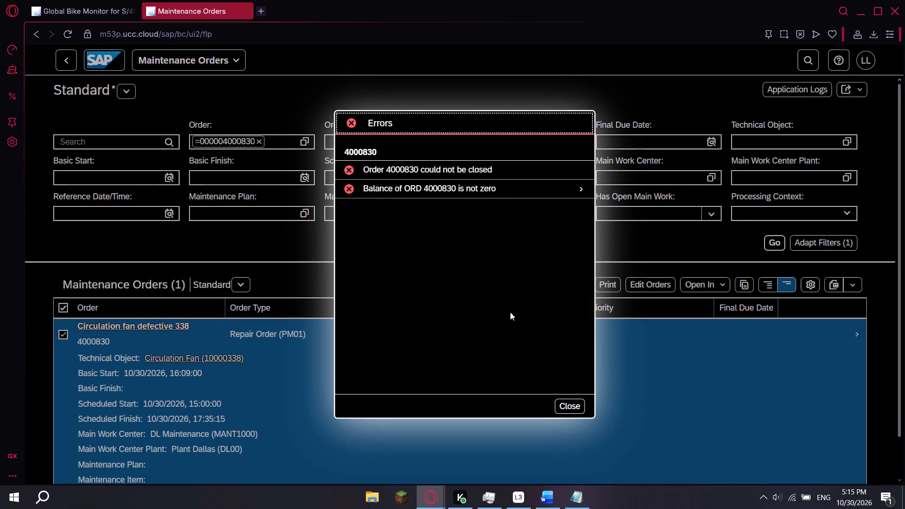
pyautogui.press('ctrl+Print')
# Switch to Facebook in the other browser window and reply "ang alin?" in the Enterprise Archi TP group chat.
pyautogui.hotkey('alt', 'Tab')
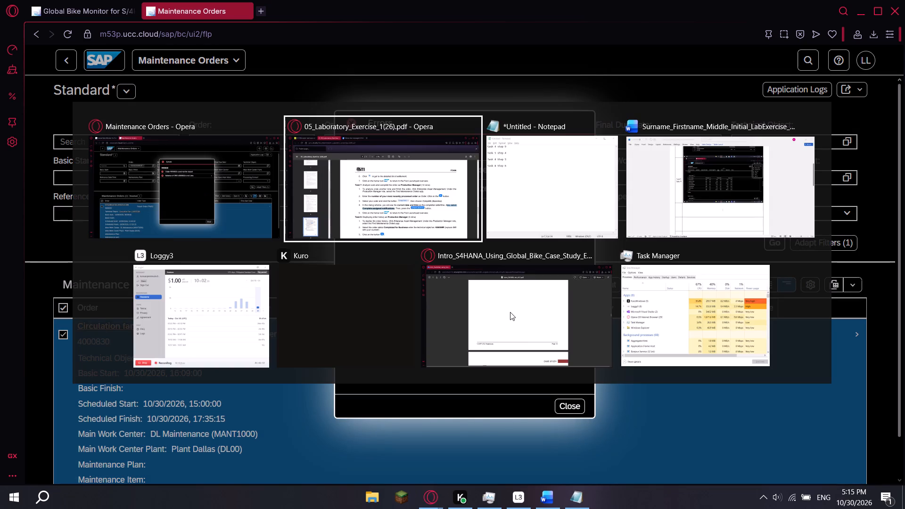
pyautogui.click(338, 0)
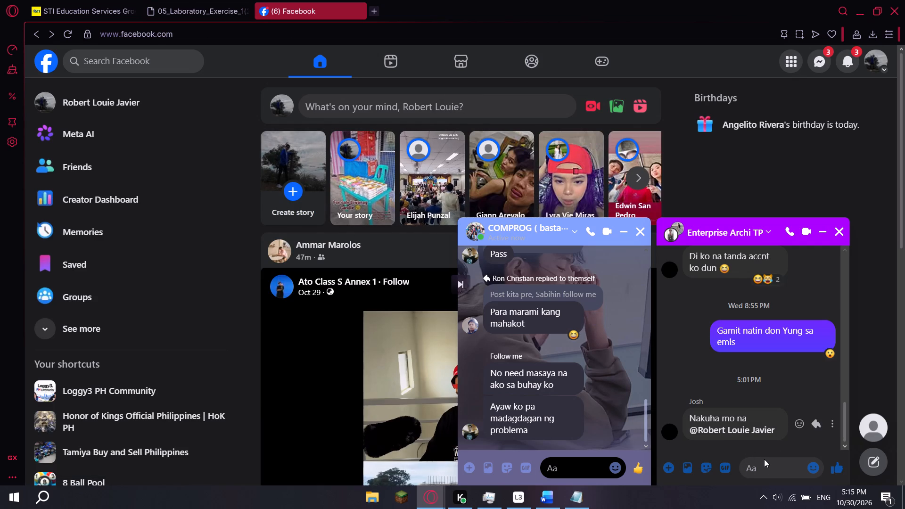
pyautogui.click(764, 459)
pyautogui.click(766, 469)
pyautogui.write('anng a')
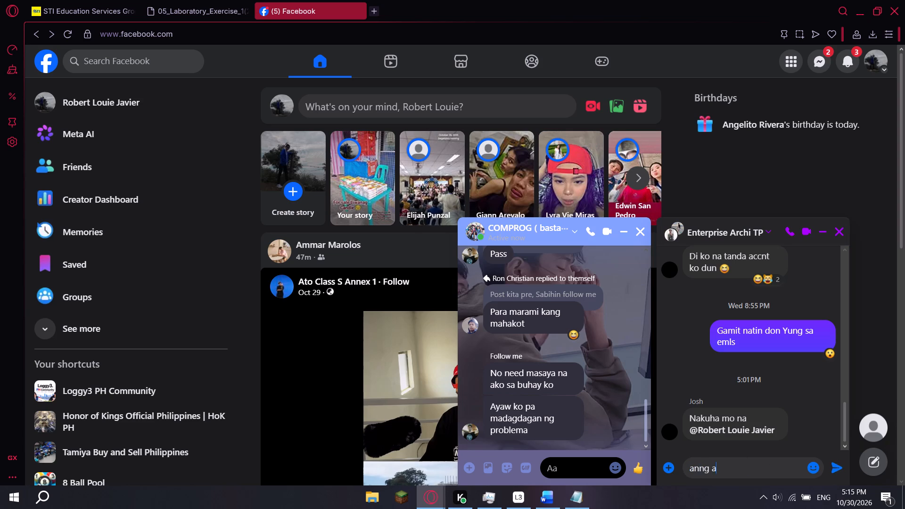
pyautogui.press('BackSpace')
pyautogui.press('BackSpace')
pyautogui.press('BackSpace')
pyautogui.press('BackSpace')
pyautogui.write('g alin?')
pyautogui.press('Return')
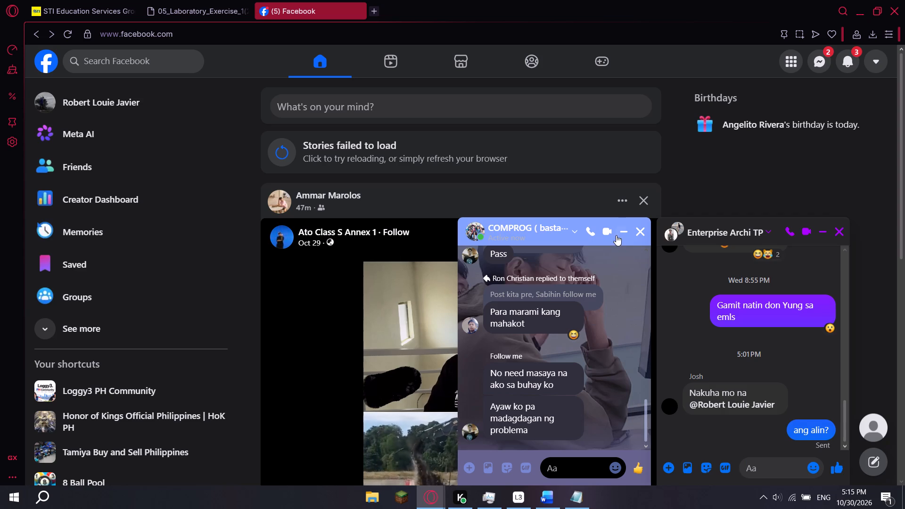
# Send the captured screenshot to the COMPROG group chat, ask "paano ginawa nyo dito?", and minimize that chat.
pyautogui.click(575, 466)
pyautogui.hotkey('ctrl', 'v')
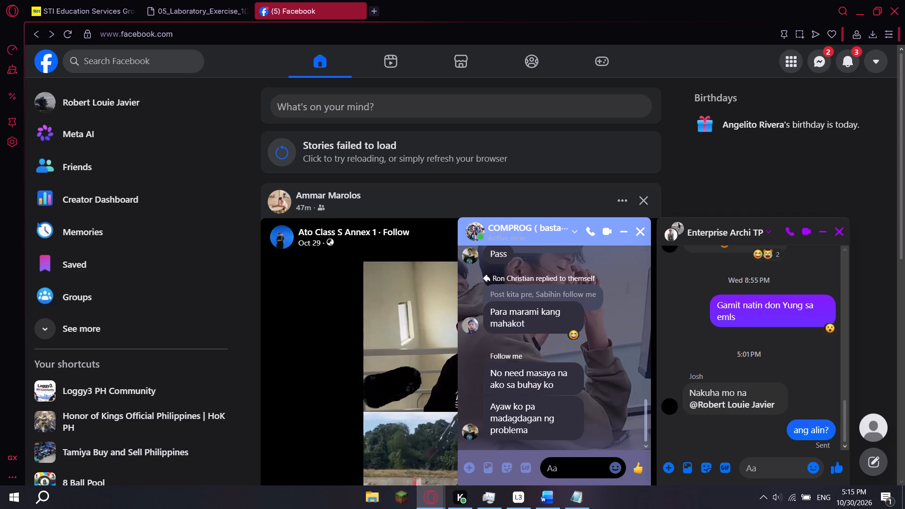
pyautogui.press('Return')
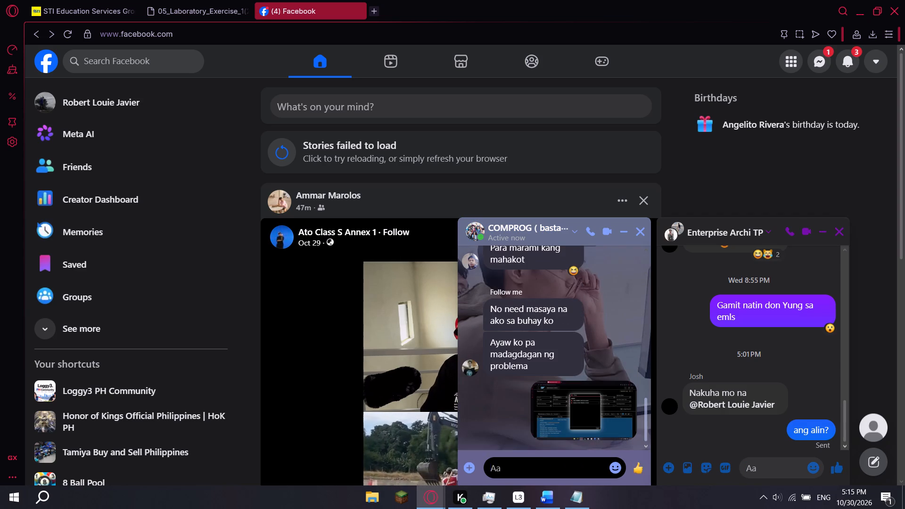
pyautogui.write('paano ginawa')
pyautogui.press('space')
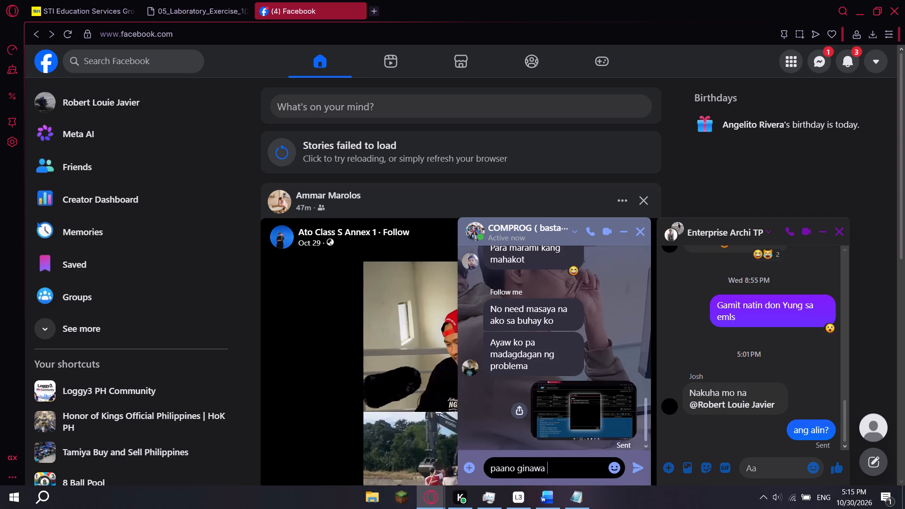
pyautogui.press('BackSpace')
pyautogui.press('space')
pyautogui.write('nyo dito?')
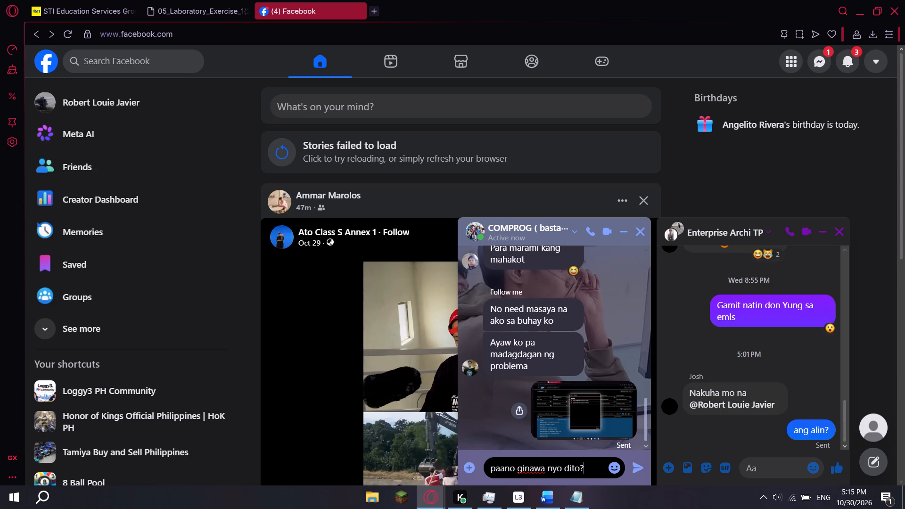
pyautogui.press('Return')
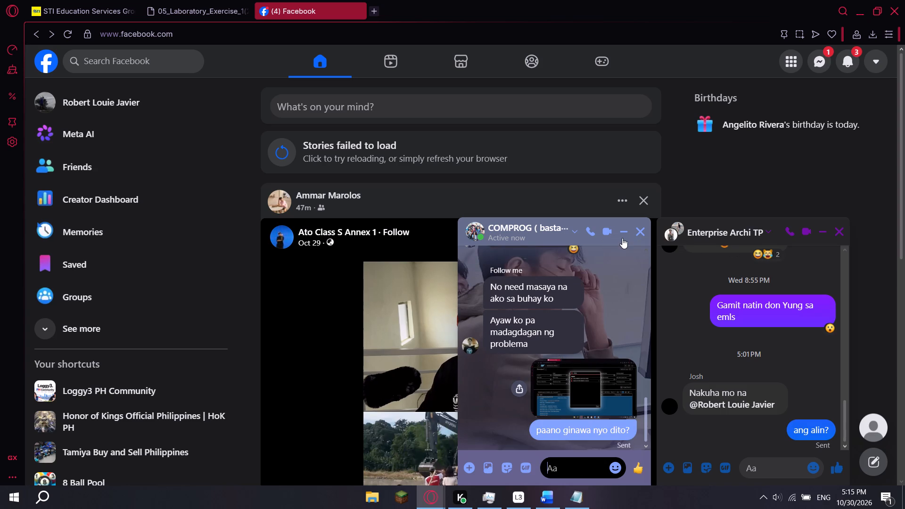
pyautogui.click(621, 238)
# Send the same screenshot to the classmate who last reacted with a heart, asking "pre paano ginawa mo dito sa step 7".
pyautogui.click(826, 60)
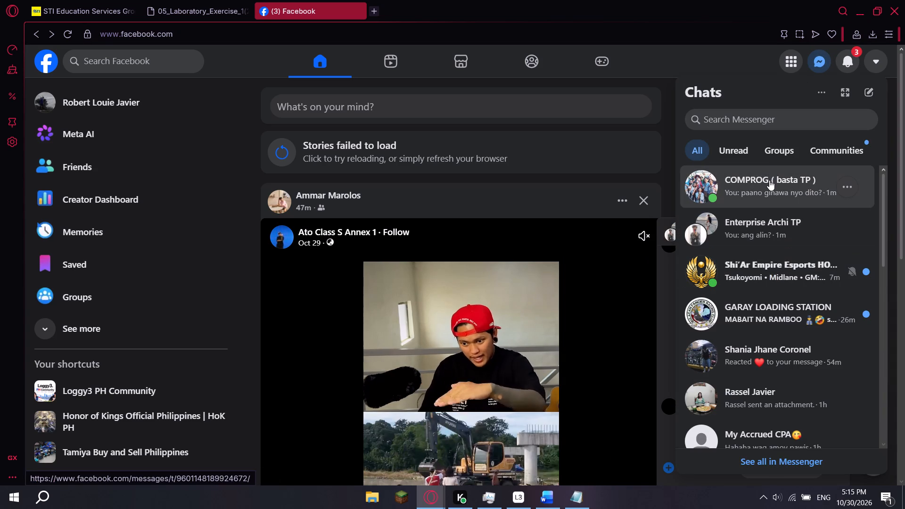
pyautogui.click(743, 369)
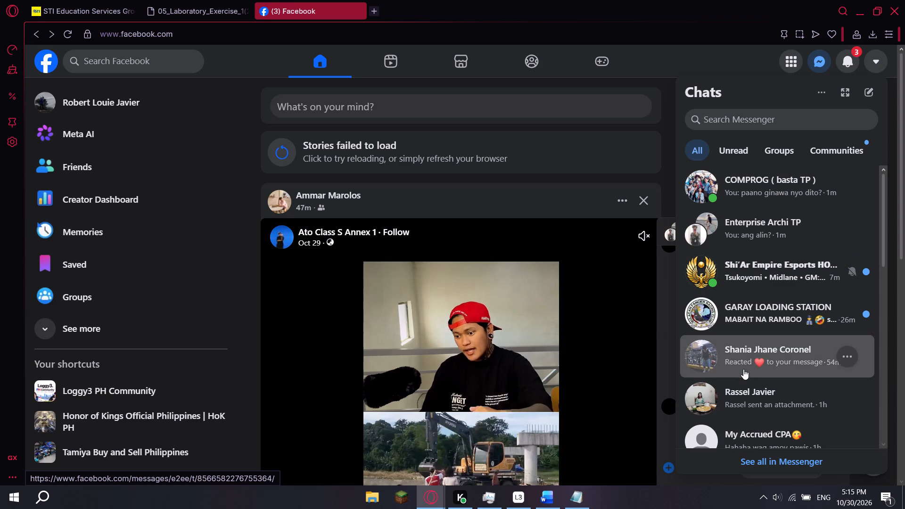
pyautogui.hotkey('ctrl', 'v')
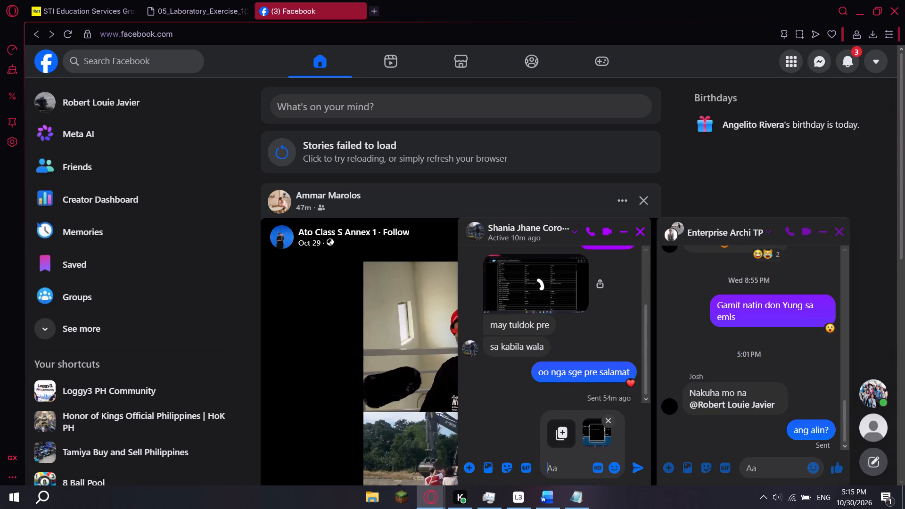
pyautogui.press('Return')
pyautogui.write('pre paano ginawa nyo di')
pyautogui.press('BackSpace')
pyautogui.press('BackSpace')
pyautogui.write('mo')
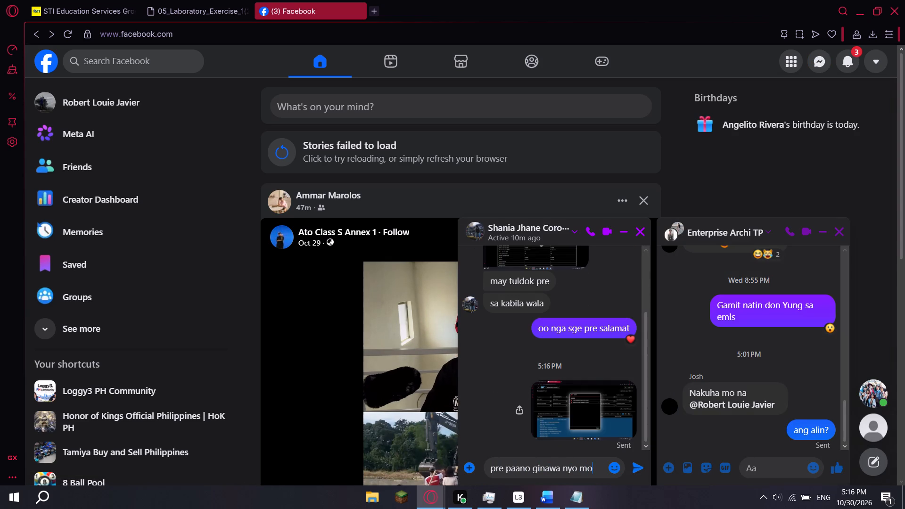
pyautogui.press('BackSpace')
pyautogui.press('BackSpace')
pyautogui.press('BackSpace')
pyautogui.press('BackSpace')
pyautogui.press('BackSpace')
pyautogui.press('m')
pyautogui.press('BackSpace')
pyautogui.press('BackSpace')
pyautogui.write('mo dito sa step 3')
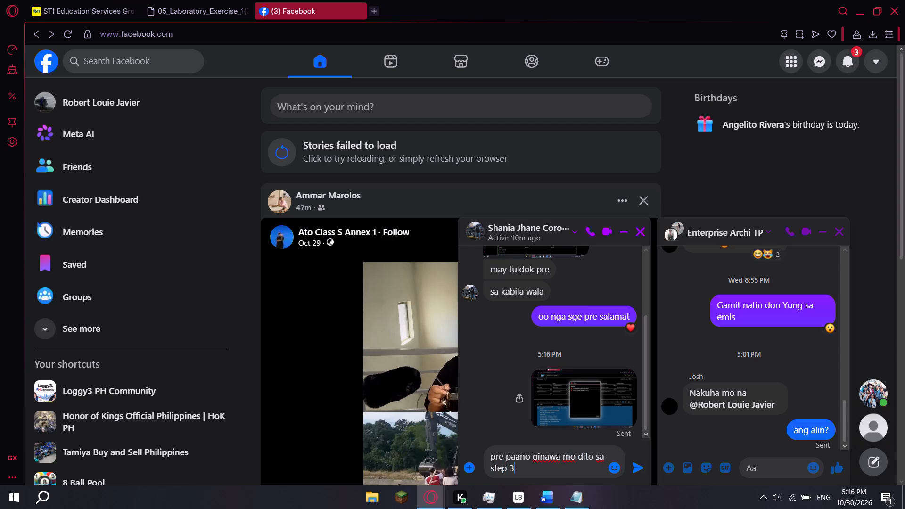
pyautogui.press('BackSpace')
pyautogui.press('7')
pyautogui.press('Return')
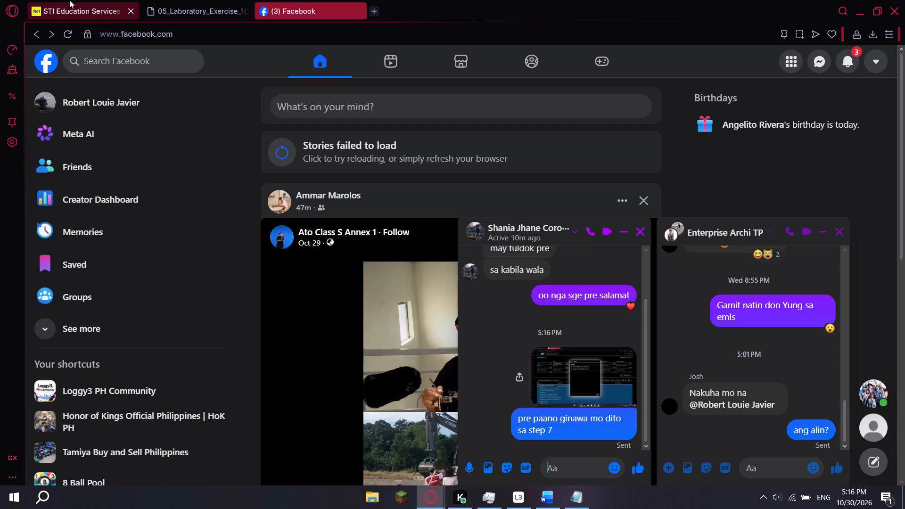
# Reread the first two steps of Task 7 in the laboratory exercise PDF, focusing on which order number to enter.
pyautogui.click(175, 10)
pyautogui.click(77, 8)
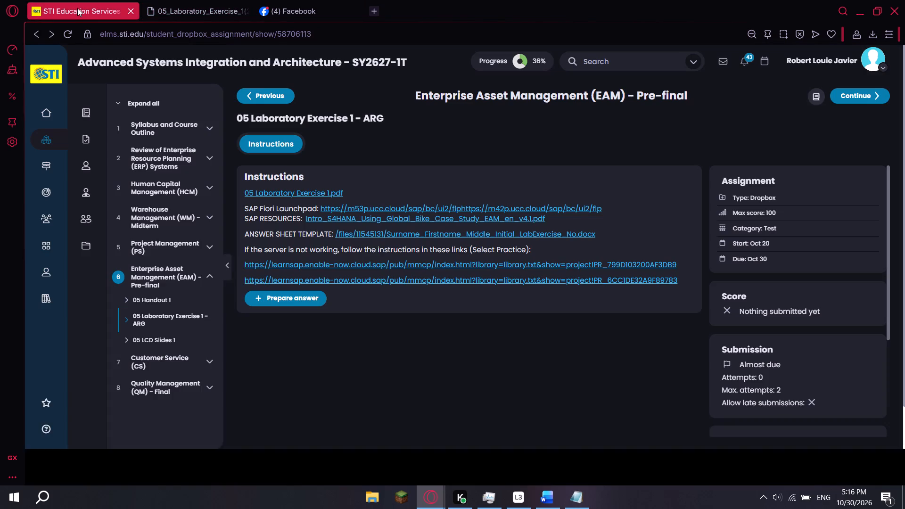
pyautogui.click(180, 8)
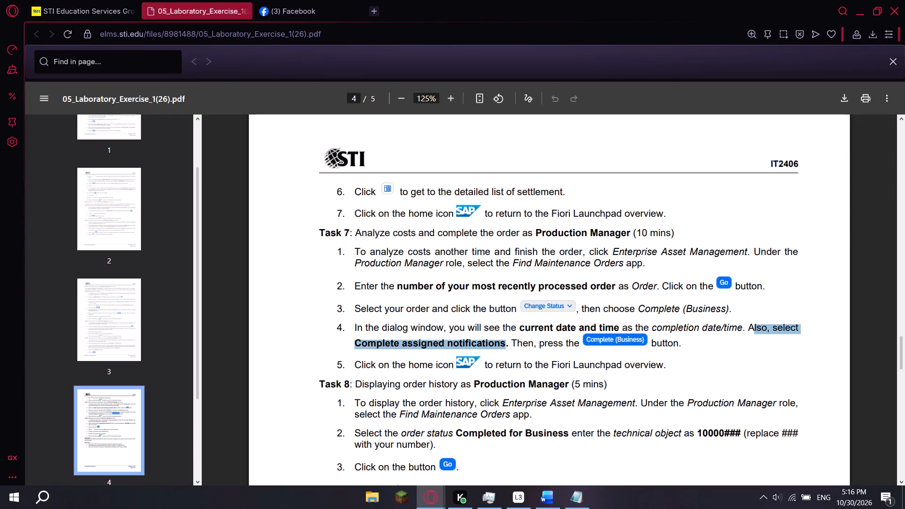
pyautogui.moveTo(363, 249); pyautogui.dragTo(657, 251)
pyautogui.click(724, 260)
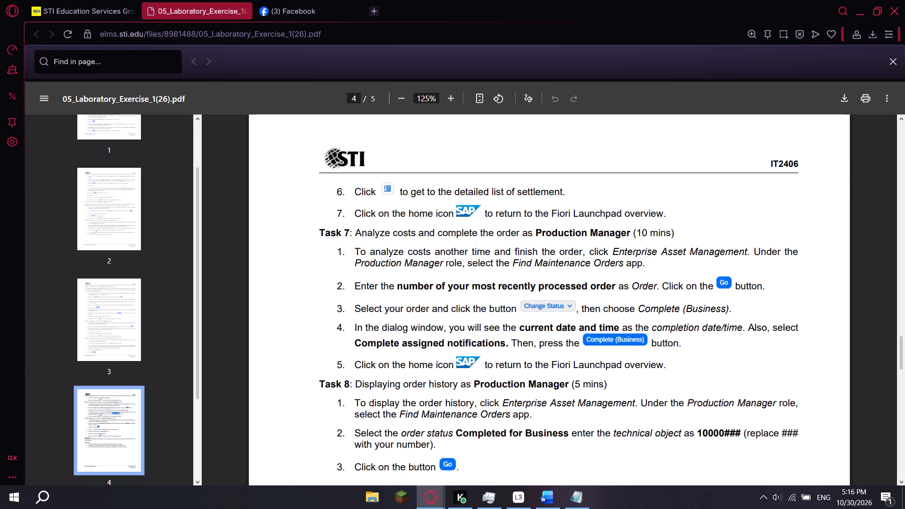
pyautogui.moveTo(389, 286); pyautogui.dragTo(454, 287)
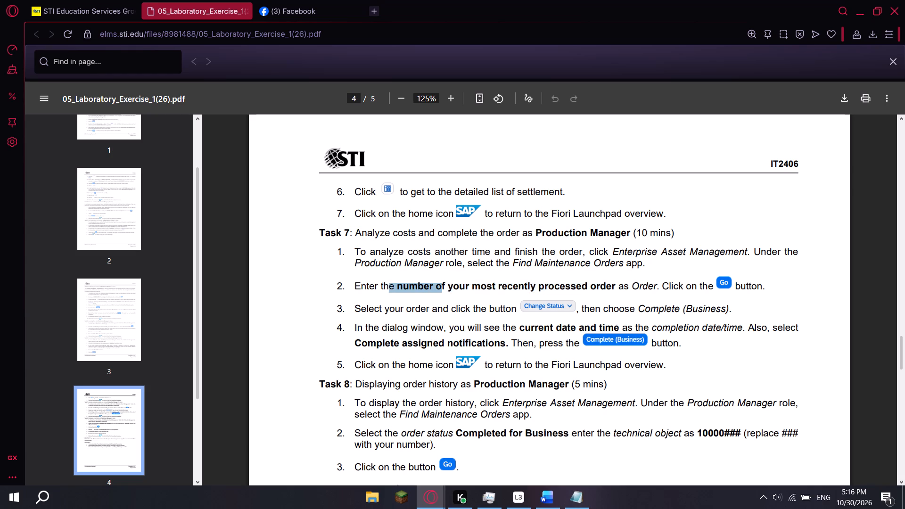
pyautogui.moveTo(454, 287); pyautogui.dragTo(613, 284)
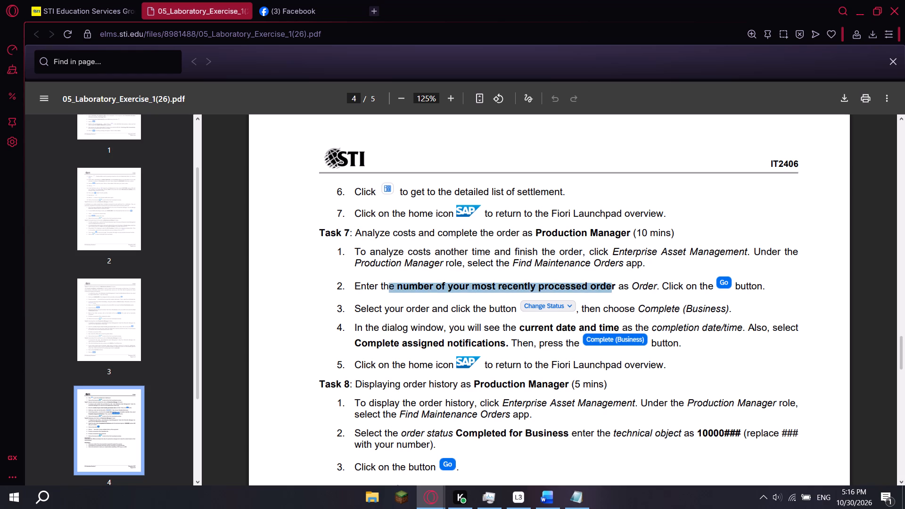
pyautogui.moveTo(629, 287); pyautogui.dragTo(658, 288)
pyautogui.click(659, 288)
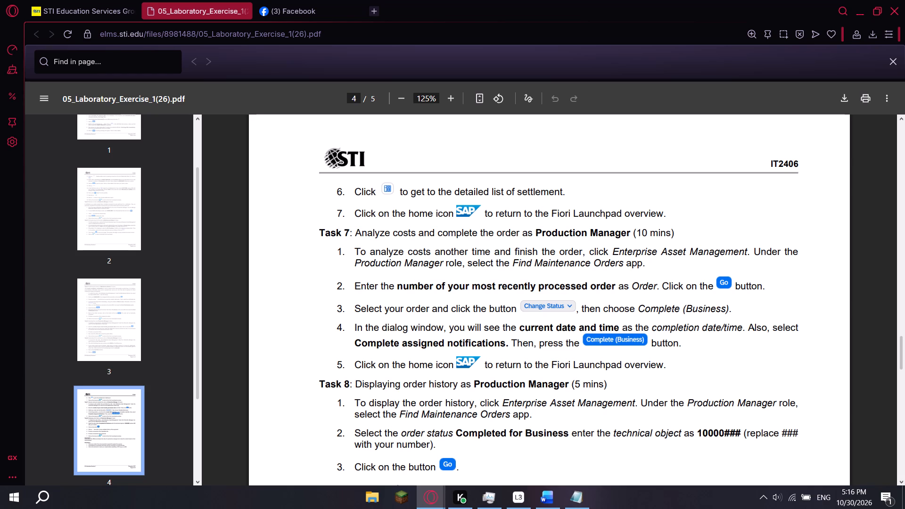
# Return to the SAP Maintenance Orders window, dismiss the error list, and examine the details of order 4000830.
pyautogui.hotkey('alt', 'Tab')
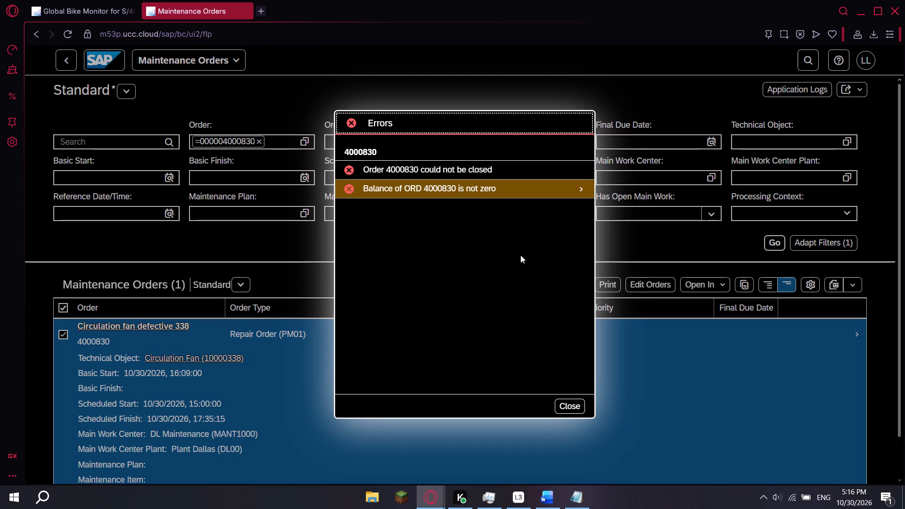
pyautogui.click(571, 402)
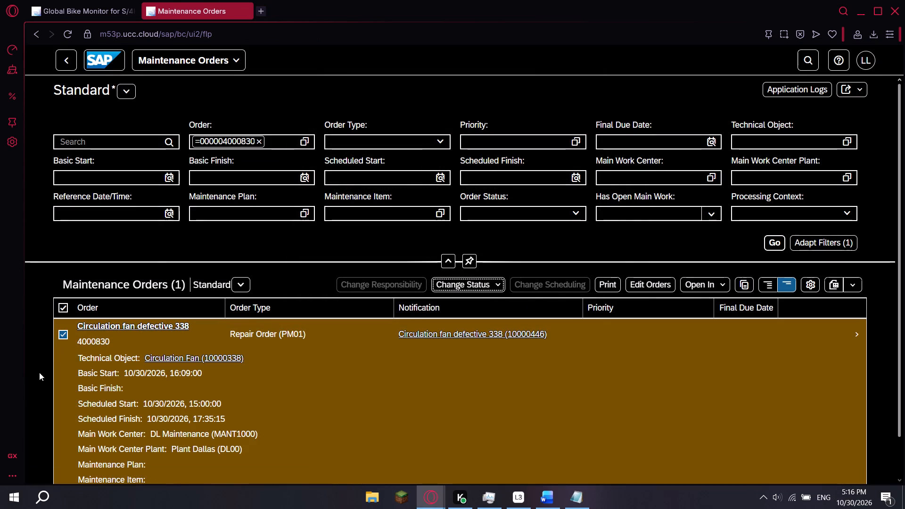
pyautogui.scroll(-5, 311, 370)
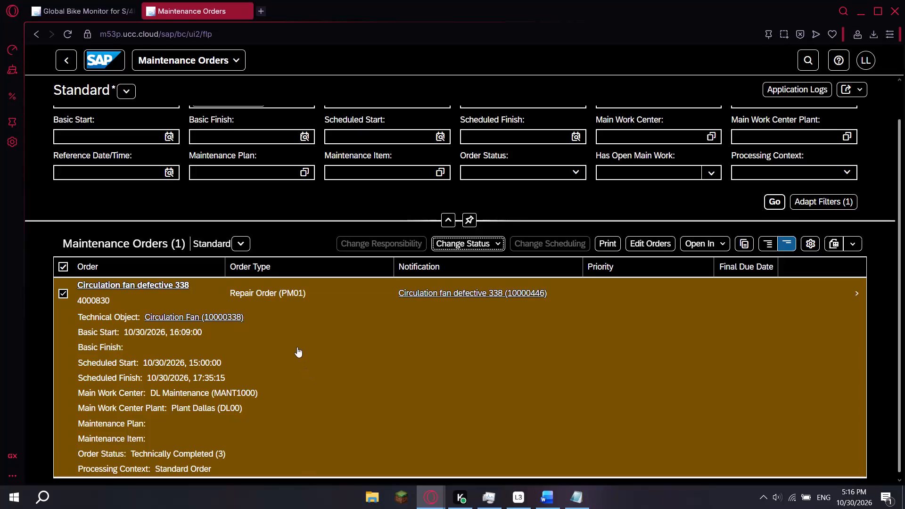
# Open order 4000830 and examine its general information and its list of operations.
pyautogui.click(857, 285)
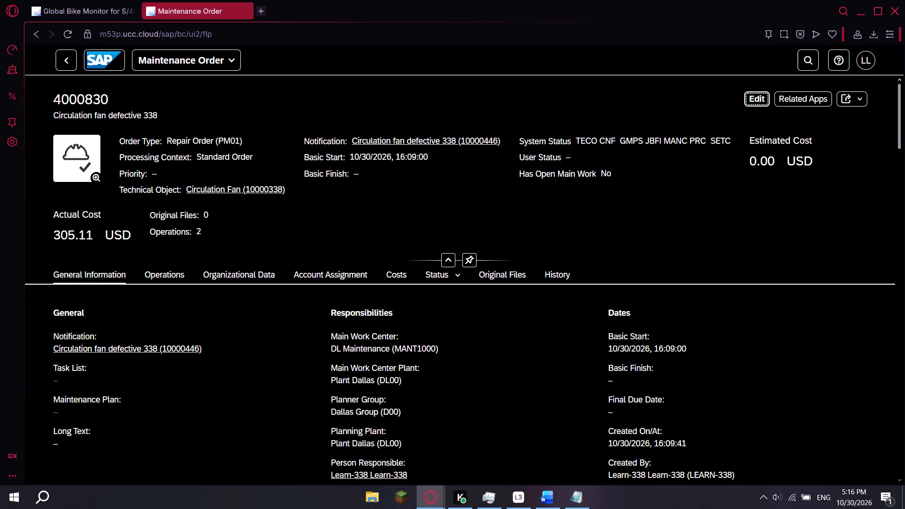
pyautogui.scroll(-1, 357, 283)
pyautogui.scroll(-1, 430, 297)
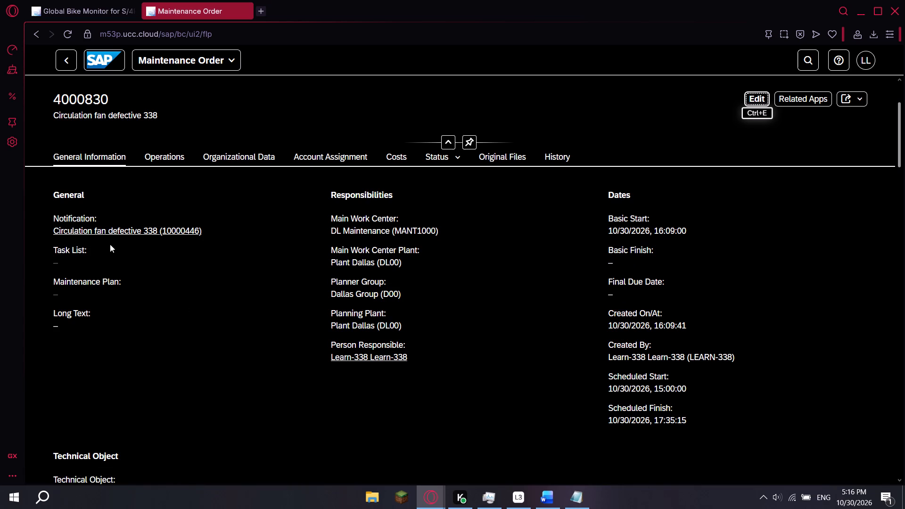
pyautogui.scroll(-3, 92, 261)
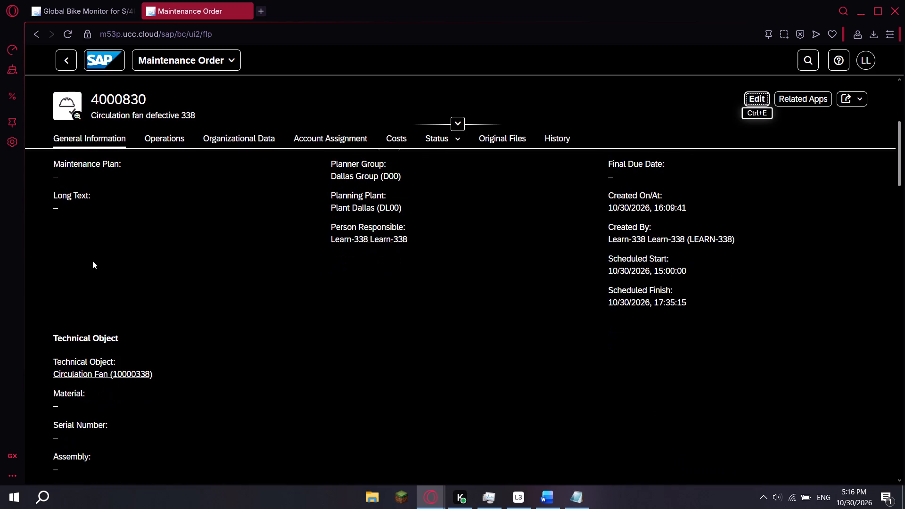
pyautogui.scroll(-1, 92, 261)
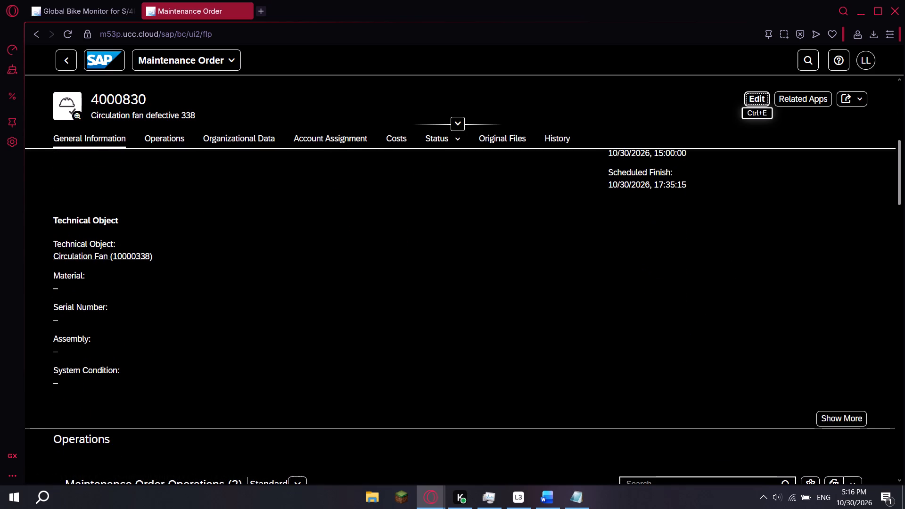
pyautogui.scroll(-2, 107, 298)
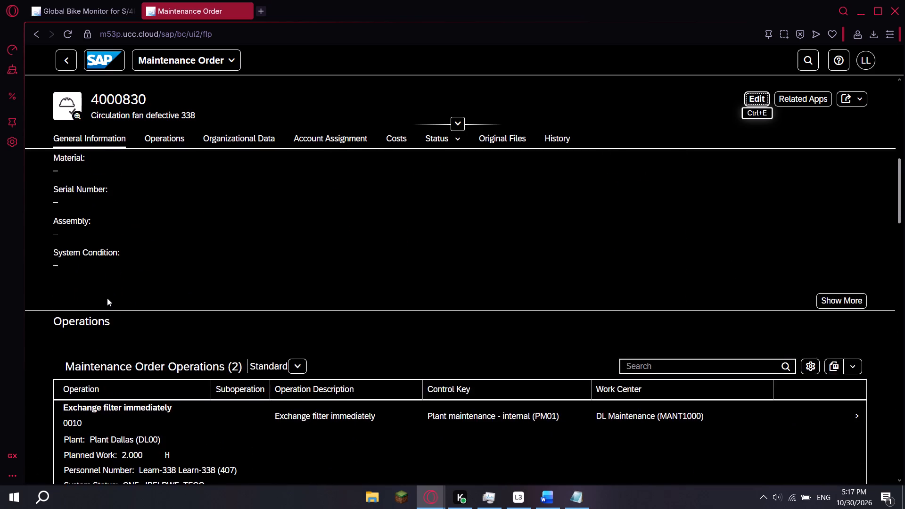
pyautogui.scroll(-2, 107, 298)
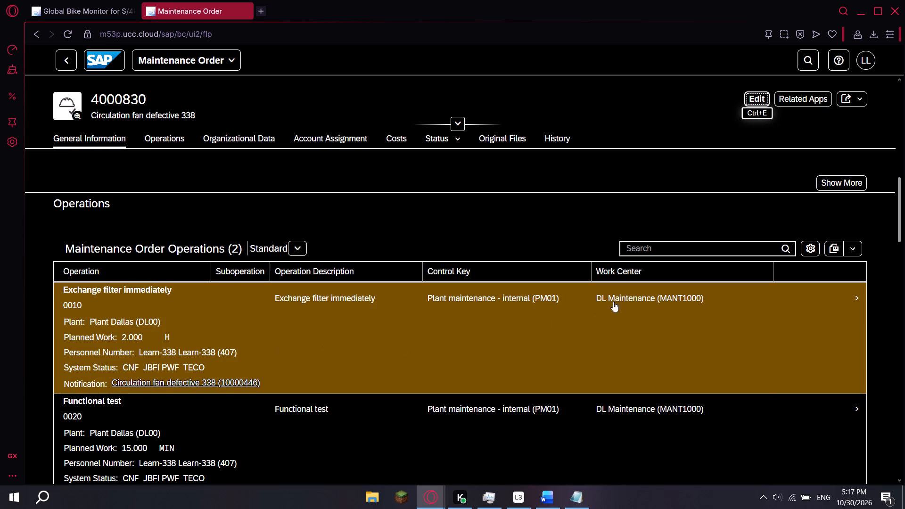
pyautogui.scroll(-1, 299, 323)
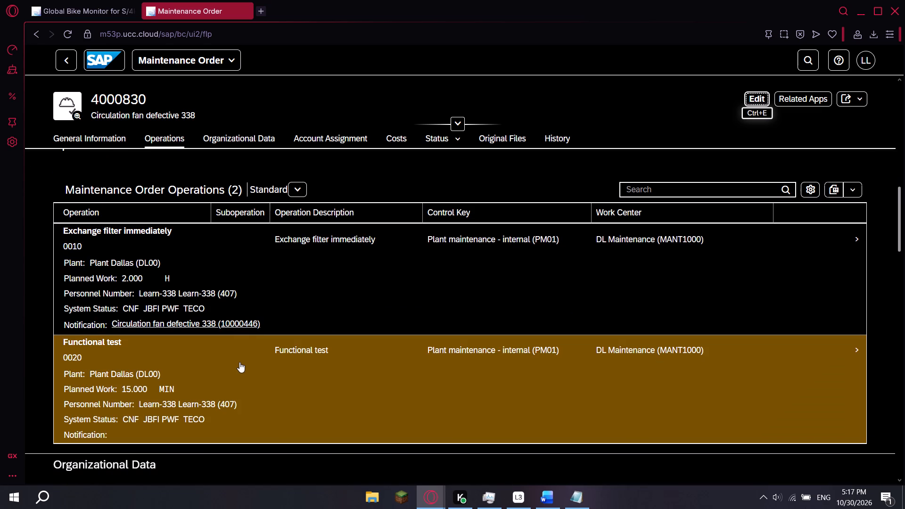
pyautogui.scroll(-1, 239, 362)
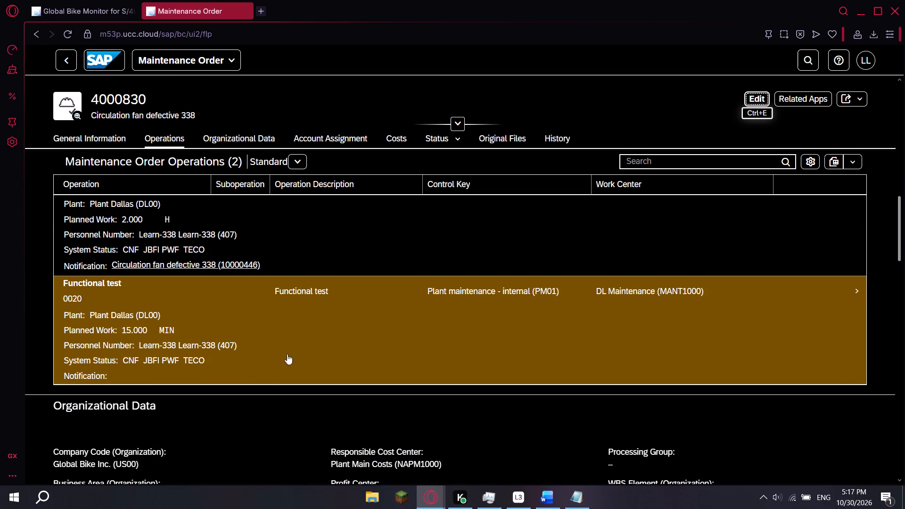
pyautogui.scroll(2, 192, 363)
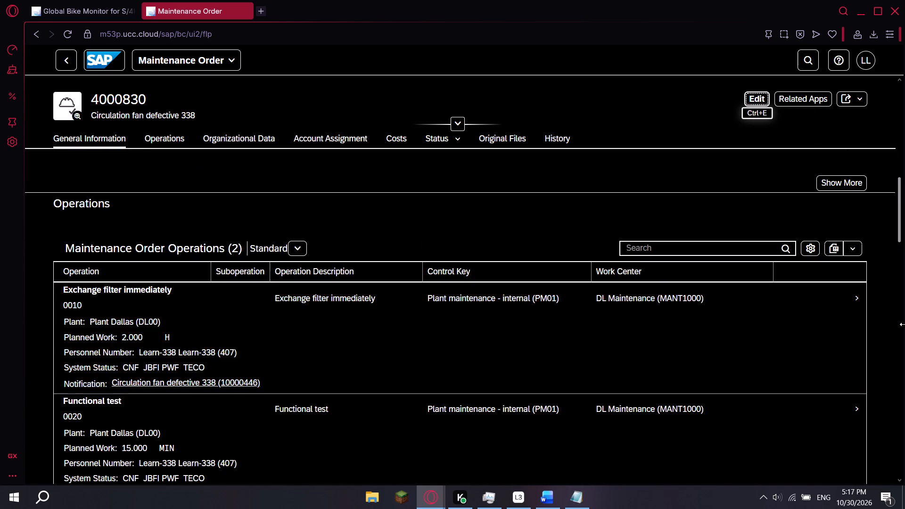
# Examine the details of operation 0010, Exchange filter immediately, and return to the order.
pyautogui.click(858, 293)
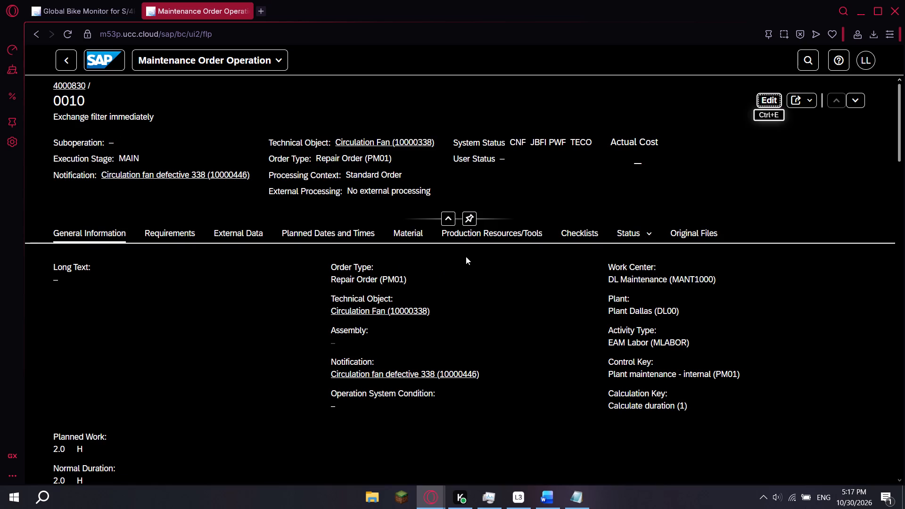
pyautogui.scroll(-2, 247, 299)
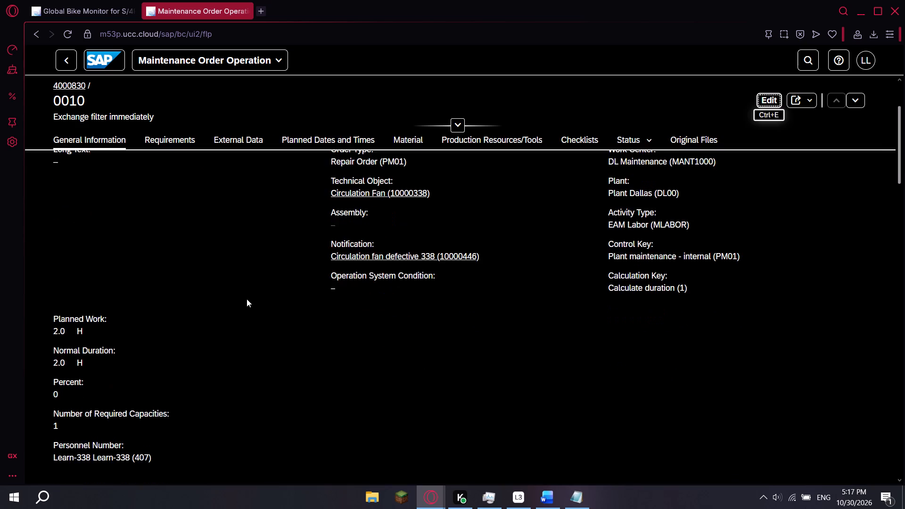
pyautogui.scroll(-5, 247, 299)
pyautogui.scroll(5, 247, 299)
pyautogui.scroll(-3, 246, 299)
pyautogui.scroll(2, 246, 299)
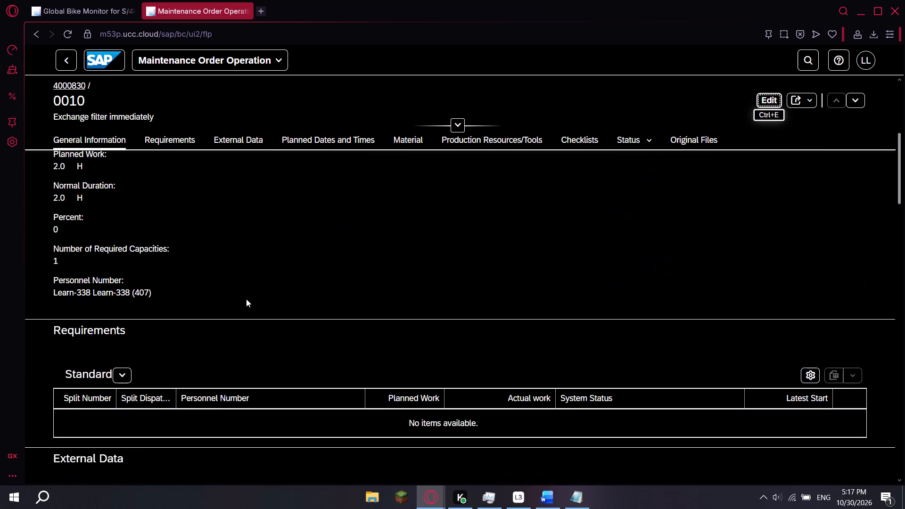
pyautogui.scroll(8, 246, 299)
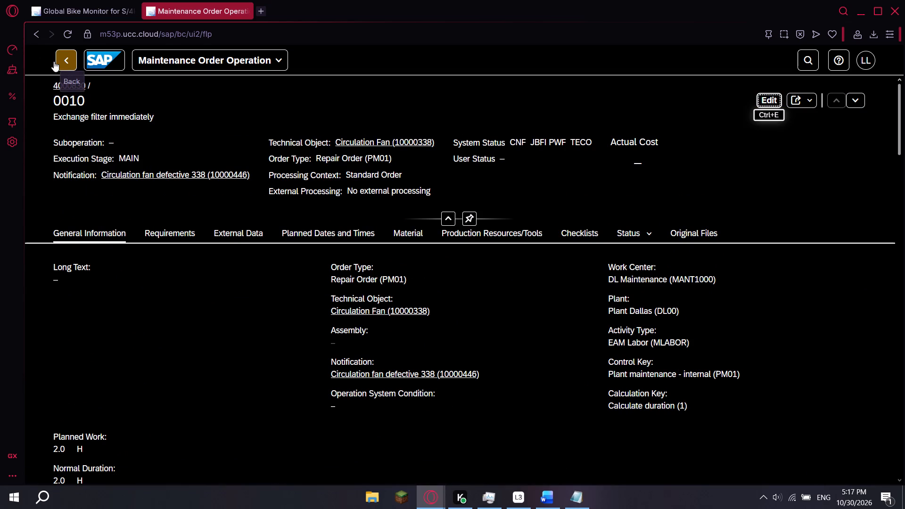
pyautogui.click(54, 61)
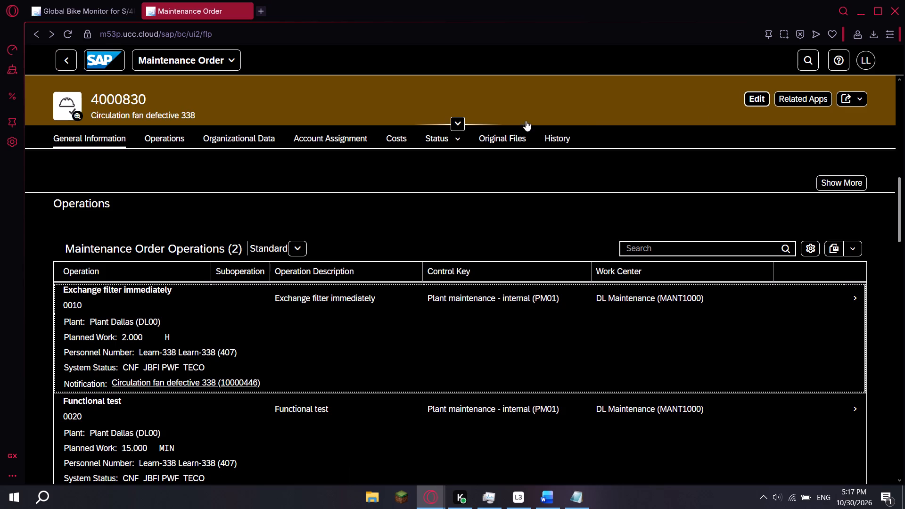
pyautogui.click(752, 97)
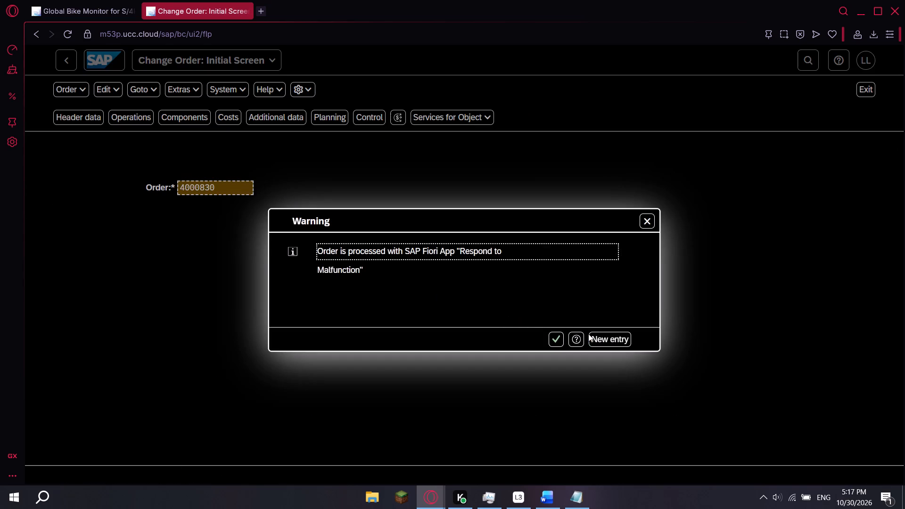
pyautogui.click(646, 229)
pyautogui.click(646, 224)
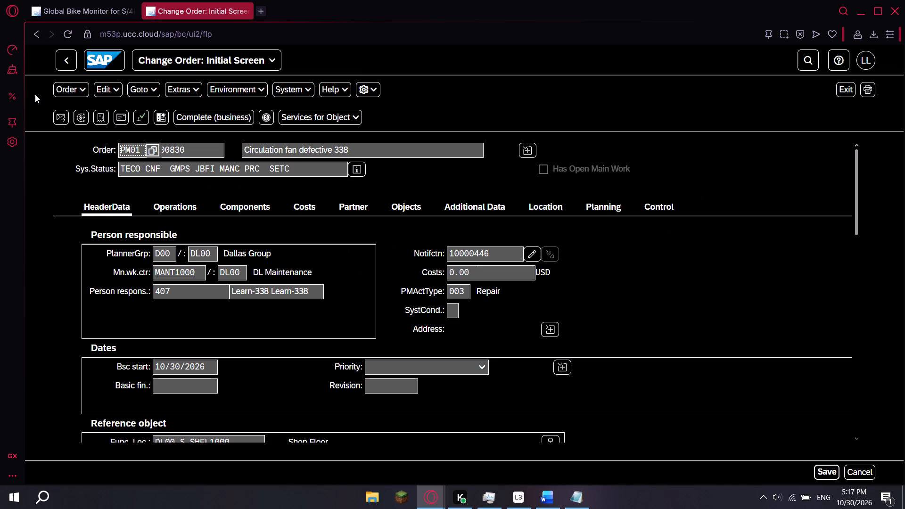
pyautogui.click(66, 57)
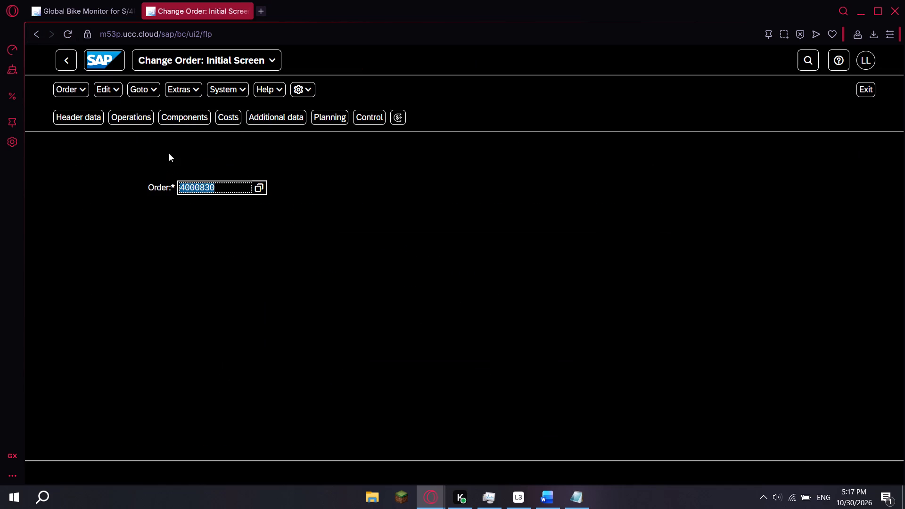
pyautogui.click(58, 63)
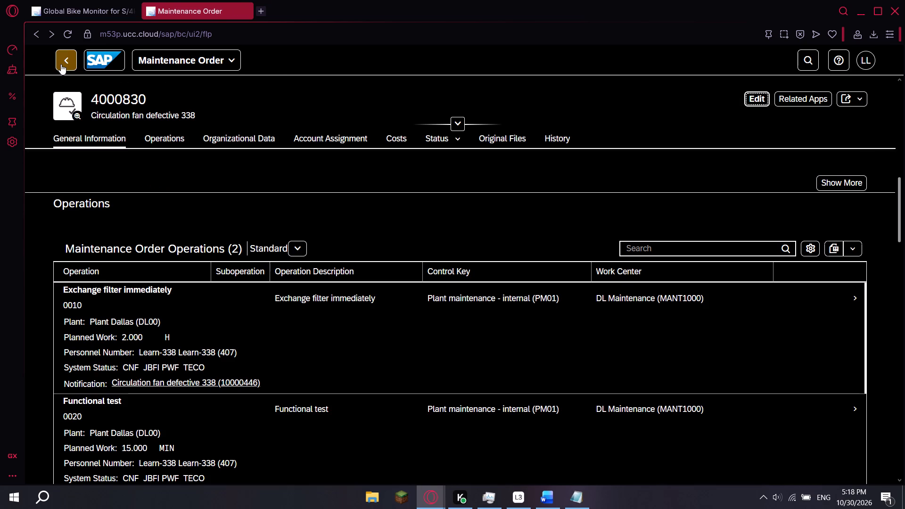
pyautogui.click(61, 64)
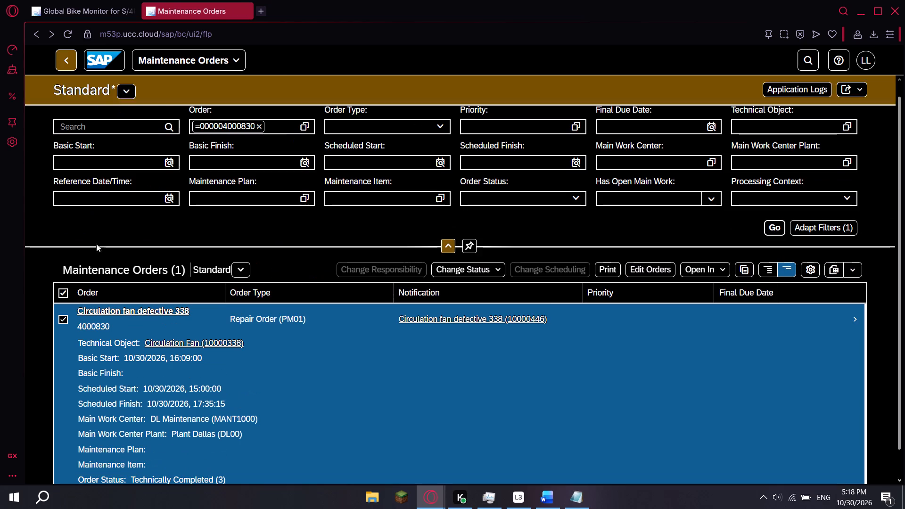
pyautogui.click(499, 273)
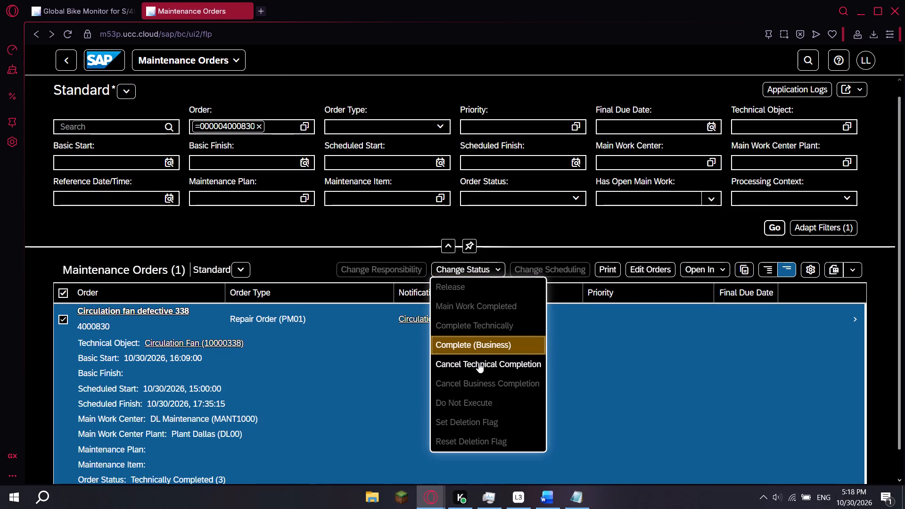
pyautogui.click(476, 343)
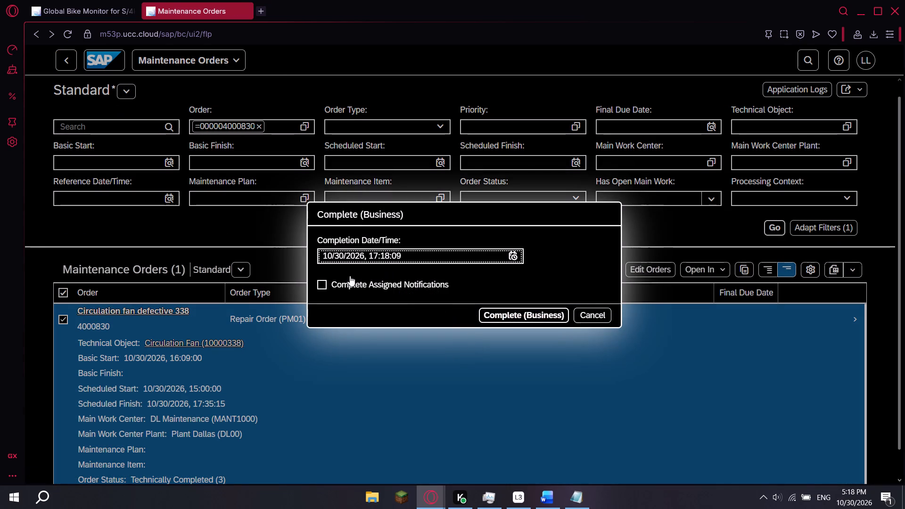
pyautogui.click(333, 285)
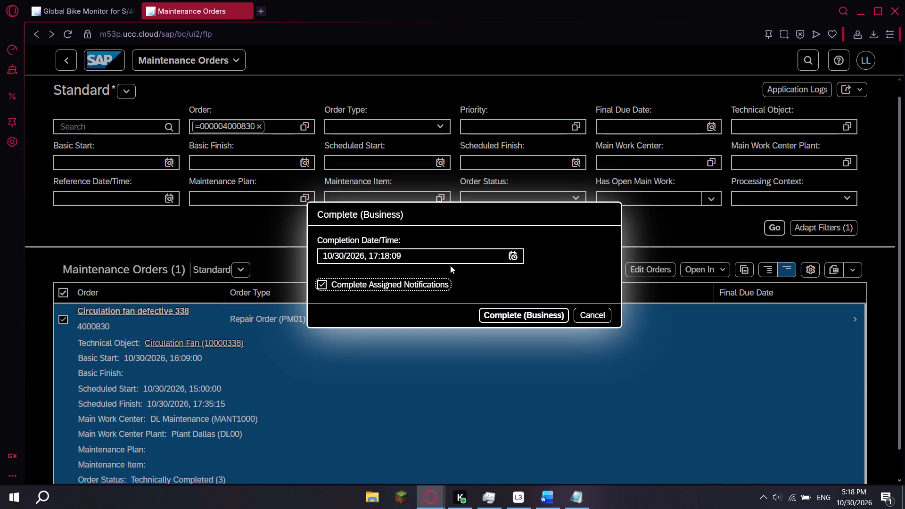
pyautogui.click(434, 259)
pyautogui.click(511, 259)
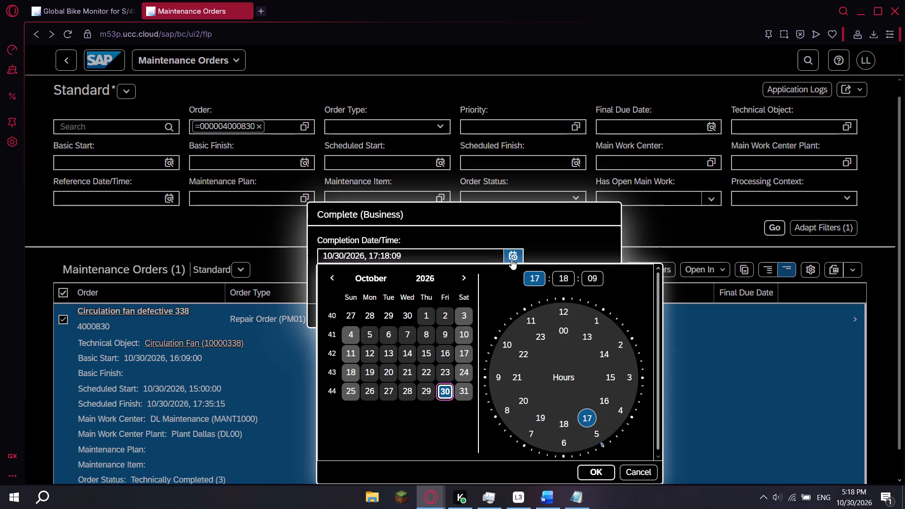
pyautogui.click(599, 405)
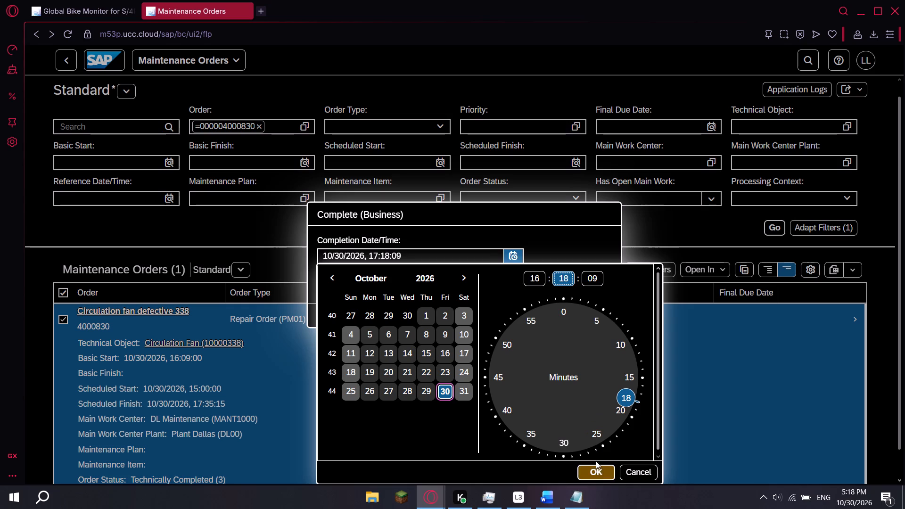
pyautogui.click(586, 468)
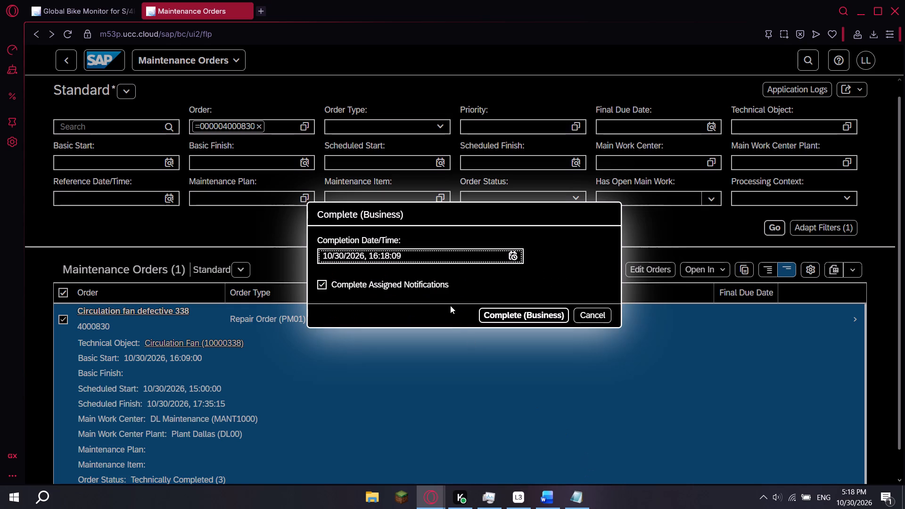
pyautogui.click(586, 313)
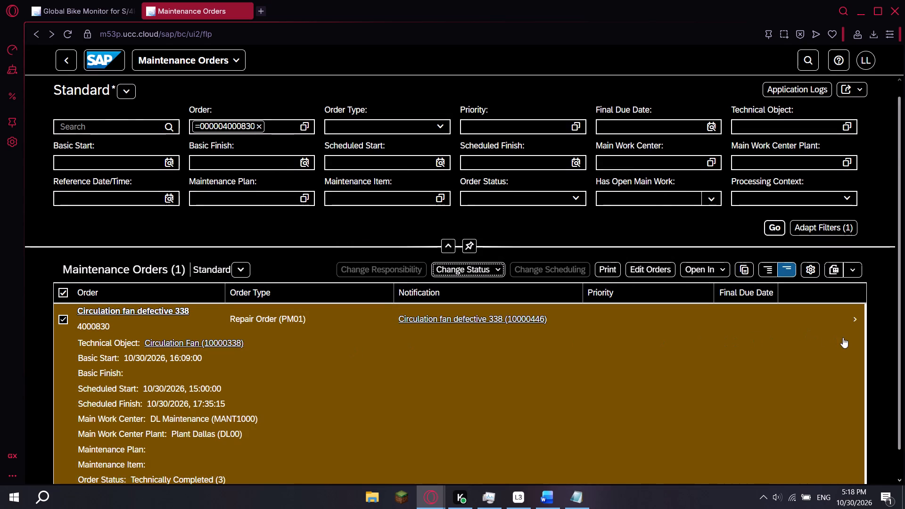
pyautogui.click(848, 334)
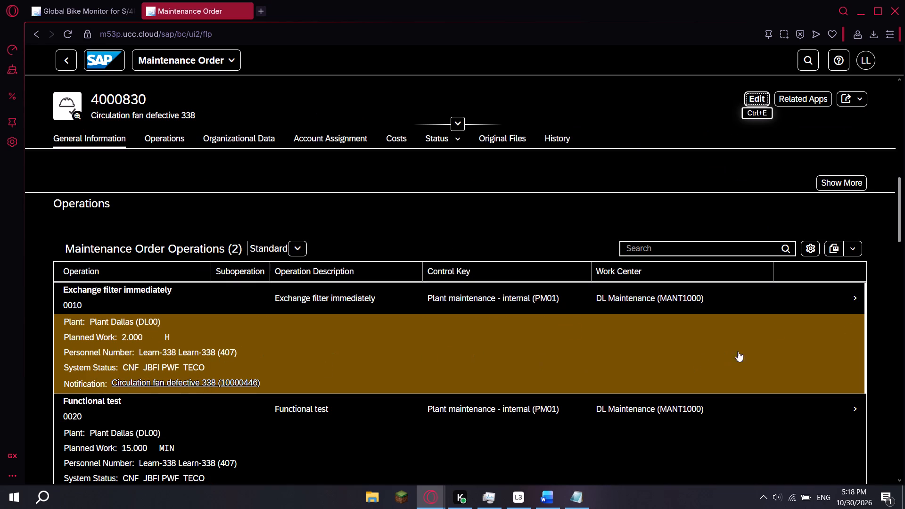
pyautogui.scroll(5, 322, 313)
pyautogui.scroll(4, 347, 247)
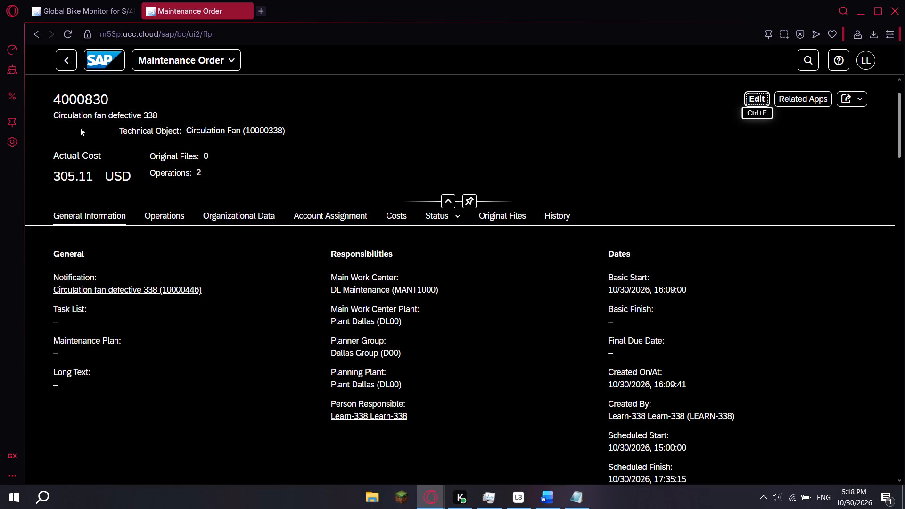
pyautogui.click(58, 66)
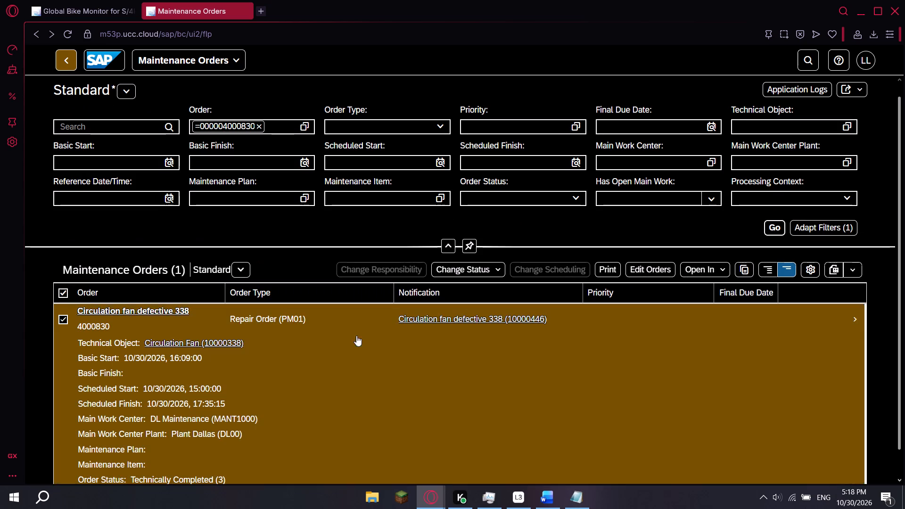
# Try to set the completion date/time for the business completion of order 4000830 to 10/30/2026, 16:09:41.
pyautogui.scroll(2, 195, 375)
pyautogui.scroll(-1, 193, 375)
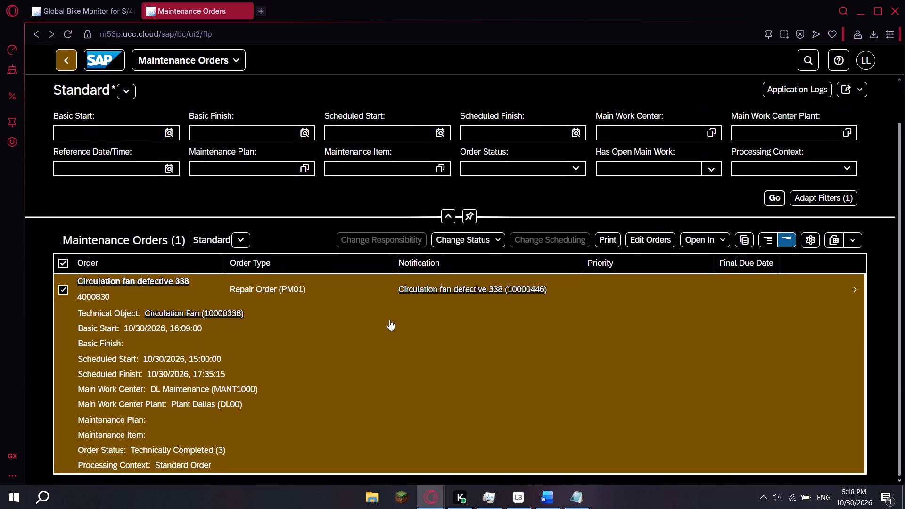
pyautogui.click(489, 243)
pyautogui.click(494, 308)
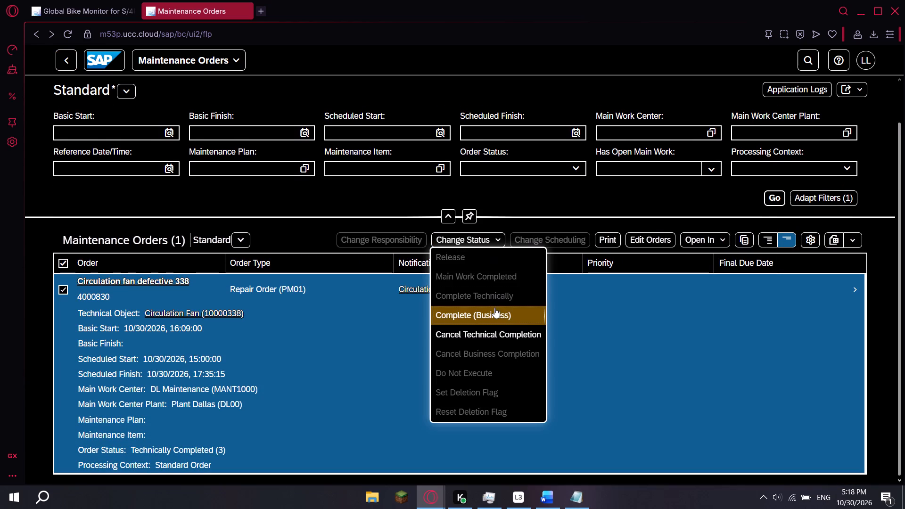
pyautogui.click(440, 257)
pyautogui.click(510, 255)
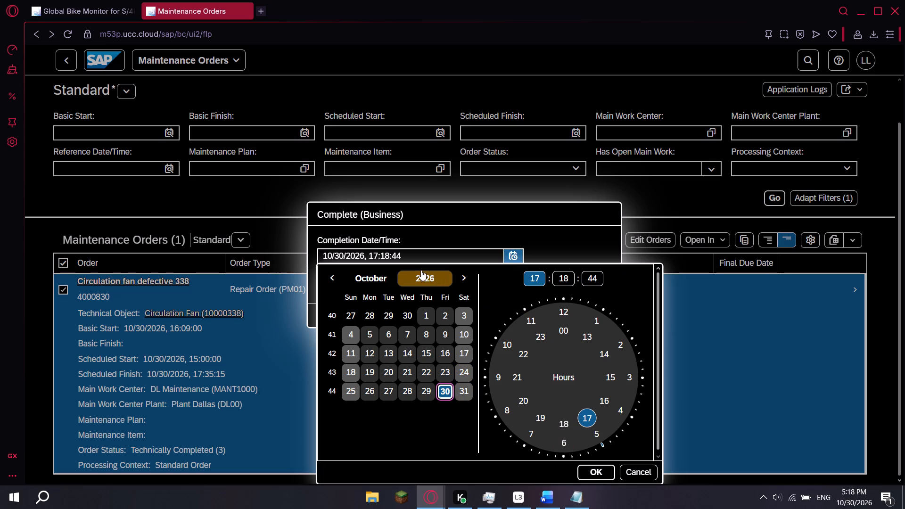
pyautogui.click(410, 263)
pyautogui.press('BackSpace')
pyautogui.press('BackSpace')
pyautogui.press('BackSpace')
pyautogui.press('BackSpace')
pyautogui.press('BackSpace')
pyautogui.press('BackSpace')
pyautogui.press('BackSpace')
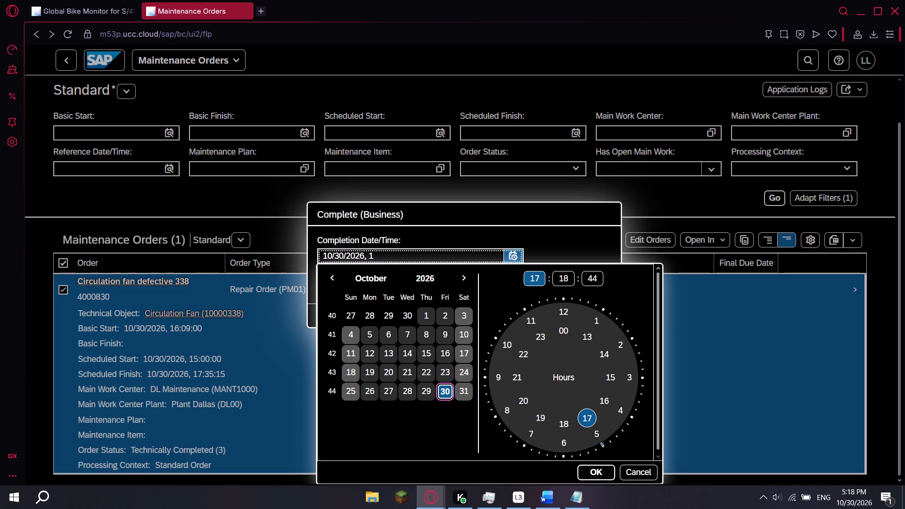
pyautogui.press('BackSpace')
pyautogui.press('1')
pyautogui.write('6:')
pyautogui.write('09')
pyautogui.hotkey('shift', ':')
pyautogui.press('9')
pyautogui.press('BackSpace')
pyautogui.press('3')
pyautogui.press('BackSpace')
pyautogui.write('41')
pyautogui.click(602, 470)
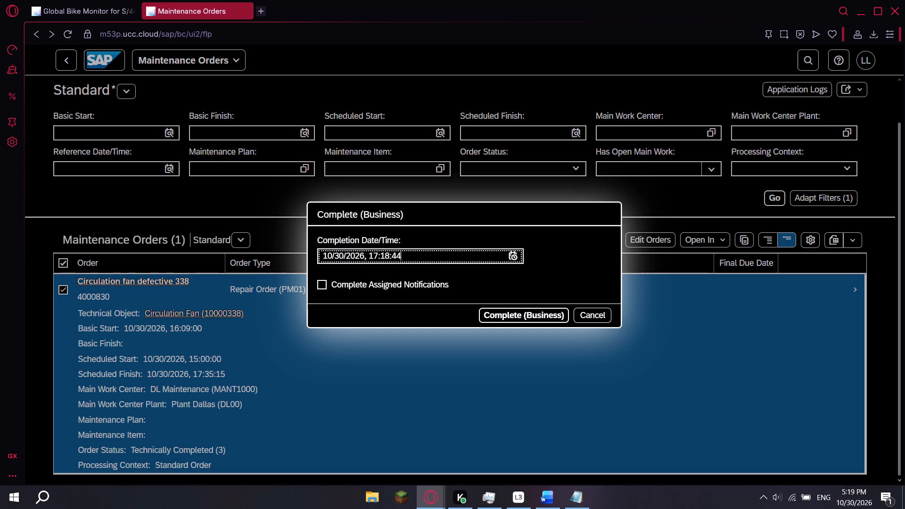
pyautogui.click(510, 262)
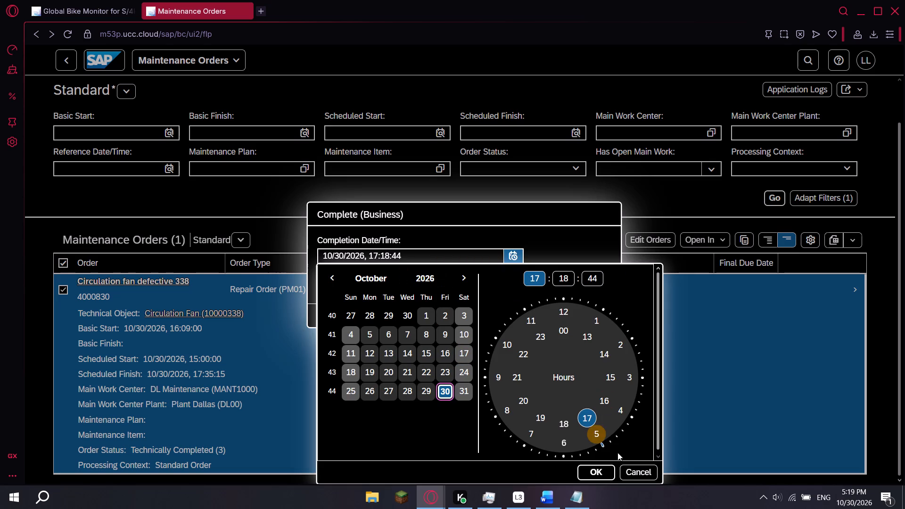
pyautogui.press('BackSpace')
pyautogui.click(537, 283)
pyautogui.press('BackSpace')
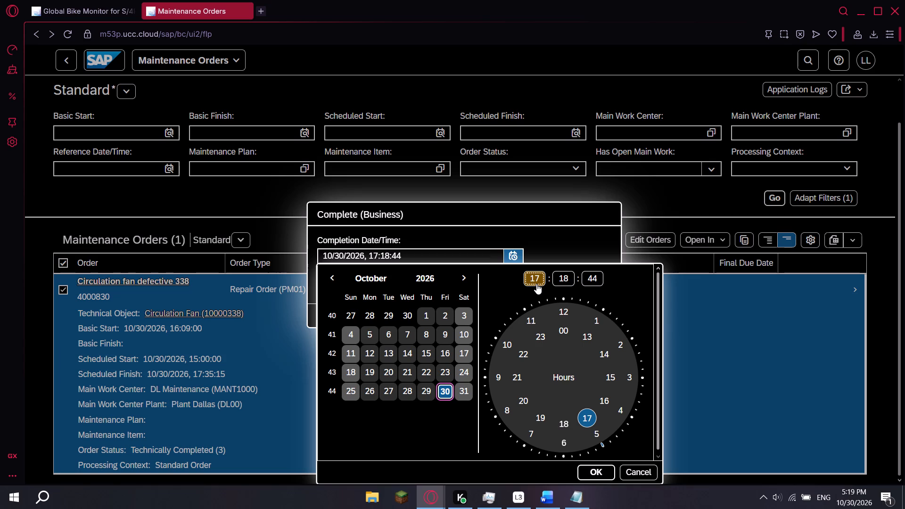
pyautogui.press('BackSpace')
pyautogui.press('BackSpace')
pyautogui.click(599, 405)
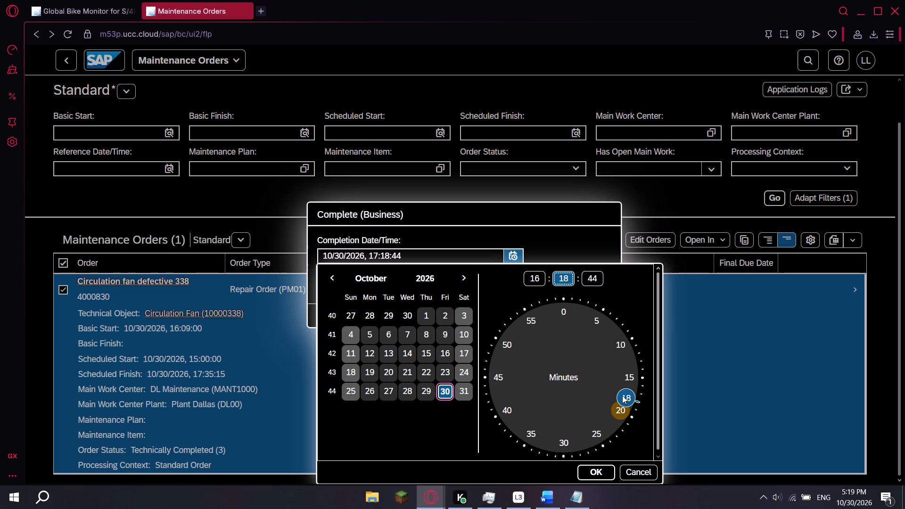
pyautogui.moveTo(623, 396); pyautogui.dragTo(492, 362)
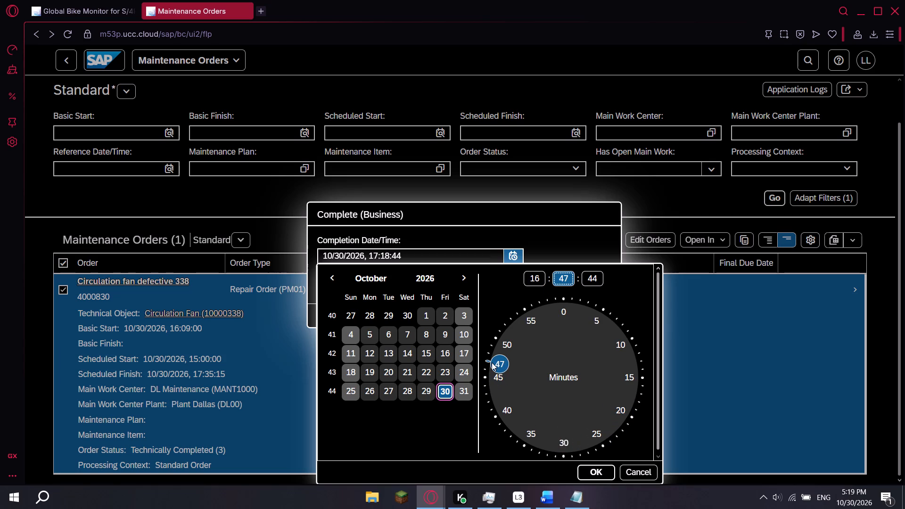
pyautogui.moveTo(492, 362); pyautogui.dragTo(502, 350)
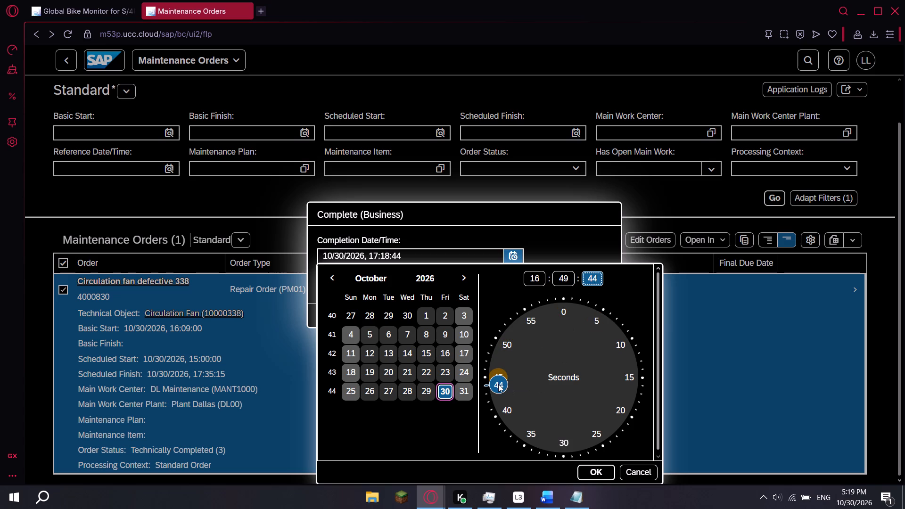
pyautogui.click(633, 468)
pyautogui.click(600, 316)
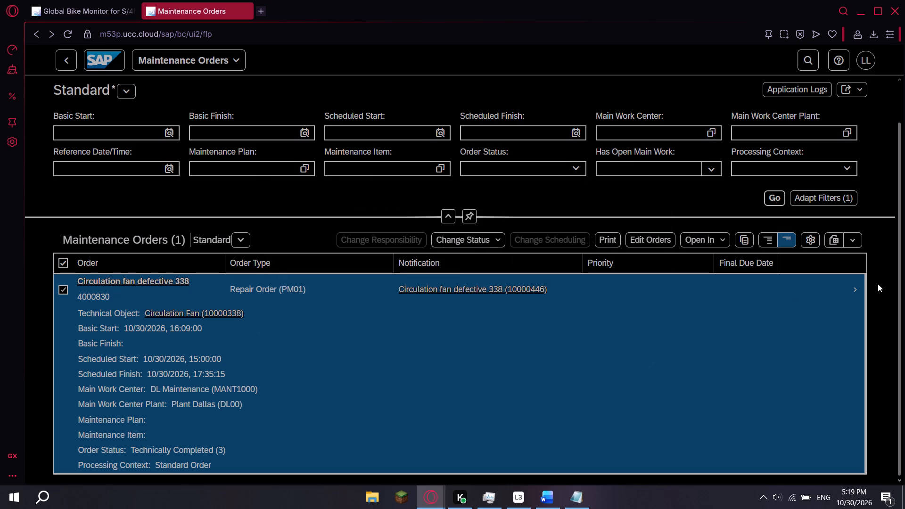
# Check the creation date and time of order 4000830 and return to the order list.
pyautogui.click(853, 289)
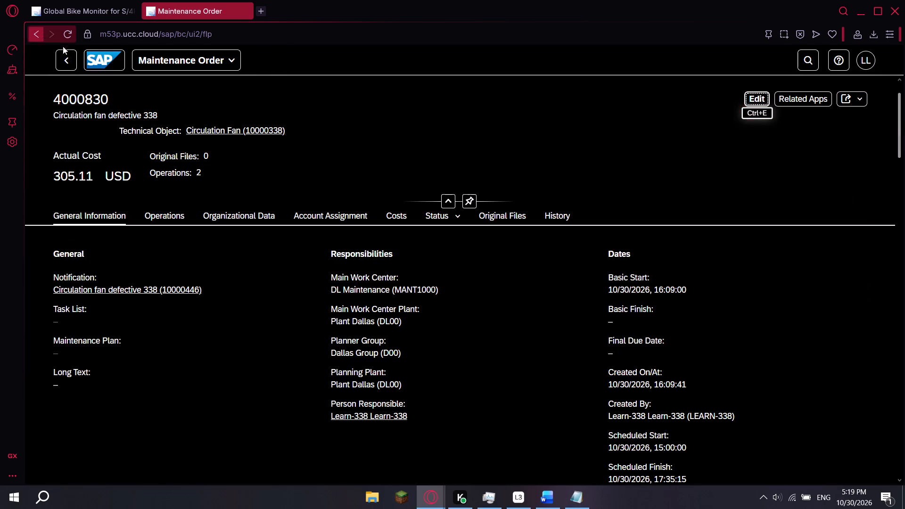
pyautogui.click(66, 61)
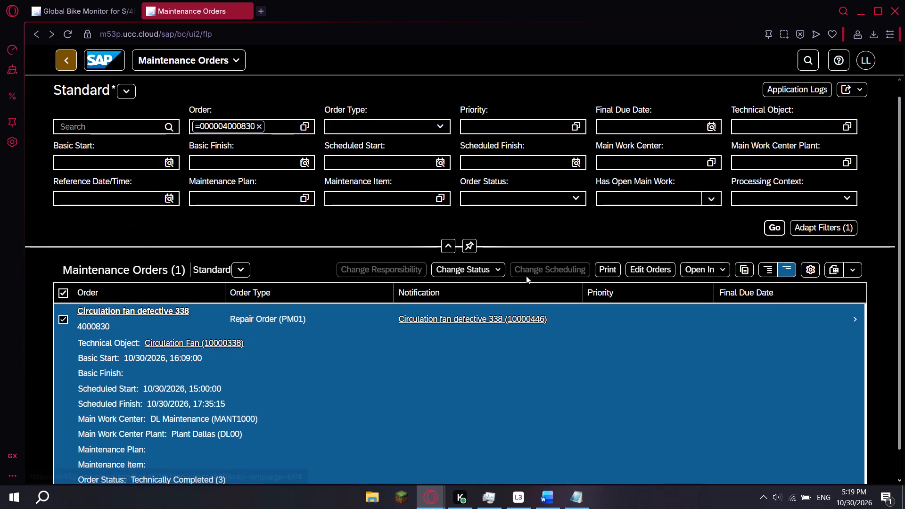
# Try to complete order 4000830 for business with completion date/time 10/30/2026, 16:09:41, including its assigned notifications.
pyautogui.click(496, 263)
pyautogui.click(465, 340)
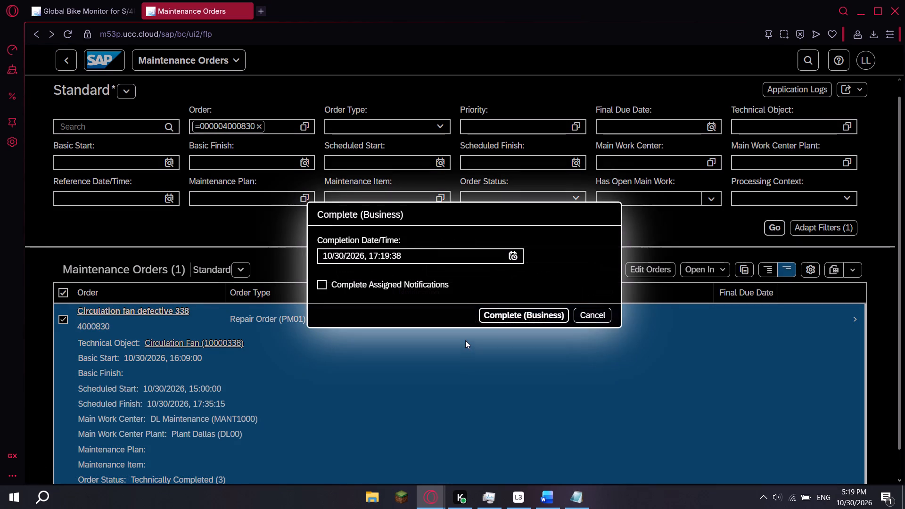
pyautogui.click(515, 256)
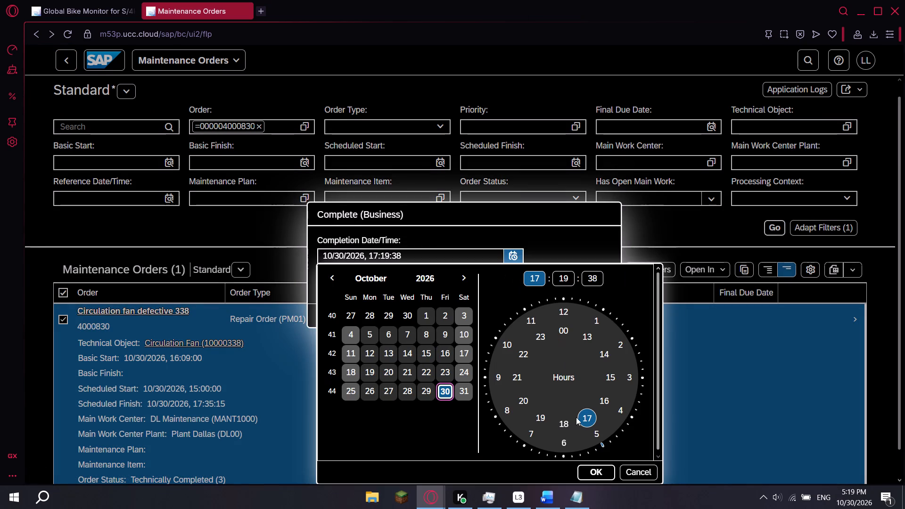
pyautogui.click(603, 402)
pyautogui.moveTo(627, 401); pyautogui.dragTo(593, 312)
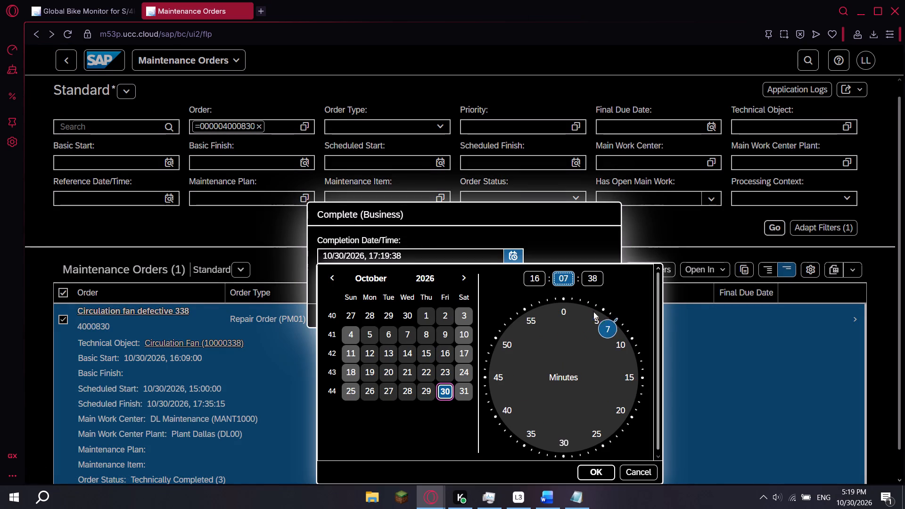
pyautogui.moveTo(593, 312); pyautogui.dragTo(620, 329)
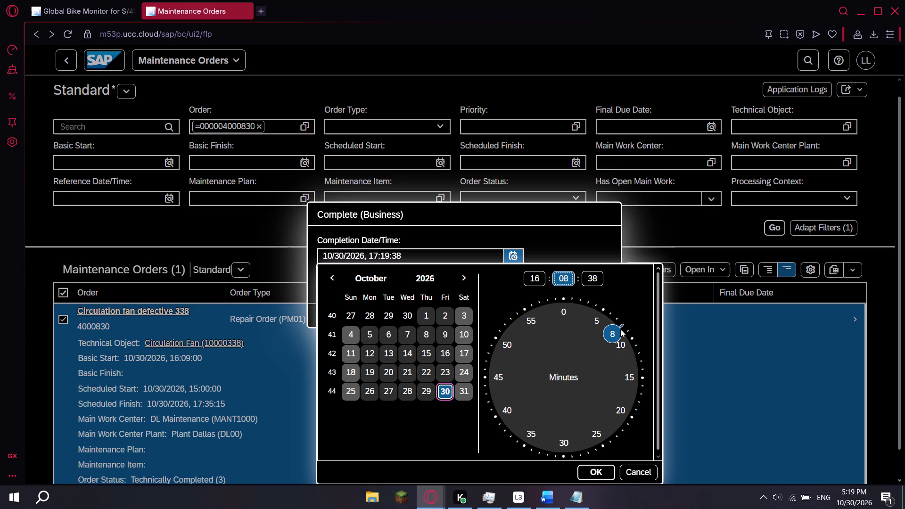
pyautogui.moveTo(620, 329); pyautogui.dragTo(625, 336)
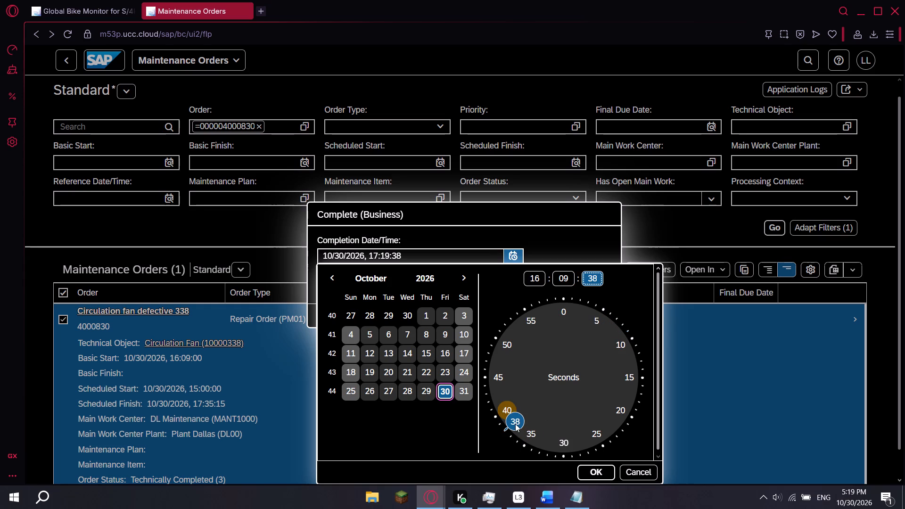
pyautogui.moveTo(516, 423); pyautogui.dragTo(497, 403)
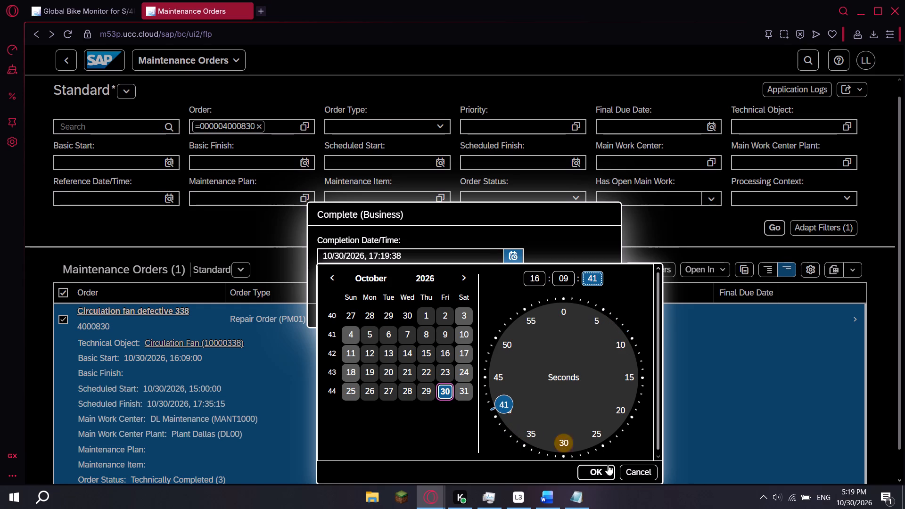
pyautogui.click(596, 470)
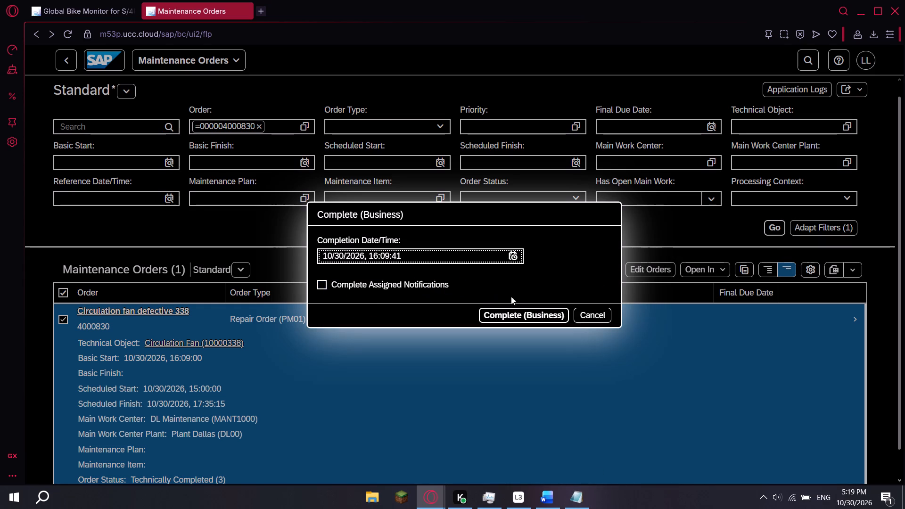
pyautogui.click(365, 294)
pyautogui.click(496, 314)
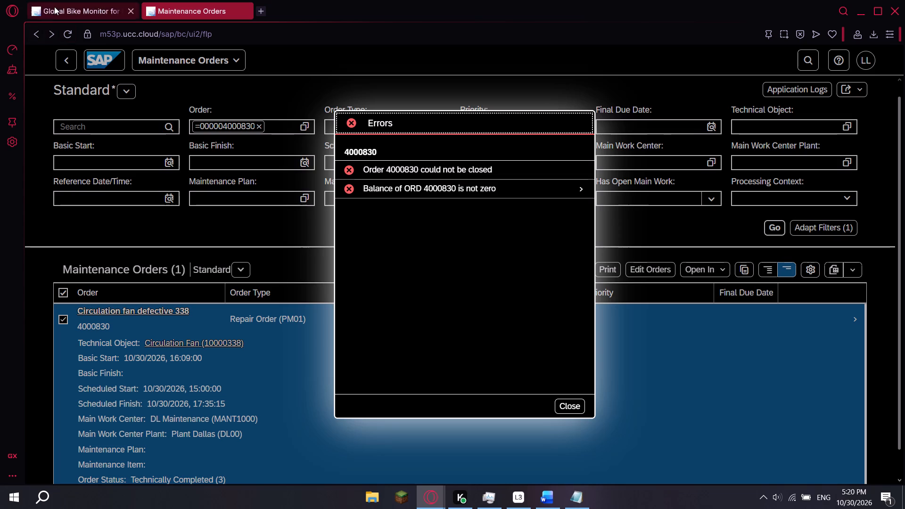
# Check the case study progress in the Global Bike Monitor and the Task 6 and 7 instructions, and dismiss the error list.
pyautogui.click(68, 5)
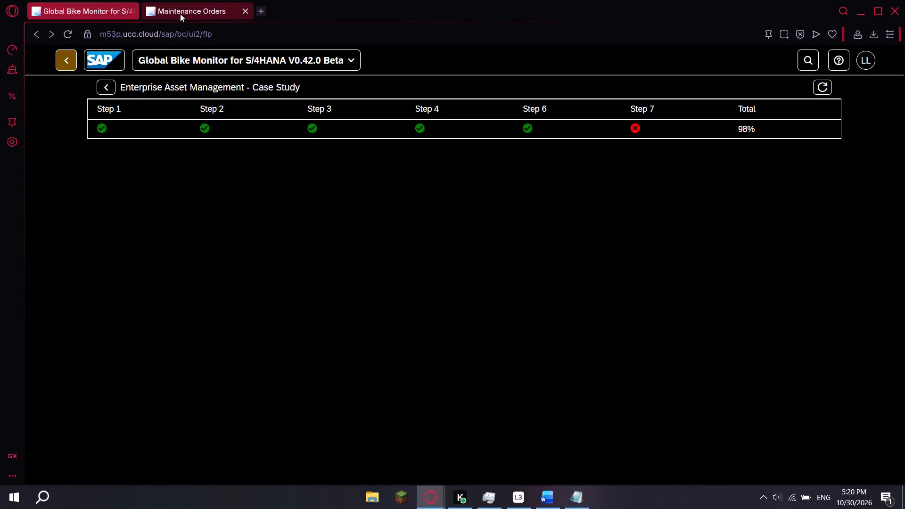
pyautogui.click(180, 8)
pyautogui.hotkey('alt', 'Tab')
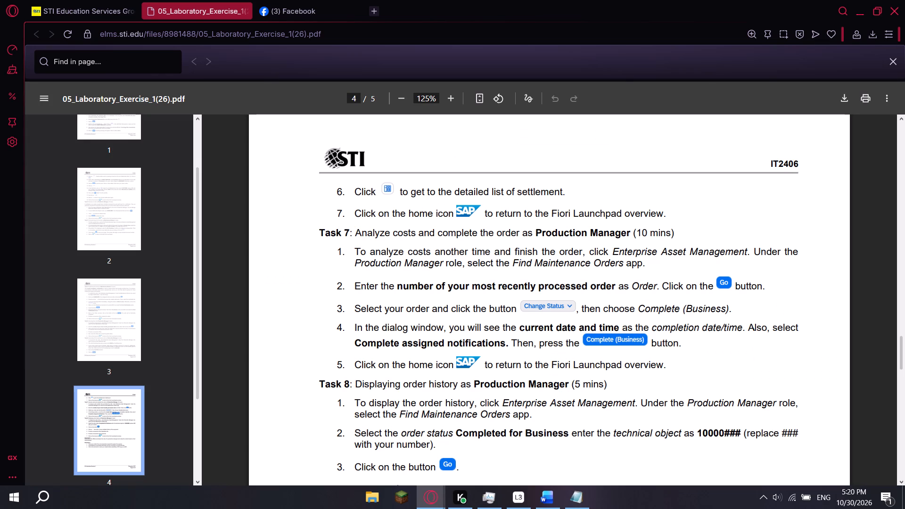
pyautogui.scroll(3, 503, 337)
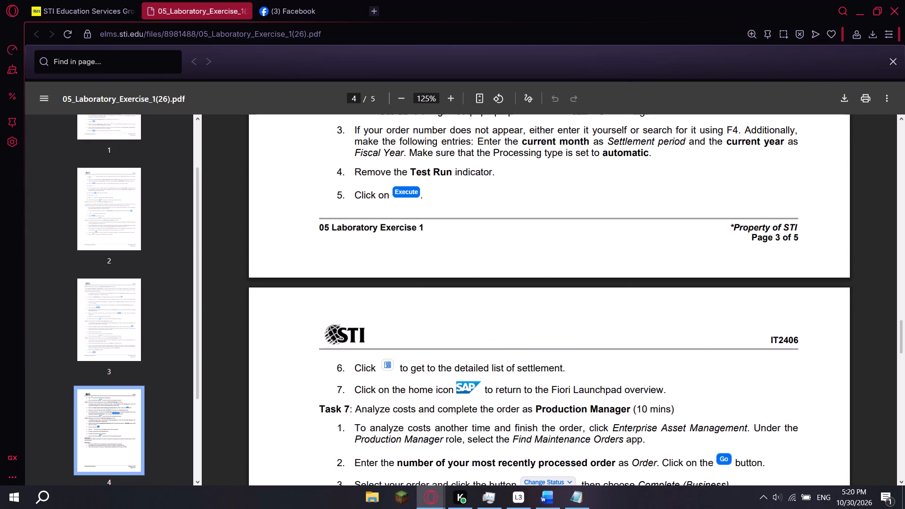
pyautogui.hotkey('alt', 'Tab')
pyautogui.click(576, 408)
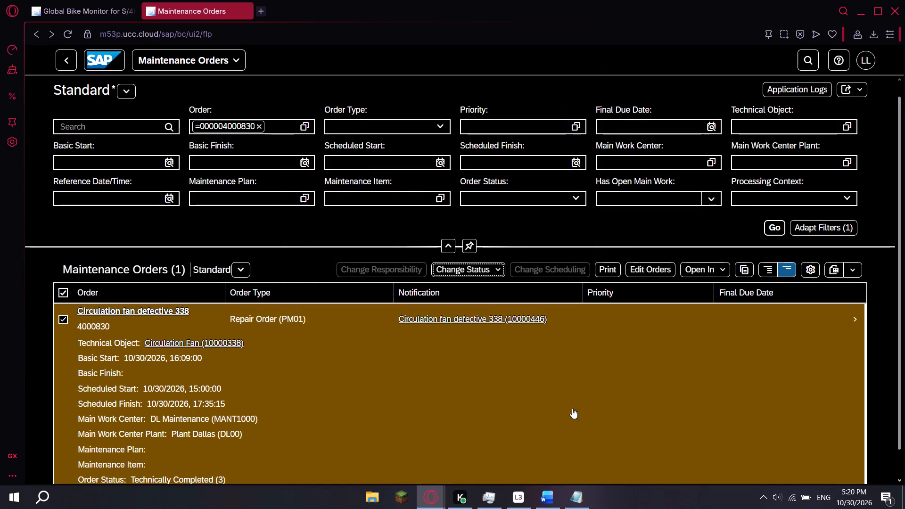
# Reopen order 4000830 and examine its general information, dates and technical object.
pyautogui.scroll(-1, 447, 365)
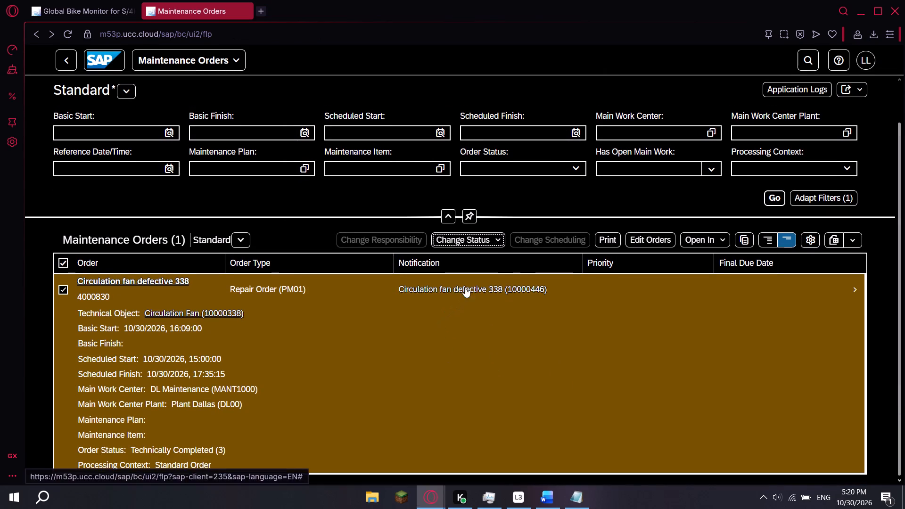
pyautogui.scroll(-1, 277, 359)
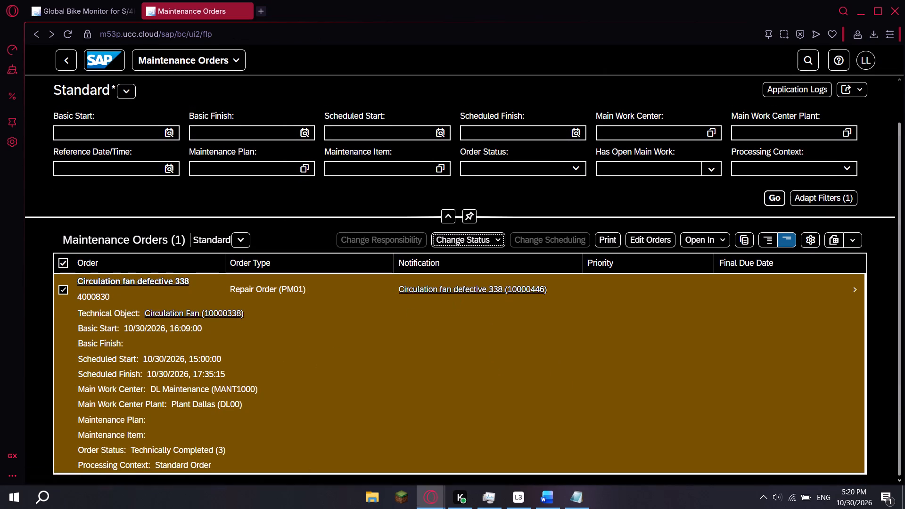
pyautogui.doubleClick(426, 343)
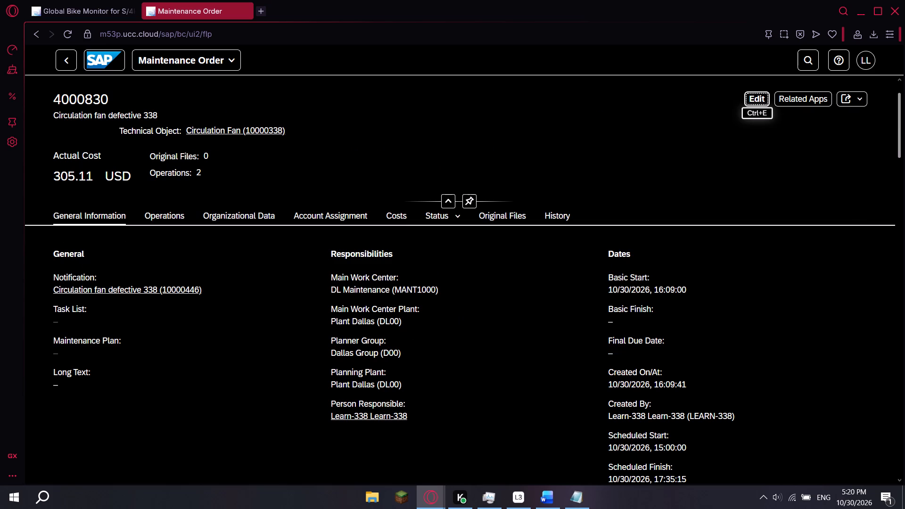
pyautogui.scroll(-4, 477, 305)
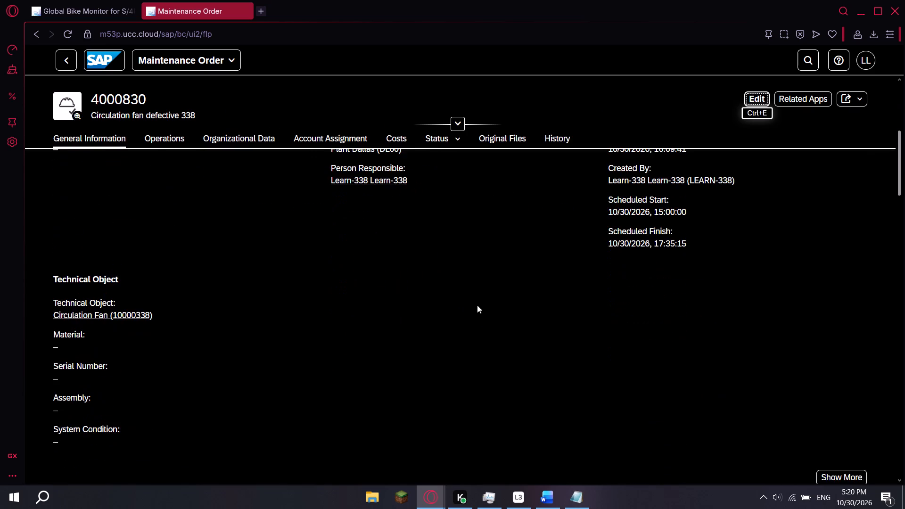
pyautogui.scroll(-4, 479, 304)
pyautogui.scroll(4, 481, 303)
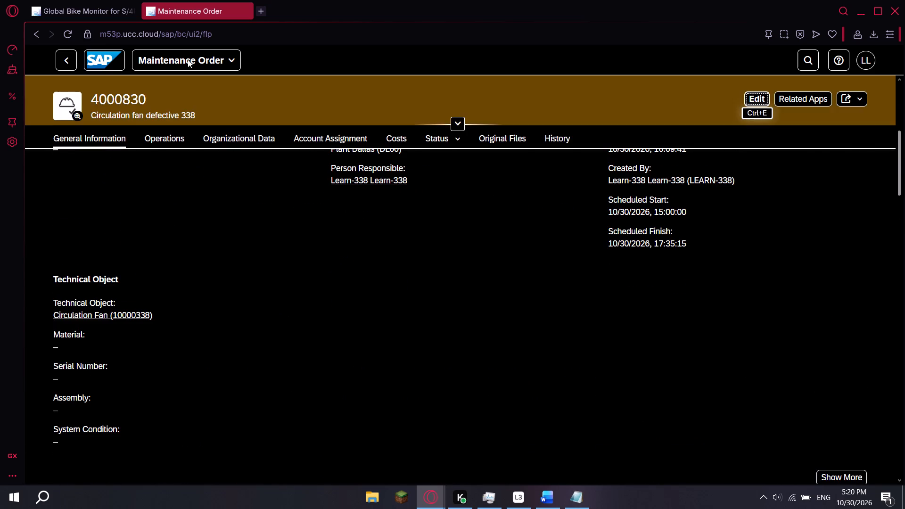
pyautogui.scroll(4, 165, 60)
# Open the Step 7 details of the Enterprise Asset Management case study in the Global Bike Monitor and examine the failed check.
pyautogui.click(95, 10)
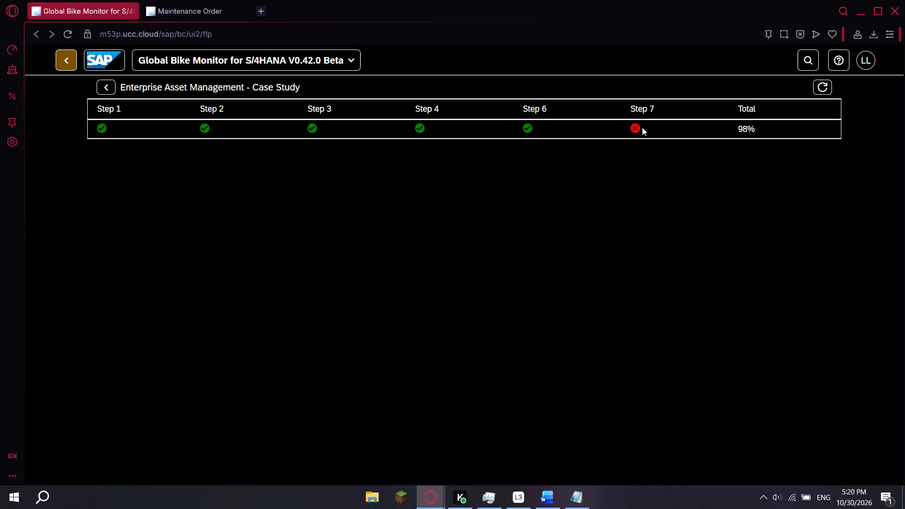
pyautogui.click(642, 127)
pyautogui.click(639, 127)
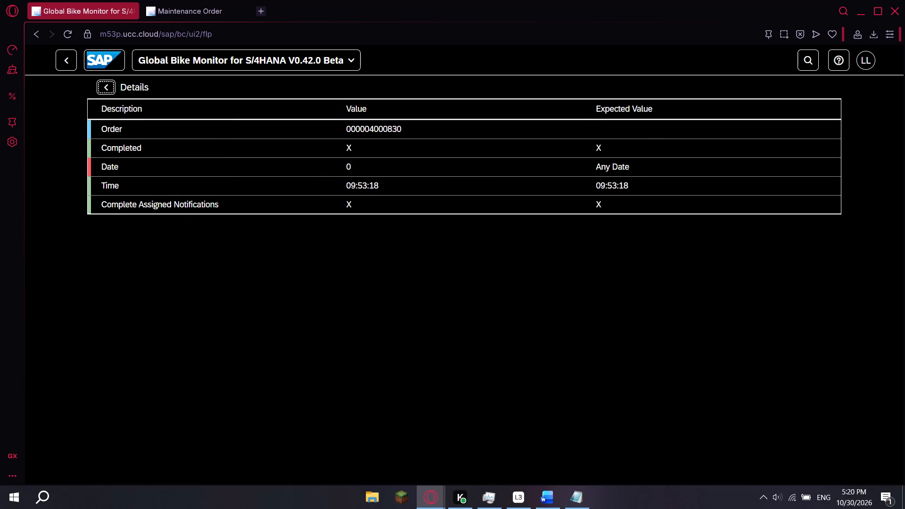
pyautogui.click(76, 15)
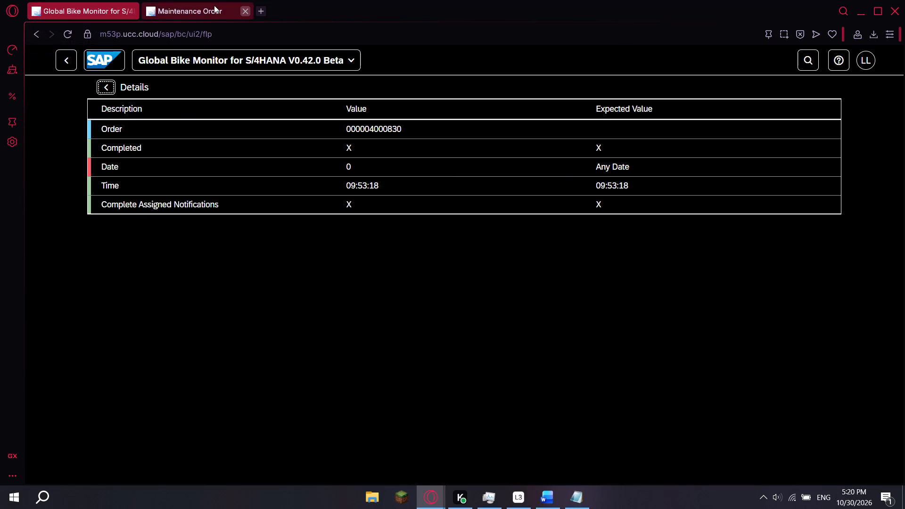
# Go back to the maintenance order list, reopen order 4000830 and review its header, general information and dates.
pyautogui.click(214, 5)
pyautogui.click(69, 58)
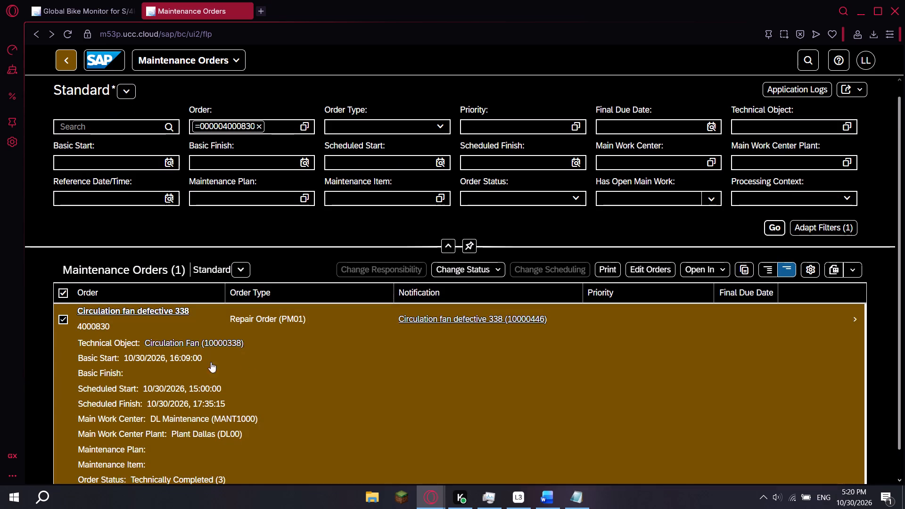
pyautogui.click(305, 373)
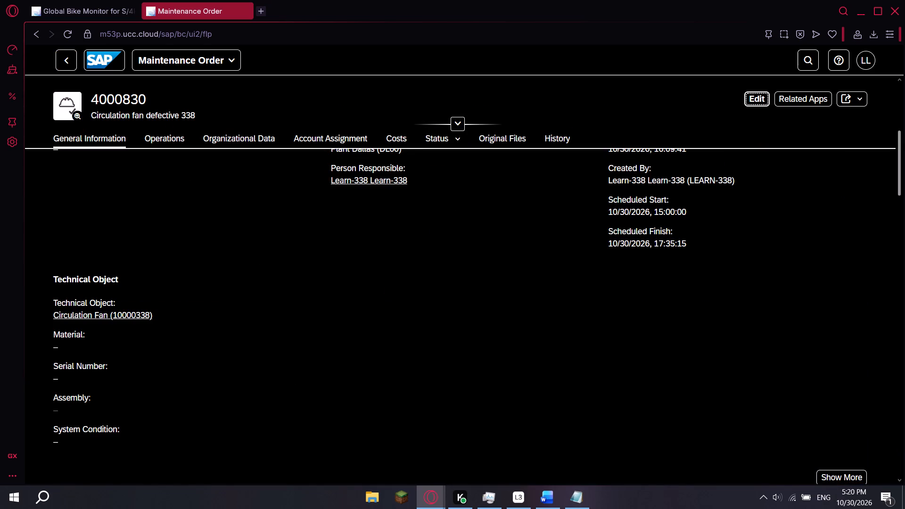
pyautogui.scroll(4, 358, 328)
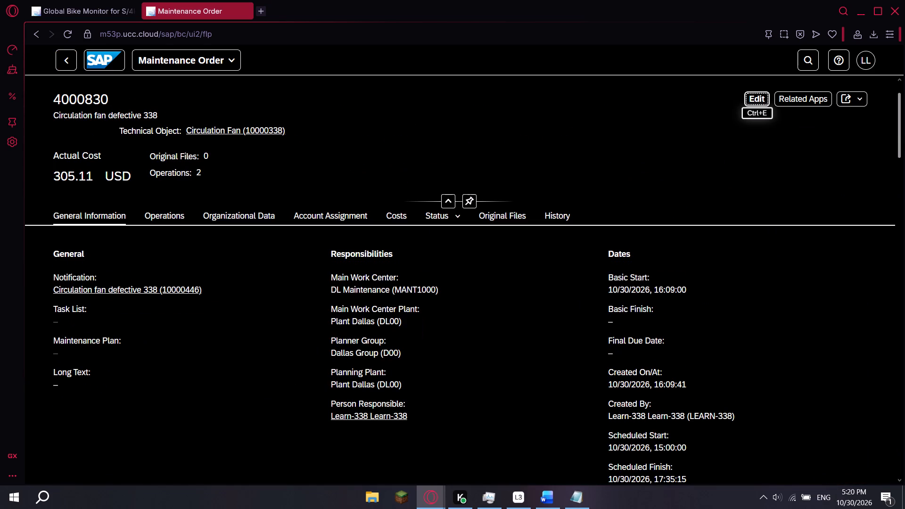
pyautogui.scroll(-1, 651, 321)
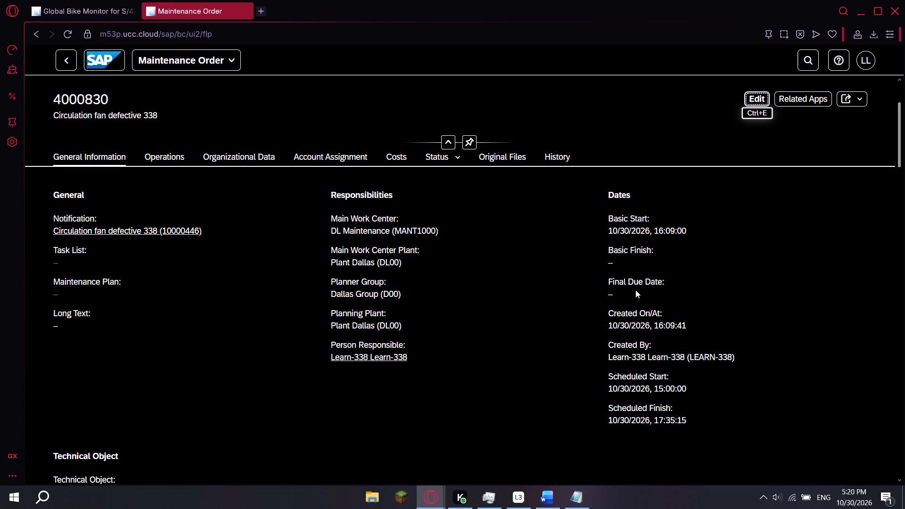
pyautogui.scroll(2, 636, 272)
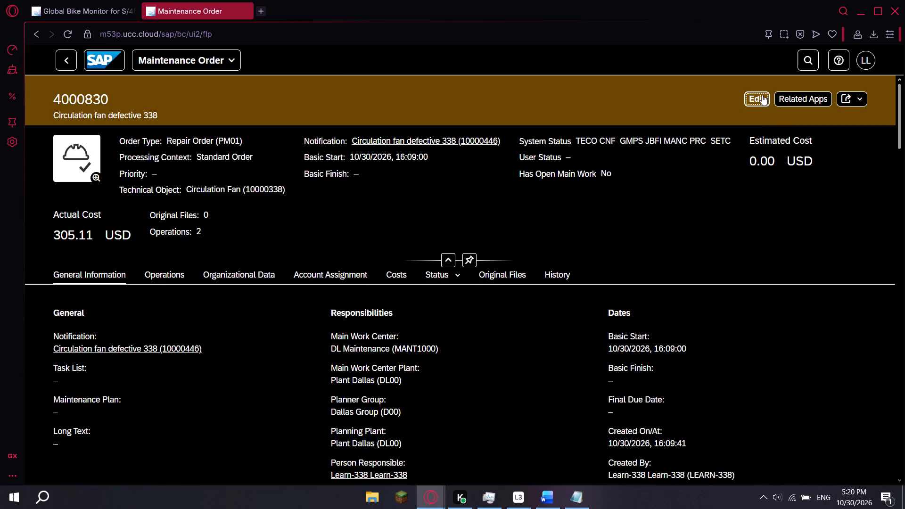
pyautogui.click(763, 94)
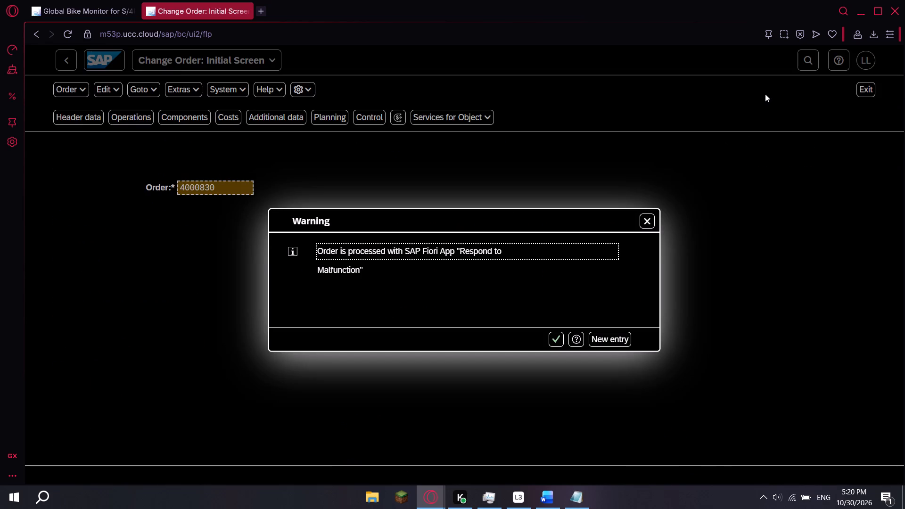
pyautogui.click(553, 342)
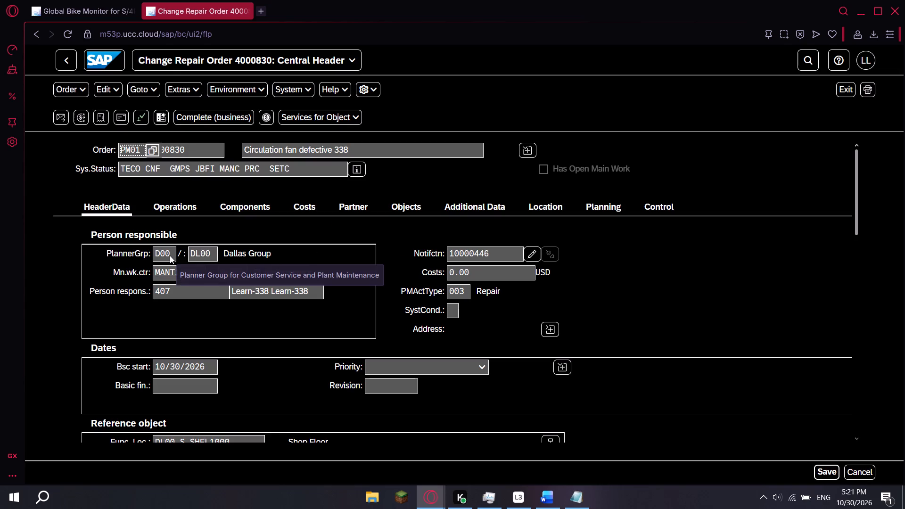
# Compare the order's header data, dates and first operation with the Step 7 details in the Global Bike Monitor.
pyautogui.hotkey('alt', 'Tab')
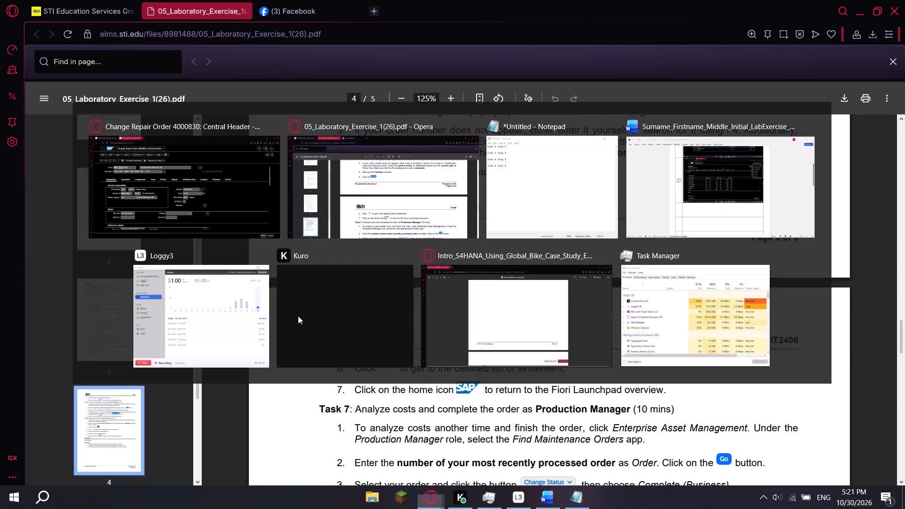
pyautogui.hotkey('alt', 'Tab')
pyautogui.click(75, 5)
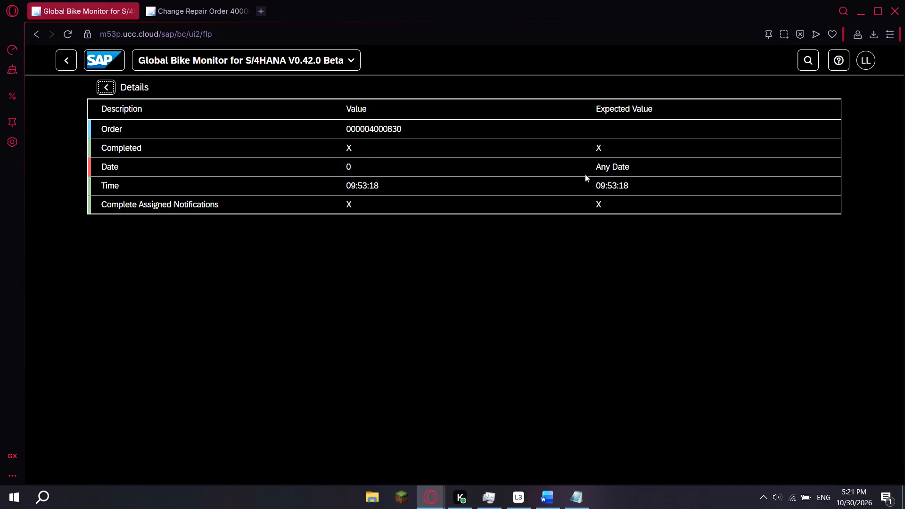
pyautogui.click(217, 13)
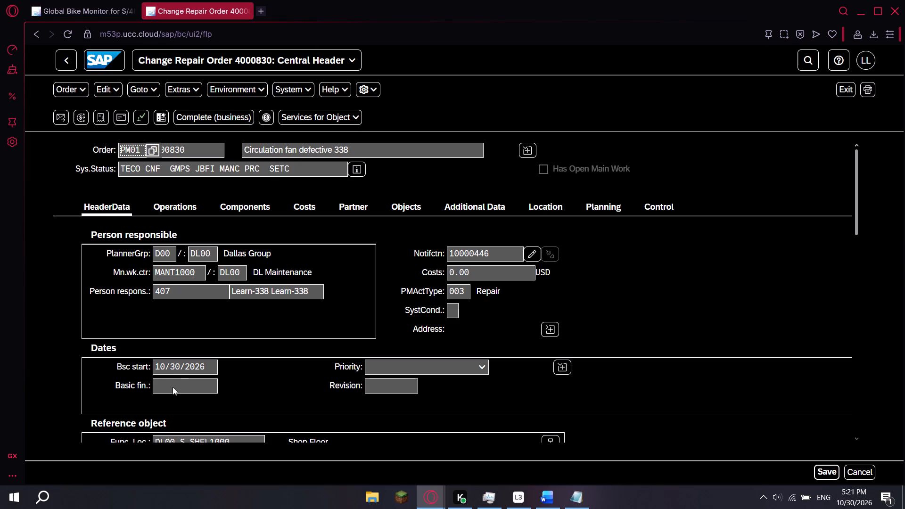
pyautogui.scroll(-2, 170, 309)
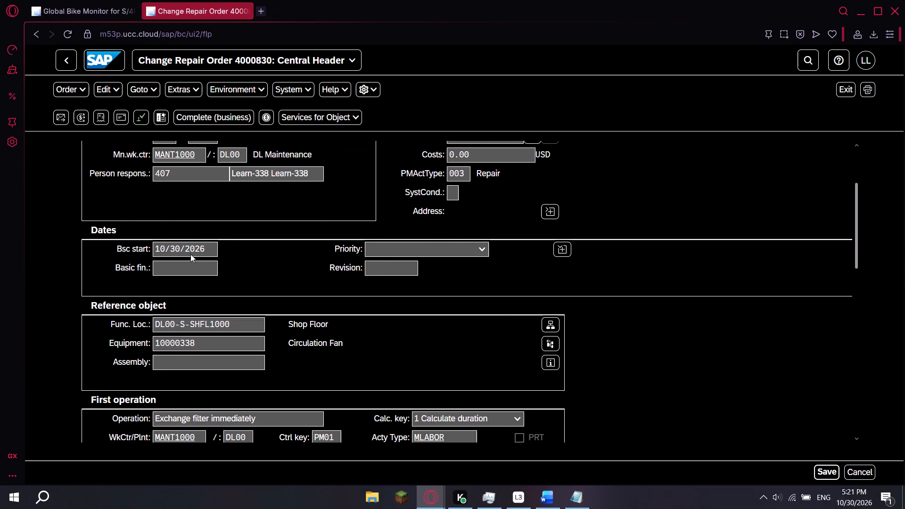
pyautogui.scroll(-1, 193, 313)
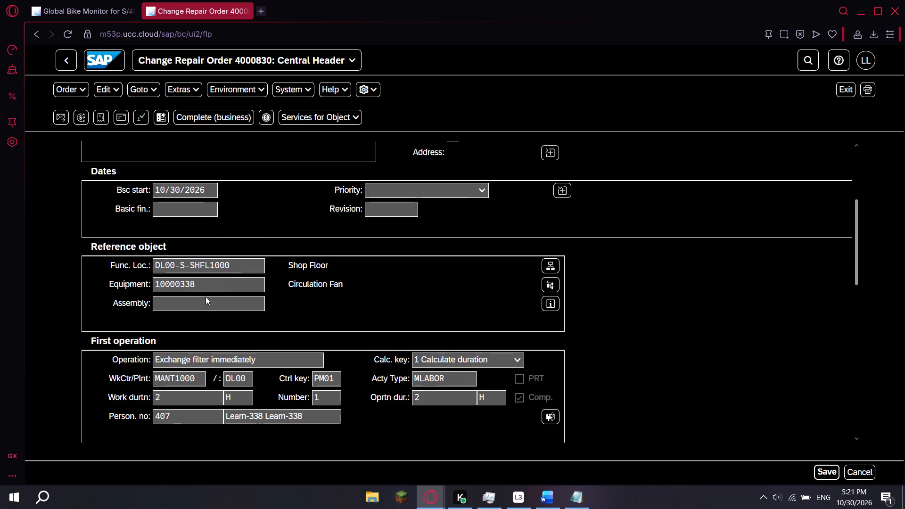
pyautogui.scroll(-1, 206, 296)
pyautogui.scroll(4, 219, 280)
pyautogui.click(98, 0)
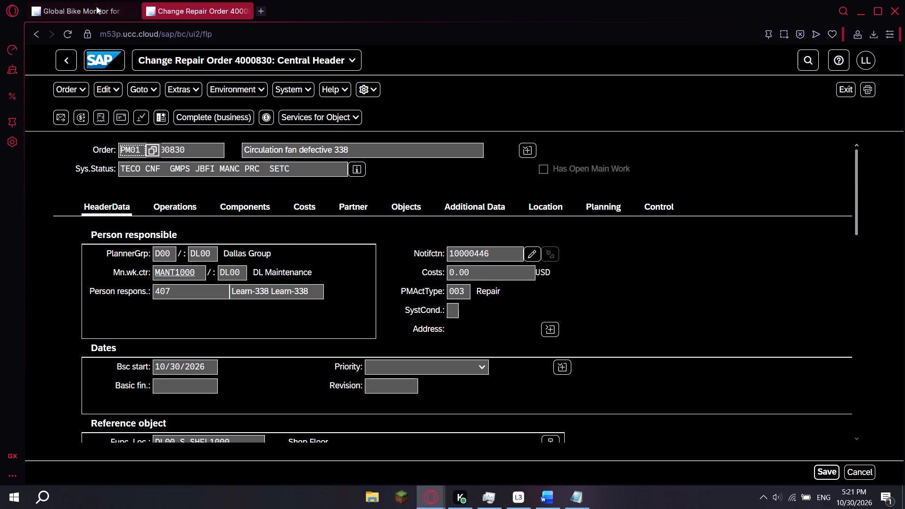
pyautogui.click(96, 6)
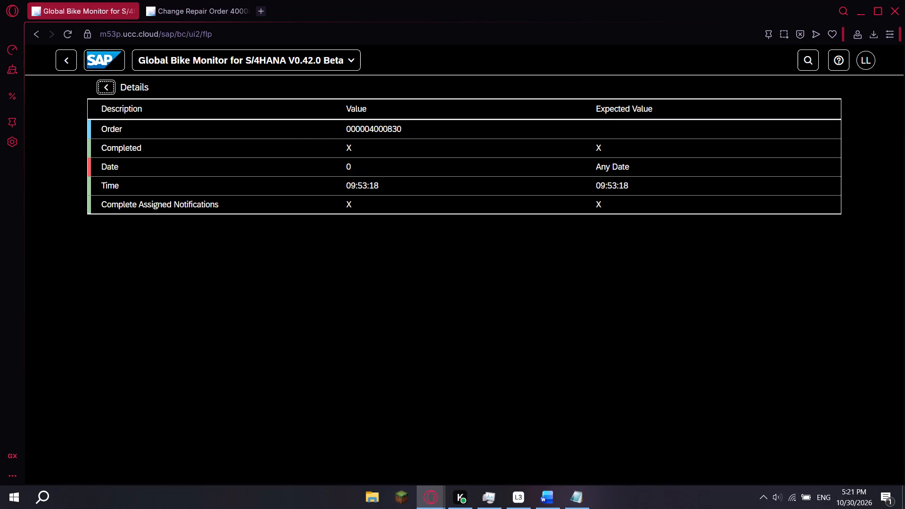
pyautogui.click(206, 16)
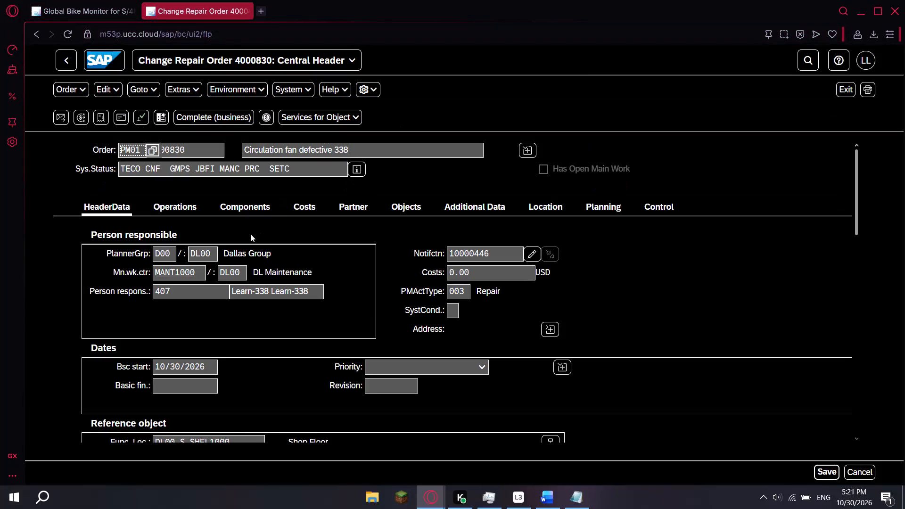
pyautogui.scroll(2, 189, 229)
# Examine the location data and account assignment of order 4000830.
pyautogui.click(535, 209)
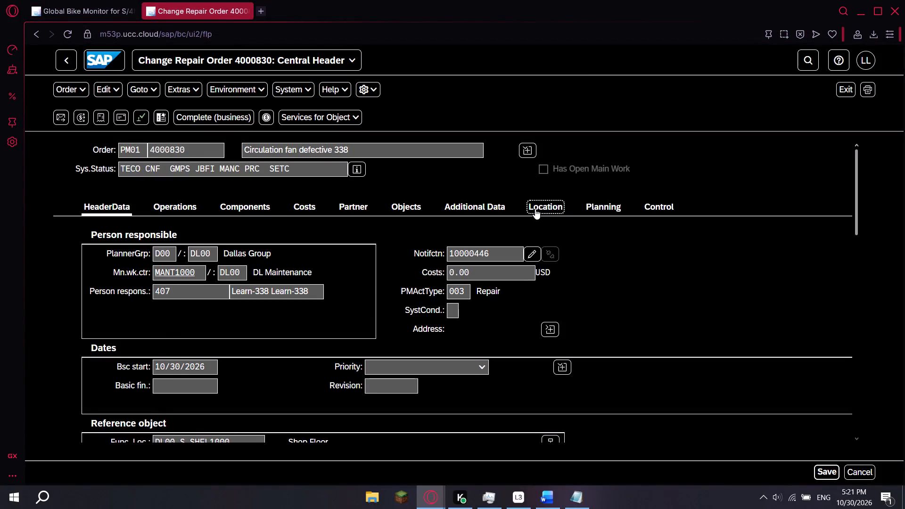
pyautogui.scroll(-2, 368, 342)
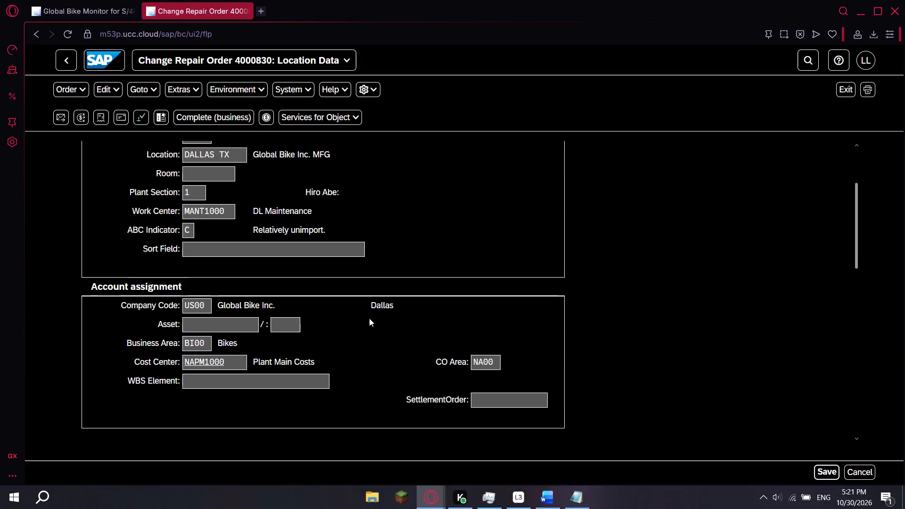
pyautogui.scroll(-9, 369, 317)
pyautogui.scroll(1, 369, 317)
pyautogui.scroll(-2, 369, 317)
pyautogui.scroll(9, 369, 317)
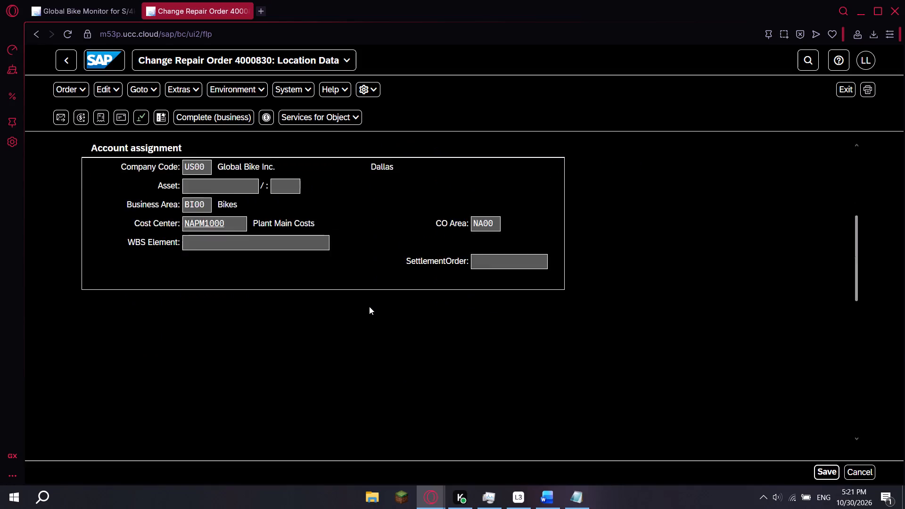
pyautogui.scroll(10, 369, 306)
# Recheck the order's header dates, including the basic finish date field, against the monitor's Step 7 date requirement.
pyautogui.click(105, 207)
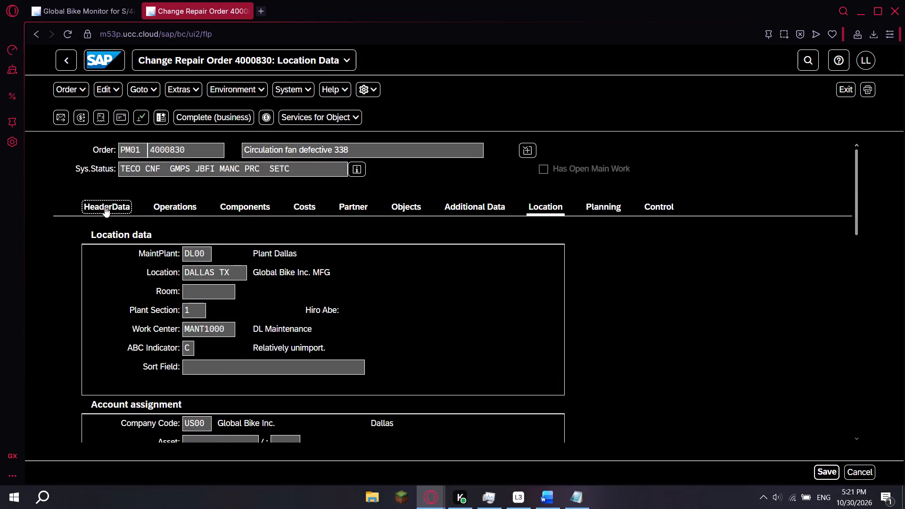
pyautogui.scroll(-1, 209, 283)
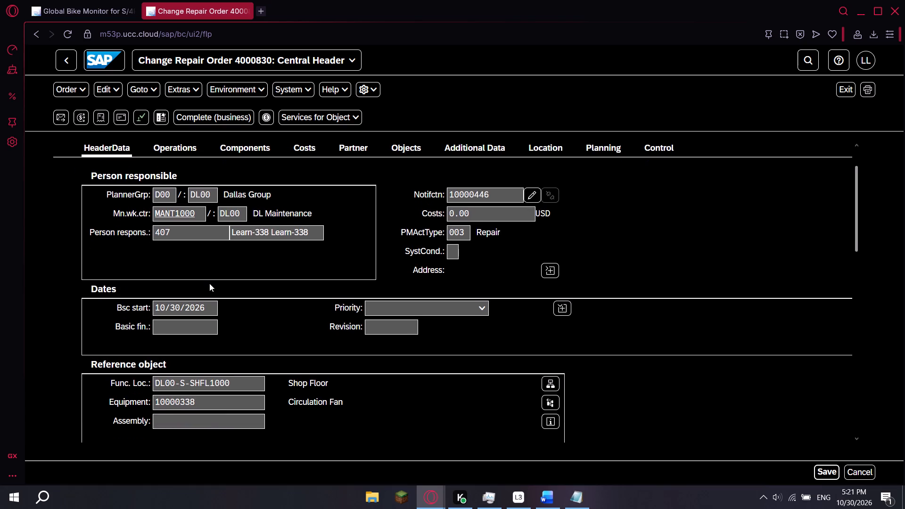
pyautogui.scroll(-2, 209, 283)
pyautogui.click(173, 209)
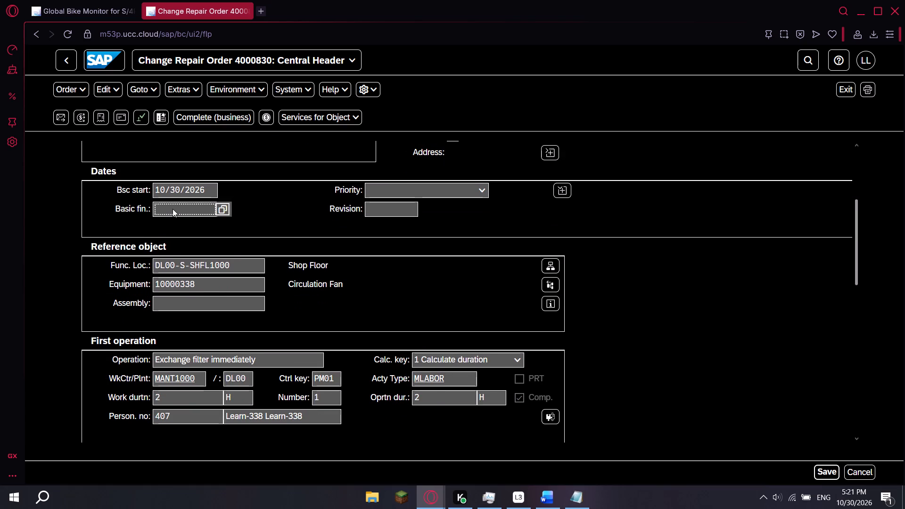
pyautogui.click(319, 224)
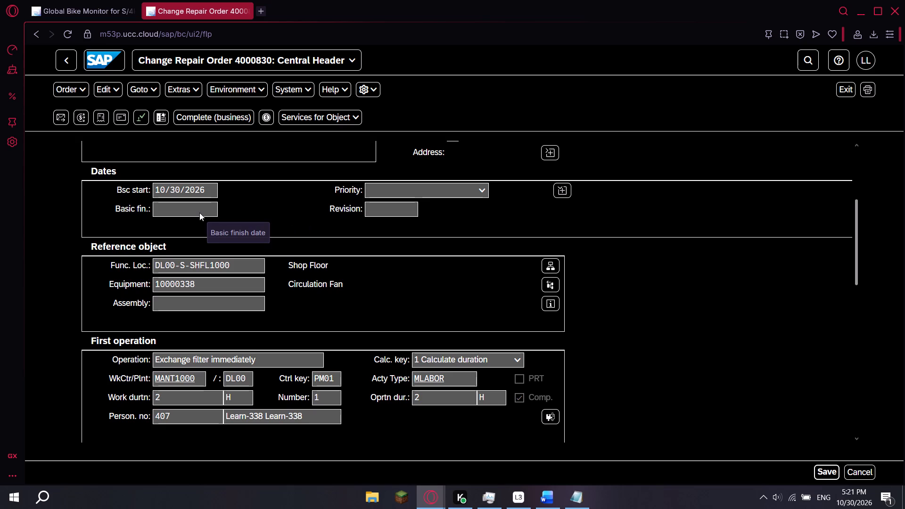
pyautogui.click(105, 15)
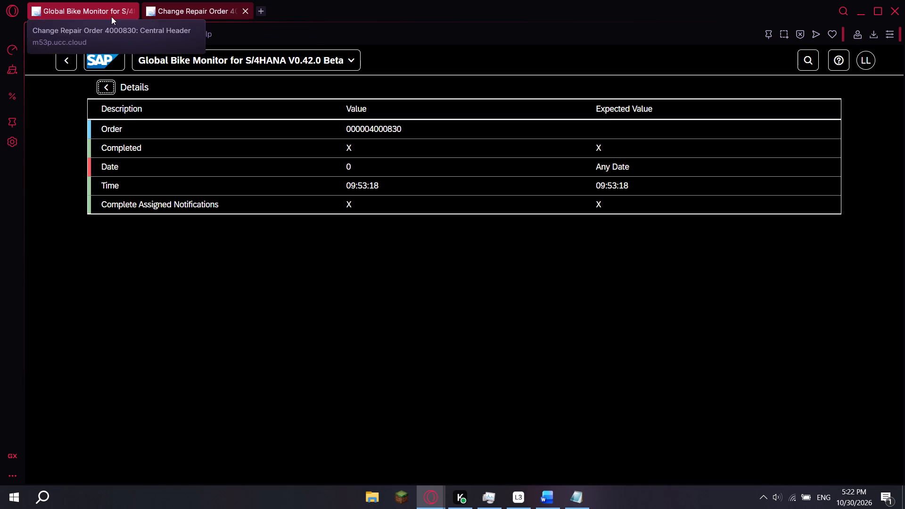
pyautogui.click(88, 9)
pyautogui.click(178, 8)
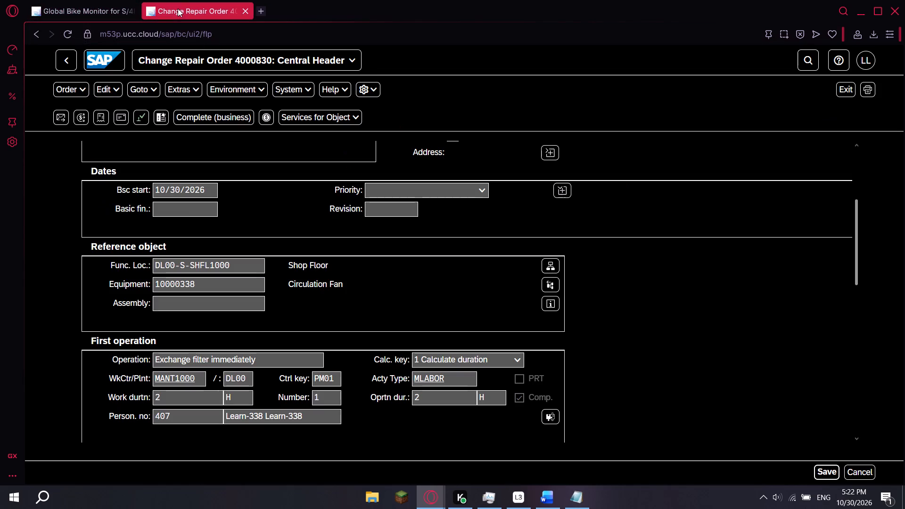
pyautogui.scroll(1, 185, 216)
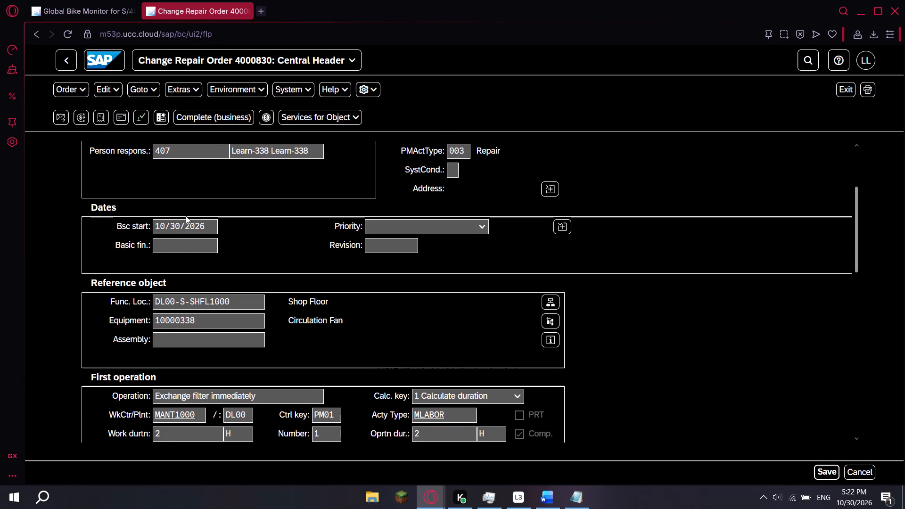
pyautogui.scroll(1, 217, 264)
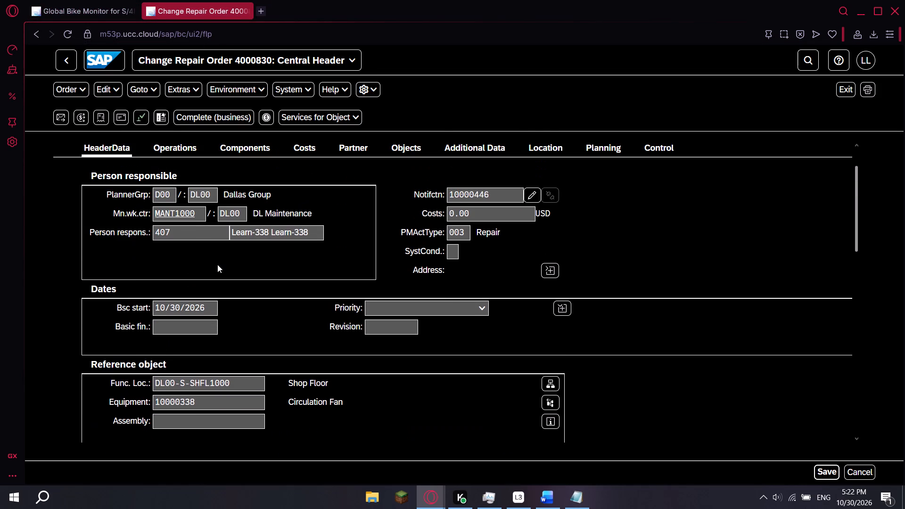
pyautogui.scroll(-2, 217, 264)
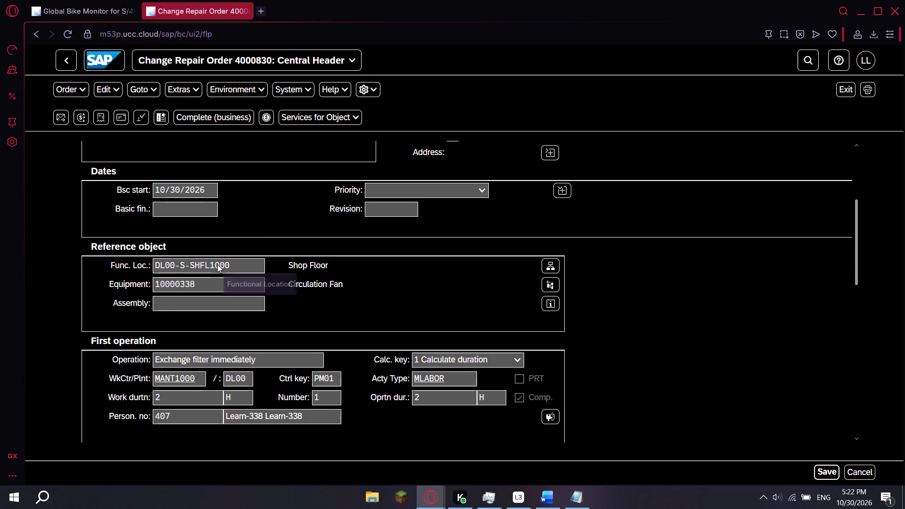
pyautogui.scroll(-2, 218, 264)
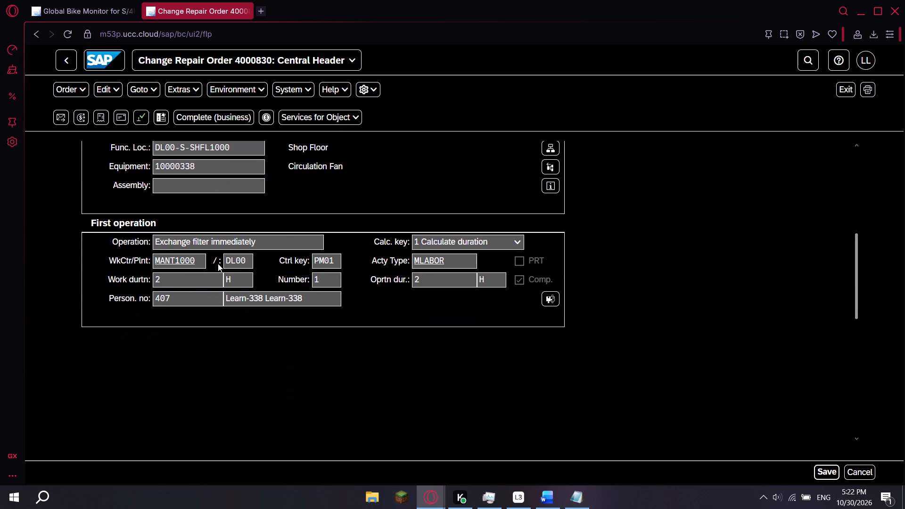
pyautogui.scroll(4, 218, 263)
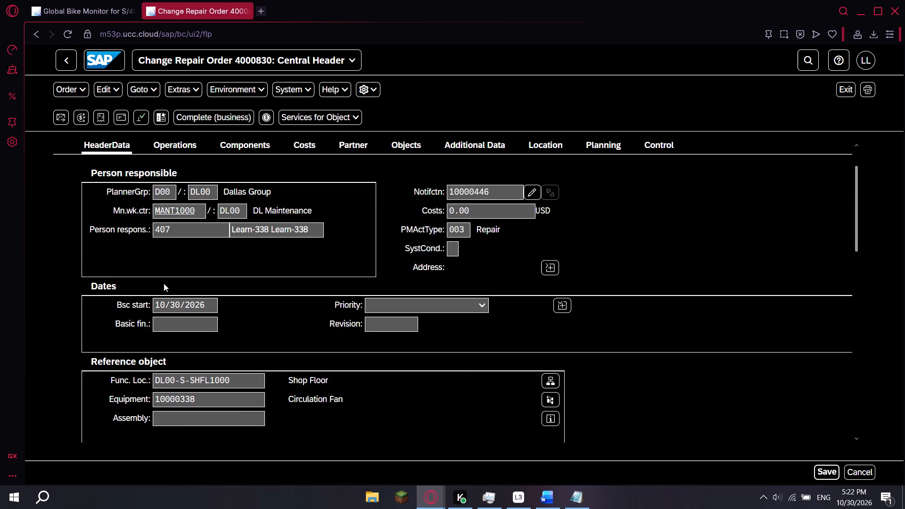
# Examine the operations of order 4000830, including their dates and system status, and recheck the header data.
pyautogui.click(181, 147)
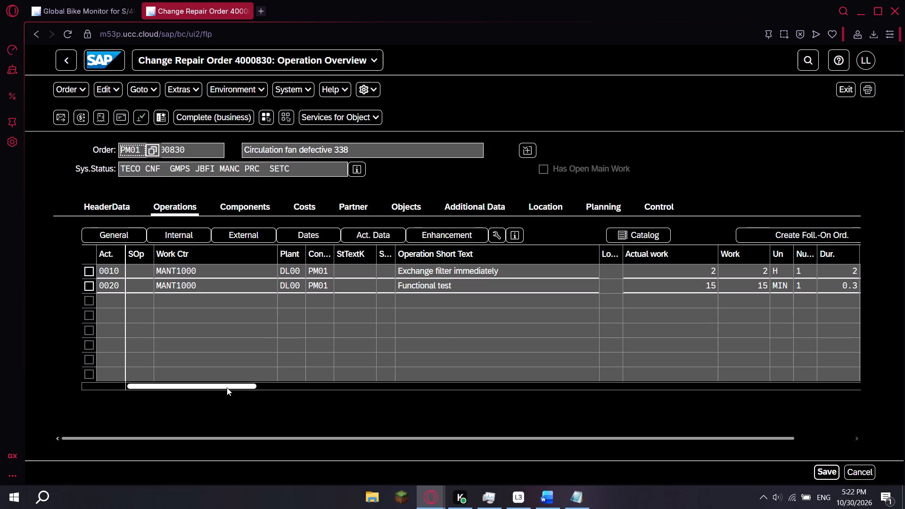
pyautogui.moveTo(227, 387); pyautogui.dragTo(362, 394)
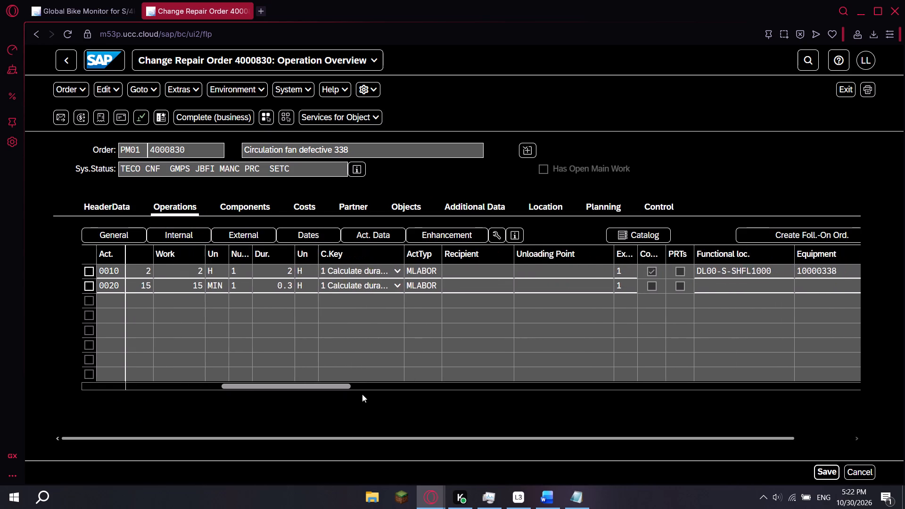
pyautogui.moveTo(362, 394); pyautogui.dragTo(424, 400)
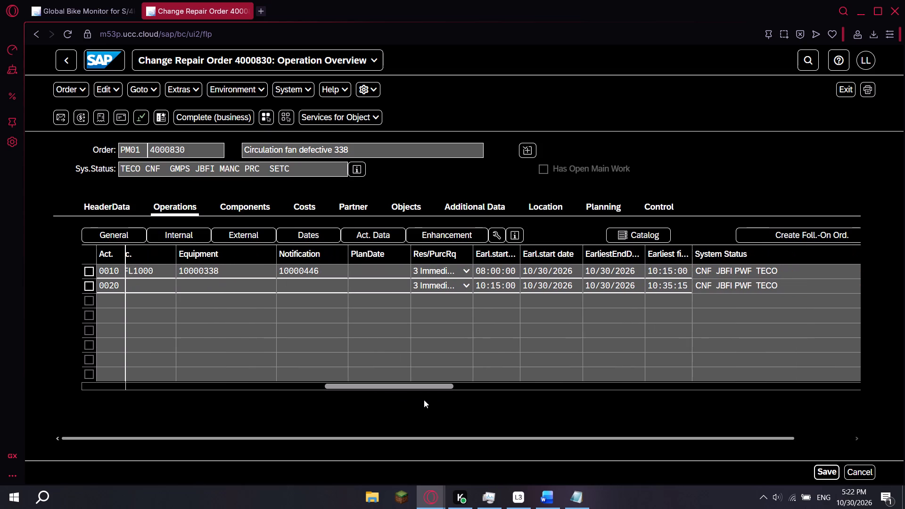
pyautogui.moveTo(424, 400); pyautogui.dragTo(424, 400)
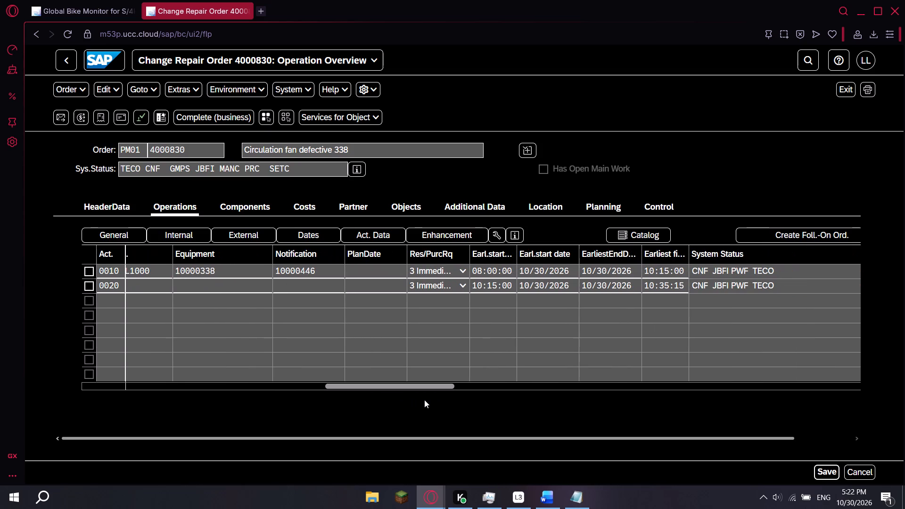
pyautogui.moveTo(424, 400); pyautogui.dragTo(287, 393)
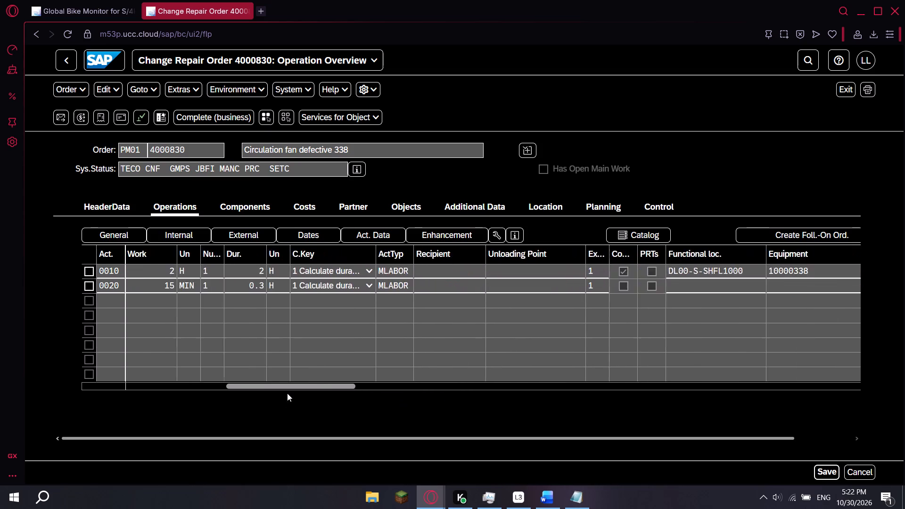
pyautogui.moveTo(287, 393); pyautogui.dragTo(179, 387)
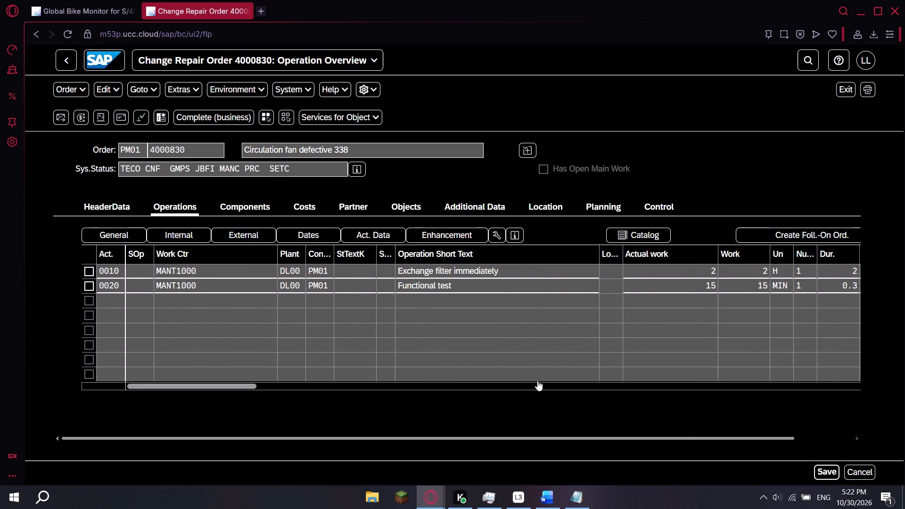
pyautogui.click(239, 207)
pyautogui.click(109, 206)
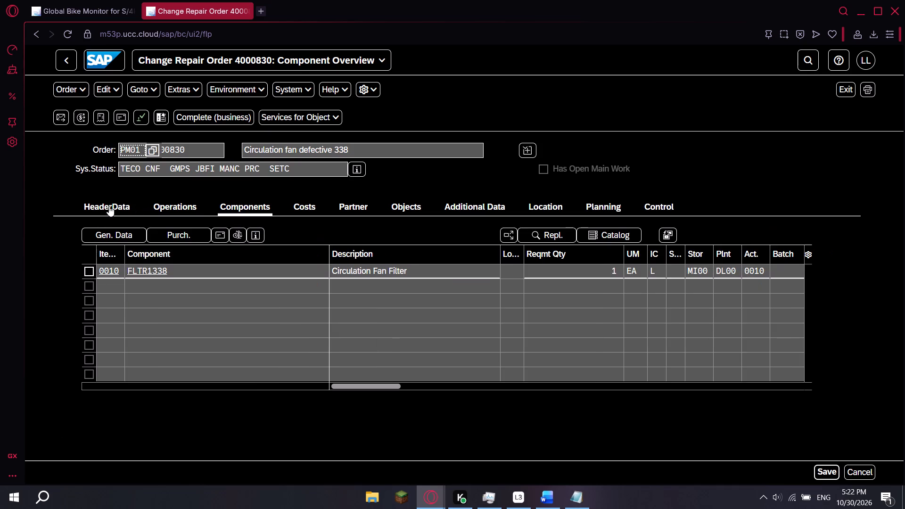
pyautogui.click(109, 206)
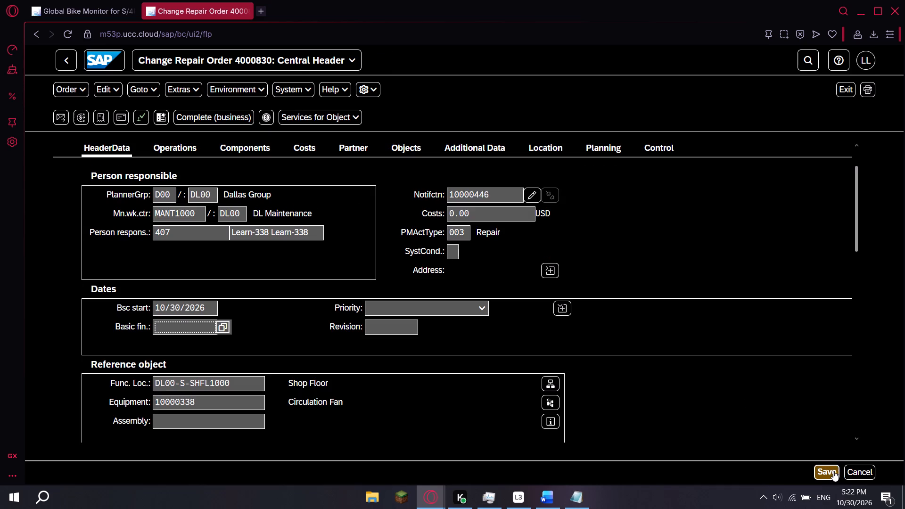
# Save order 4000830, reopen it in Change Order and save it again.
pyautogui.click(828, 471)
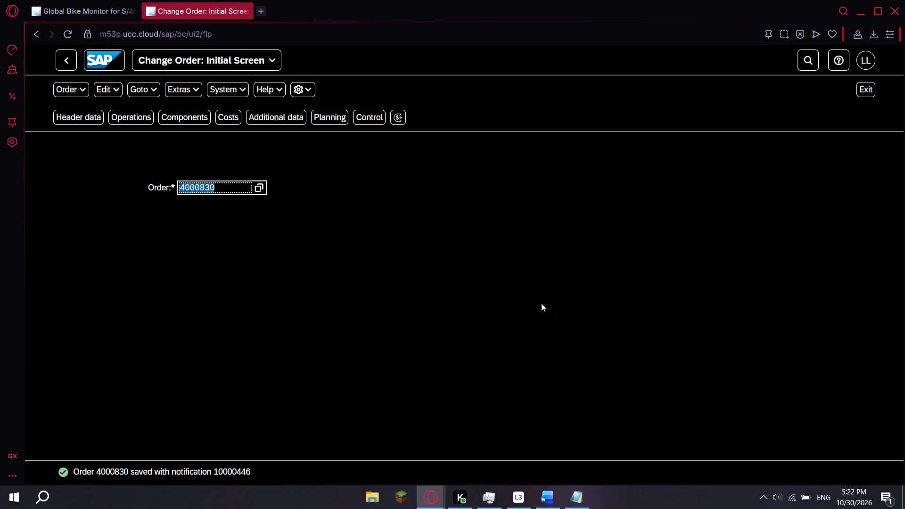
pyautogui.click(230, 184)
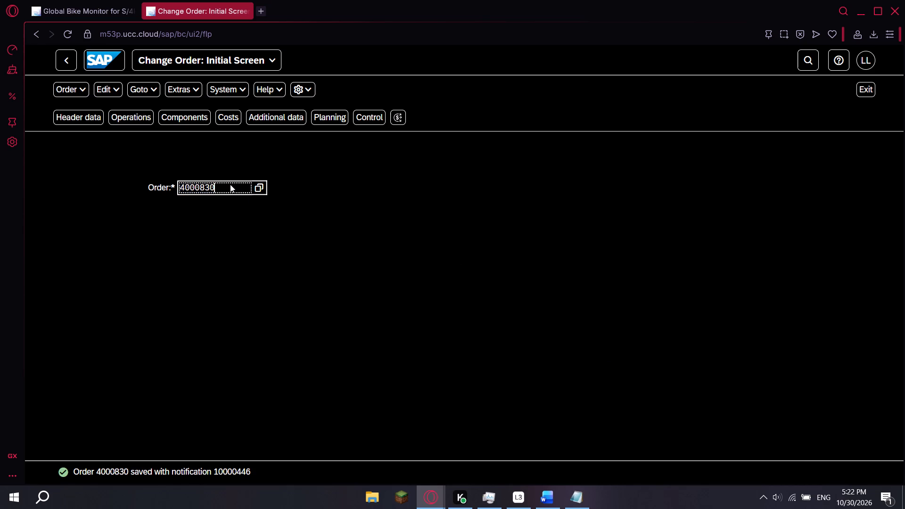
pyautogui.press('Return')
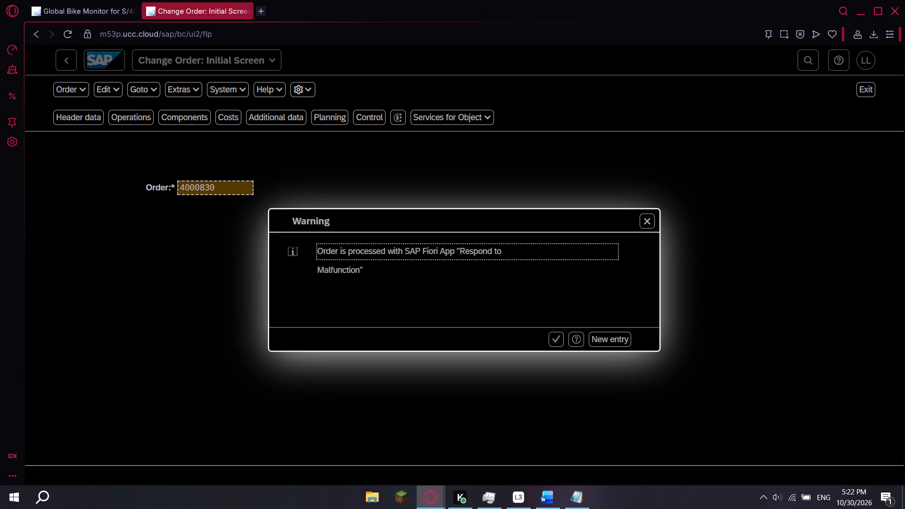
pyautogui.click(642, 225)
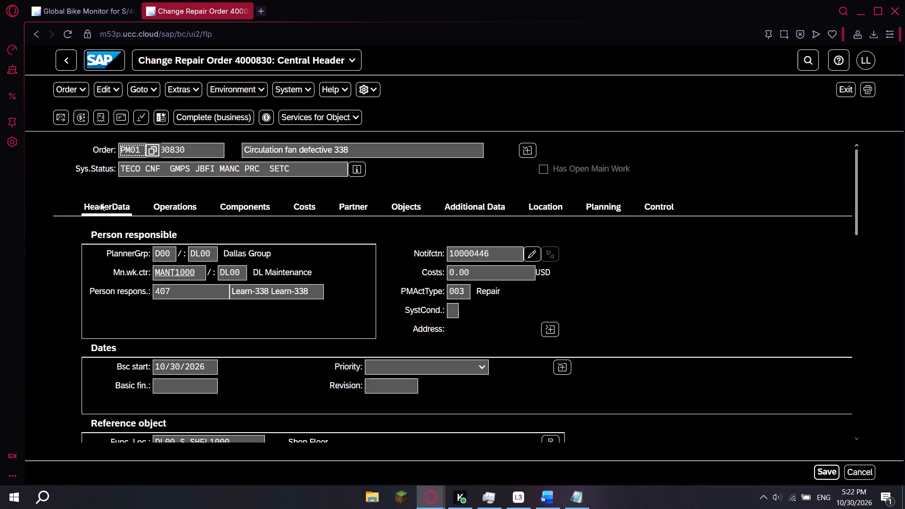
pyautogui.click(823, 468)
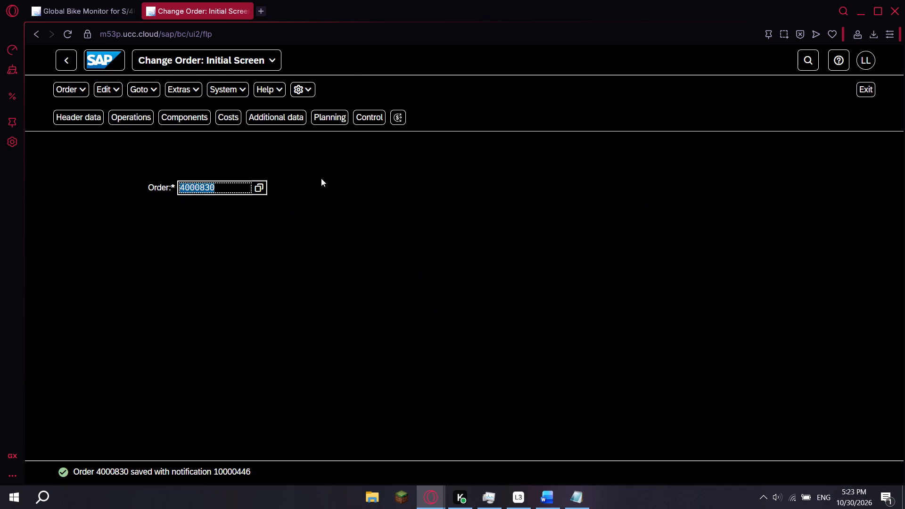
# Return to the Maintenance Orders list and compare the status changes offered for order 4000830 with the lab exercise's Task 7 instructions.
pyautogui.click(66, 58)
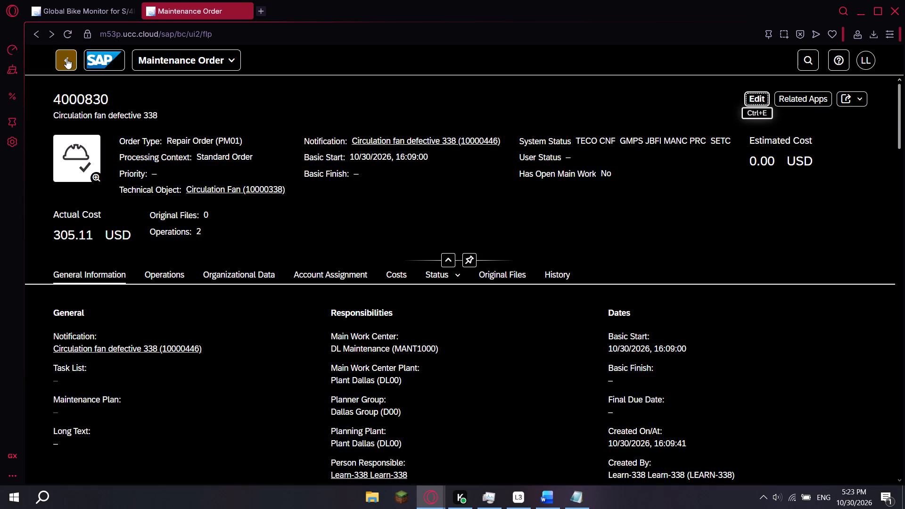
pyautogui.click(66, 58)
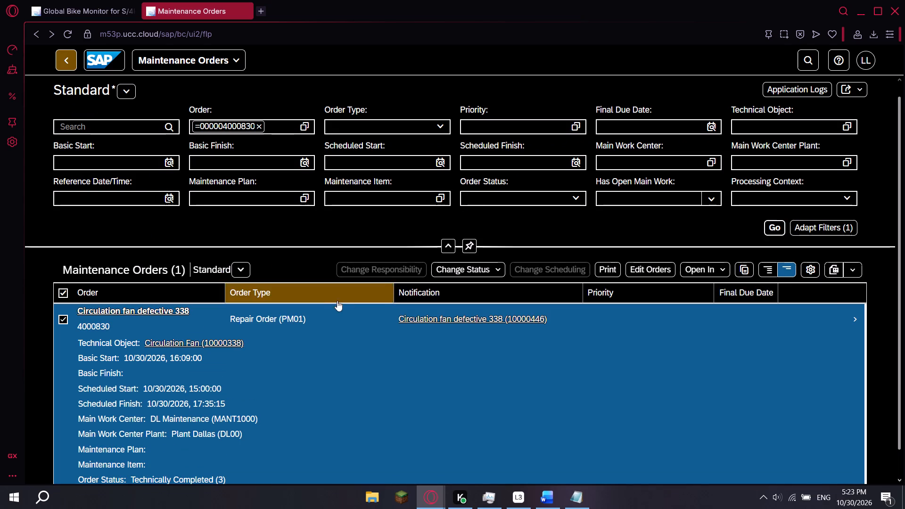
pyautogui.click(480, 271)
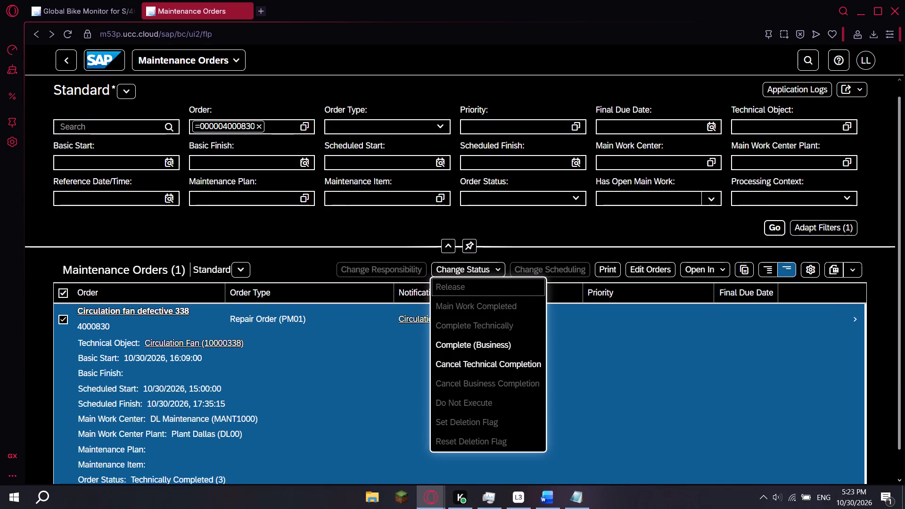
pyautogui.hotkey('alt', 'Tab')
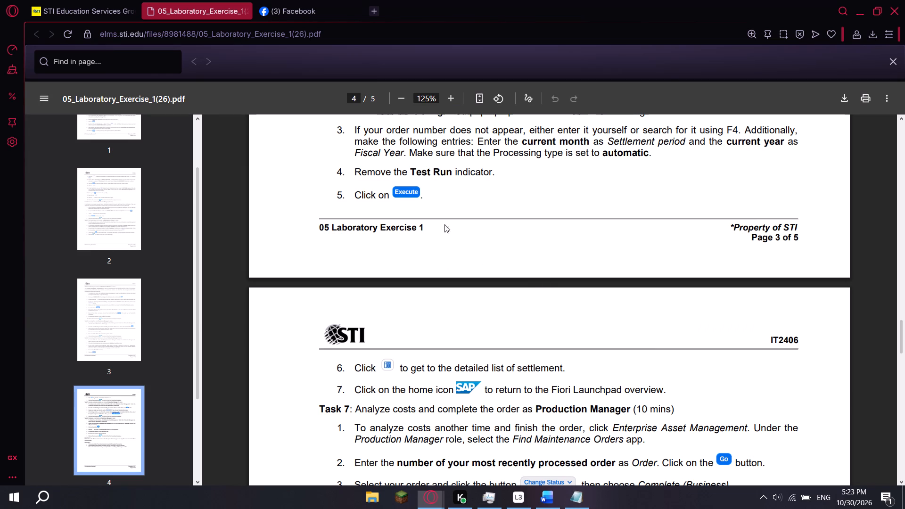
pyautogui.scroll(-3, 500, 319)
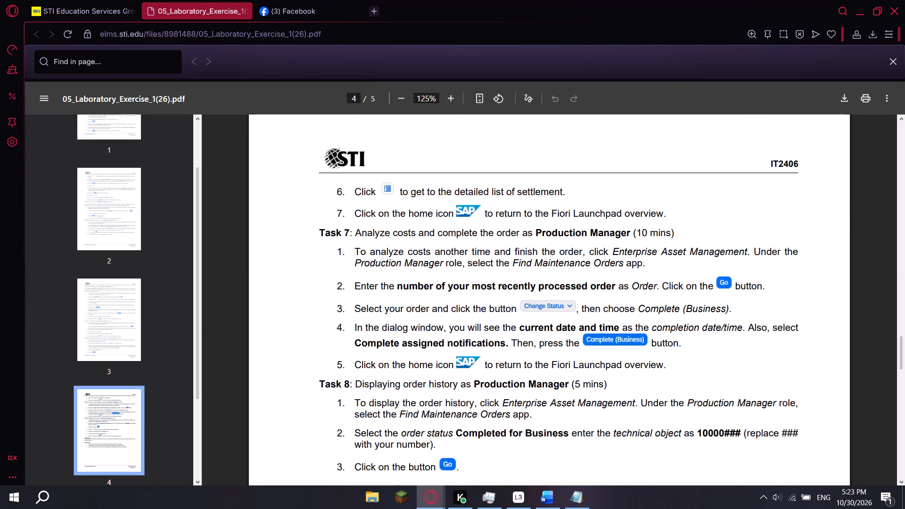
pyautogui.moveTo(531, 309); pyautogui.dragTo(584, 303)
pyautogui.hotkey('alt', 'Tab')
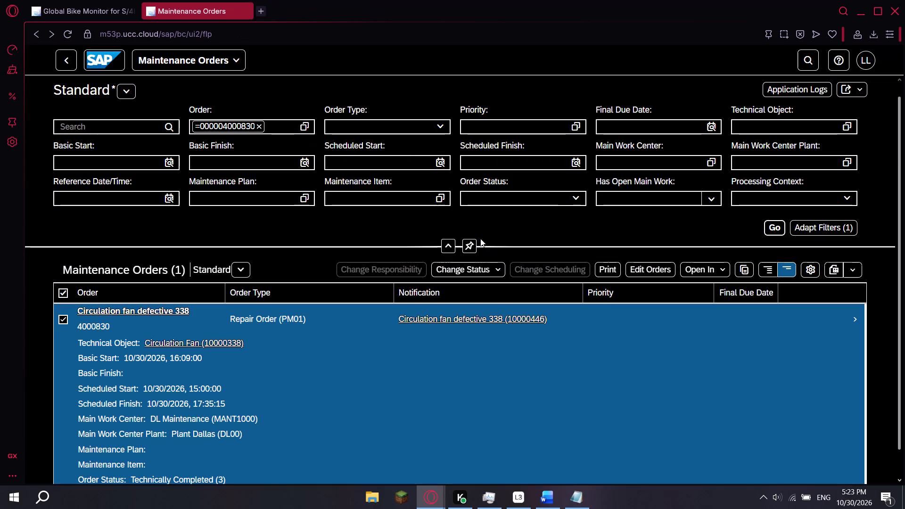
pyautogui.click(491, 266)
pyautogui.hotkey('alt', 'Tab')
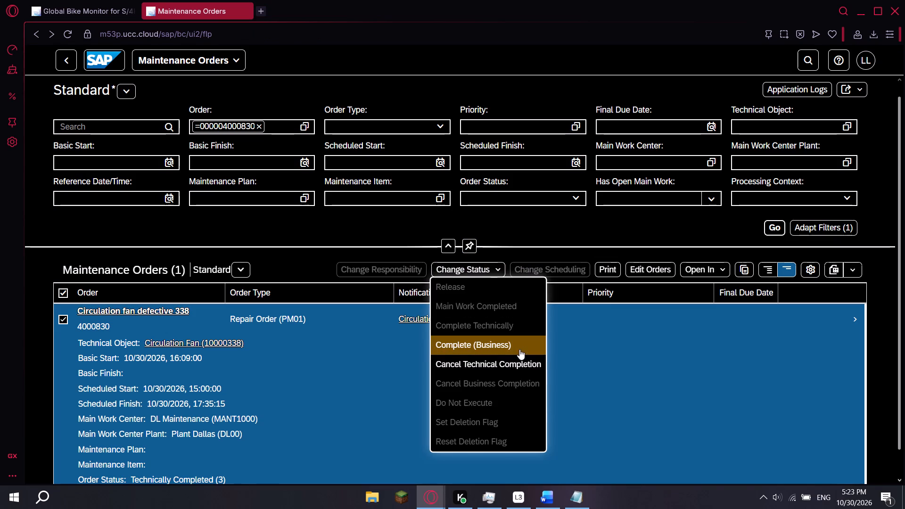
pyautogui.moveTo(600, 304); pyautogui.dragTo(709, 308)
pyautogui.click(725, 316)
pyautogui.hotkey('alt', 'Tab')
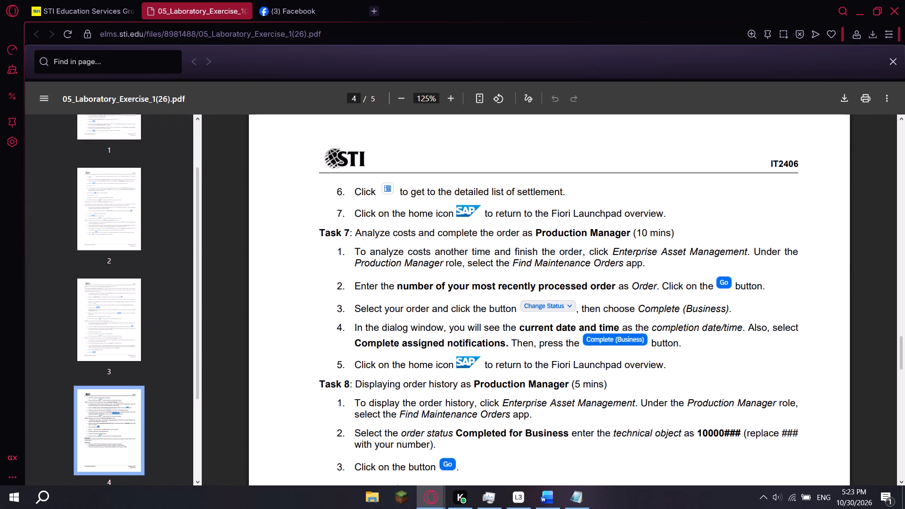
pyautogui.hotkey('alt', 'Tab')
pyautogui.hotkey('alt', 'Tab')
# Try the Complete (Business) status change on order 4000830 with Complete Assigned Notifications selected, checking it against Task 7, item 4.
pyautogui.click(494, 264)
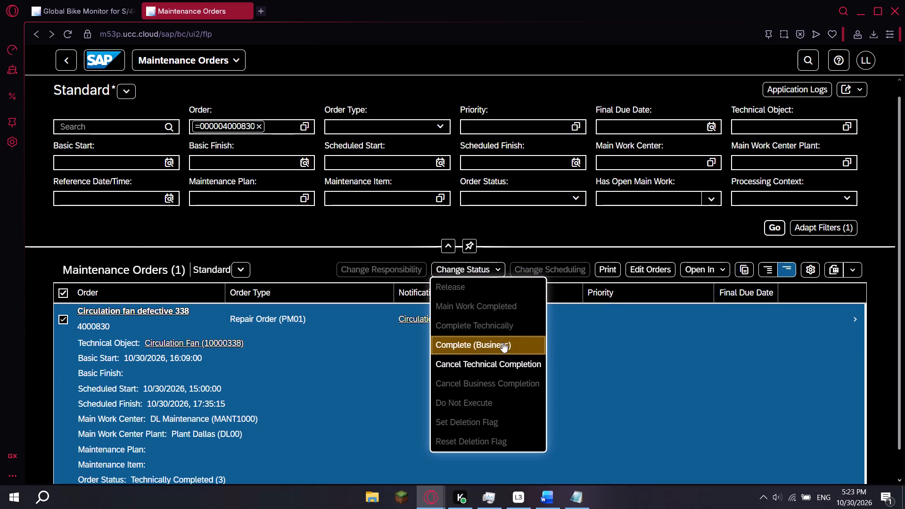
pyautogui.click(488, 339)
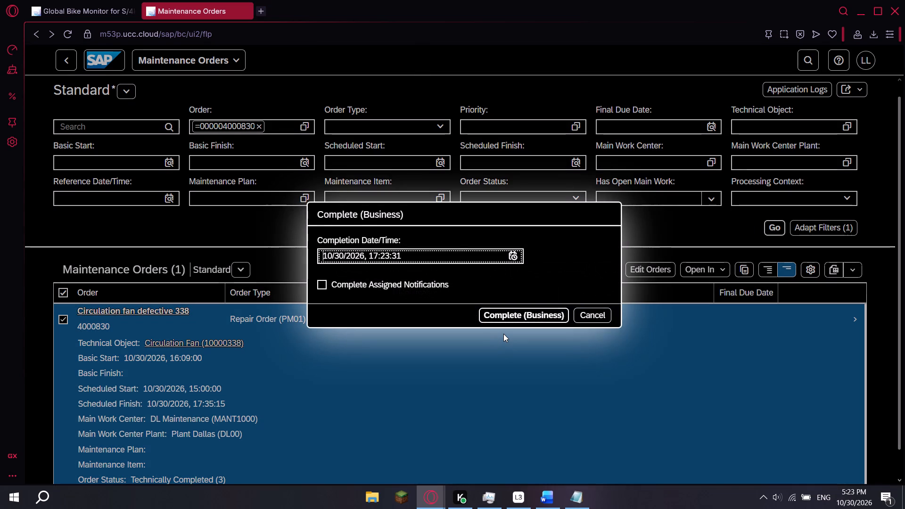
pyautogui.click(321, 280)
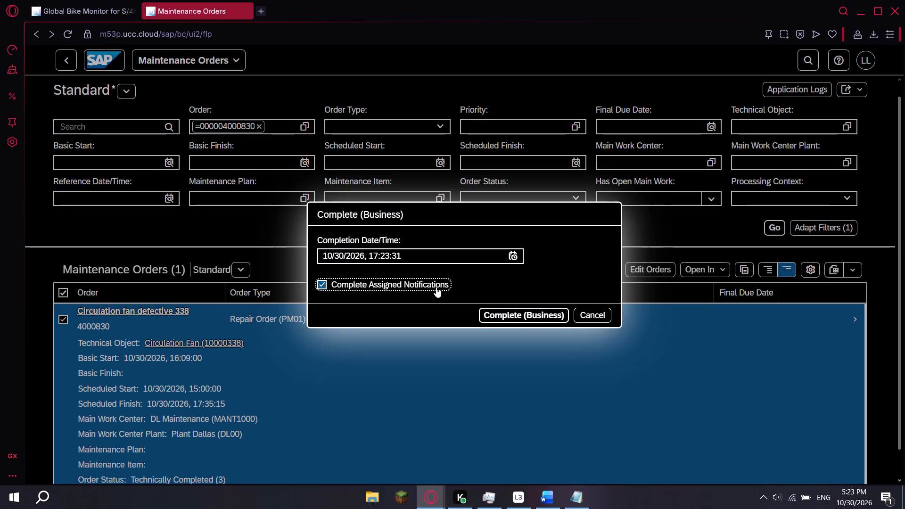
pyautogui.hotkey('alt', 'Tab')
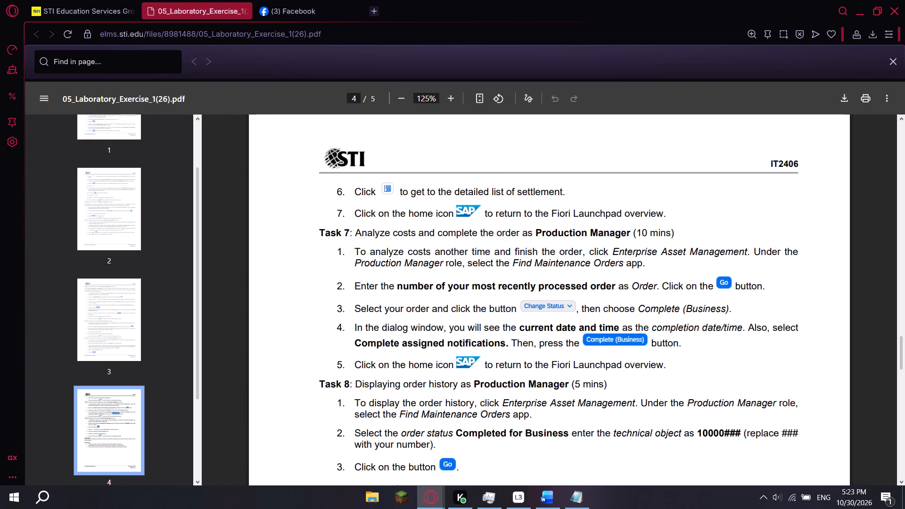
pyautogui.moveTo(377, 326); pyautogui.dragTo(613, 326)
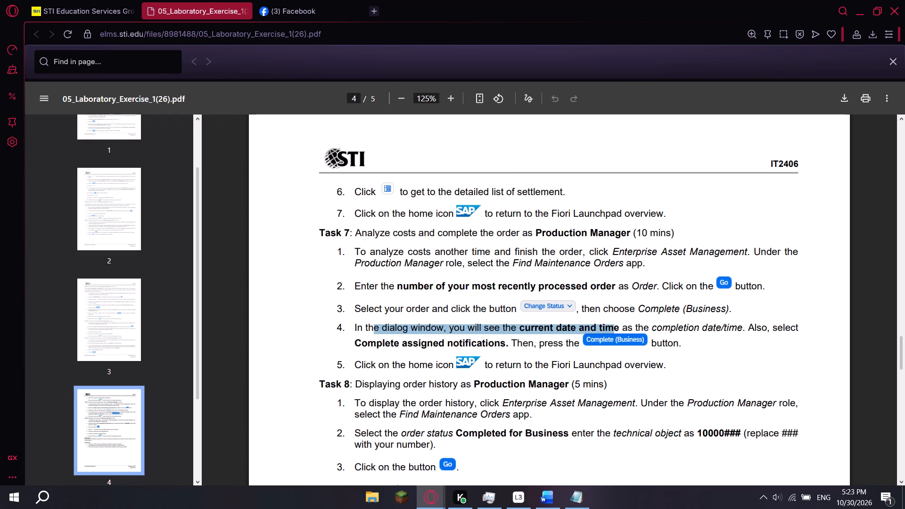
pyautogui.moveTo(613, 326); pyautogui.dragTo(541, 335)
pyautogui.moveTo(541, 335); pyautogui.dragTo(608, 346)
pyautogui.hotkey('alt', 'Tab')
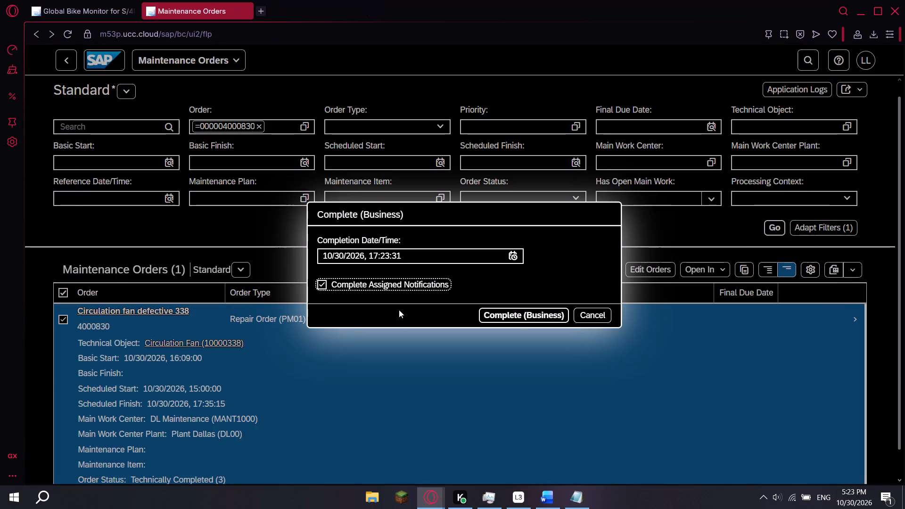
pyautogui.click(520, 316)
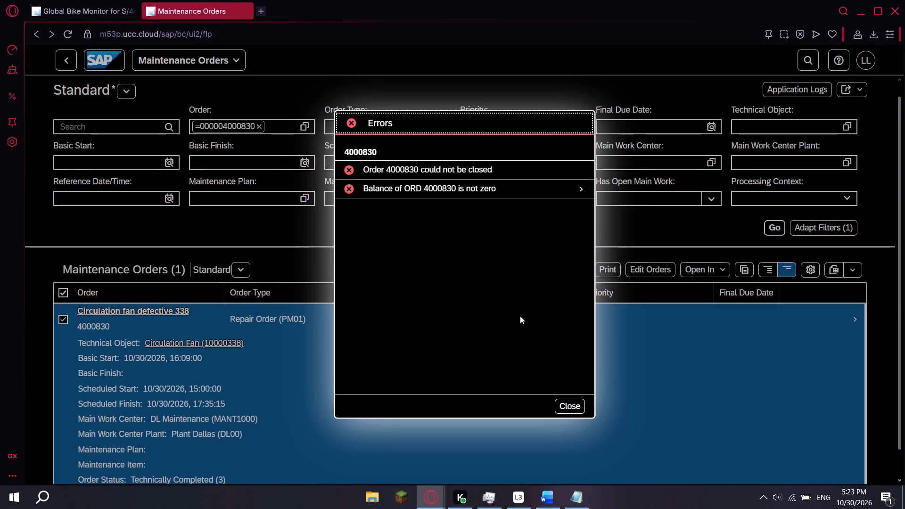
# Check the Facebook group and private chats for replies about step 7, then review the lab exercise's Task 7 and its assignment page.
pyautogui.hotkey('alt', 'Tab')
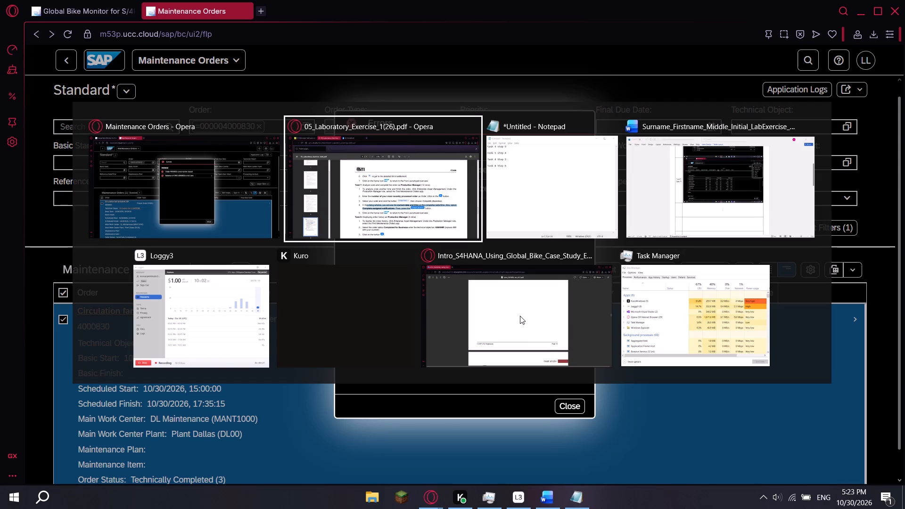
pyautogui.click(294, 16)
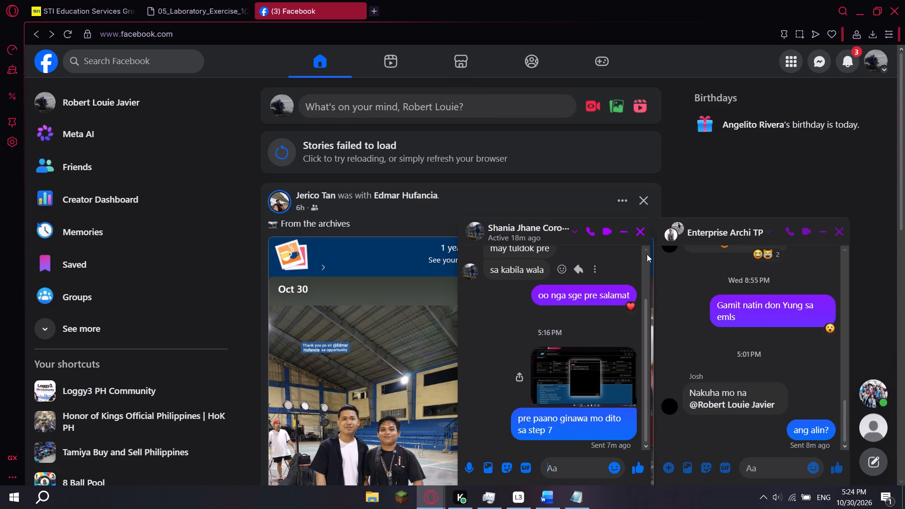
pyautogui.click(625, 233)
pyautogui.click(814, 233)
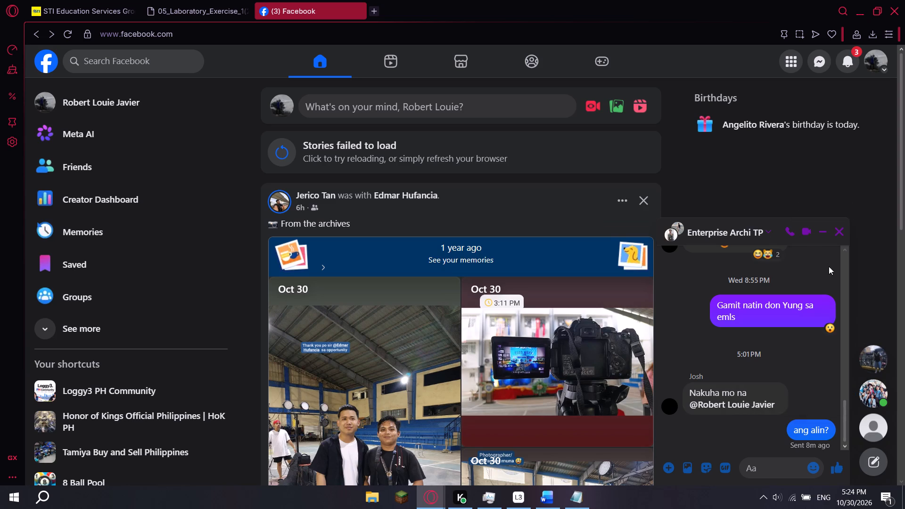
pyautogui.click(822, 230)
pyautogui.click(873, 394)
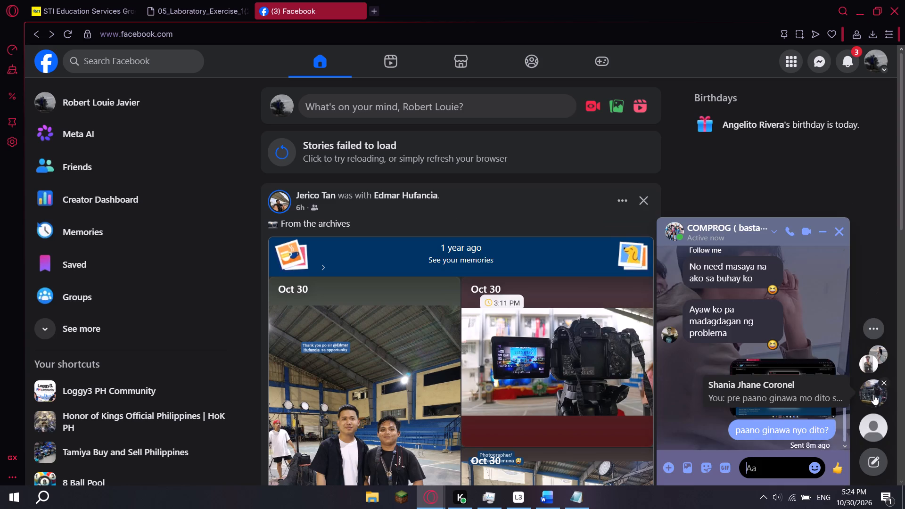
pyautogui.click(820, 233)
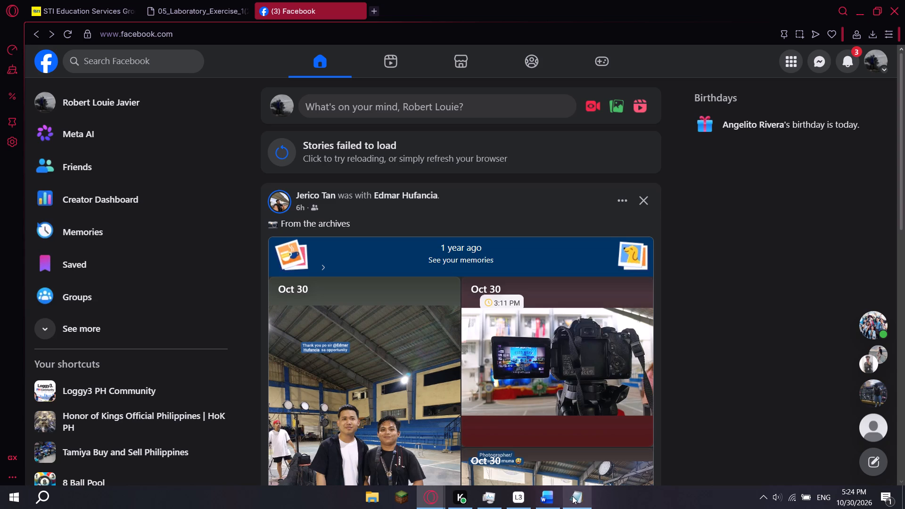
pyautogui.click(195, 9)
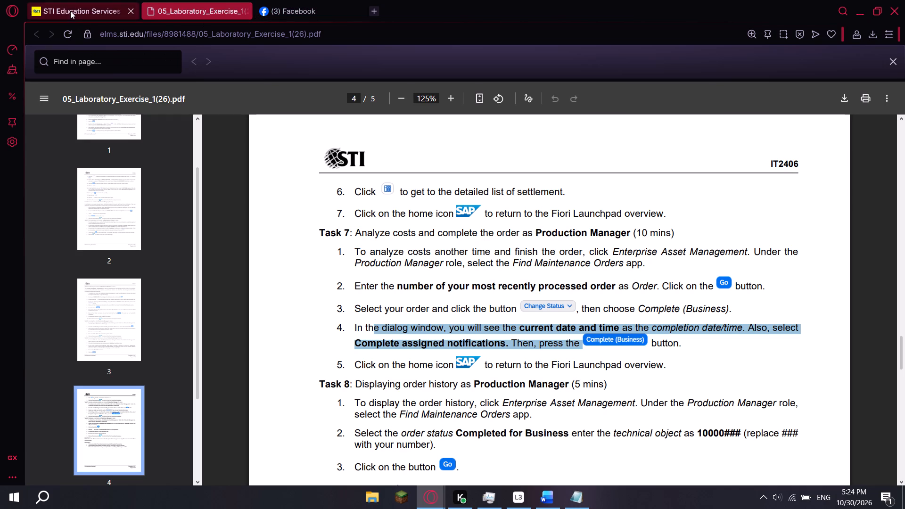
pyautogui.click(70, 11)
pyautogui.click(189, 11)
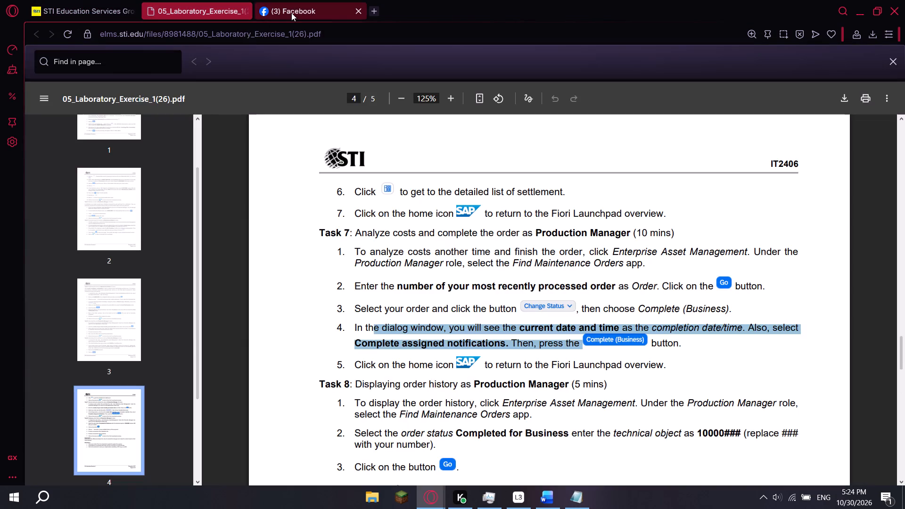
pyautogui.click(291, 13)
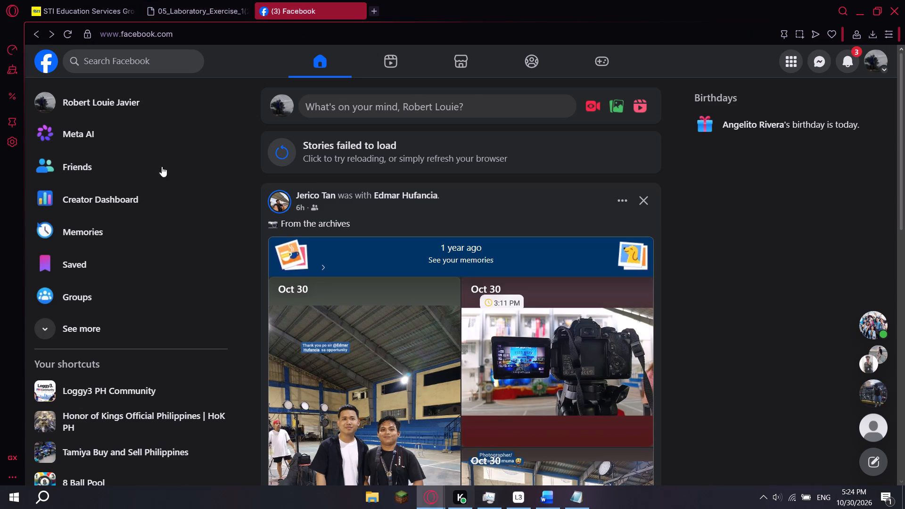
pyautogui.click(101, 0)
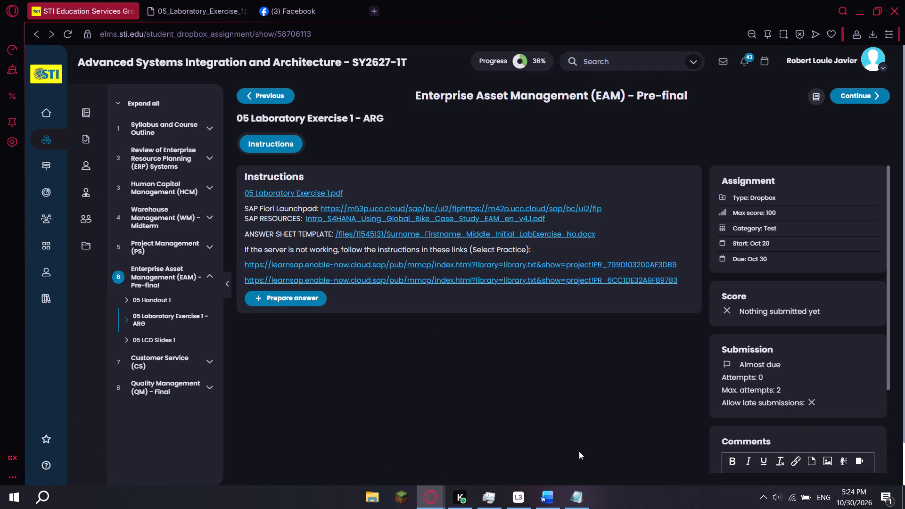
# Return to the Maintenance Orders errors, examine the balance error for order 4000830 and close the error list.
pyautogui.hotkey('alt', 'Tab')
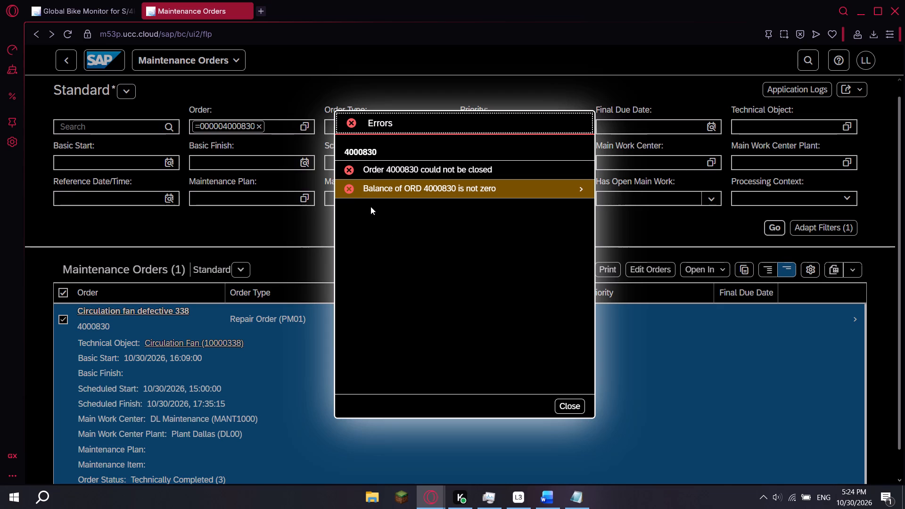
pyautogui.click(528, 192)
pyautogui.click(568, 407)
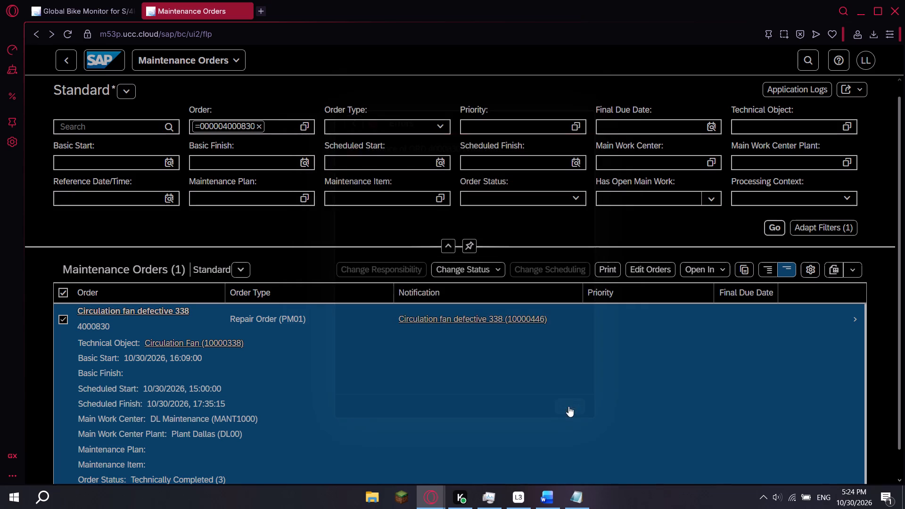
pyautogui.hotkey('alt', 'Tab')
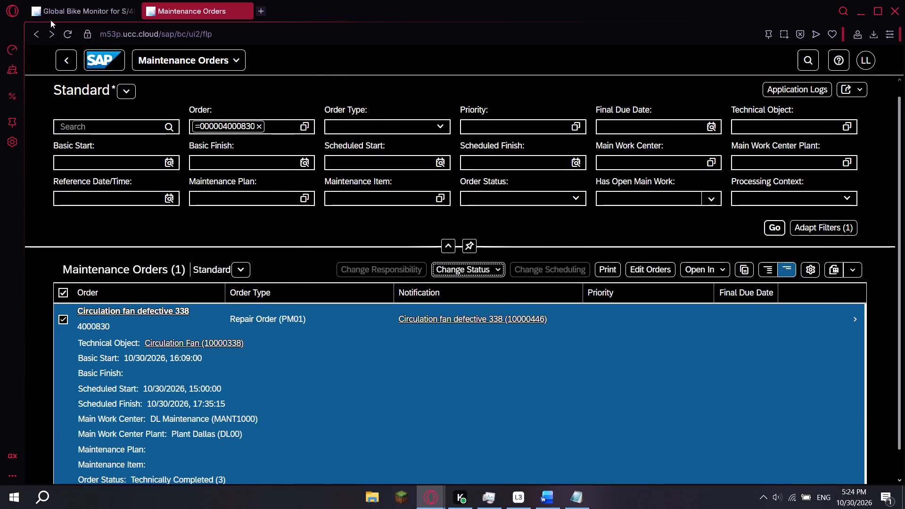
# Reread Tasks 4 to 7 in the lab exercise PDF for a missed instruction, and return to the Maintenance Orders list.
pyautogui.click(188, 0)
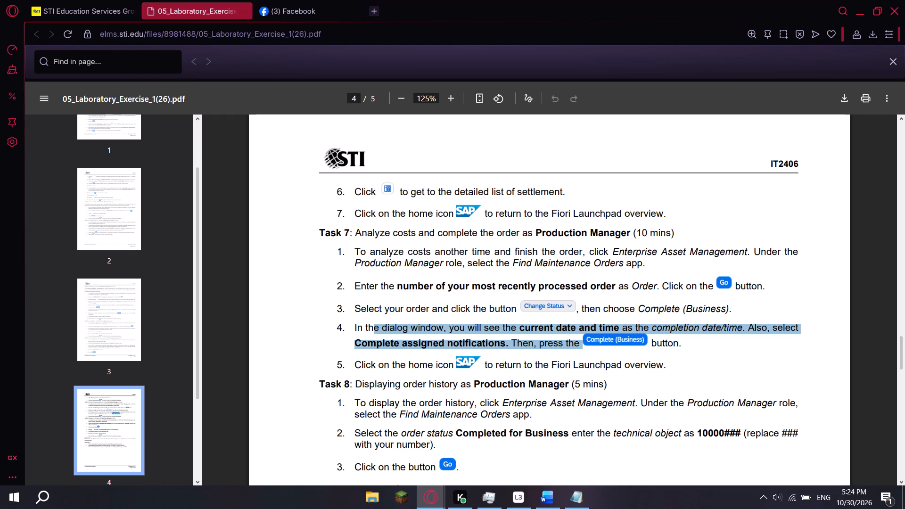
pyautogui.scroll(2, 576, 322)
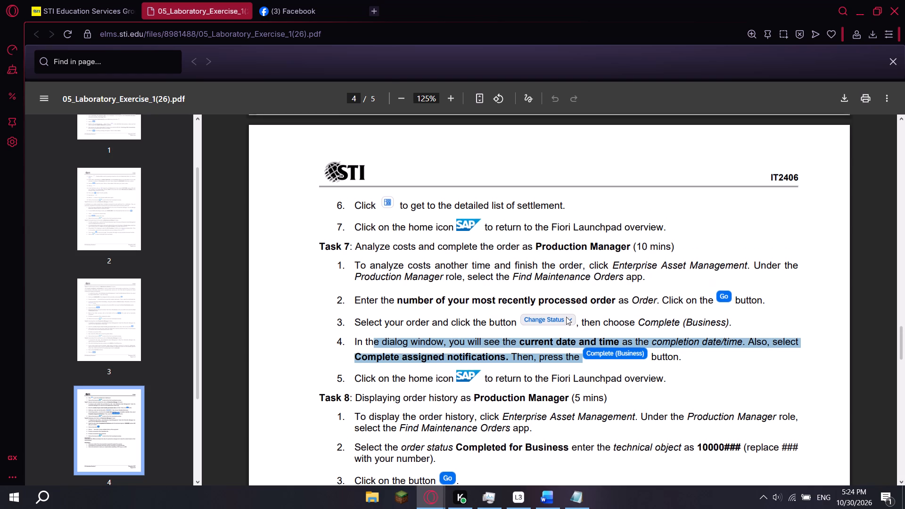
pyautogui.scroll(2, 559, 308)
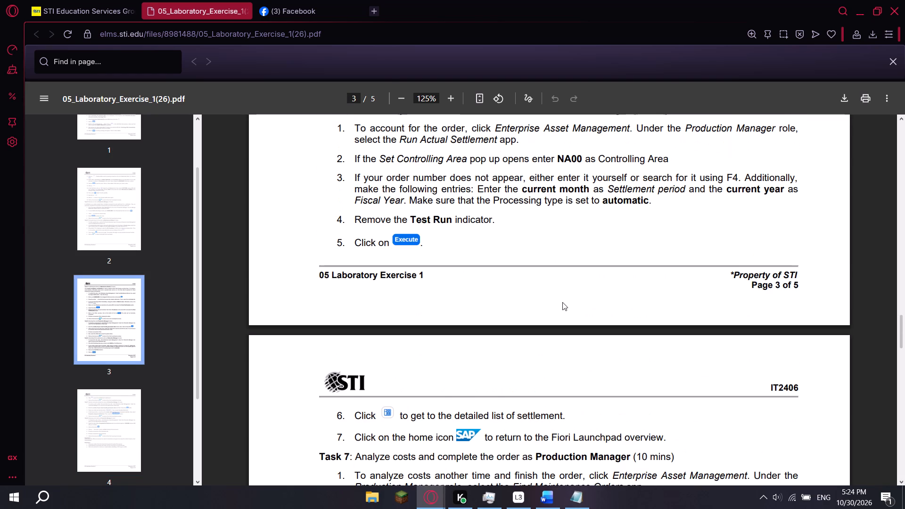
pyautogui.scroll(1, 566, 297)
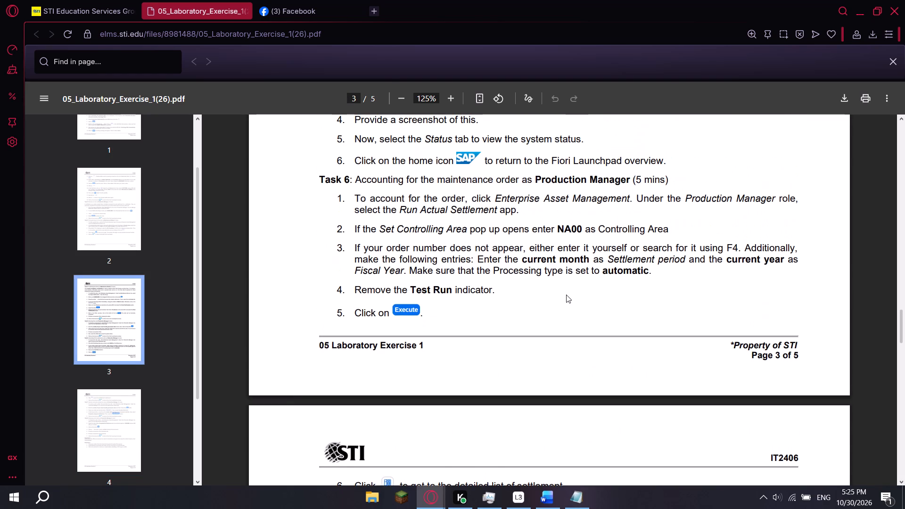
pyautogui.scroll(1, 566, 295)
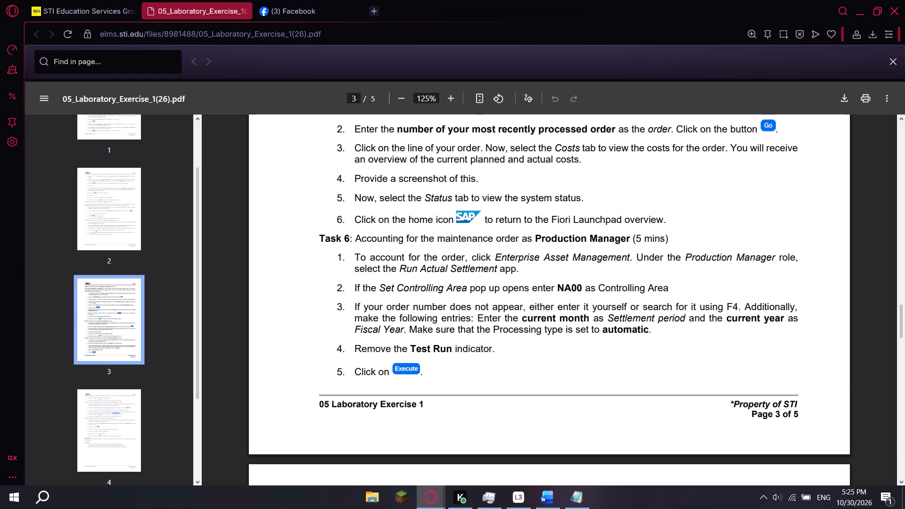
pyautogui.scroll(3, 574, 292)
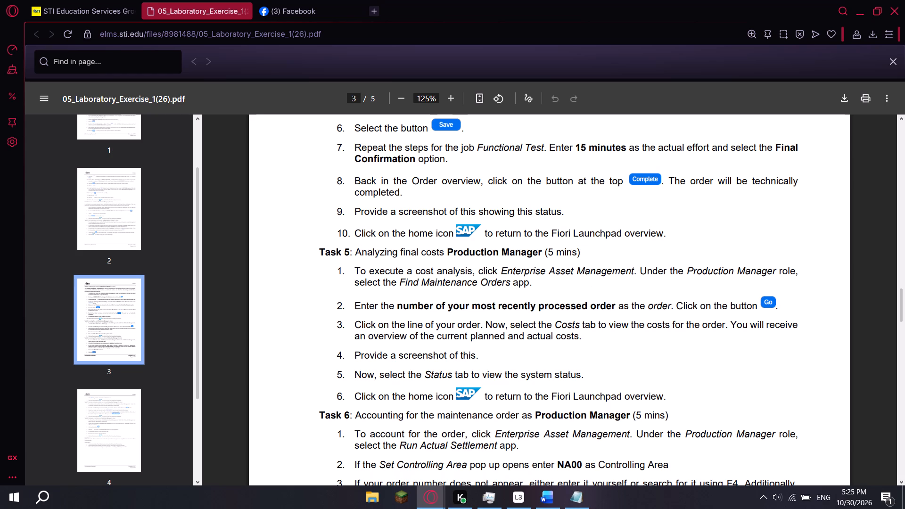
pyautogui.click(85, 7)
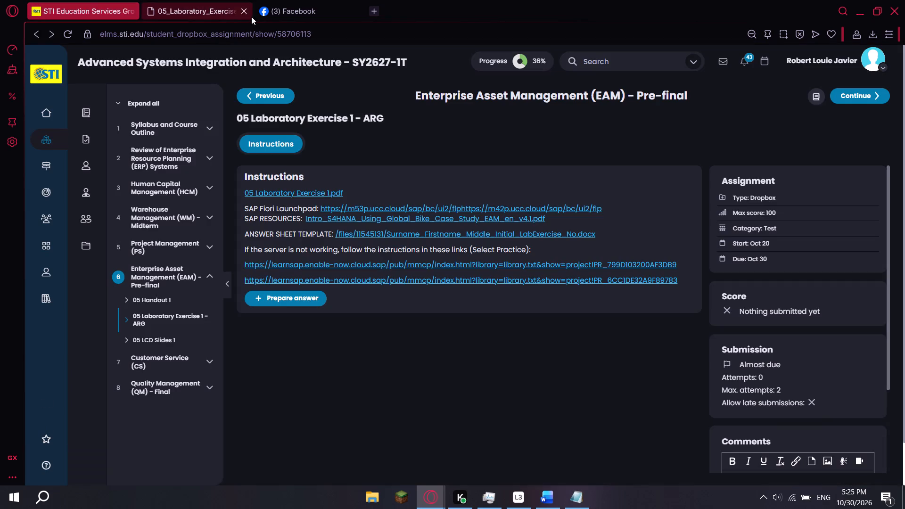
pyautogui.click(189, 5)
pyautogui.hotkey('alt', 'Tab')
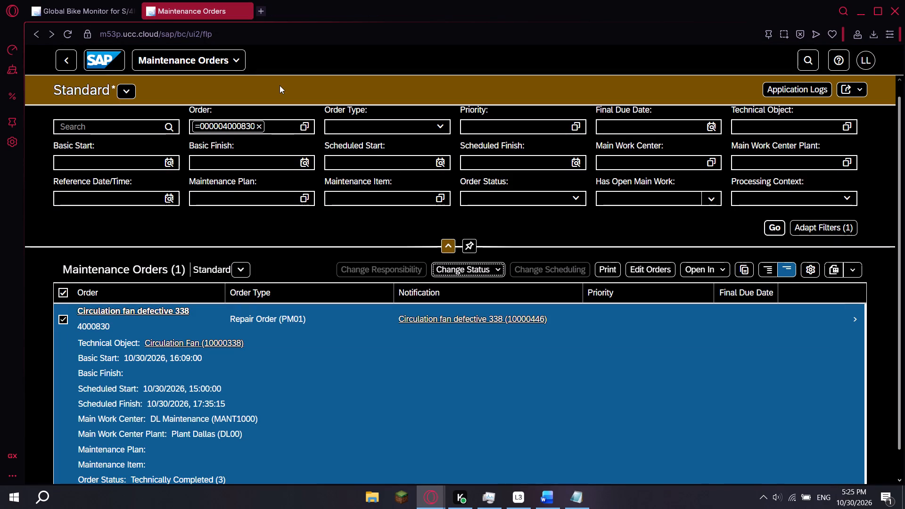
# Go back to the Fiori Launchpad home and bring up the Production Manager apps under Enterprise Asset Management.
pyautogui.click(113, 54)
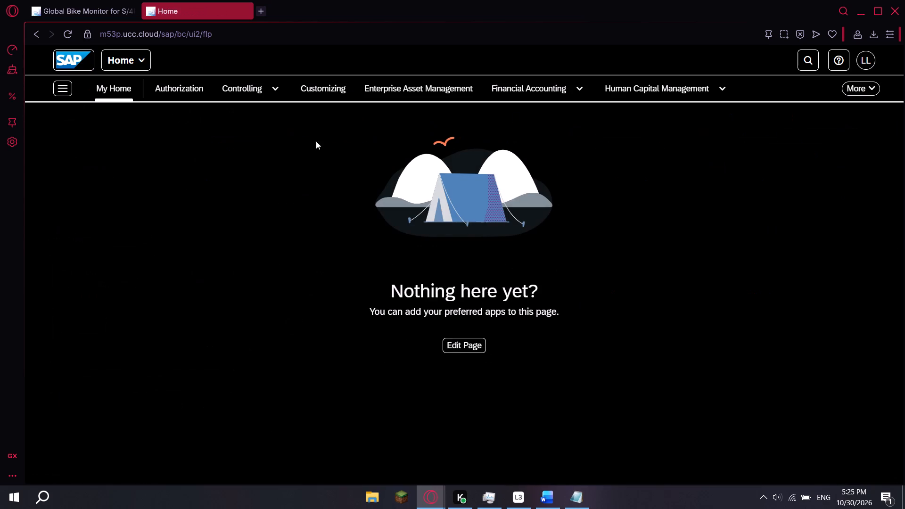
pyautogui.click(406, 87)
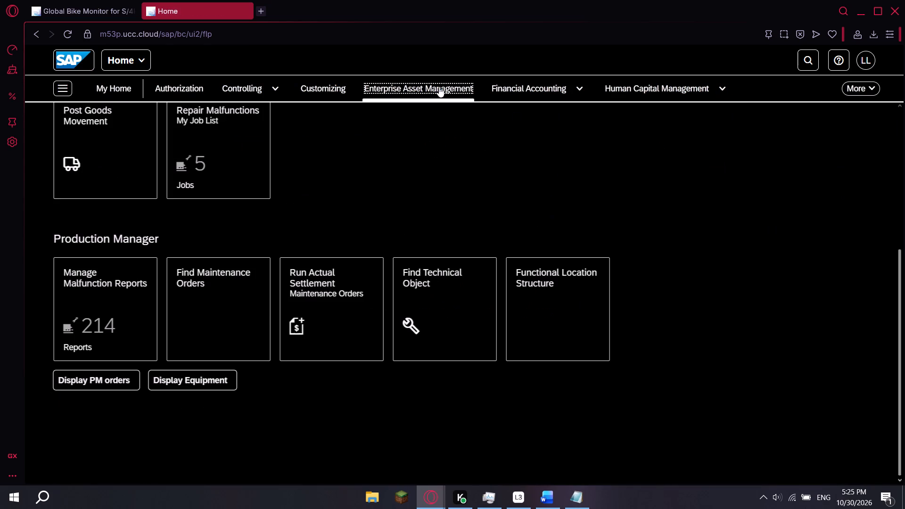
pyautogui.scroll(-6, 418, 203)
pyautogui.scroll(7, 418, 204)
pyautogui.scroll(-17, 83, 12)
pyautogui.scroll(1, 328, 226)
pyautogui.scroll(-2, 328, 226)
# Study the Task 5 and Task 6 instructions in the lab exercise, comparing them with the available Production Manager apps.
pyautogui.hotkey('alt', 'Tab')
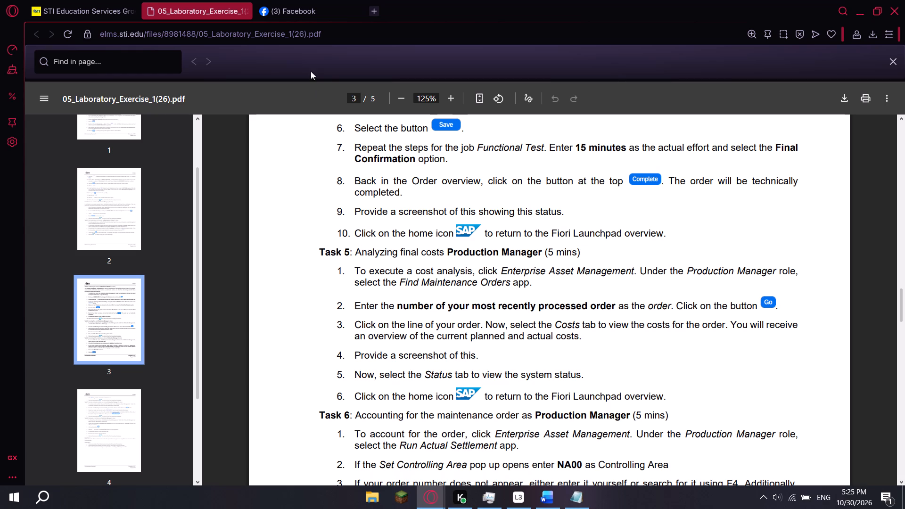
pyautogui.hotkey('alt', 'Tab')
pyautogui.hotkey('alt', 'Tab')
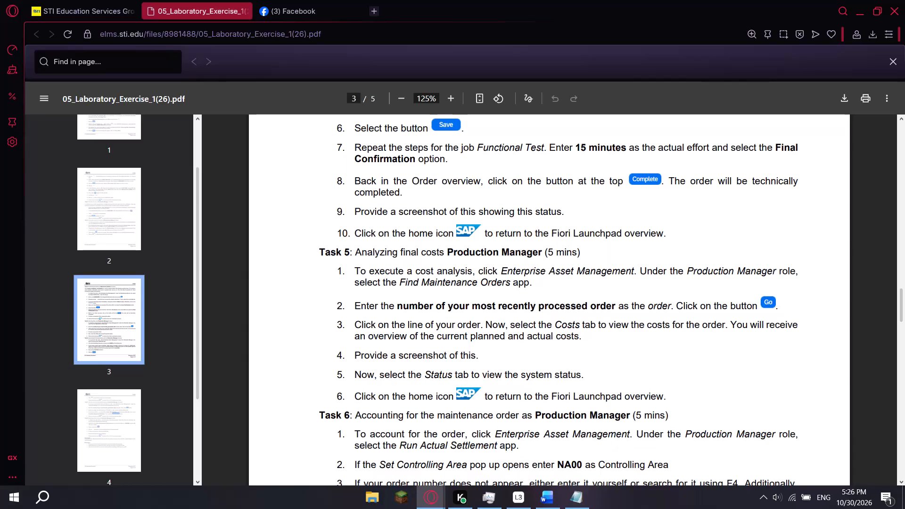
pyautogui.hotkey('alt', 'Tab')
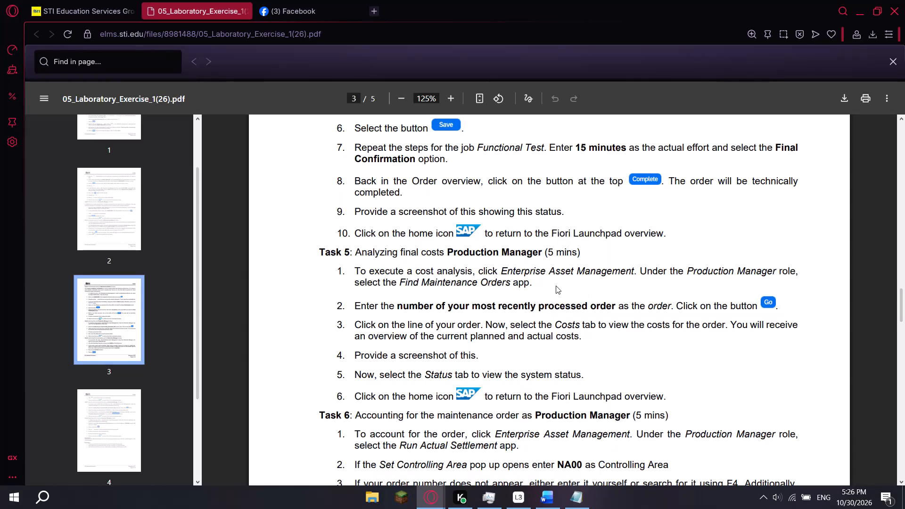
pyautogui.hotkey('alt', 'Tab')
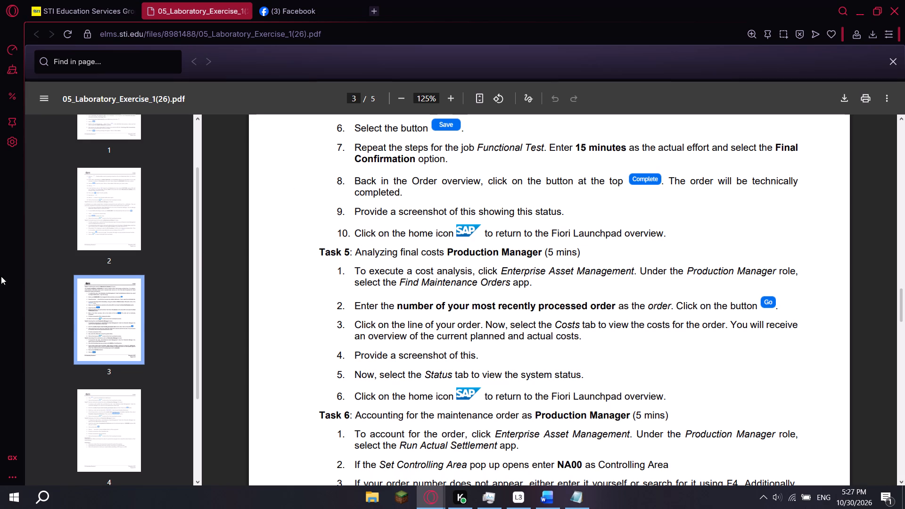
pyautogui.scroll(-3, 368, 329)
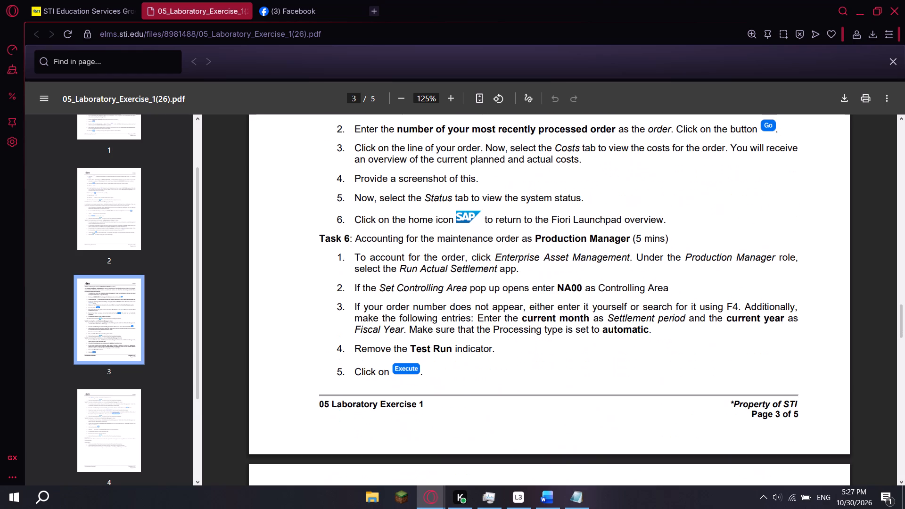
pyautogui.hotkey('alt', 'Tab')
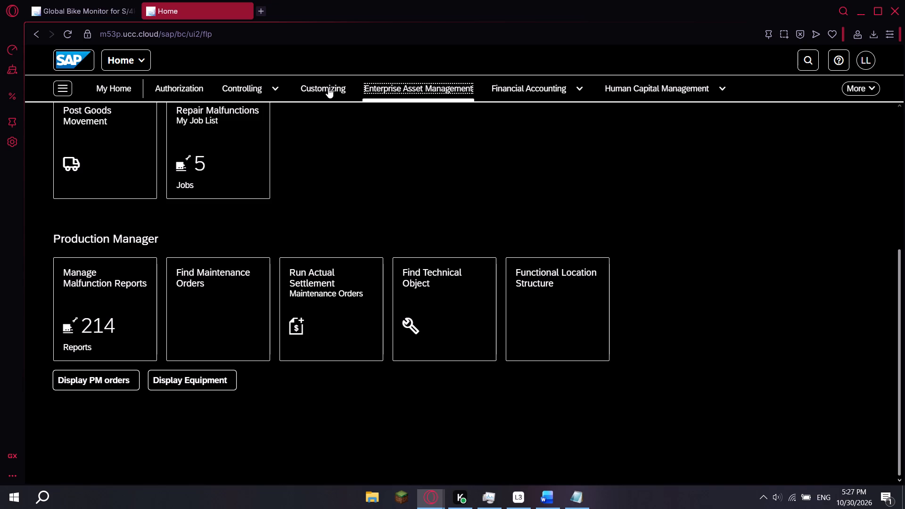
pyautogui.hotkey('alt', 'Tab')
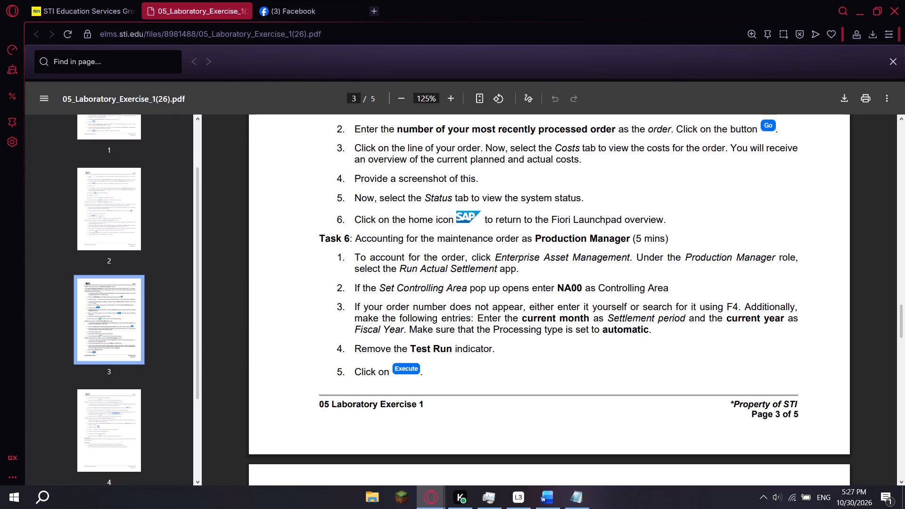
# Run the actual settlement of order 4000830 for period 10, fiscal year 2026, with automatic processing and Test Run deselected.
pyautogui.hotkey('alt', 'Tab')
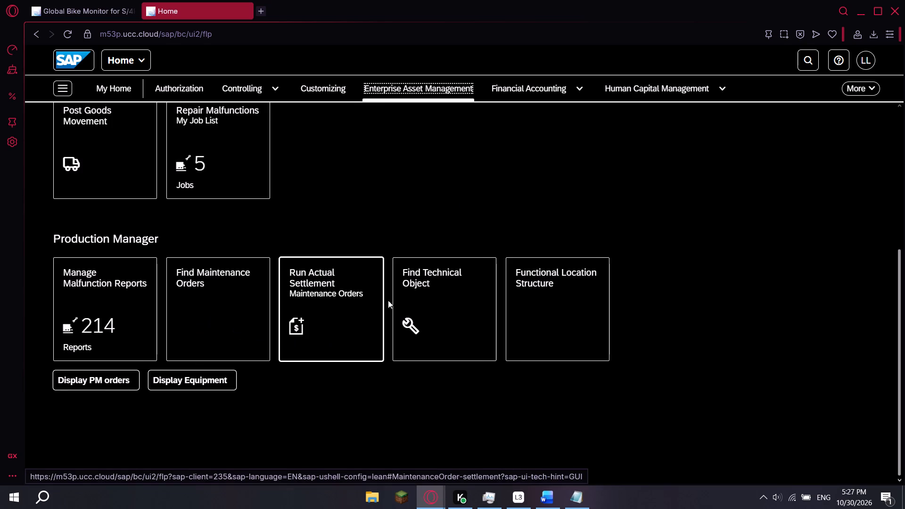
pyautogui.click(353, 295)
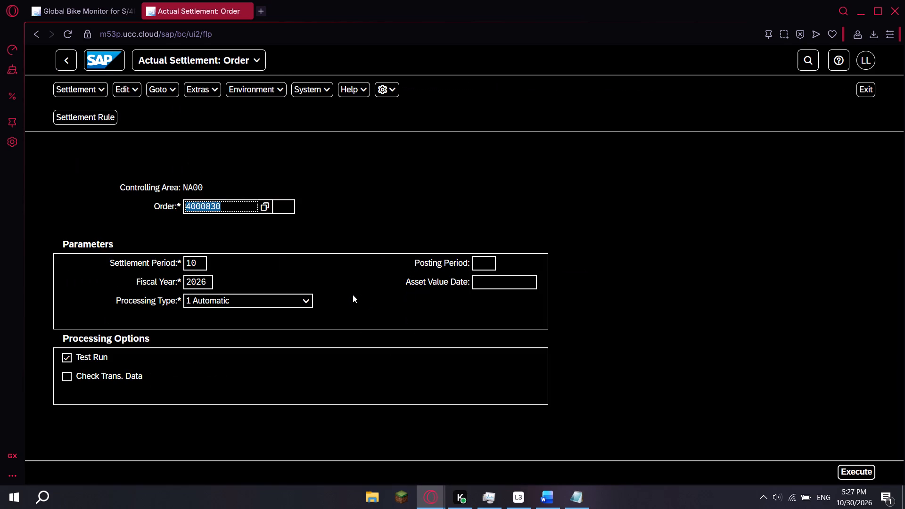
pyautogui.click(67, 360)
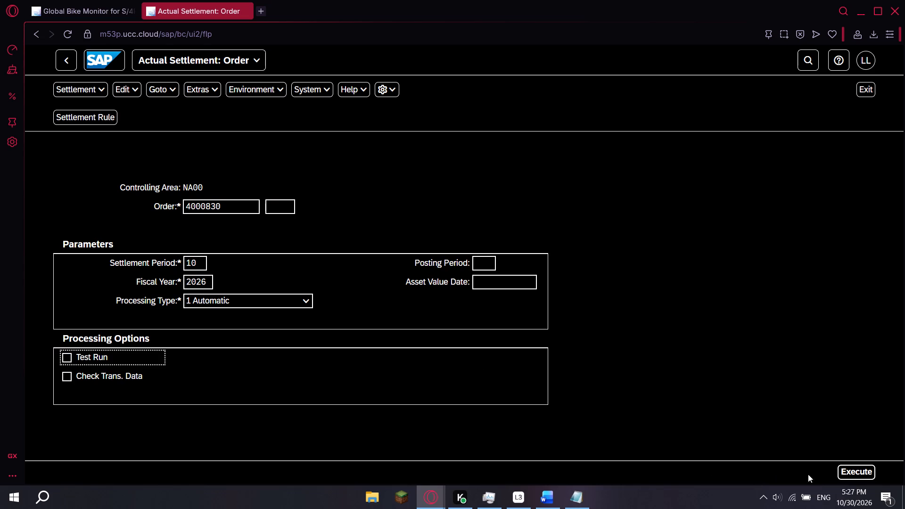
pyautogui.click(856, 473)
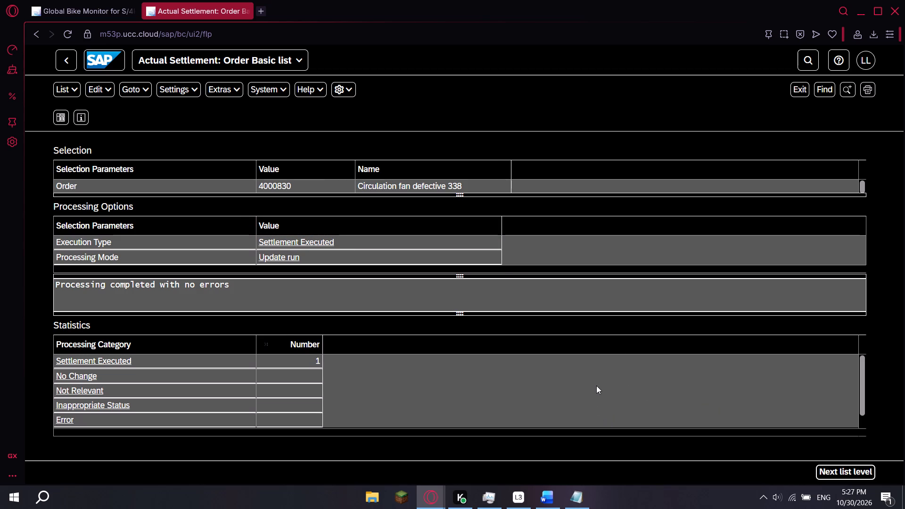
# Display the detail list of settled values for order 4000830 and try to open its total row.
pyautogui.click(223, 191)
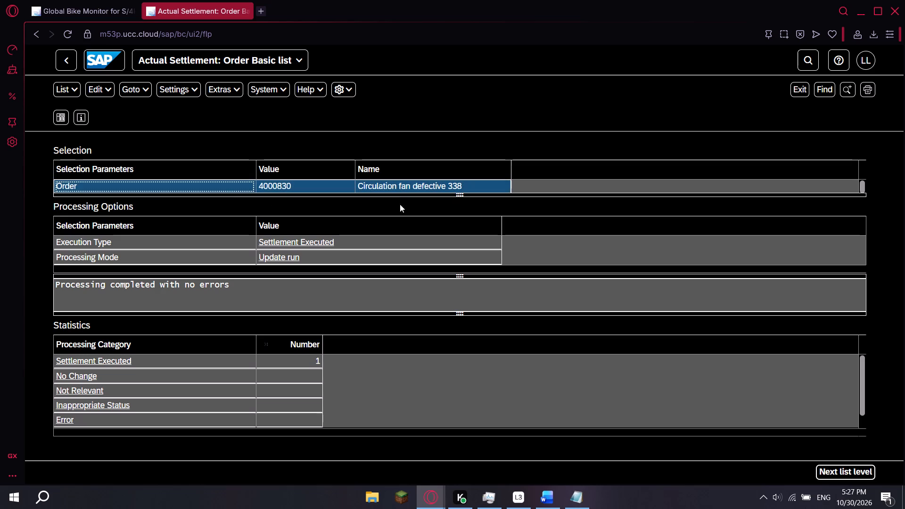
pyautogui.click(347, 206)
pyautogui.click(328, 195)
pyautogui.press('Return')
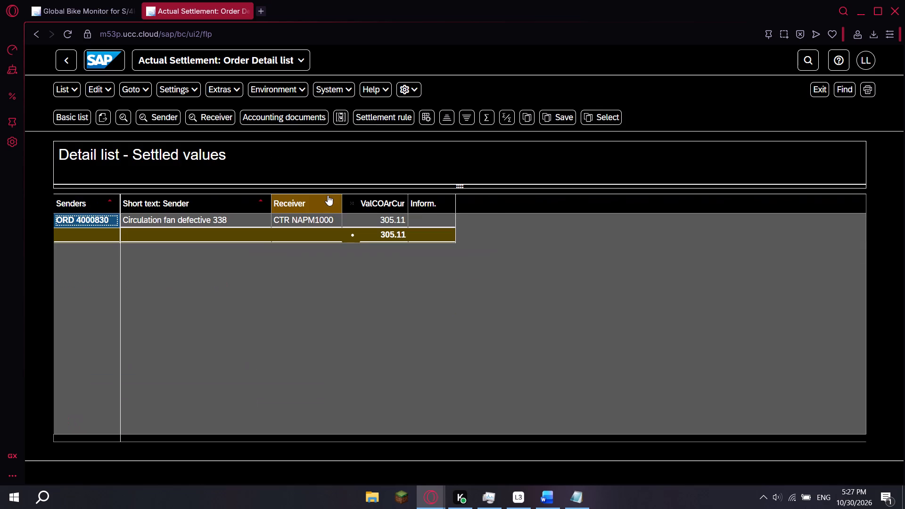
pyautogui.click(402, 230)
pyautogui.press('Return')
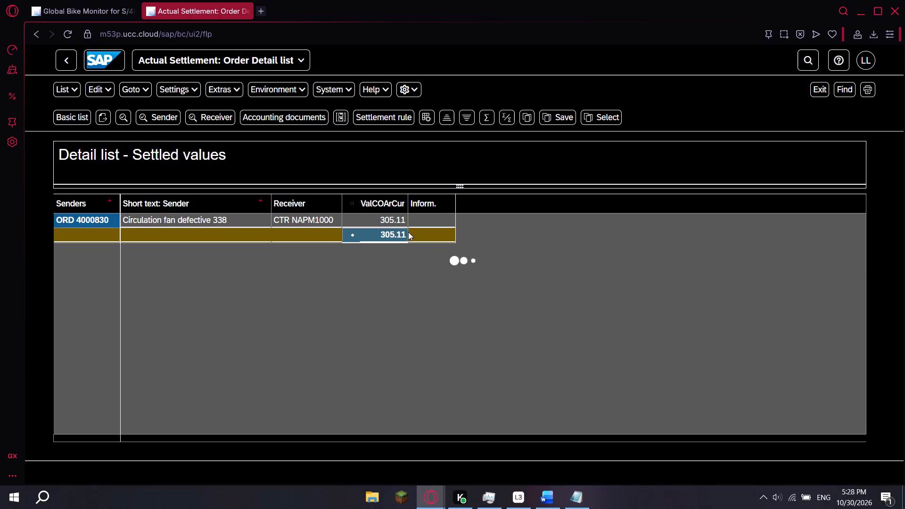
# Check the business completion details of order 4000830 in the Global Bike Monitor and return to the settlement detail list.
pyautogui.click(83, 8)
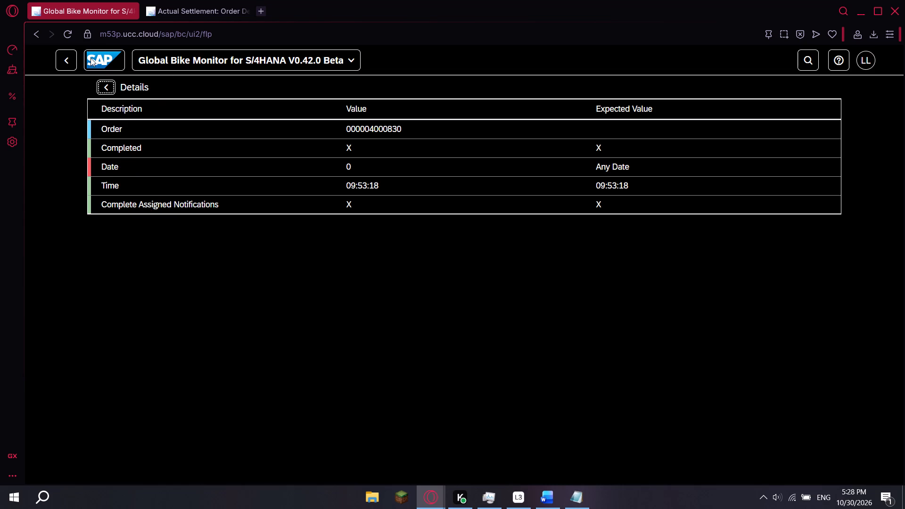
pyautogui.click(199, 0)
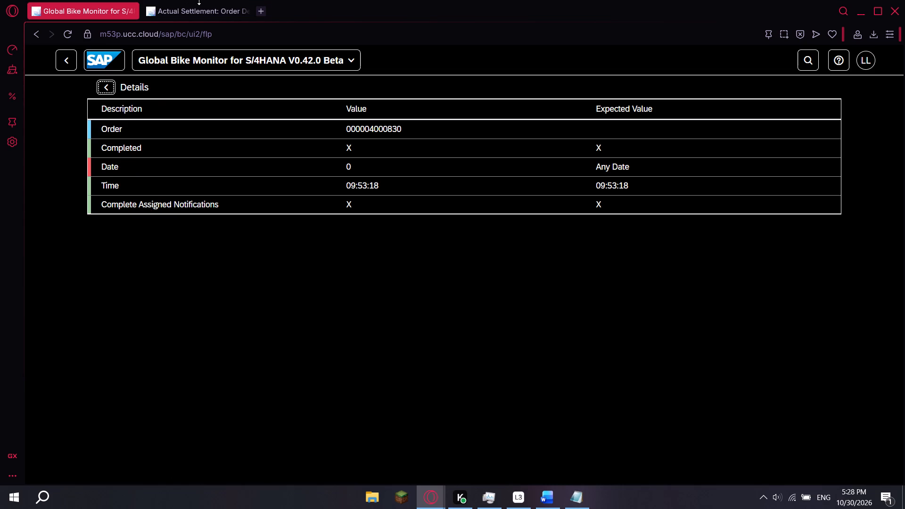
pyautogui.click(195, 7)
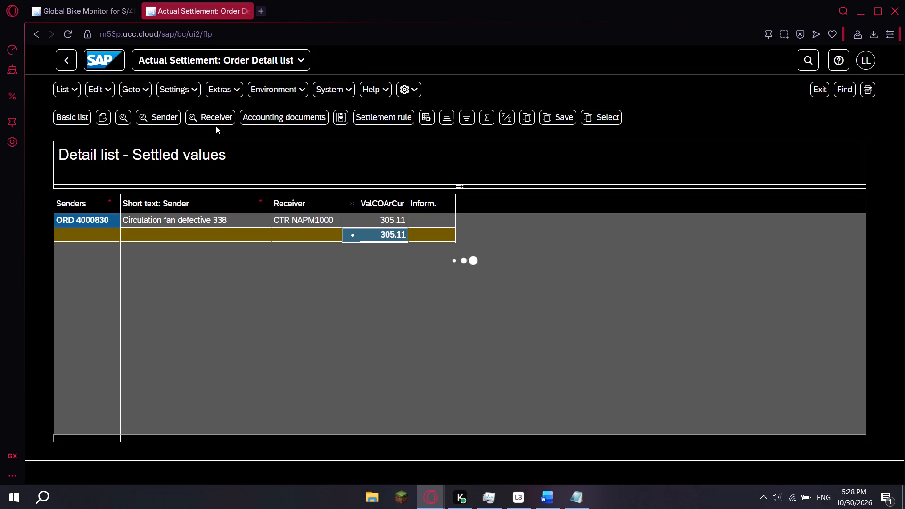
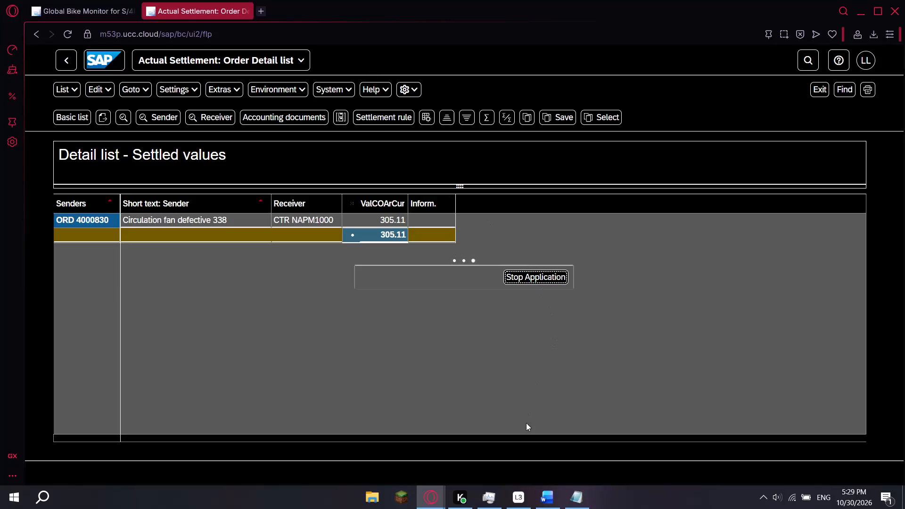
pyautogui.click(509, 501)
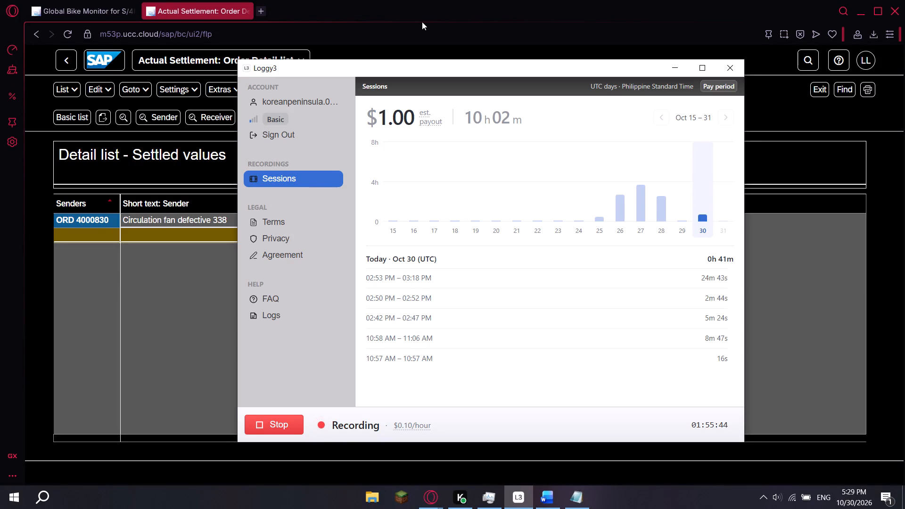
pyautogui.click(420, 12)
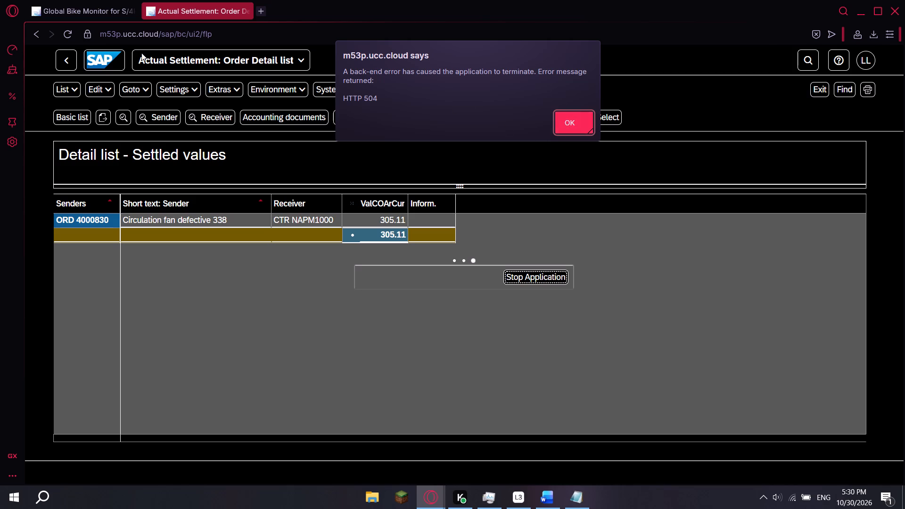
# Reopen Run Actual Settlement and execute maintenance order 4000830 for period 10, fiscal year 2026, with Test Run turned off.
pyautogui.click(571, 122)
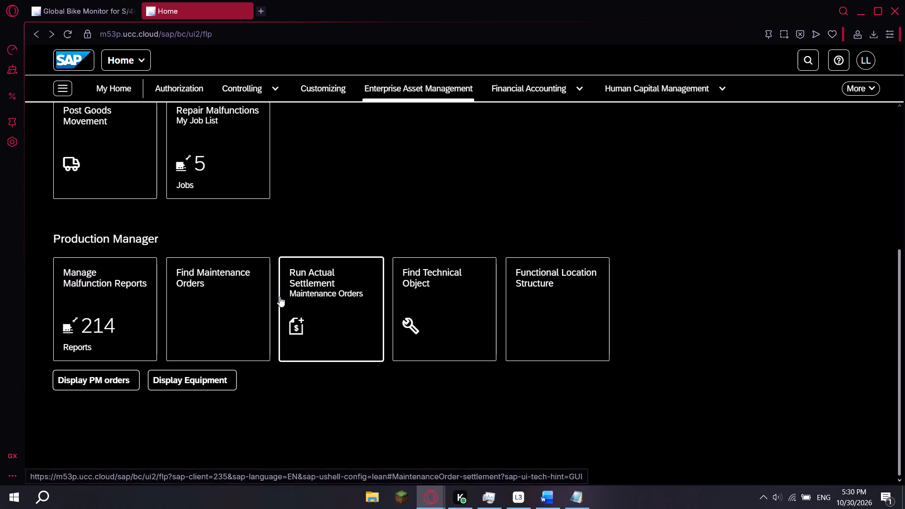
pyautogui.click(337, 291)
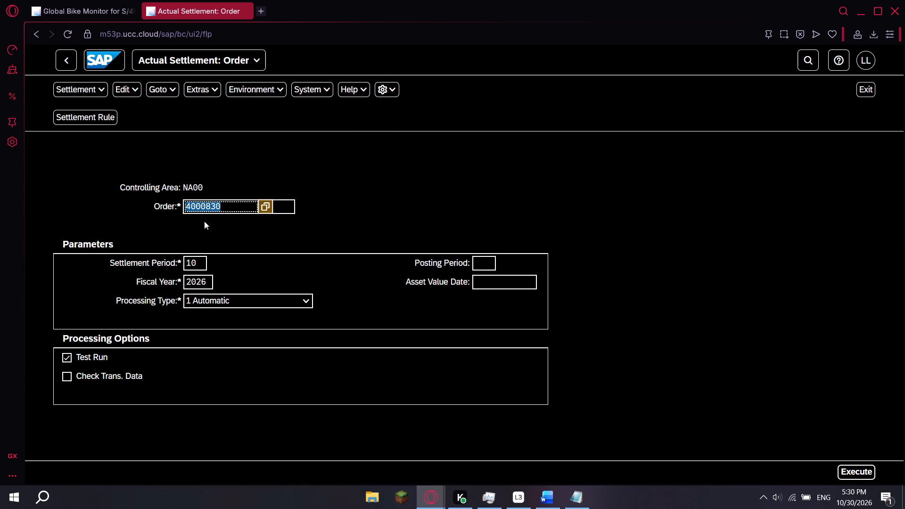
pyautogui.click(785, 289)
pyautogui.click(69, 357)
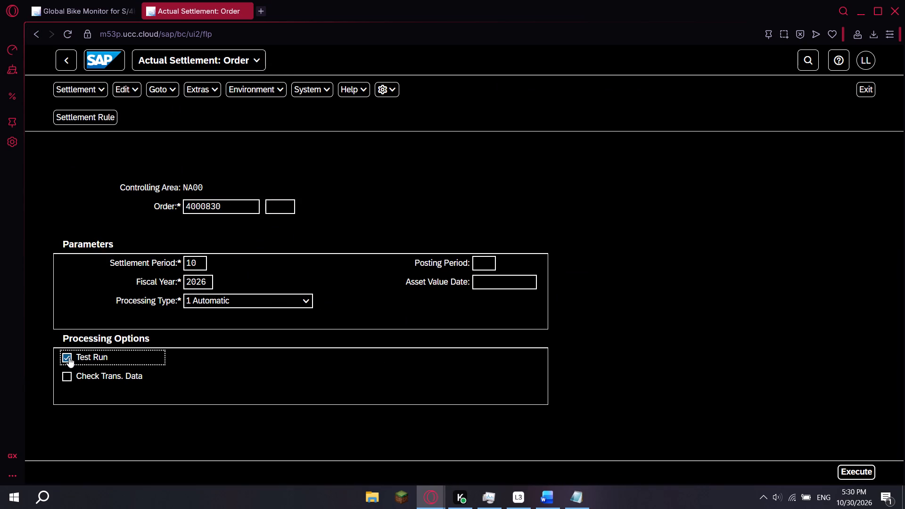
pyautogui.click(609, 345)
pyautogui.click(861, 466)
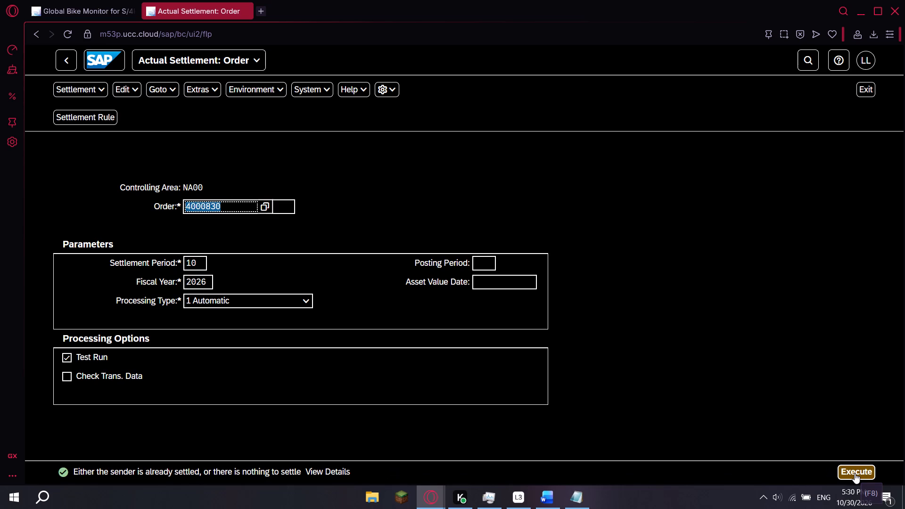
pyautogui.click(64, 356)
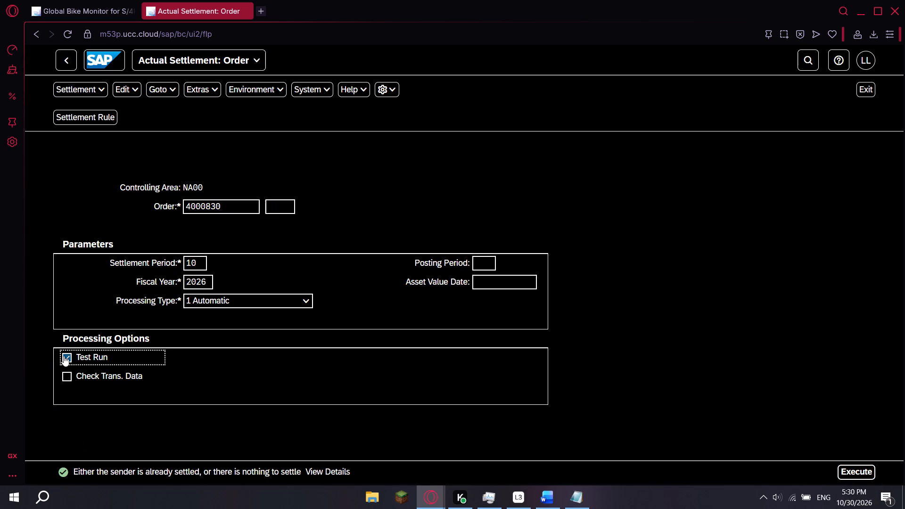
pyautogui.click(850, 470)
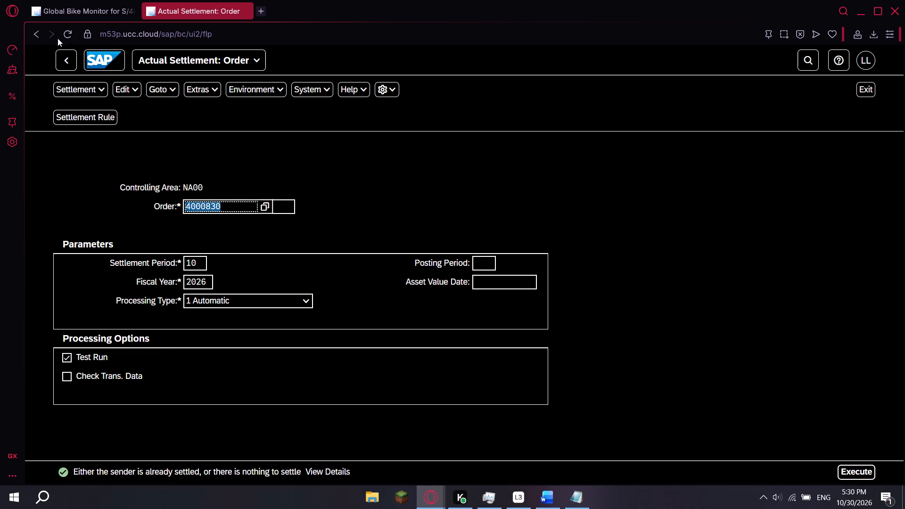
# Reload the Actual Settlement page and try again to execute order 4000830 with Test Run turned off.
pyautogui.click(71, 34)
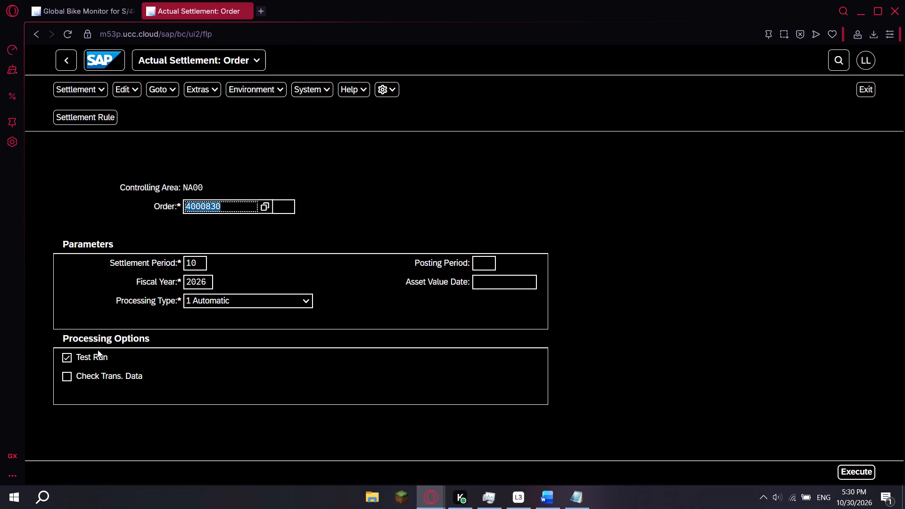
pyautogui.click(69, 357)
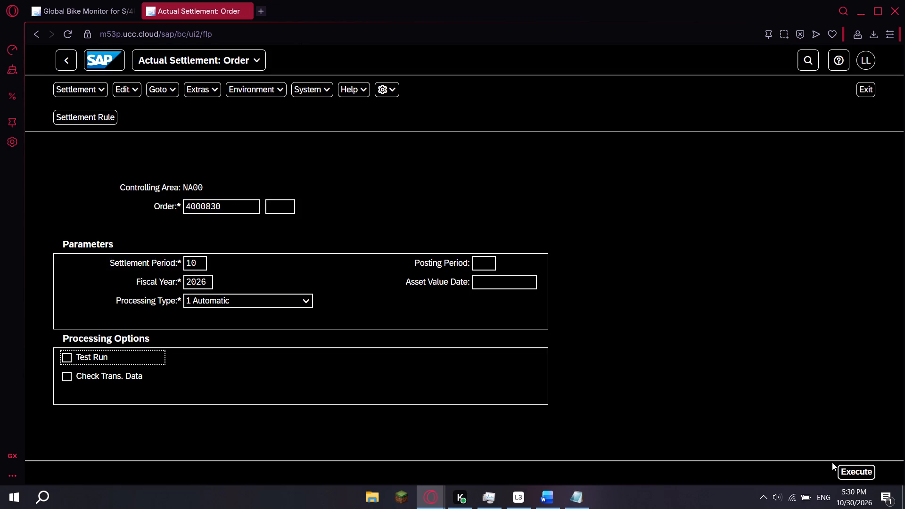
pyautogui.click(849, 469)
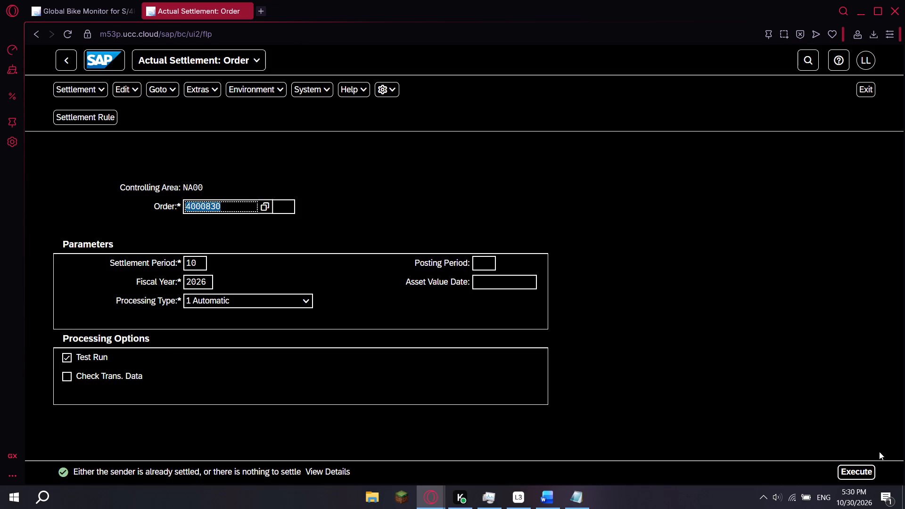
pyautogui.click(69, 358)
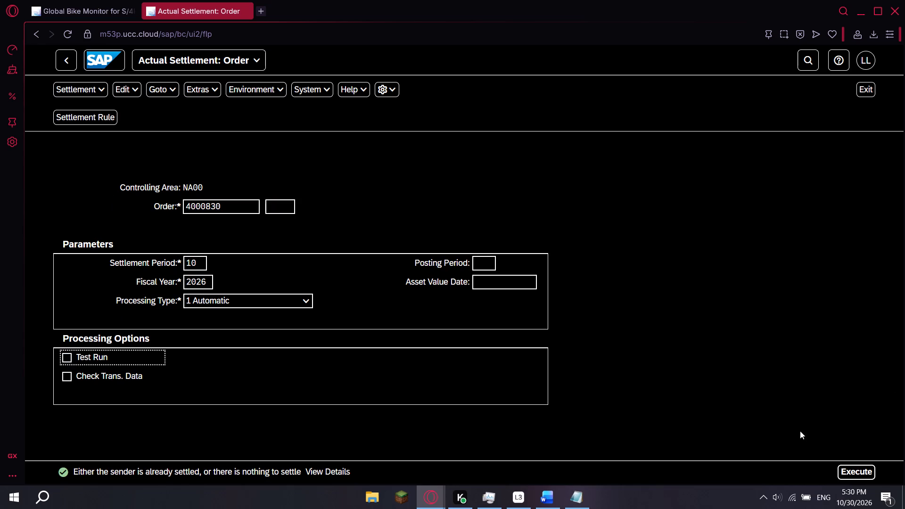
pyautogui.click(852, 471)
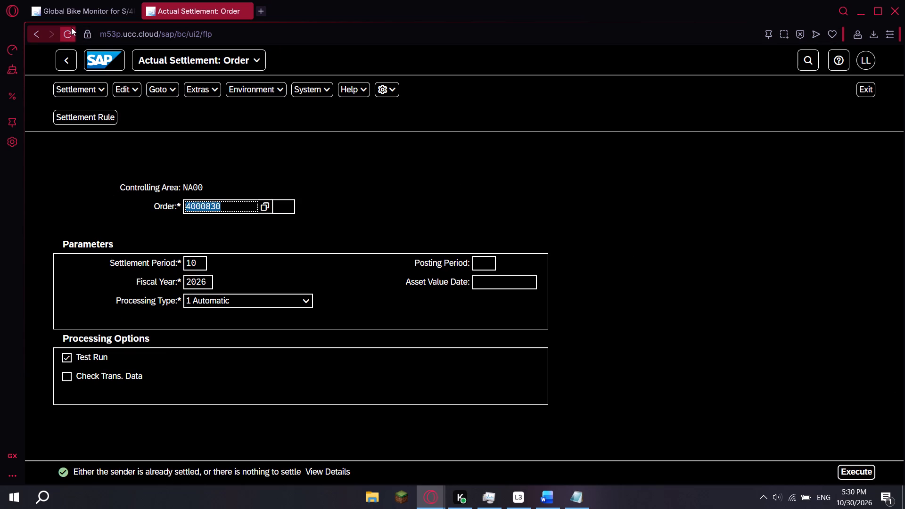
# Check the Step 7 result of the Enterprise Asset Management case study in the Global Bike Monitor.
pyautogui.click(82, 0)
pyautogui.click(84, 8)
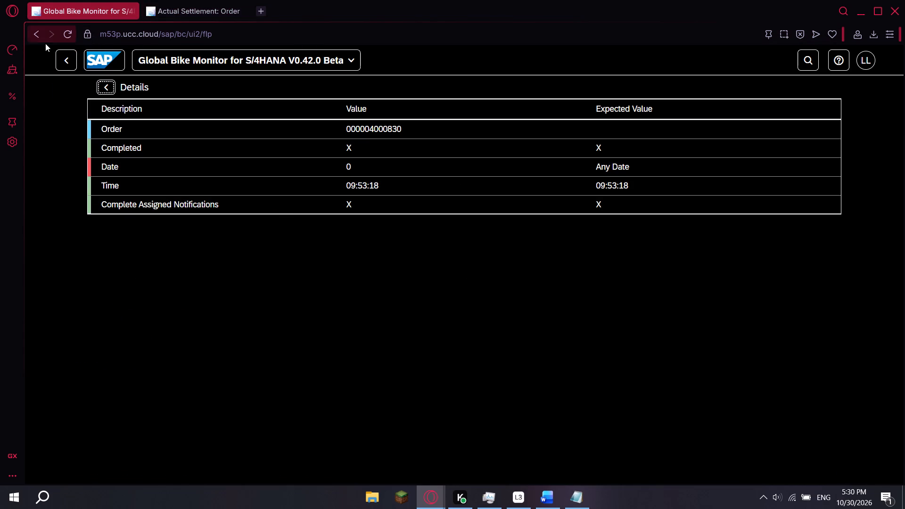
pyautogui.click(59, 54)
pyautogui.click(637, 121)
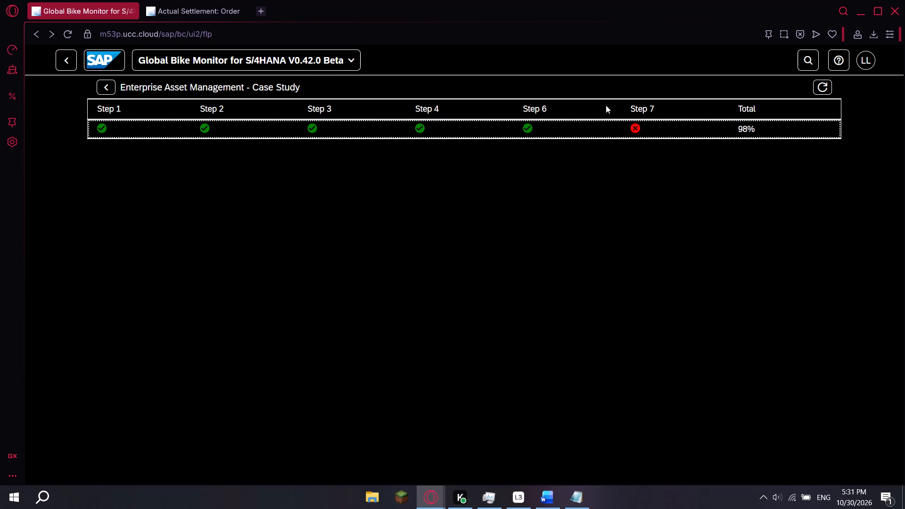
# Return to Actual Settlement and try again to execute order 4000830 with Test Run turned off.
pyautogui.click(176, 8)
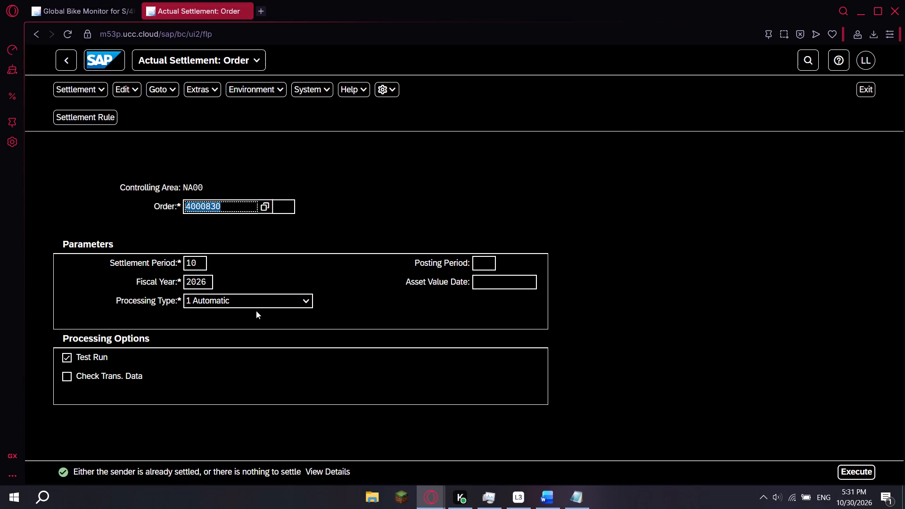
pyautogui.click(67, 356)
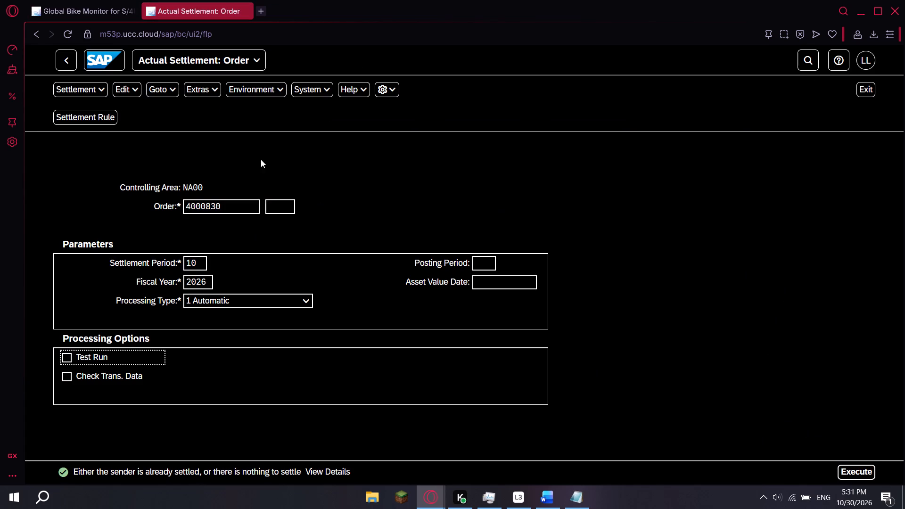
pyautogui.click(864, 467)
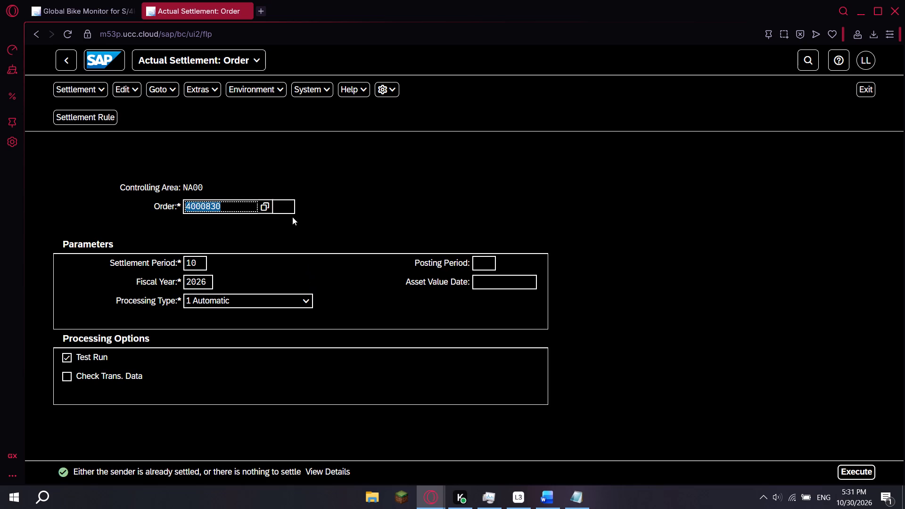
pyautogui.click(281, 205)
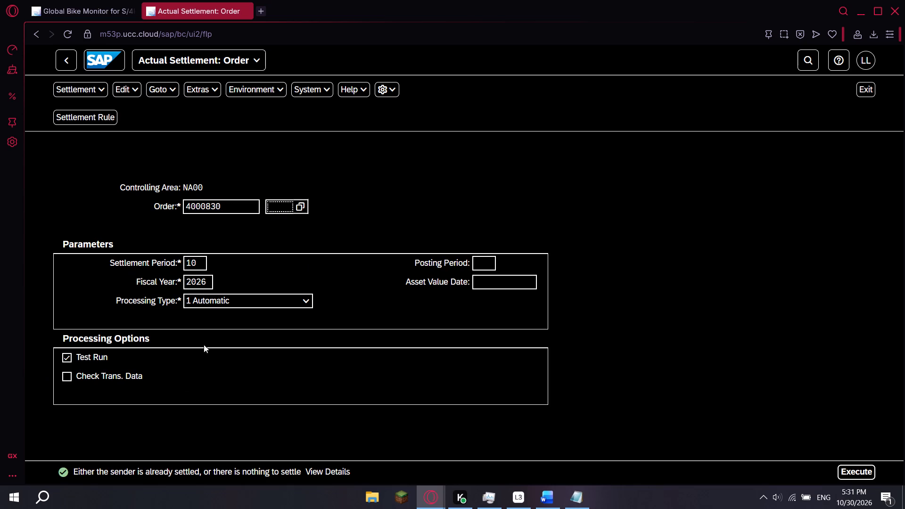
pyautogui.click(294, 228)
# Review the details of Steps 6, 4 and 3 of the case study in the Global Bike Monitor.
pyautogui.click(57, 5)
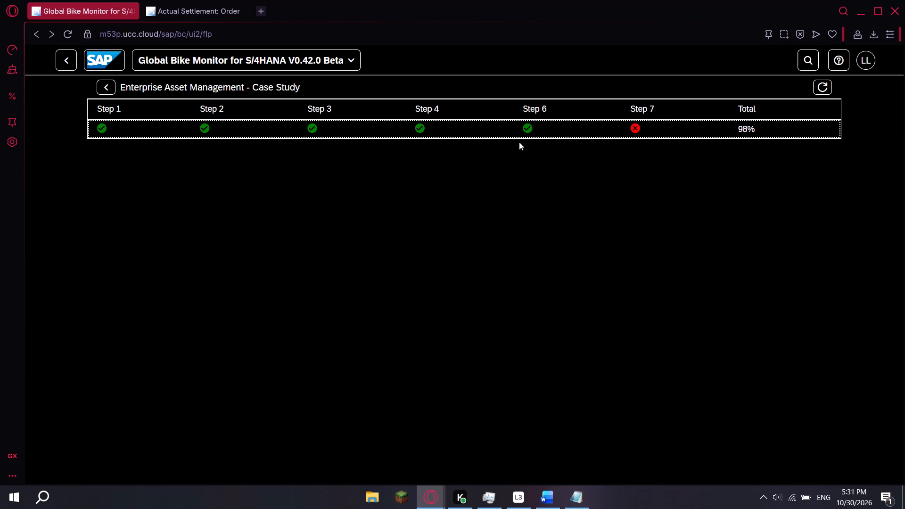
pyautogui.click(526, 133)
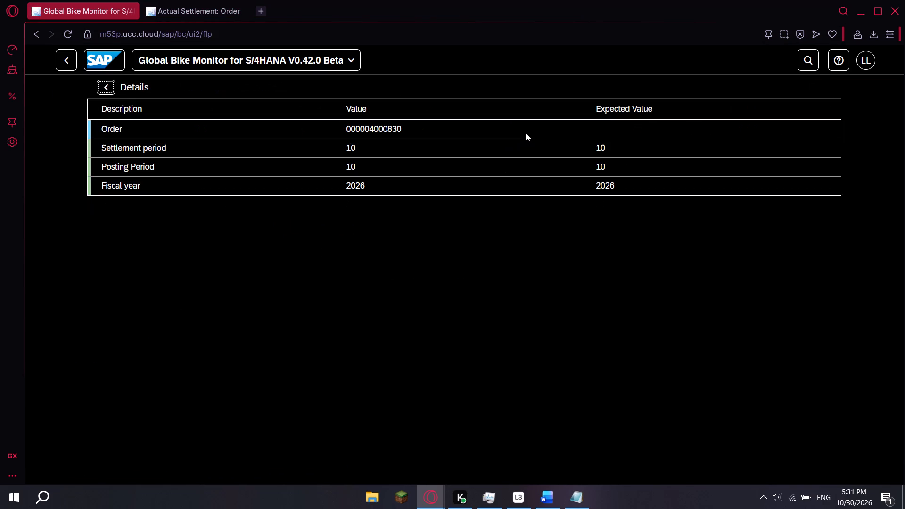
pyautogui.click(70, 64)
pyautogui.click(415, 129)
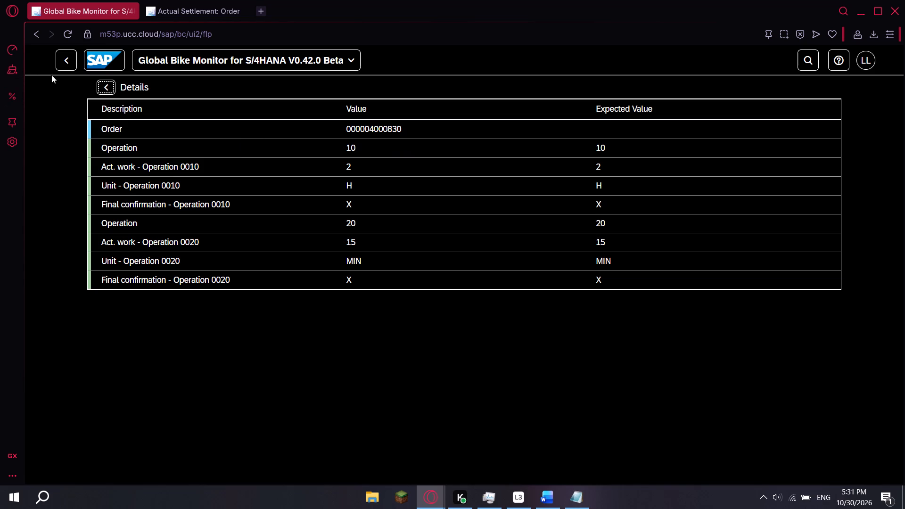
pyautogui.click(65, 65)
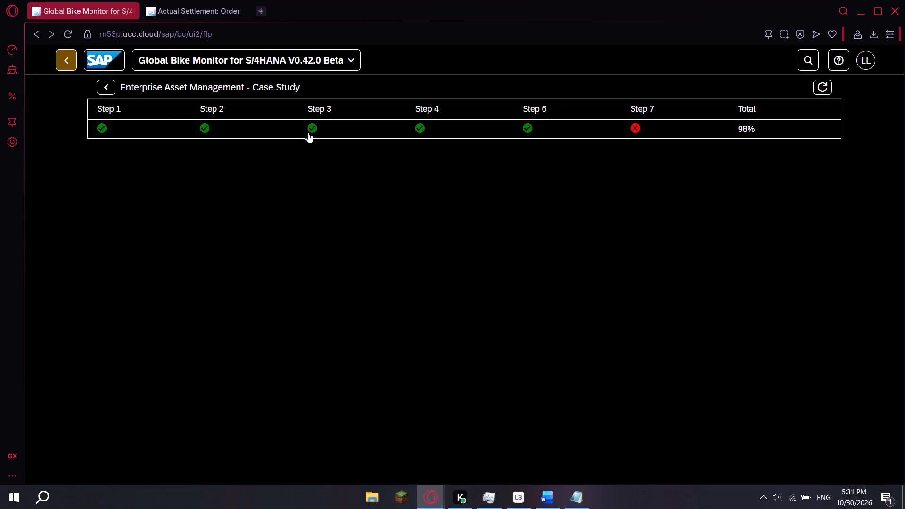
pyautogui.click(308, 133)
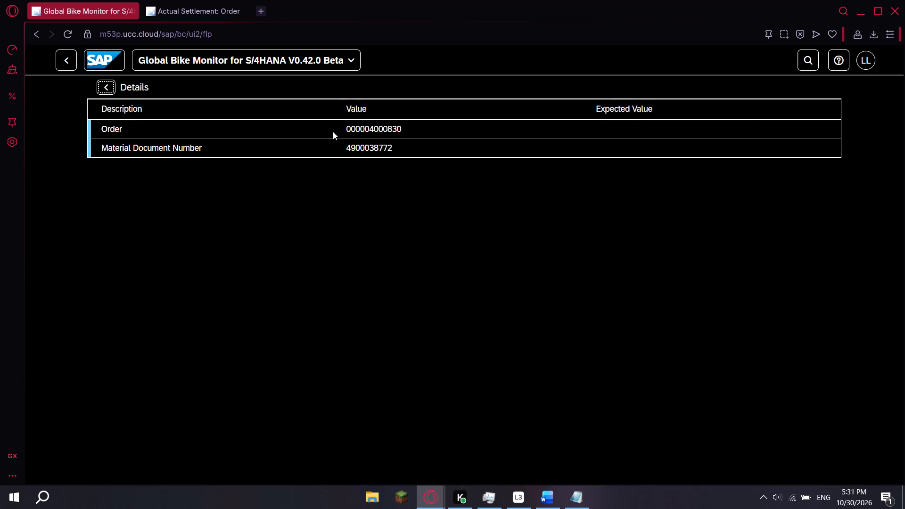
pyautogui.click(60, 57)
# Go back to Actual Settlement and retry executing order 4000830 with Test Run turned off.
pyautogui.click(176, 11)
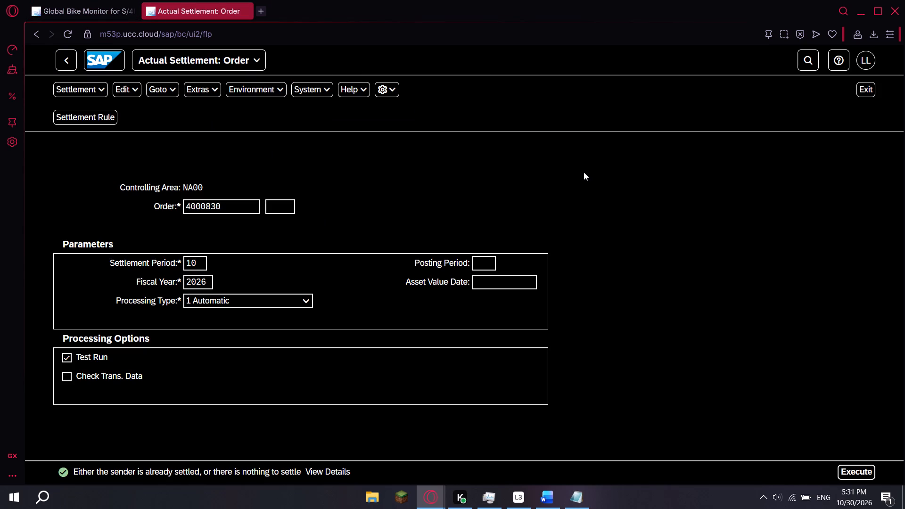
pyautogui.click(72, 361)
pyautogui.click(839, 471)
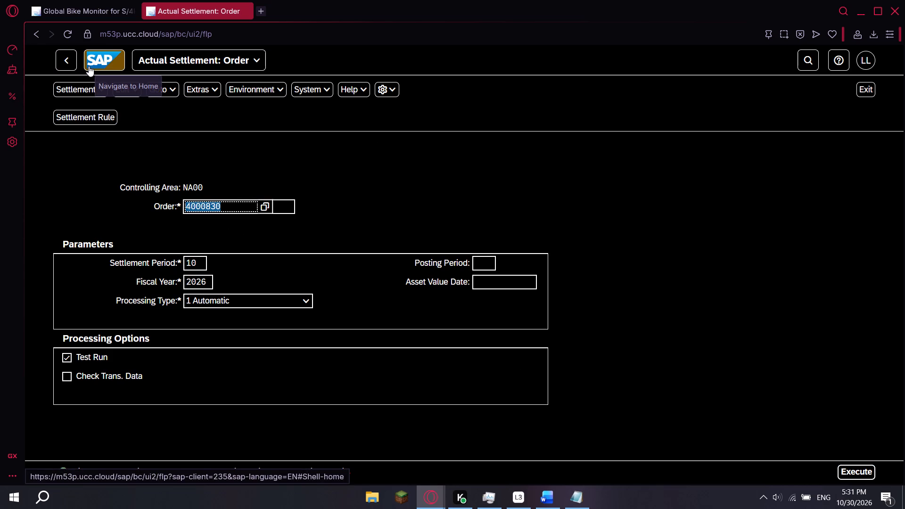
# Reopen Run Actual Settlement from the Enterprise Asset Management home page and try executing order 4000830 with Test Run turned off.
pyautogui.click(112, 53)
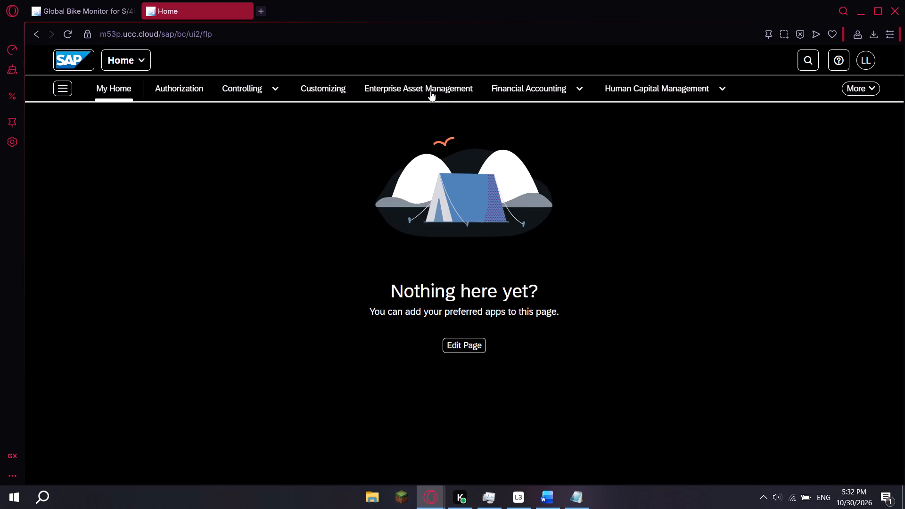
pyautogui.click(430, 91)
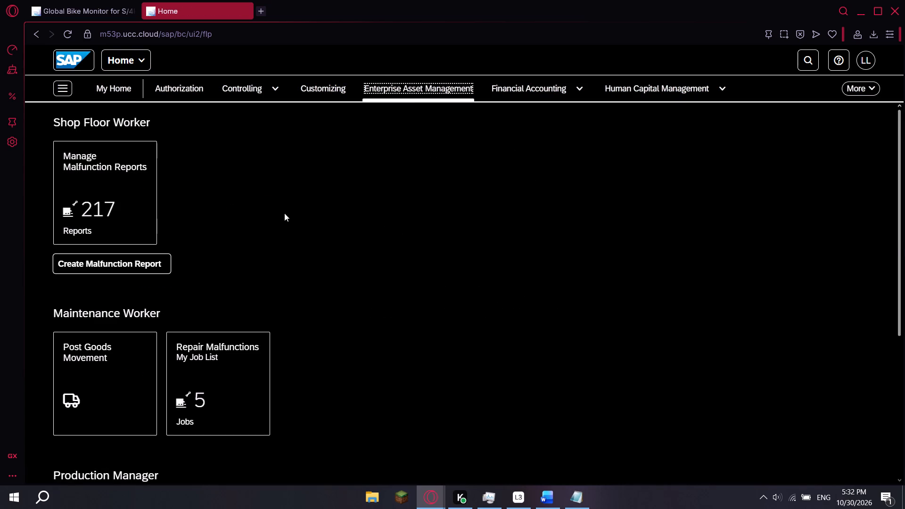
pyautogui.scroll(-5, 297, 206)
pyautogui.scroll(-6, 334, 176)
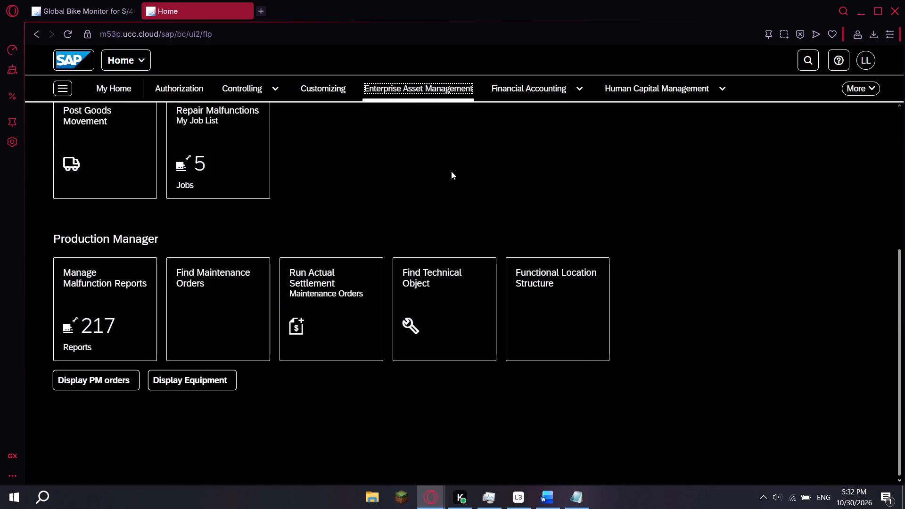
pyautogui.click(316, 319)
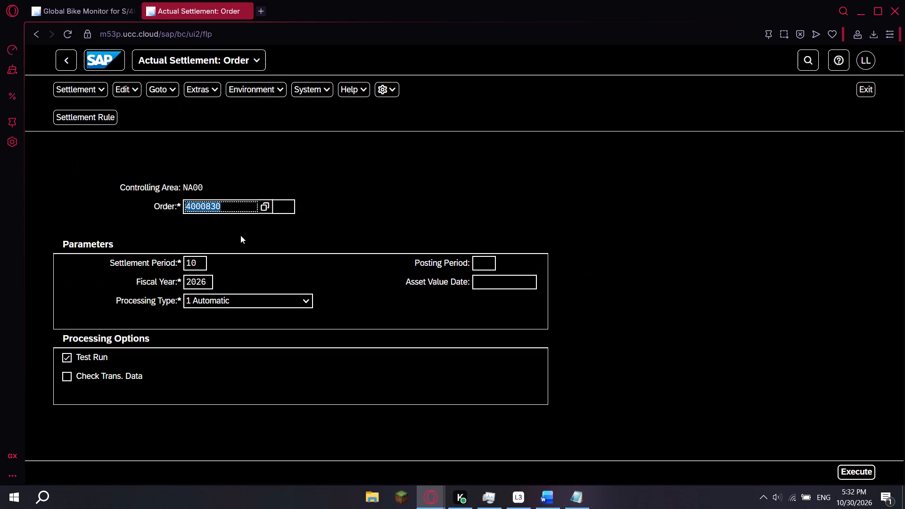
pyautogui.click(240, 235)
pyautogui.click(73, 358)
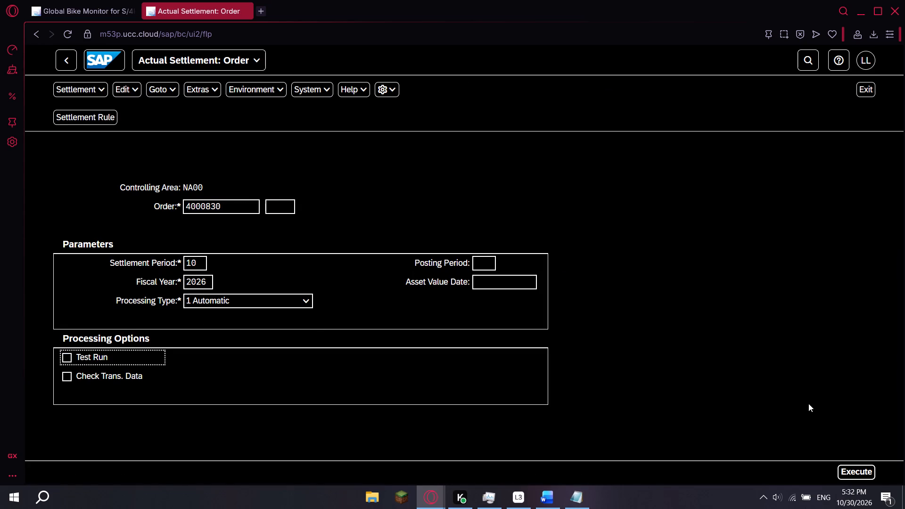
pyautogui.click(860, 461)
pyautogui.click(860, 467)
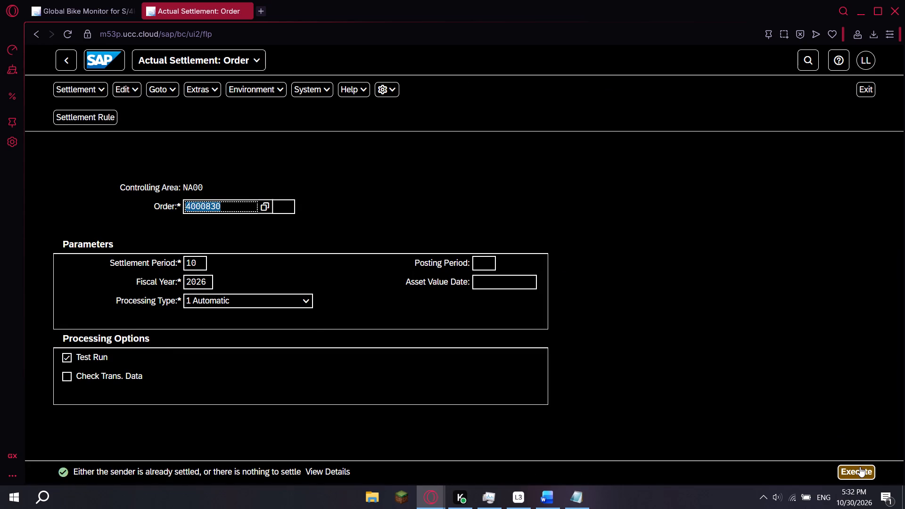
# Leave Actual Settlement without executing again and return to the Enterprise Asset Management home page.
pyautogui.click(69, 355)
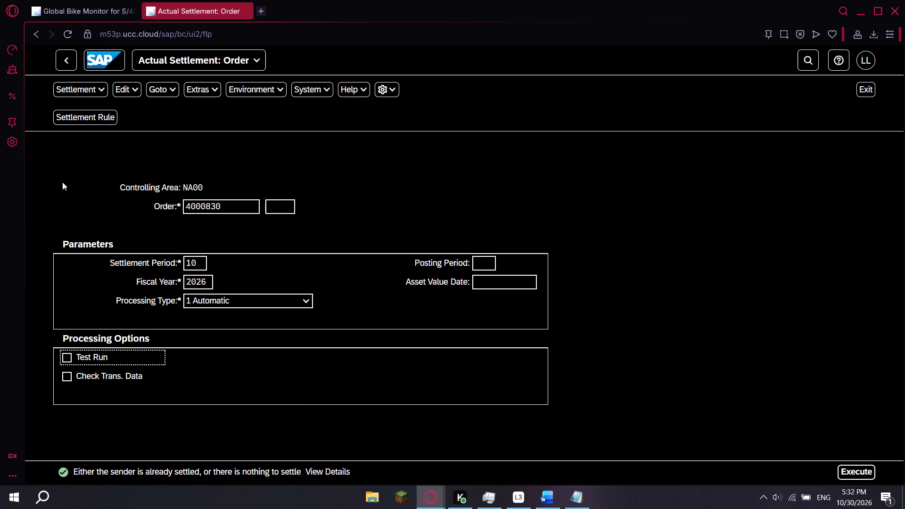
pyautogui.click(63, 56)
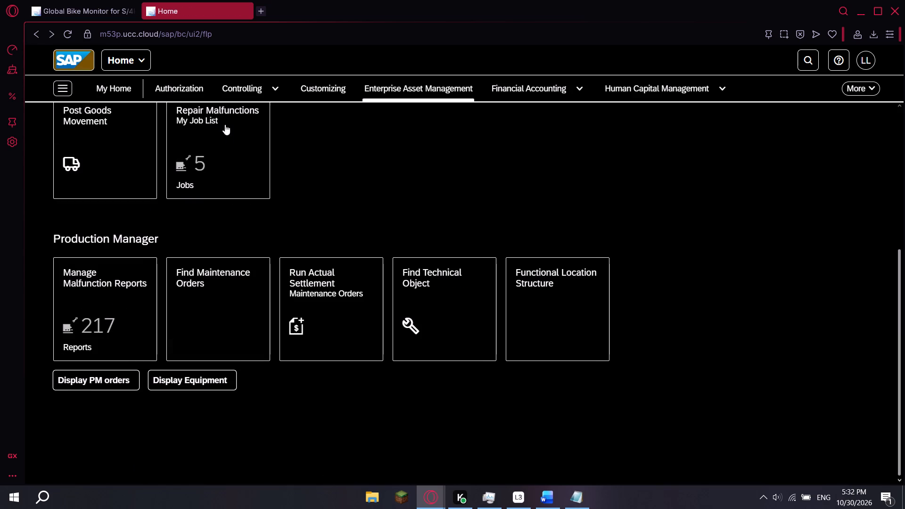
# Check the status of the Enterprise Asset Management case study steps in the Global Bike Monitor.
pyautogui.hotkey('alt', 'Tab')
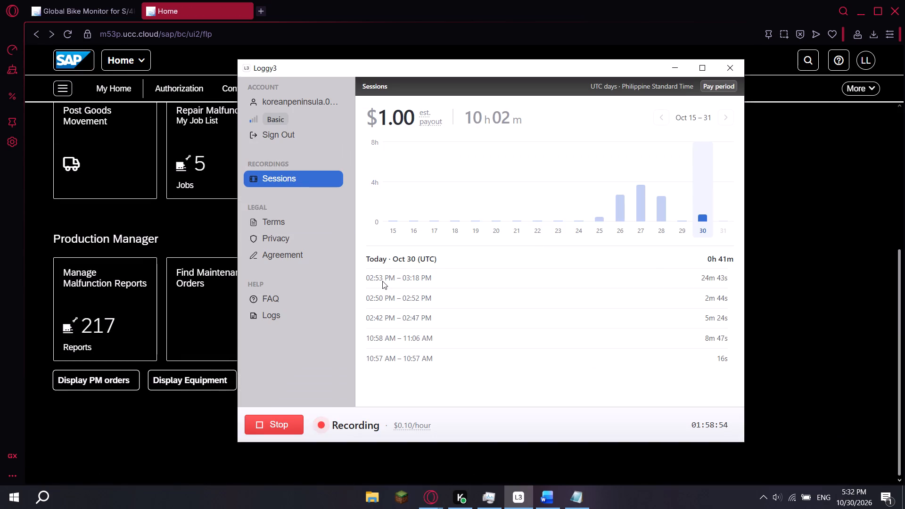
pyautogui.hotkey('alt', 'Tab')
pyautogui.click(87, 11)
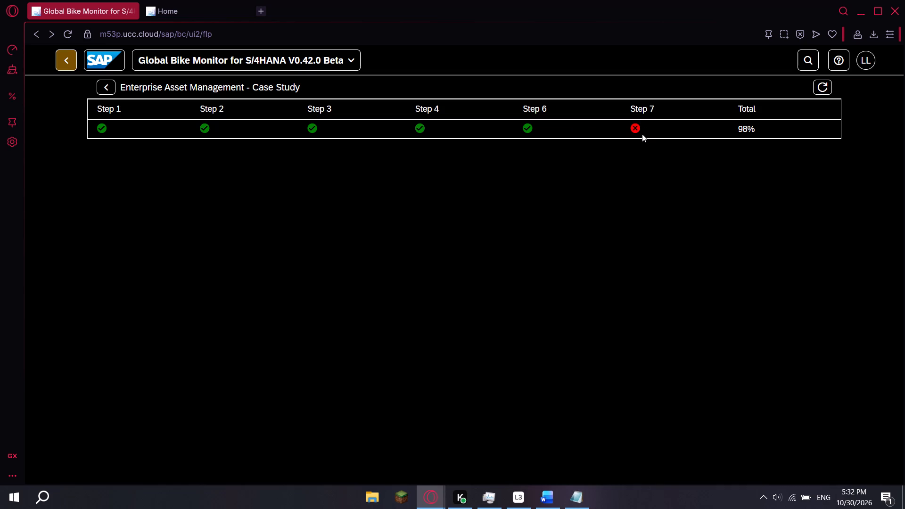
pyautogui.click(173, 9)
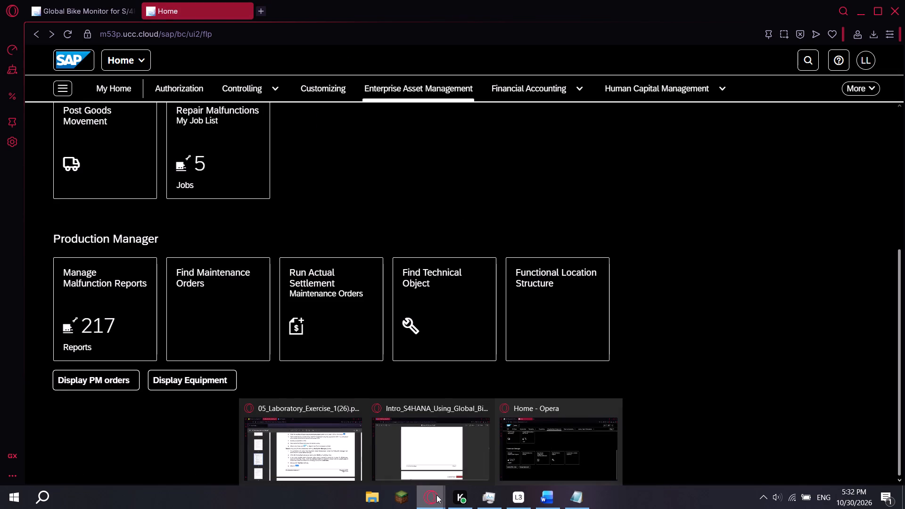
# Read the Task 7 and Task 8 instructions in the 05_Laboratory_Exercise_1 PDF.
pyautogui.click(345, 455)
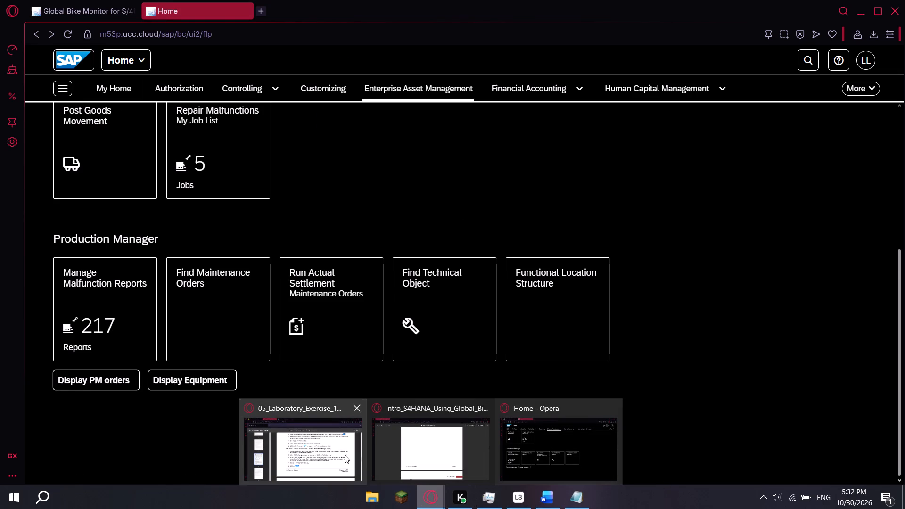
pyautogui.scroll(-6, 395, 400)
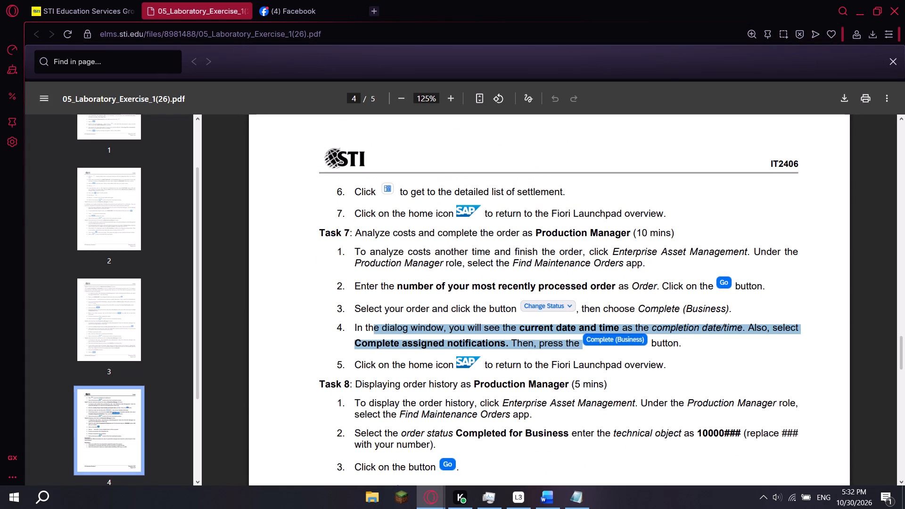
pyautogui.hotkey('alt', 'Tab')
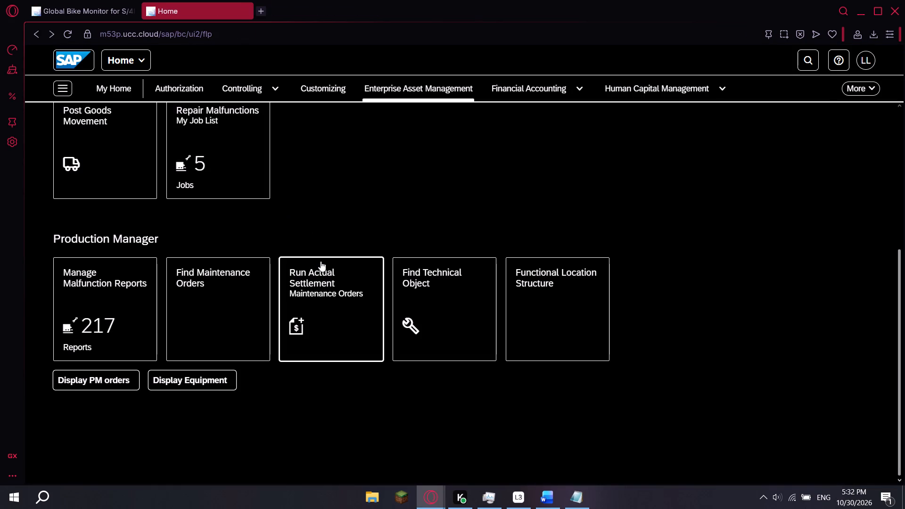
pyautogui.hotkey('alt', 'Tab')
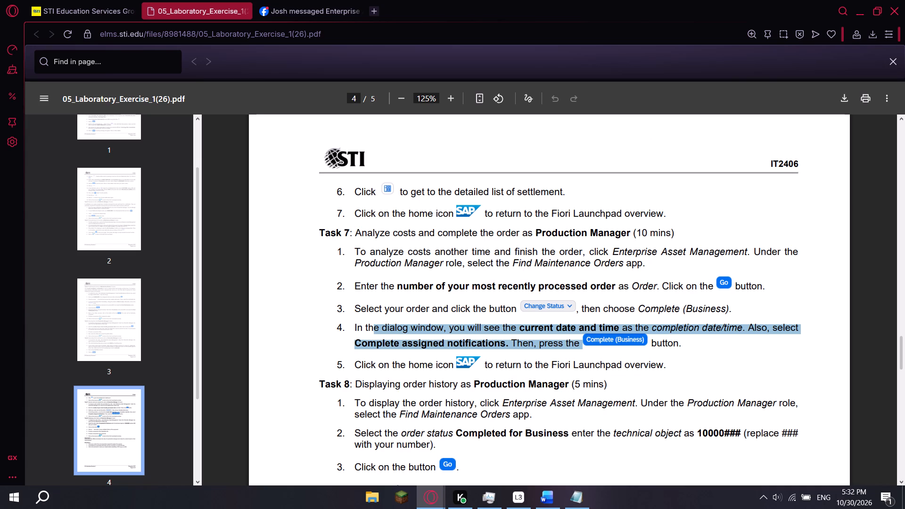
pyautogui.hotkey('alt', 'Tab')
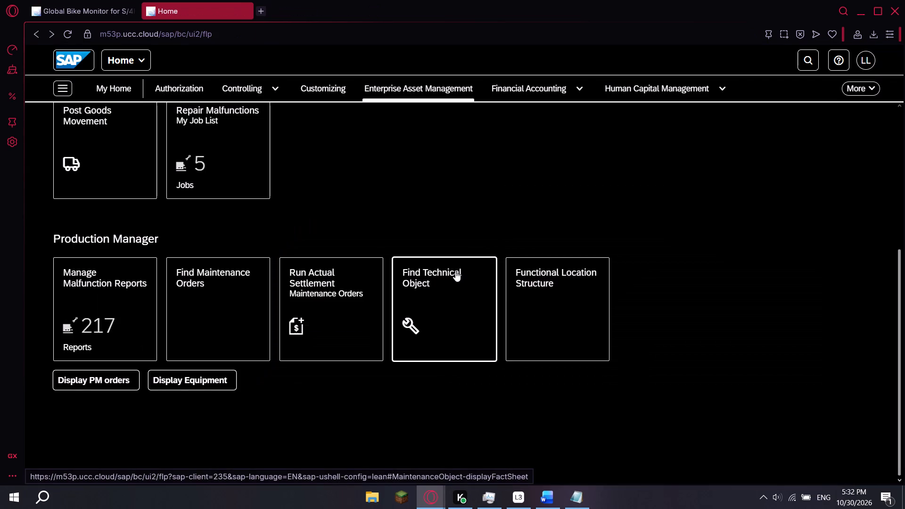
# Open the Find Technical Object app under Production Manager.
pyautogui.click(461, 303)
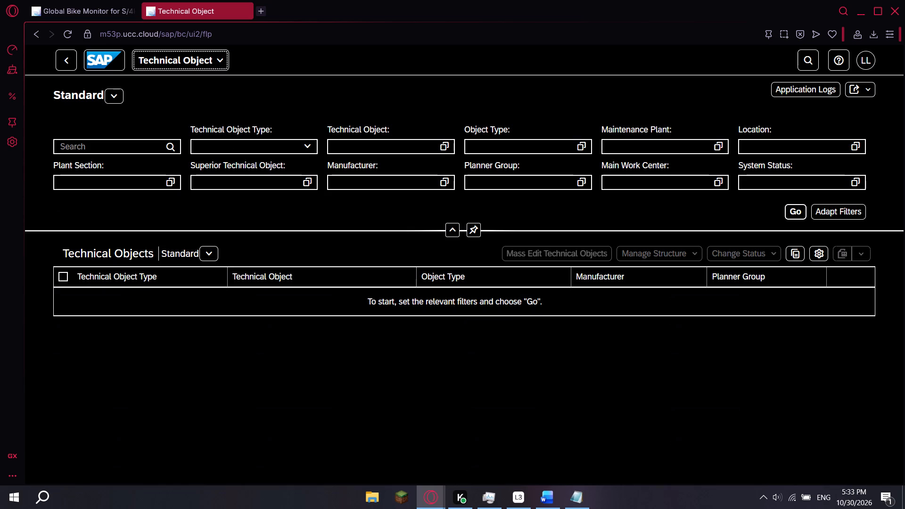
# Reread Task 7's instruction in the laboratory exercise about entering the number of the most recently processed order.
pyautogui.hotkey('alt', 'Tab')
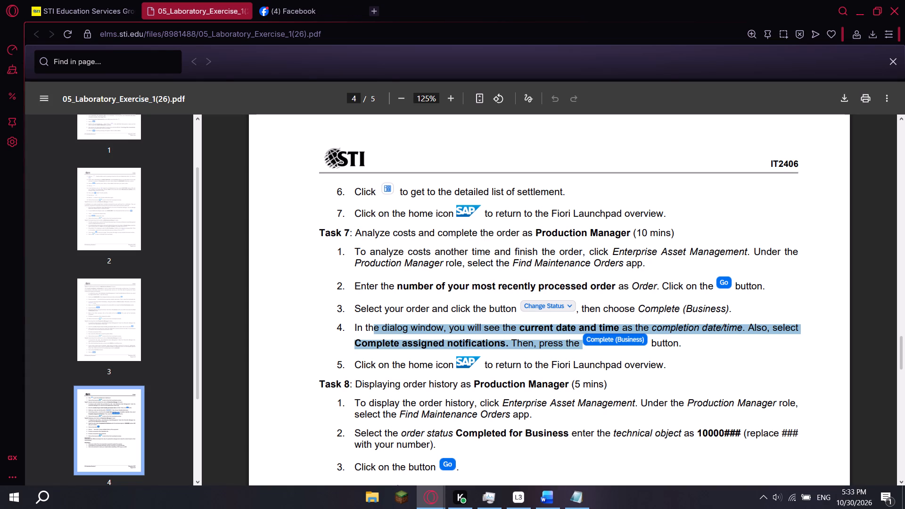
pyautogui.moveTo(440, 289); pyautogui.dragTo(584, 287)
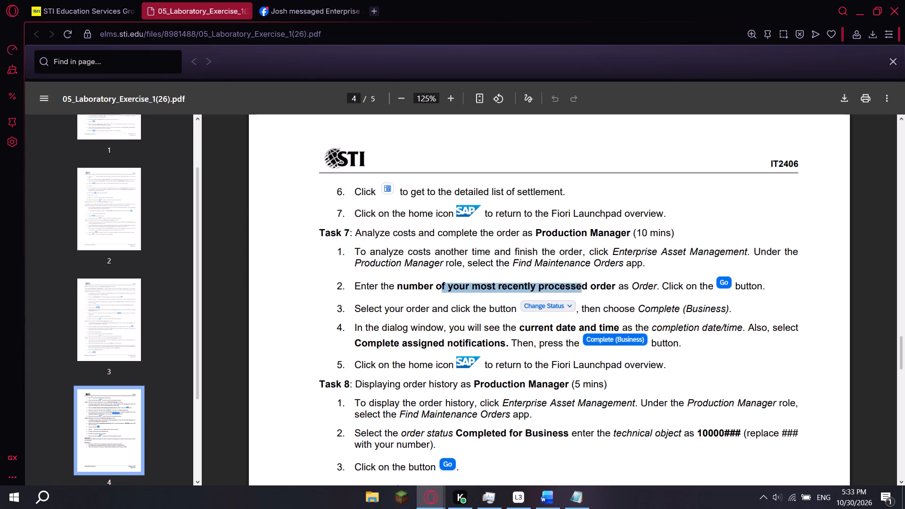
pyautogui.moveTo(584, 287); pyautogui.dragTo(603, 284)
pyautogui.click(617, 287)
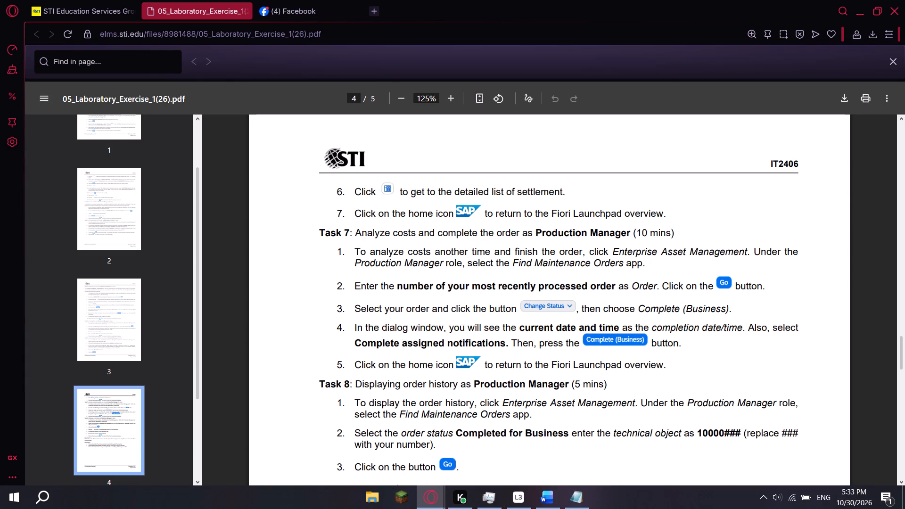
pyautogui.hotkey('alt', 'Tab')
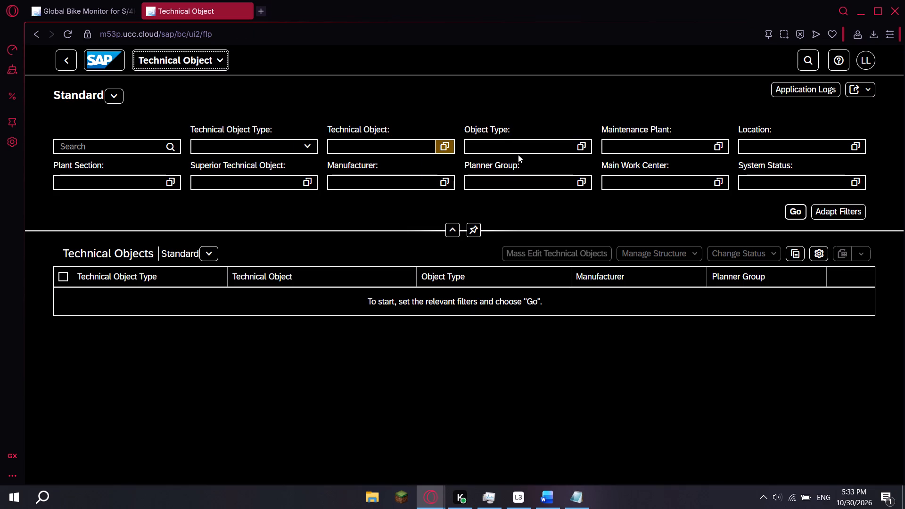
pyautogui.hotkey('alt', 'Tab')
pyautogui.hotkey('alt', 'Tab')
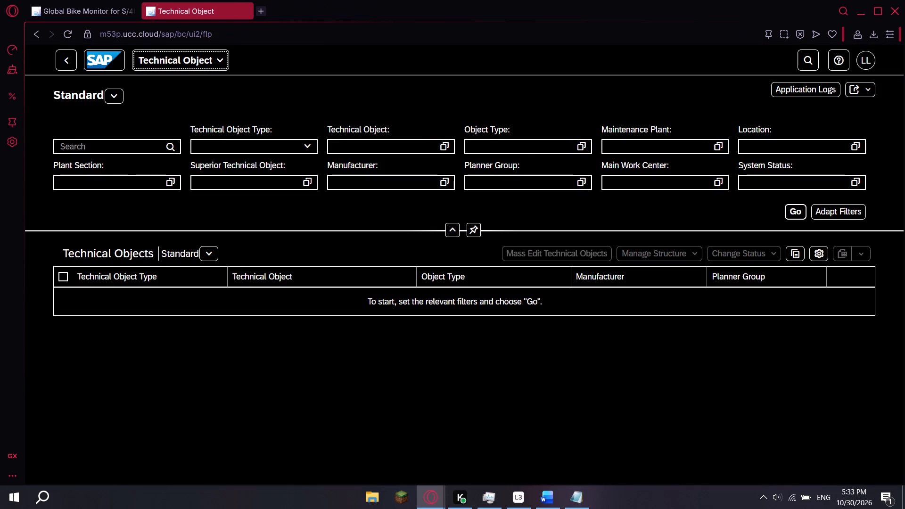
pyautogui.click(35, 153)
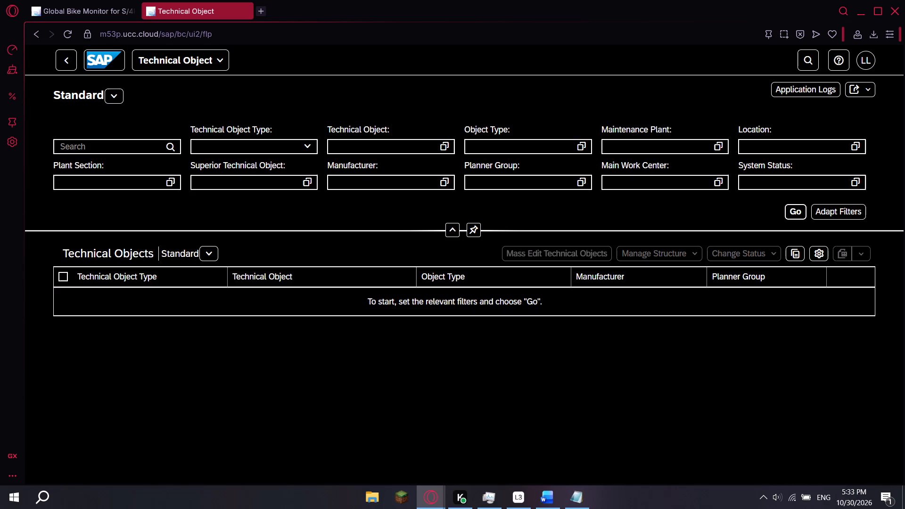
pyautogui.click(72, 145)
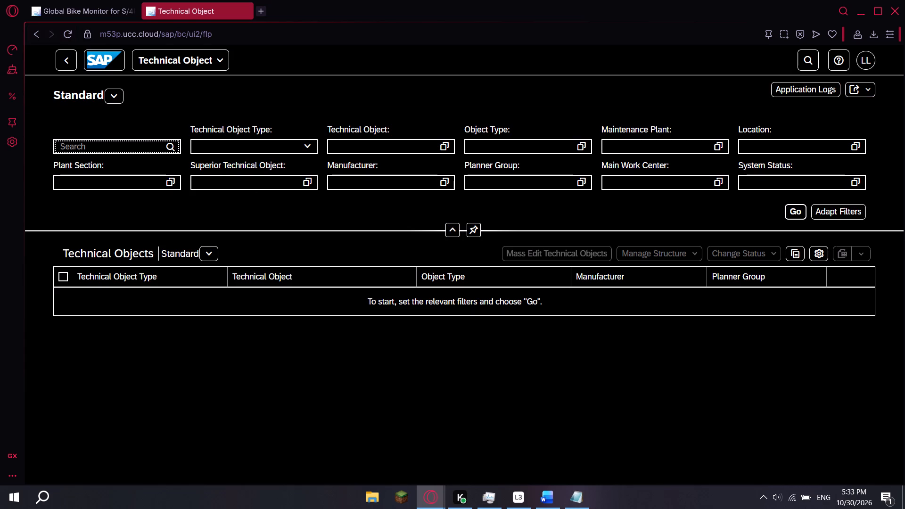
pyautogui.click(58, 12)
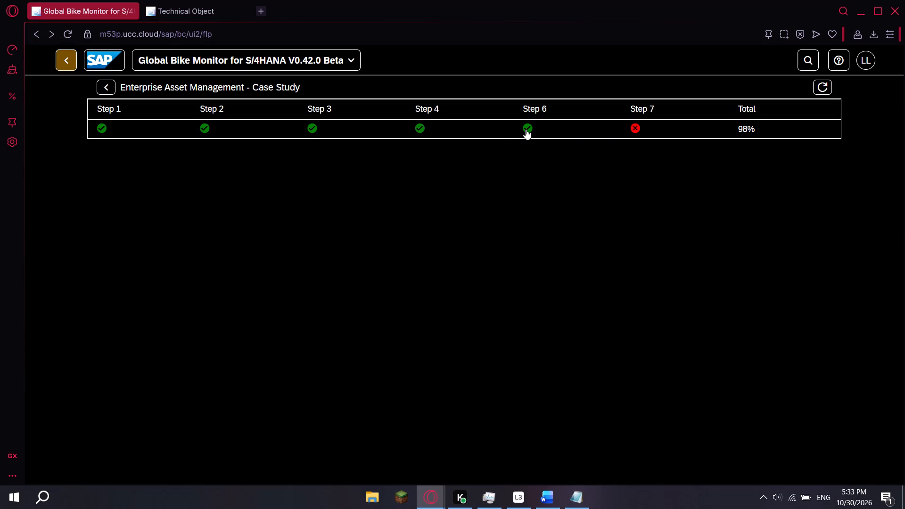
pyautogui.click(526, 128)
pyautogui.moveTo(411, 127); pyautogui.dragTo(409, 127)
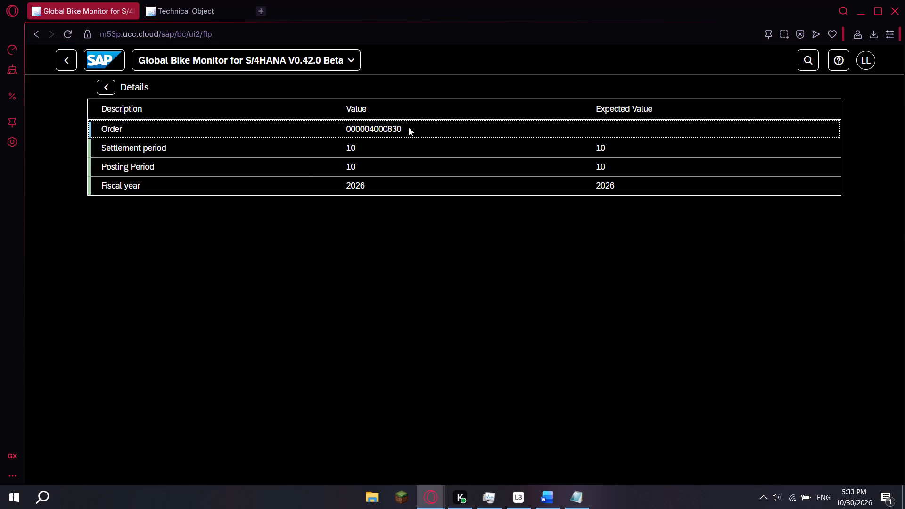
pyautogui.moveTo(409, 127); pyautogui.dragTo(328, 128)
pyautogui.hotkey('ctrl', 'c')
pyautogui.click(175, 3)
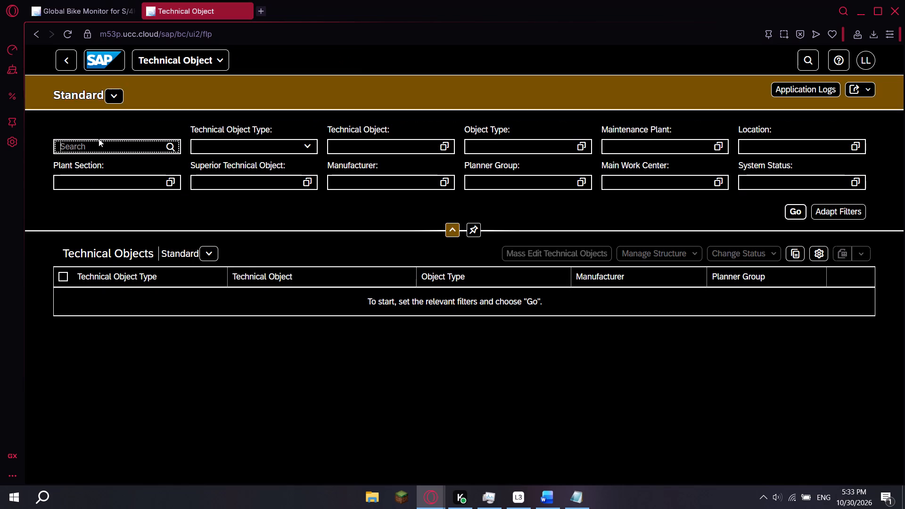
pyautogui.hotkey('ctrl', 'v')
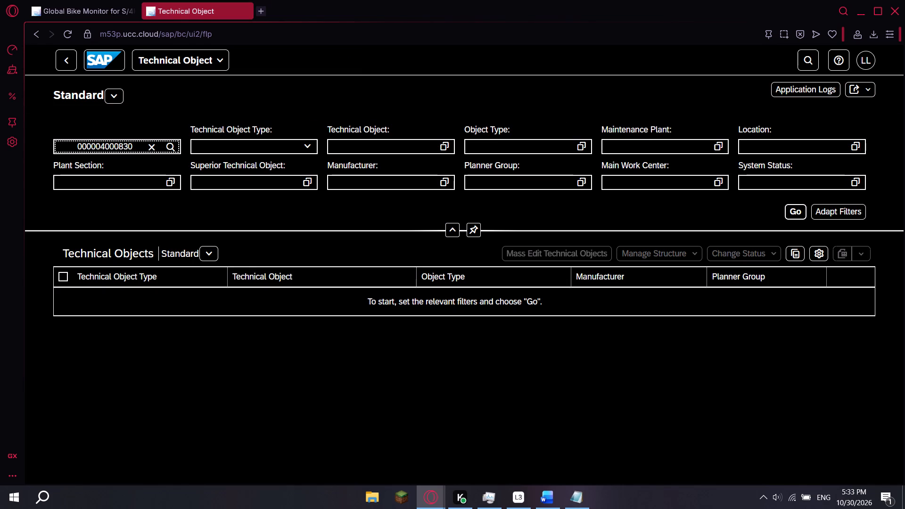
pyautogui.click(73, 129)
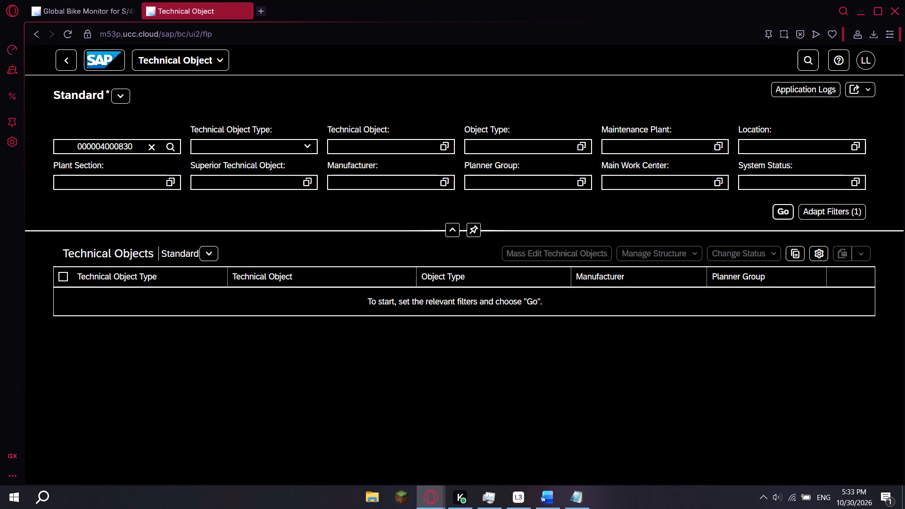
pyautogui.click(77, 147)
pyautogui.press('BackSpace')
pyautogui.press('BackSpace')
pyautogui.press('BackSpace')
pyautogui.click(42, 197)
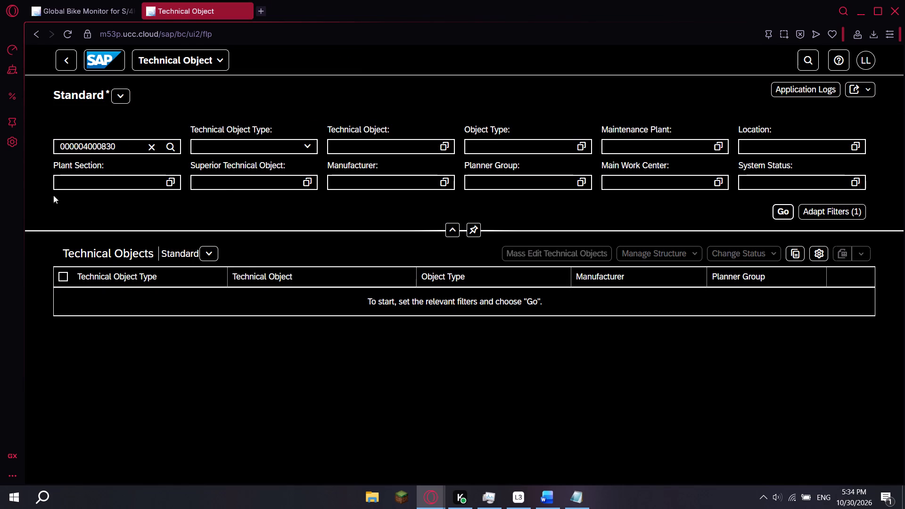
pyautogui.click(776, 214)
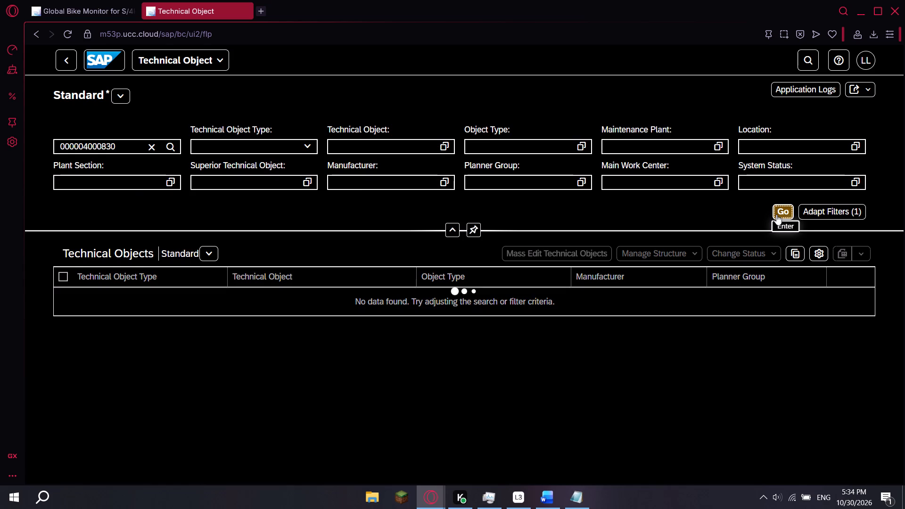
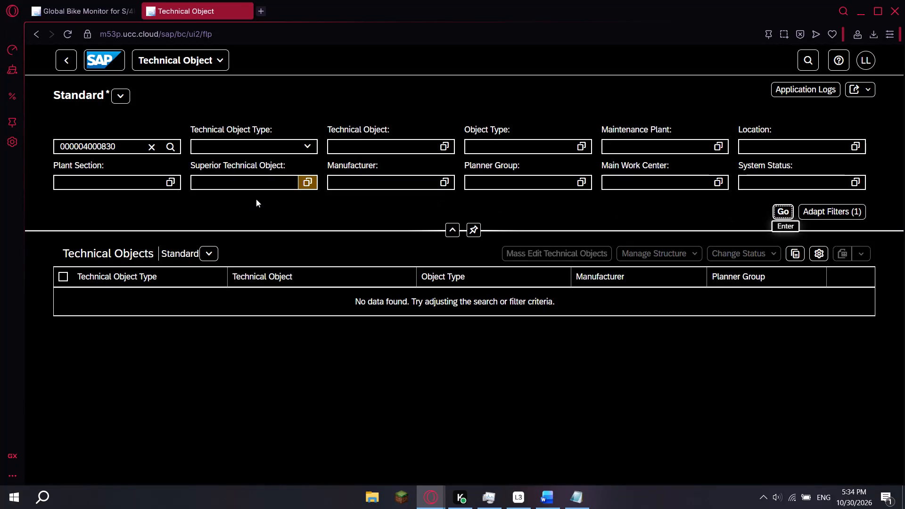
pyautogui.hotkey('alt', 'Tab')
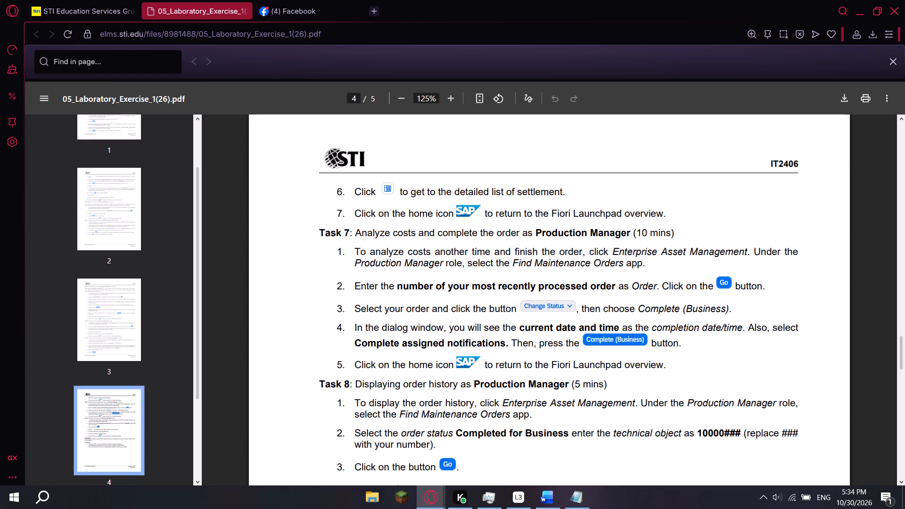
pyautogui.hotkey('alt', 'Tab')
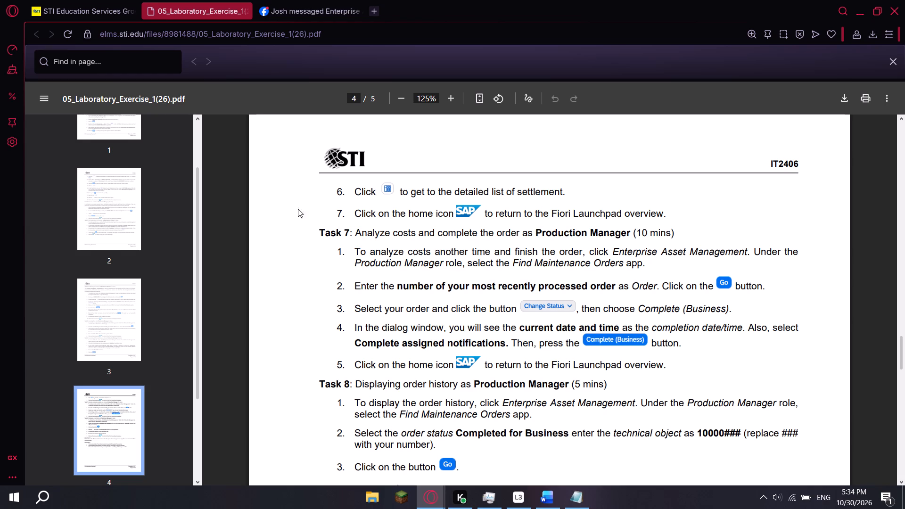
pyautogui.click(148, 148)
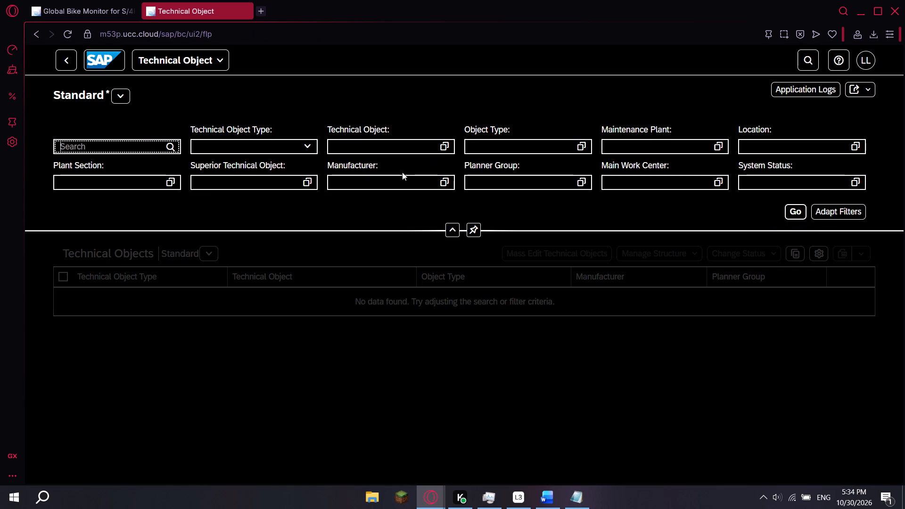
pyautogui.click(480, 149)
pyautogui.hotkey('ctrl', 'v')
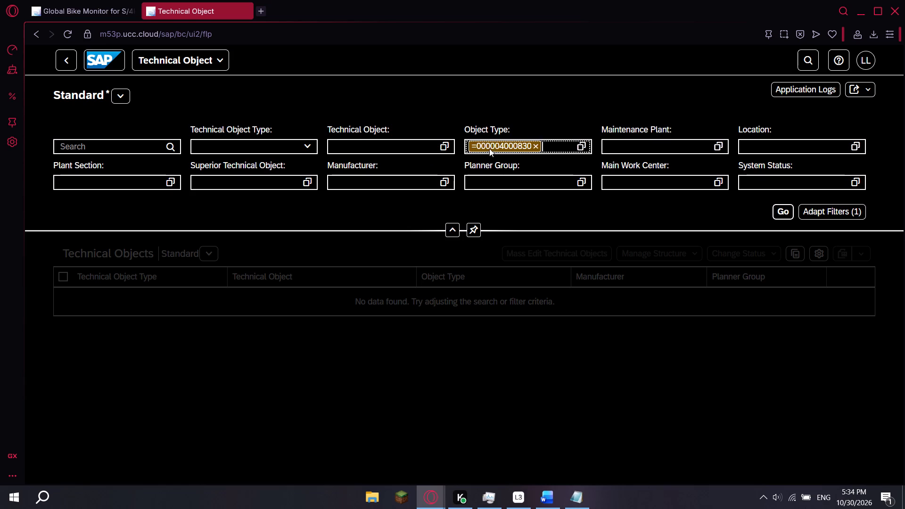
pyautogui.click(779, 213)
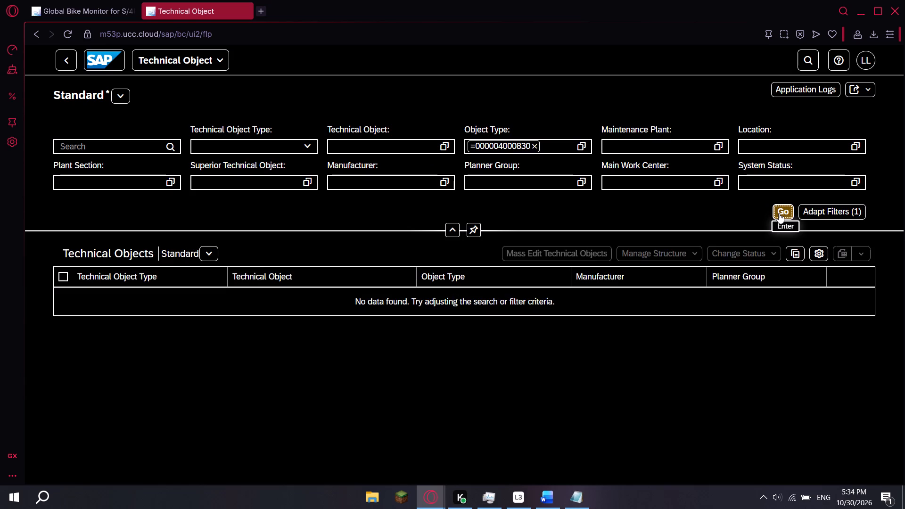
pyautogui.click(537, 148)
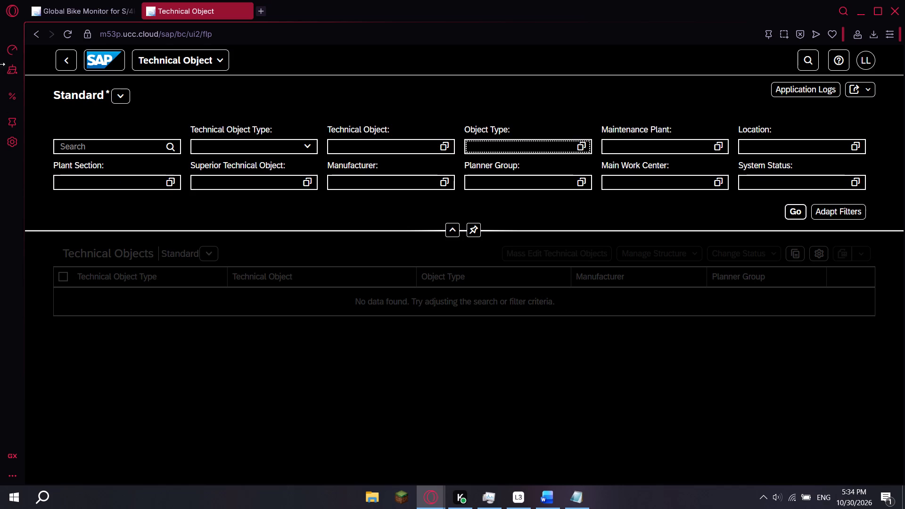
# Leave the technical object search and open the Find Maintenance Orders app under Production Manager.
pyautogui.click(68, 60)
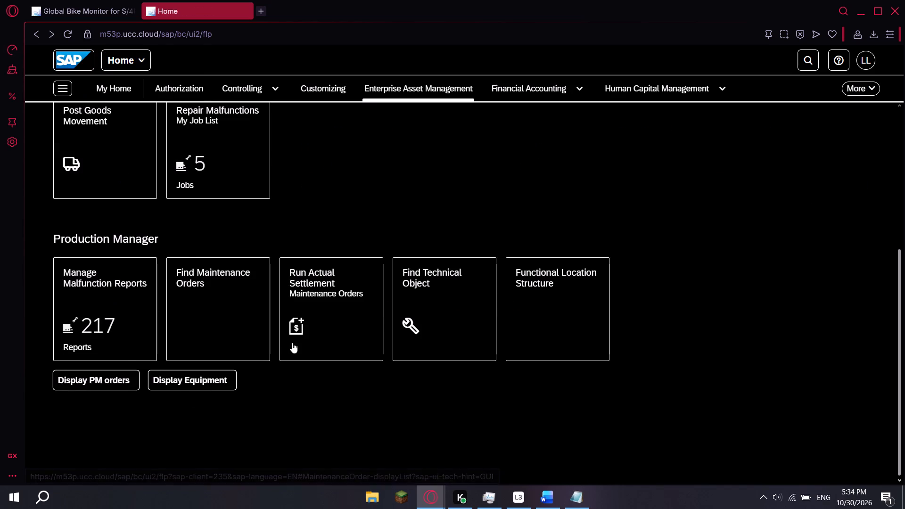
pyautogui.scroll(-6, 308, 312)
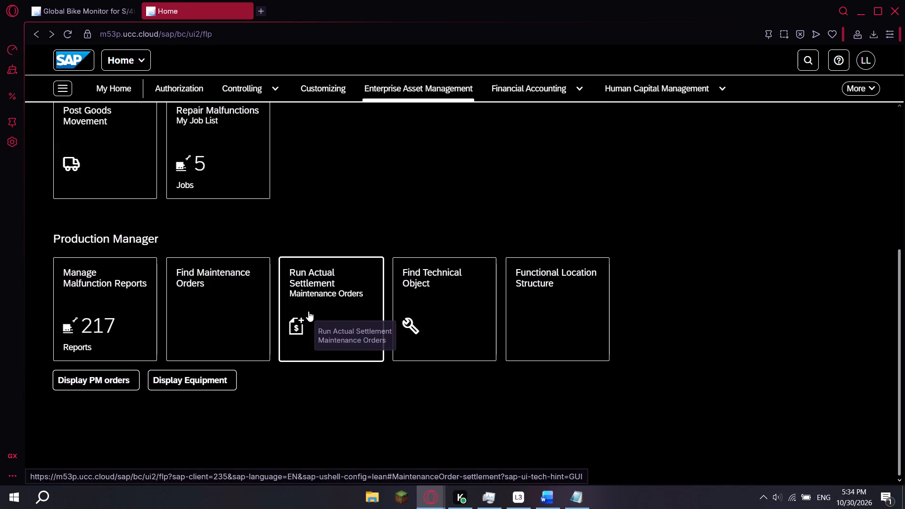
pyautogui.hotkey('alt', 'Tab')
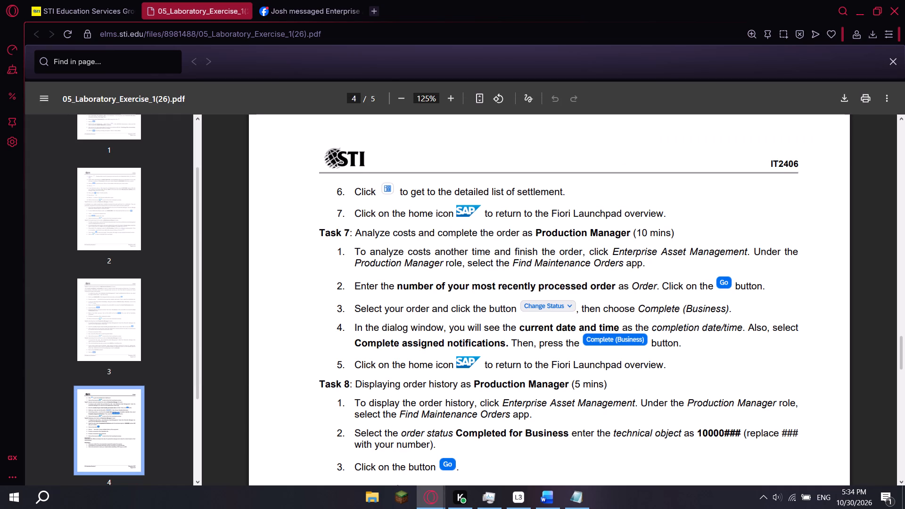
pyautogui.hotkey('alt', 'Tab')
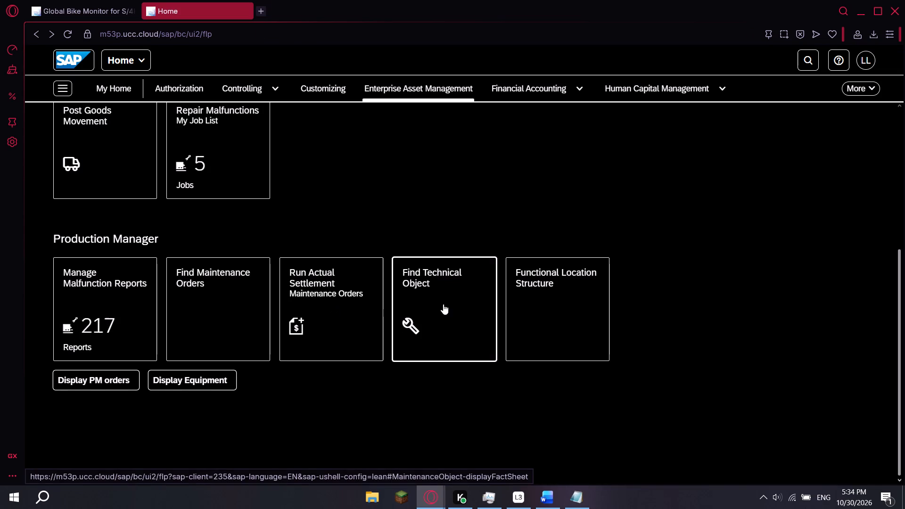
pyautogui.hotkey('alt', 'Tab')
pyautogui.hotkey('alt', 'Tab')
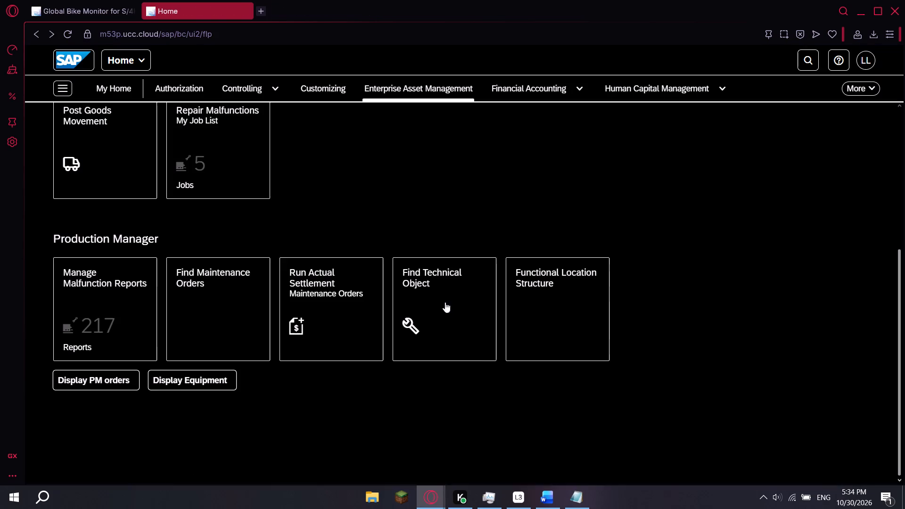
pyautogui.click(238, 303)
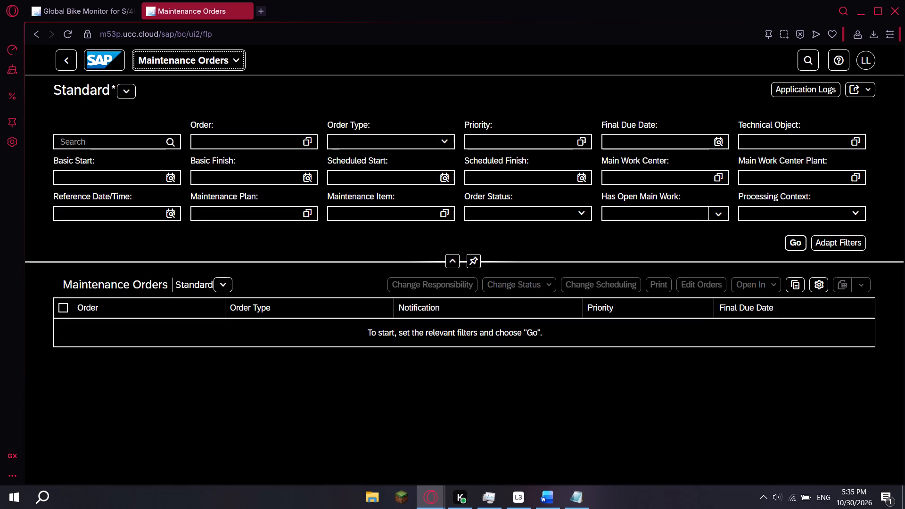
pyautogui.click(253, 144)
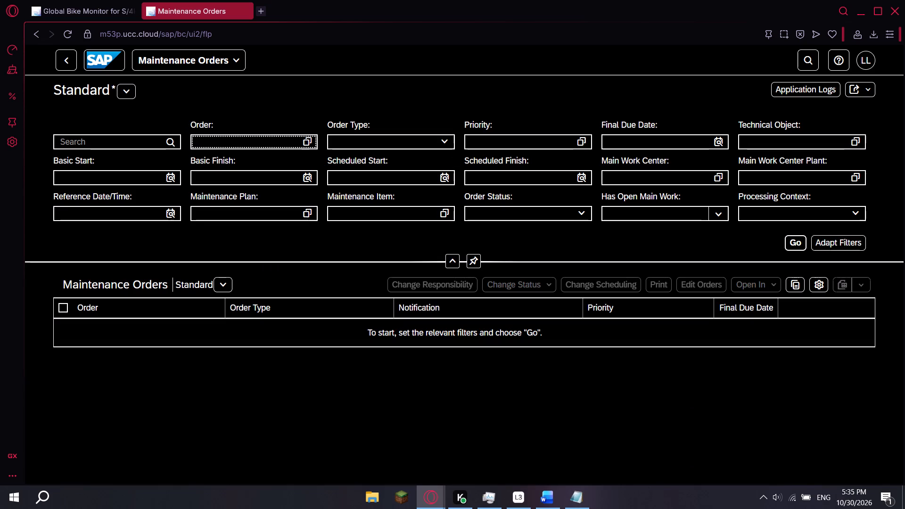
pyautogui.hotkey('ctrl', 'v')
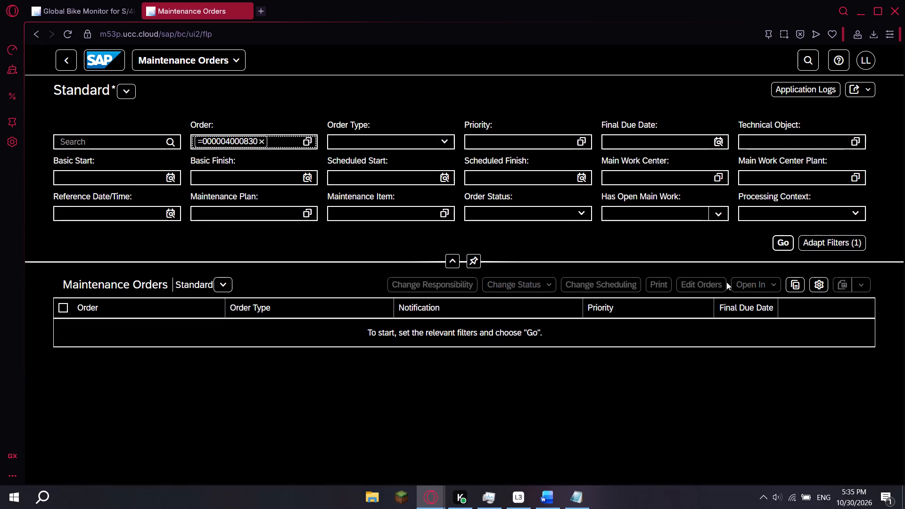
pyautogui.click(782, 248)
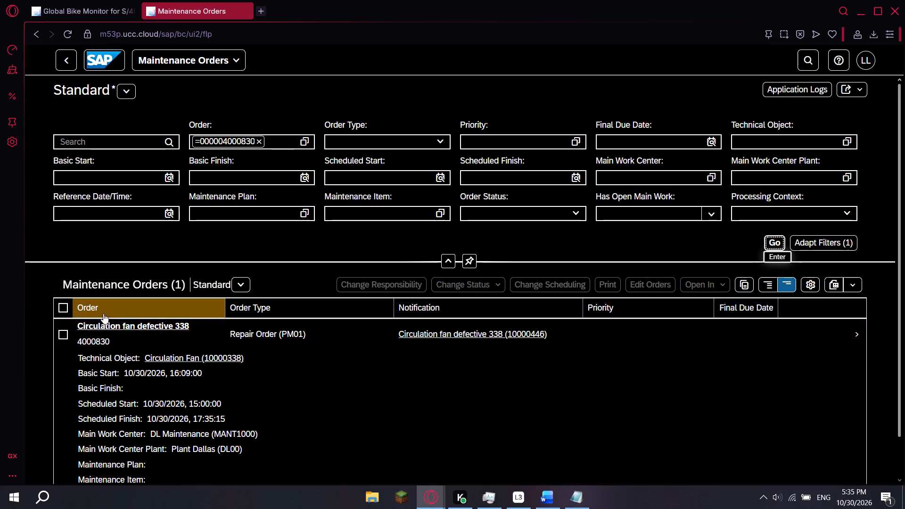
# Set maintenance order 4000830 to Complete (Business), including its assigned notifications, checking the Task 7 instructions before confirming.
pyautogui.click(65, 337)
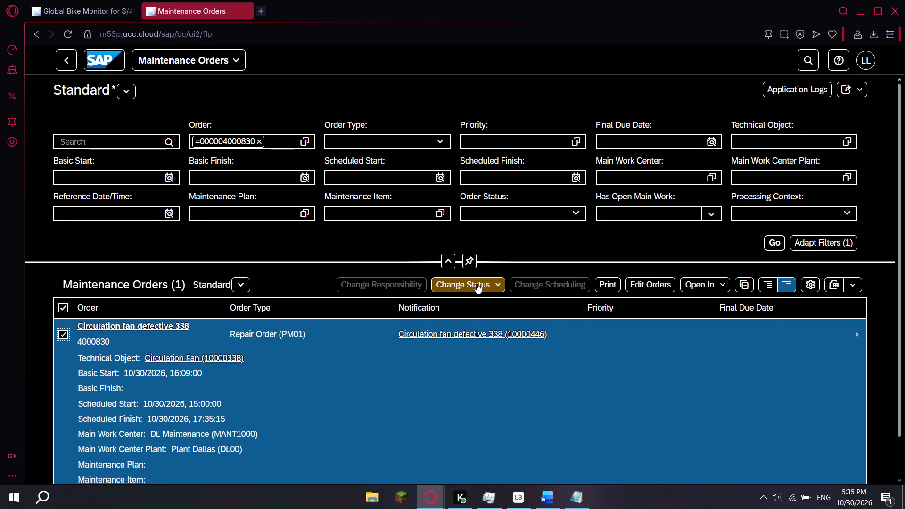
pyautogui.click(491, 283)
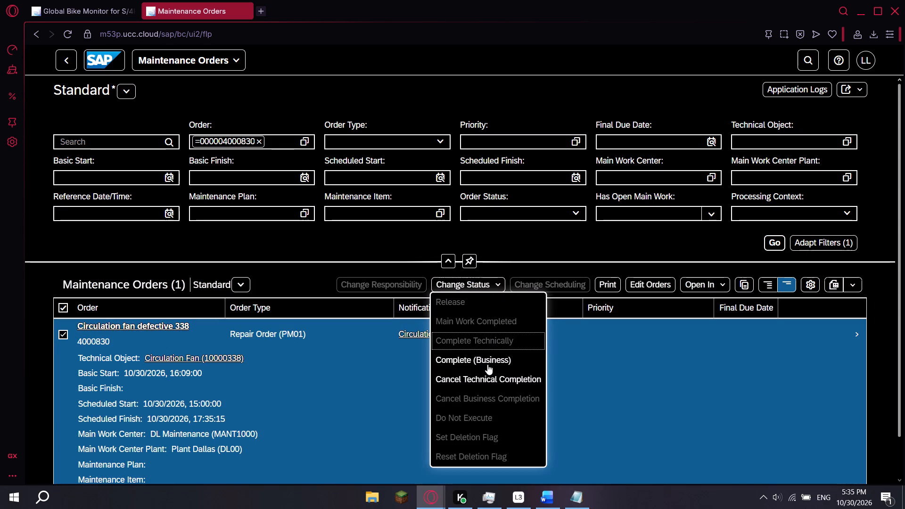
pyautogui.scroll(-10, 346, 344)
pyautogui.scroll(1, 346, 345)
pyautogui.scroll(-2, 346, 345)
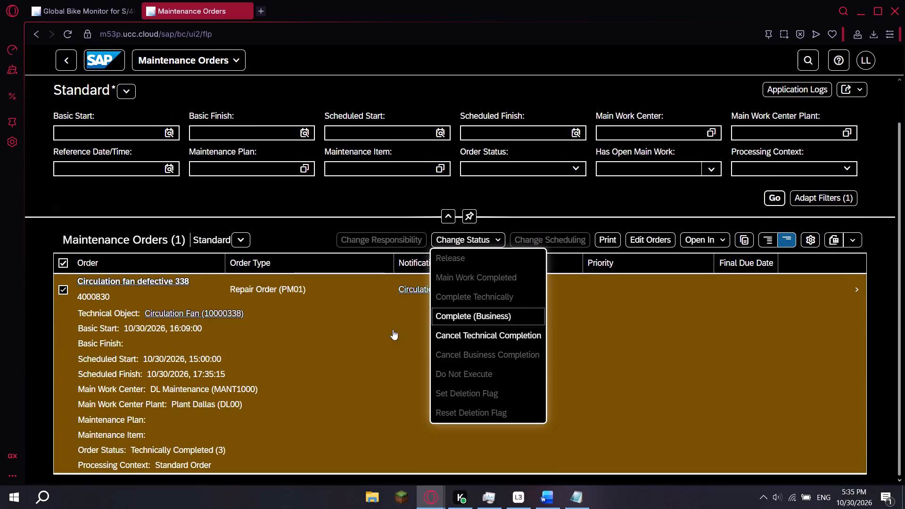
pyautogui.click(490, 315)
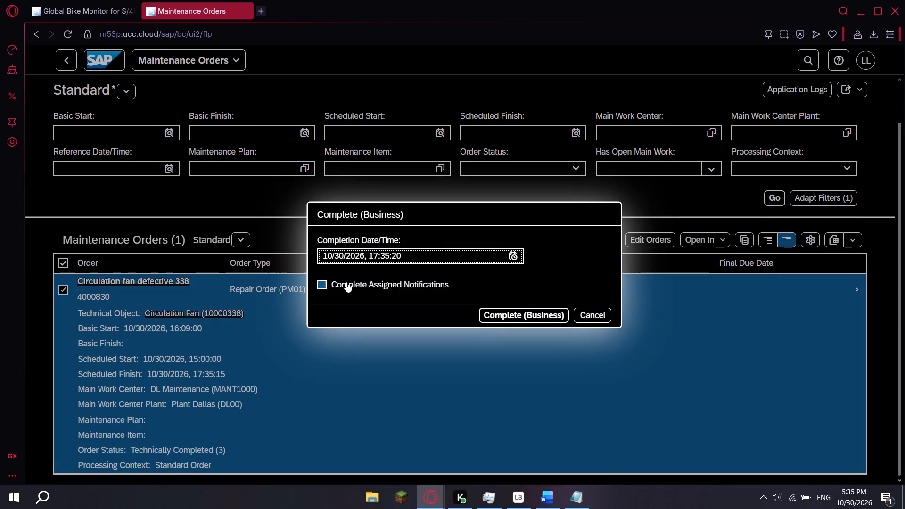
pyautogui.click(332, 282)
pyautogui.hotkey('alt', 'Tab')
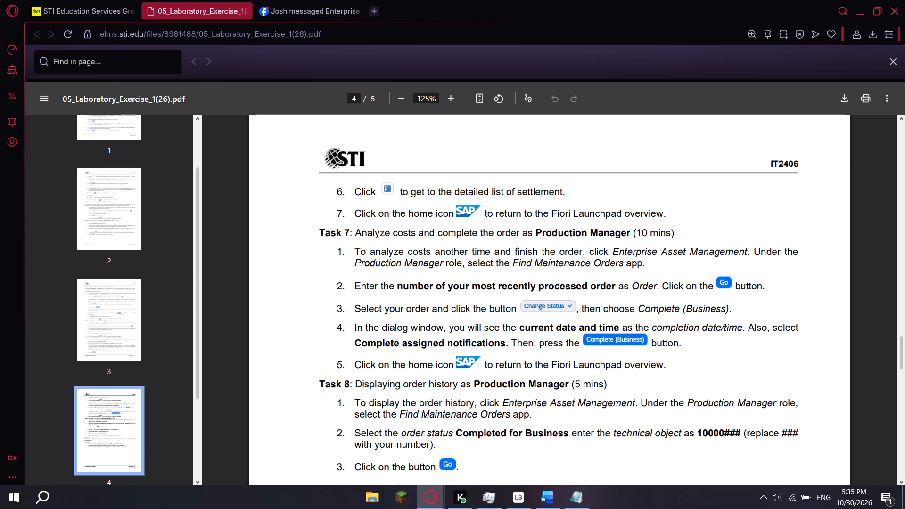
pyautogui.click(358, 309)
pyautogui.click(359, 311)
pyautogui.moveTo(355, 308); pyautogui.dragTo(512, 308)
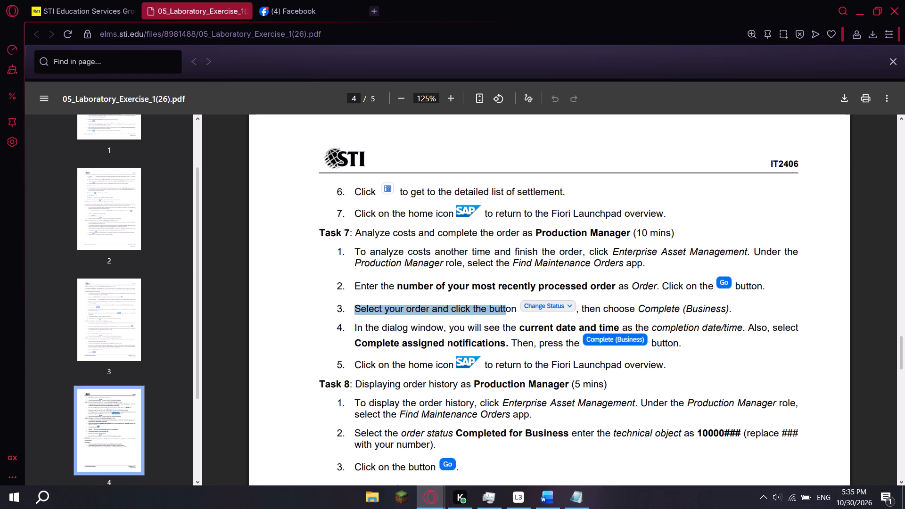
pyautogui.moveTo(512, 308); pyautogui.dragTo(731, 310)
pyautogui.click(417, 337)
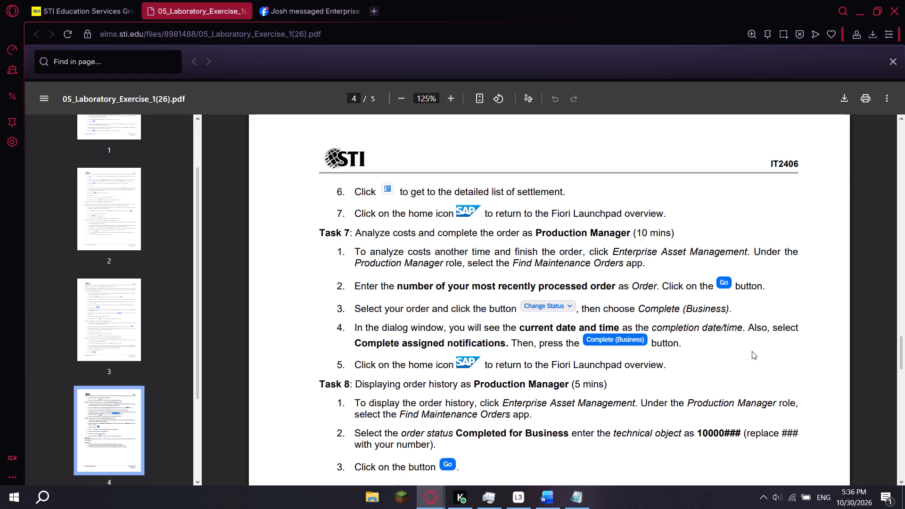
pyautogui.hotkey('alt', 'Tab')
pyautogui.click(513, 311)
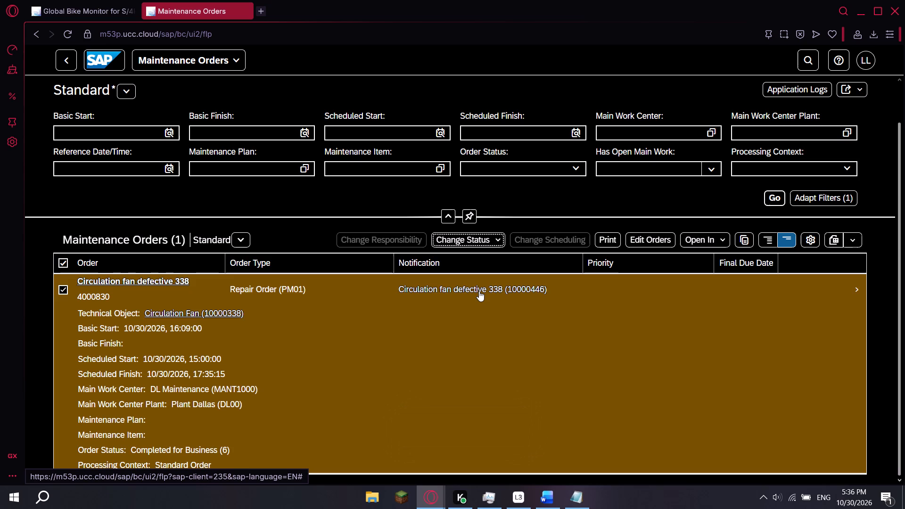
# Check the closing instruction of Task 7 in the laboratory exercise and return to the Fiori Launchpad home.
pyautogui.hotkey('alt', 'Tab')
pyautogui.hotkey('alt', 'Tab')
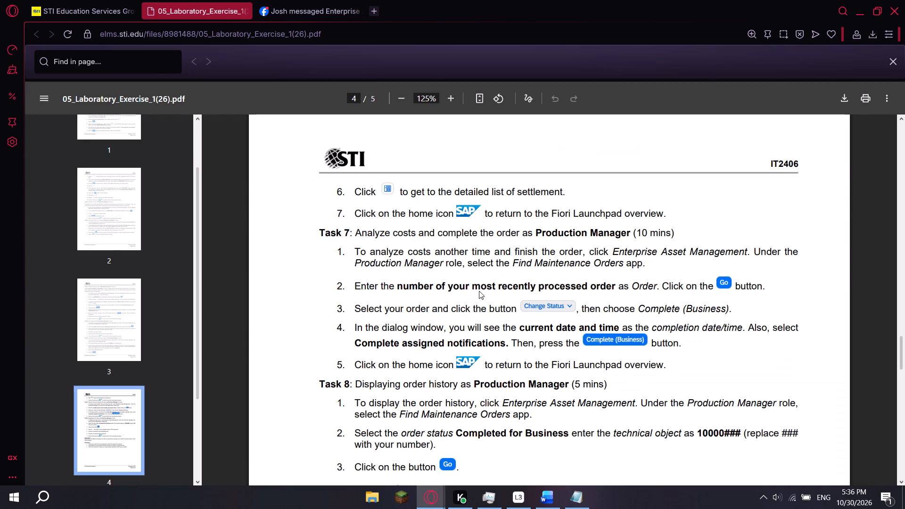
pyautogui.scroll(-7, 539, 402)
pyautogui.scroll(8, 537, 366)
pyautogui.scroll(-7, 736, 340)
pyautogui.hotkey('alt', 'Tab')
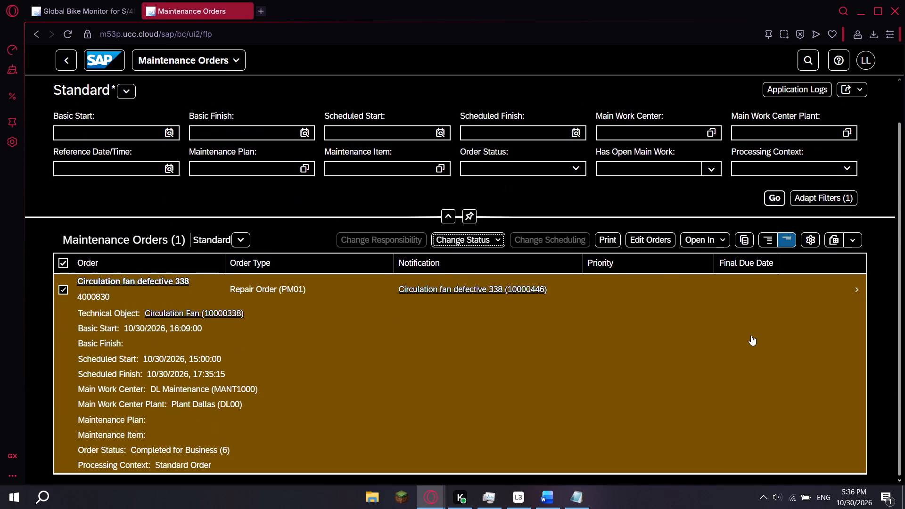
pyautogui.hotkey('alt', 'Tab')
pyautogui.hotkey('alt', 'Tab')
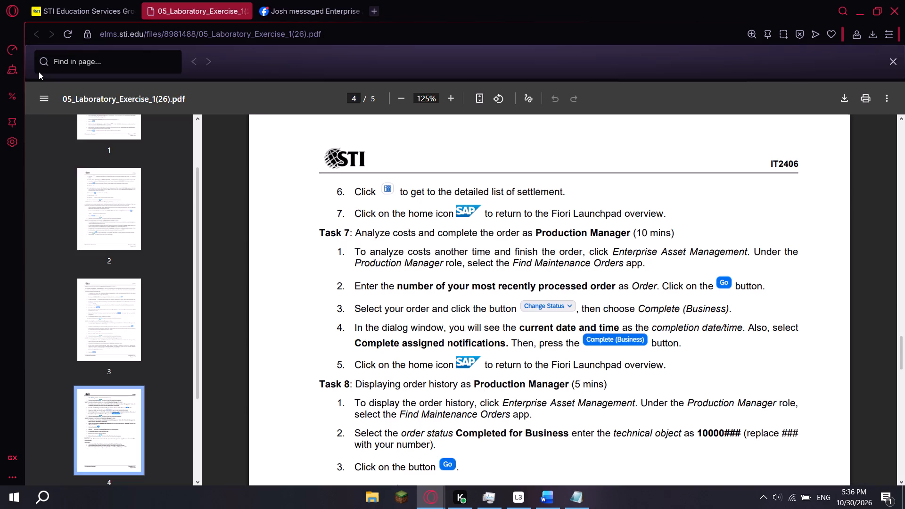
pyautogui.hotkey('alt', 'Tab')
pyautogui.click(106, 63)
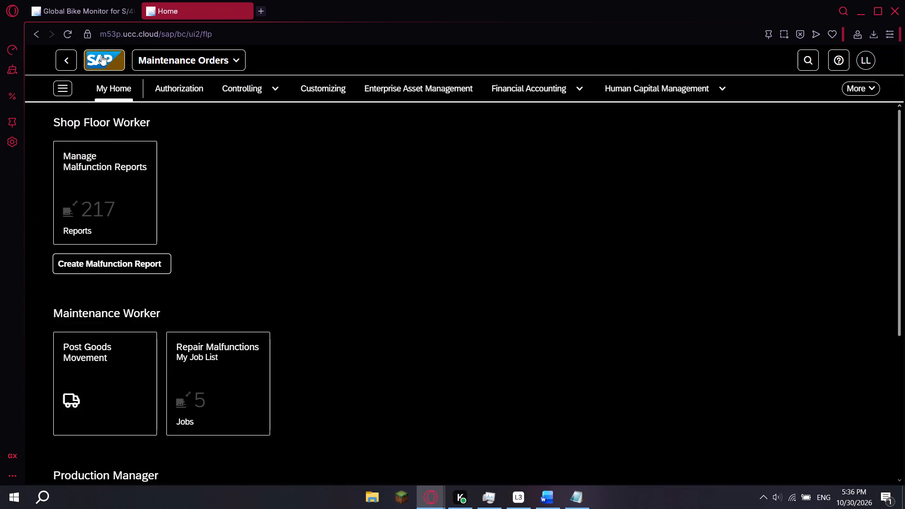
# Check the step statuses of the Enterprise Asset Management case study in the Global Bike Monitor.
pyautogui.click(95, 0)
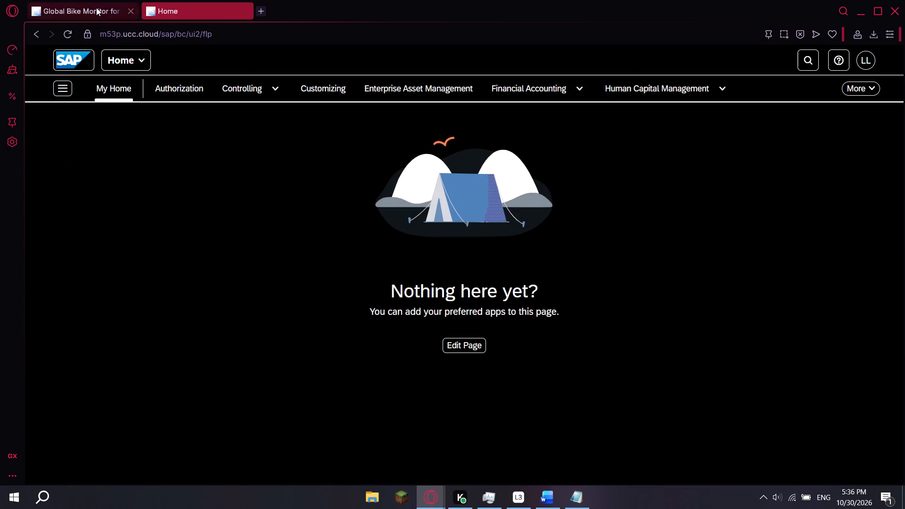
pyautogui.click(96, 8)
pyautogui.click(63, 61)
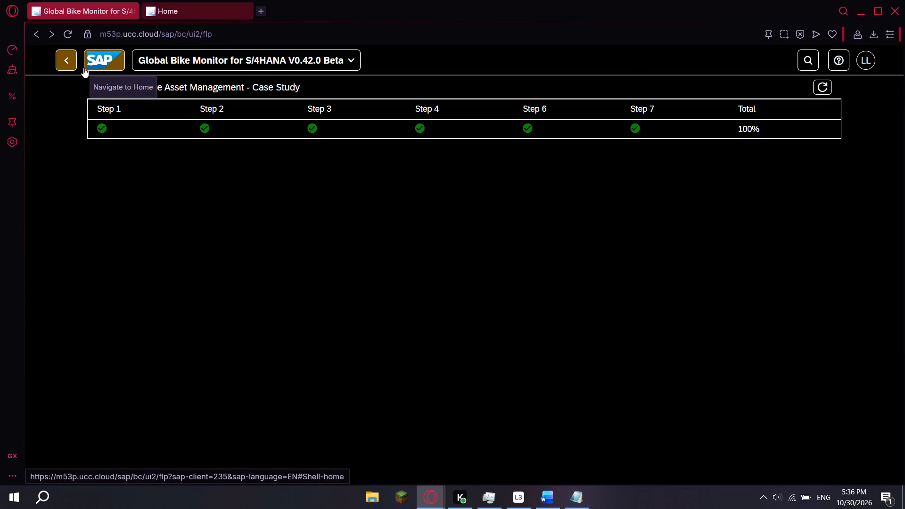
pyautogui.moveTo(167, 8); pyautogui.dragTo(167, 12)
# Read the Task 8 order history instructions and open the Find Maintenance Orders app under Production Manager.
pyautogui.hotkey('alt', 'Tab')
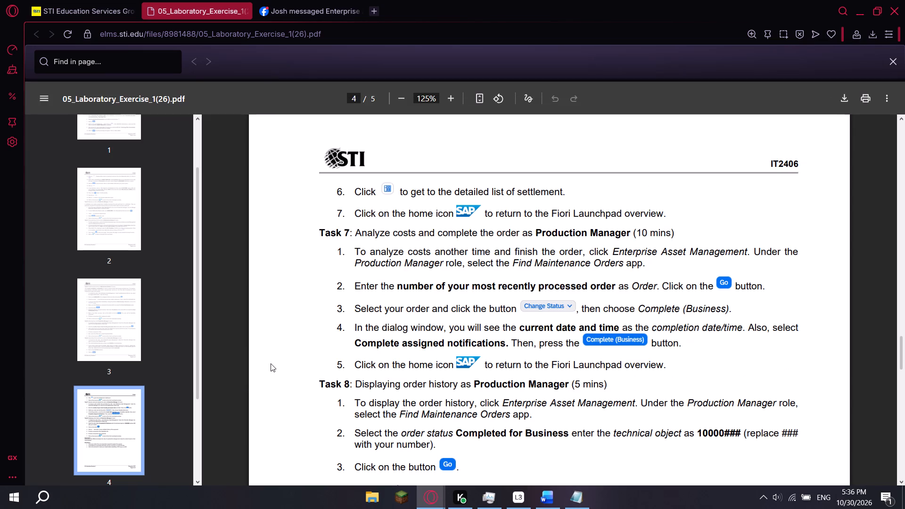
pyautogui.scroll(-2, 329, 419)
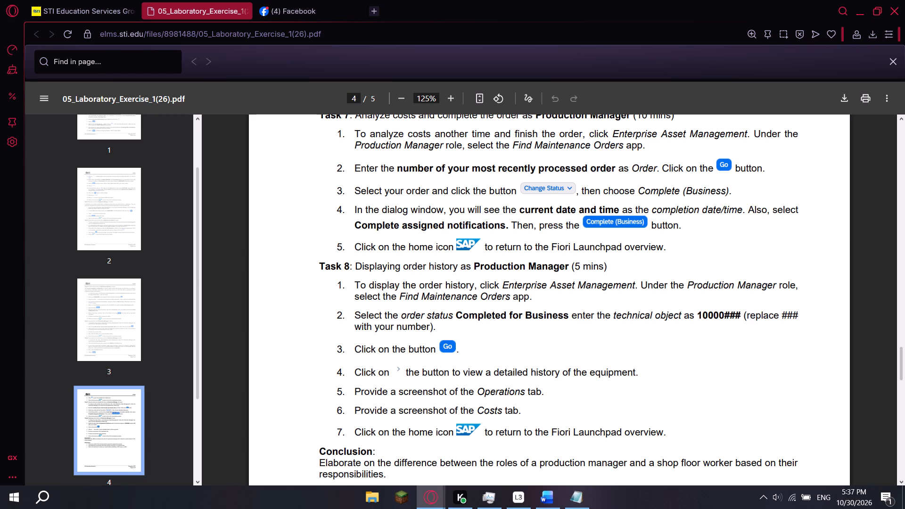
pyautogui.hotkey('alt', 'Tab')
pyautogui.click(424, 86)
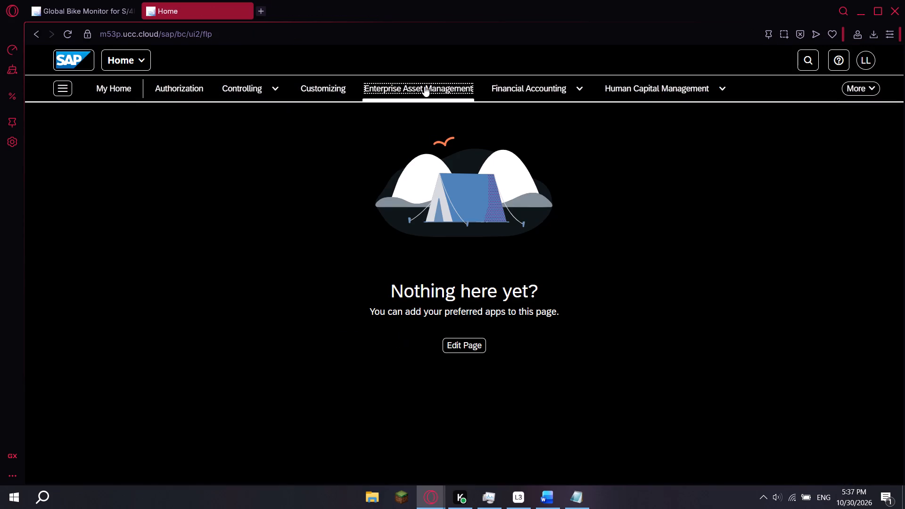
pyautogui.scroll(-8, 442, 258)
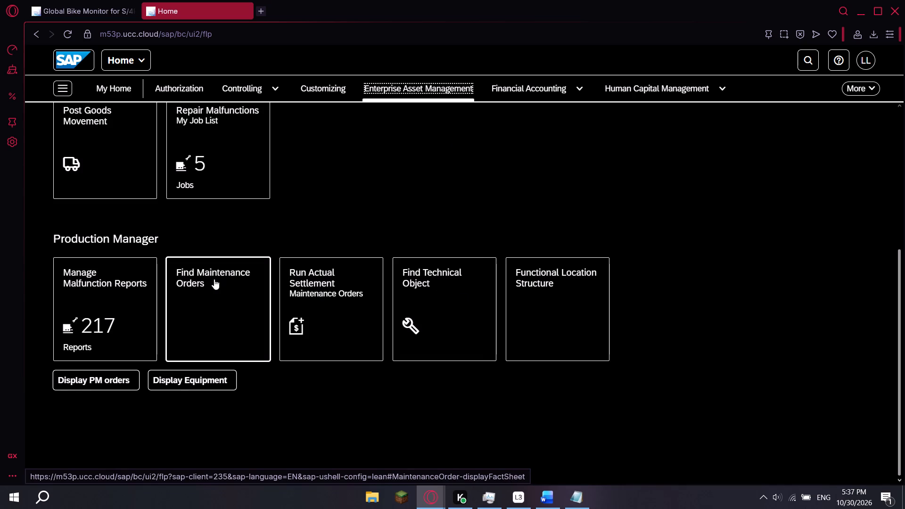
pyautogui.click(214, 279)
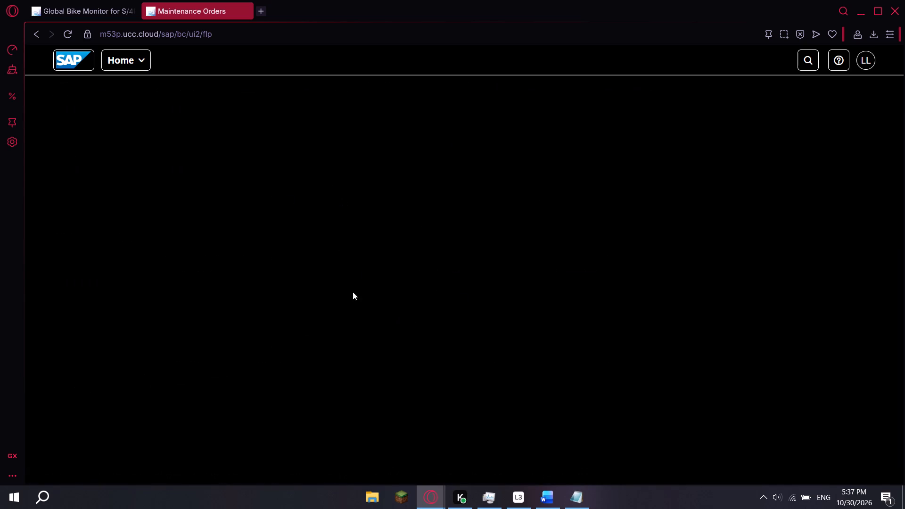
# Read the Task 8 steps, conclusion prompt and reminders in the laboratory exercise PDF, focusing on the required order status filter.
pyautogui.hotkey('alt', 'Tab')
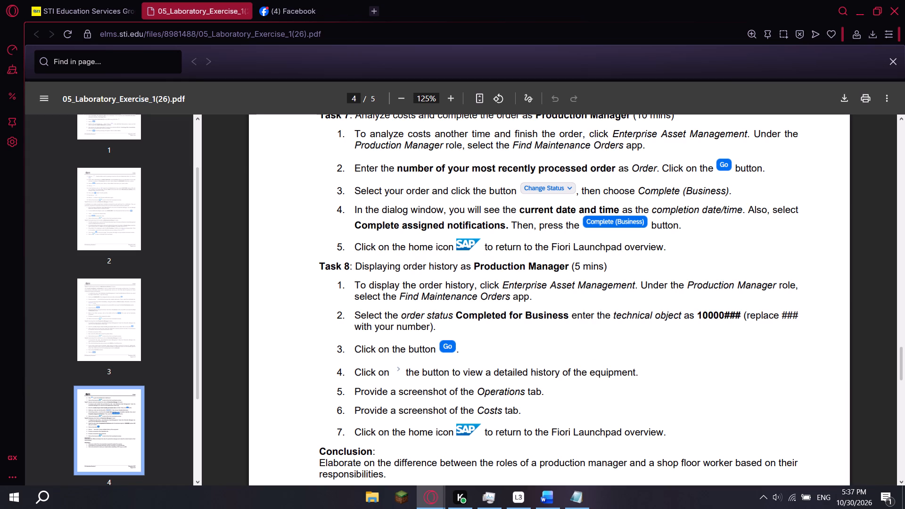
pyautogui.scroll(-1, 445, 313)
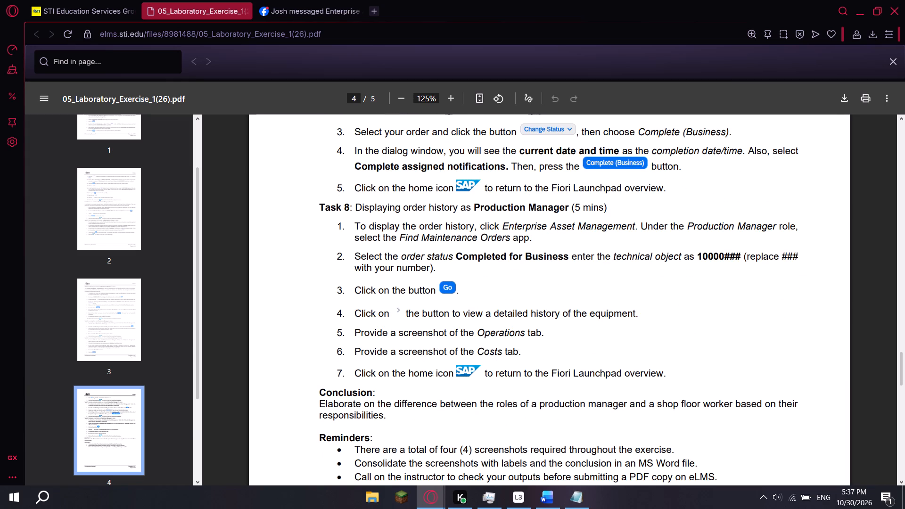
pyautogui.press('space')
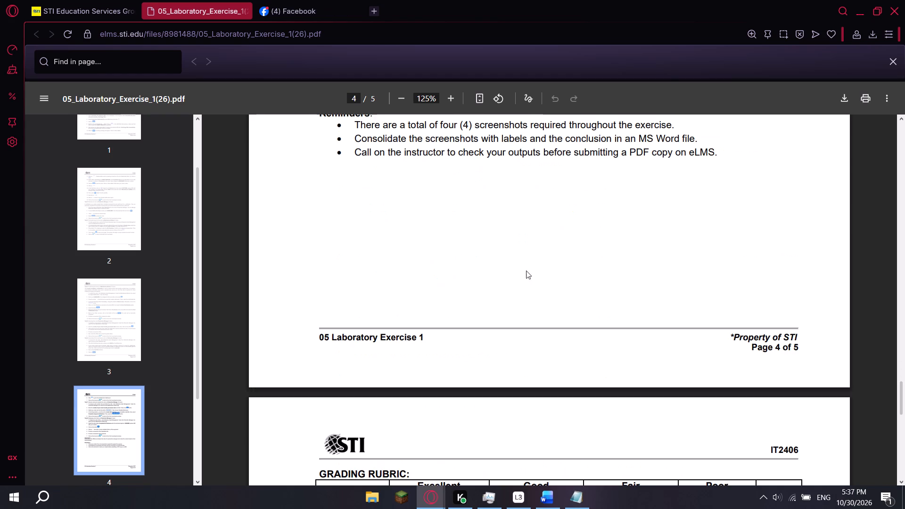
pyautogui.scroll(4, 510, 278)
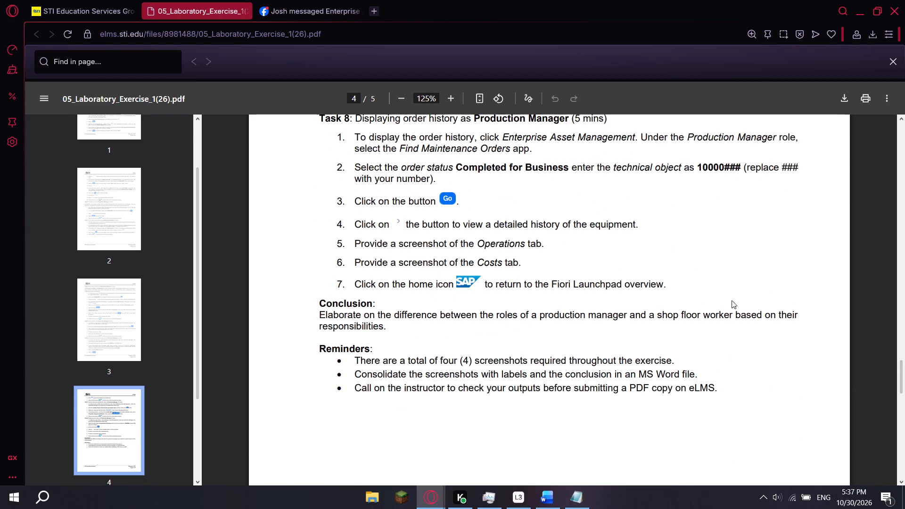
pyautogui.scroll(-7, 434, 308)
pyautogui.scroll(8, 453, 304)
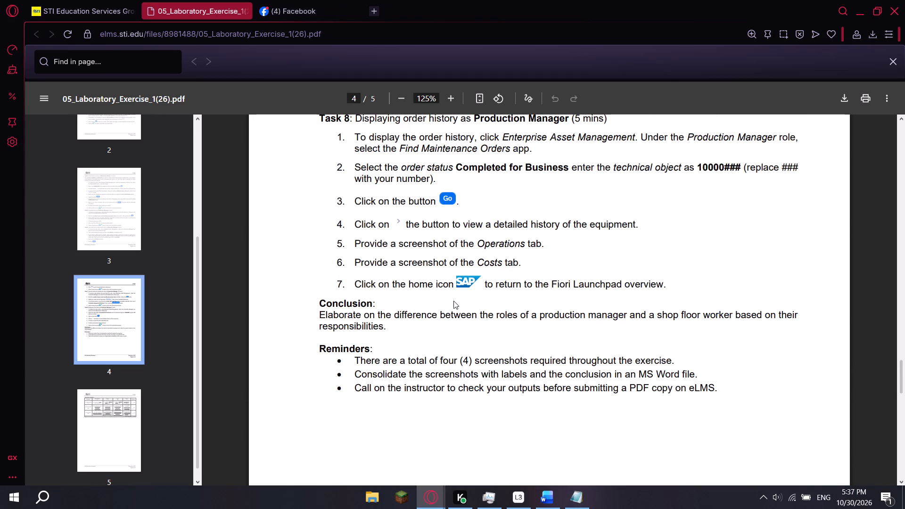
pyautogui.scroll(1, 453, 301)
pyautogui.scroll(-1, 398, 290)
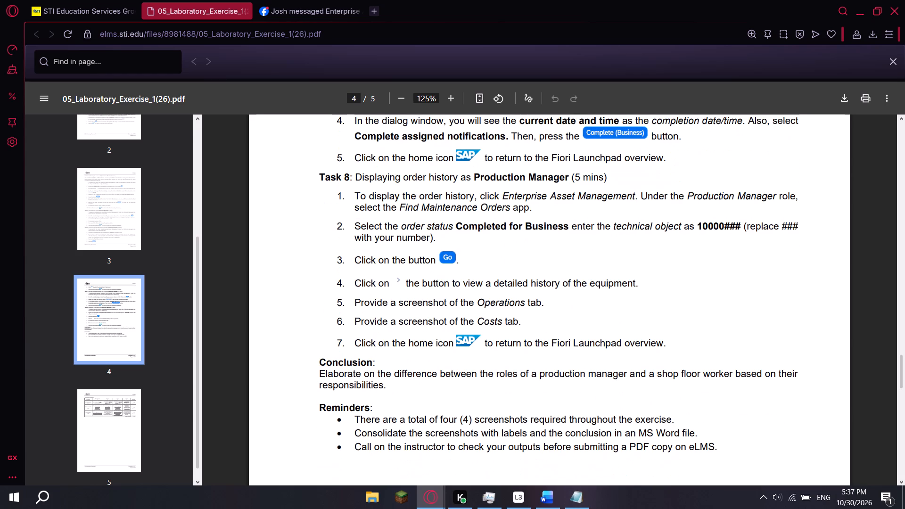
pyautogui.moveTo(366, 227); pyautogui.dragTo(455, 236)
pyautogui.click(496, 236)
pyautogui.moveTo(464, 226); pyautogui.dragTo(562, 225)
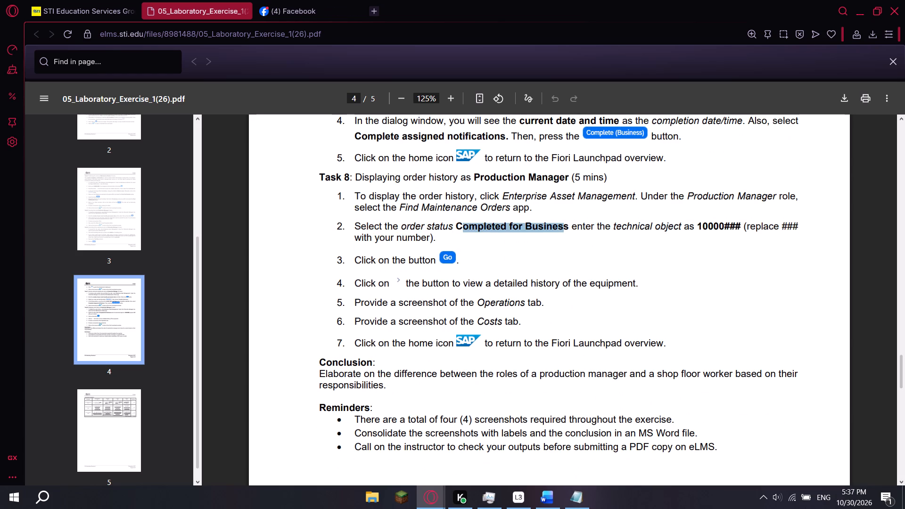
pyautogui.moveTo(562, 225); pyautogui.dragTo(573, 225)
# Set the Order Status filter in Maintenance Orders to Completed for Business.
pyautogui.hotkey('alt', 'Tab')
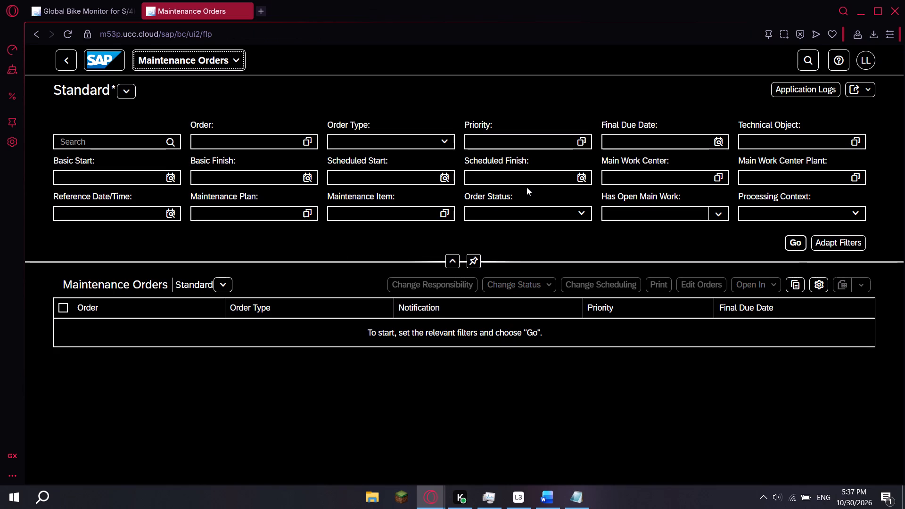
pyautogui.click(518, 208)
pyautogui.click(578, 210)
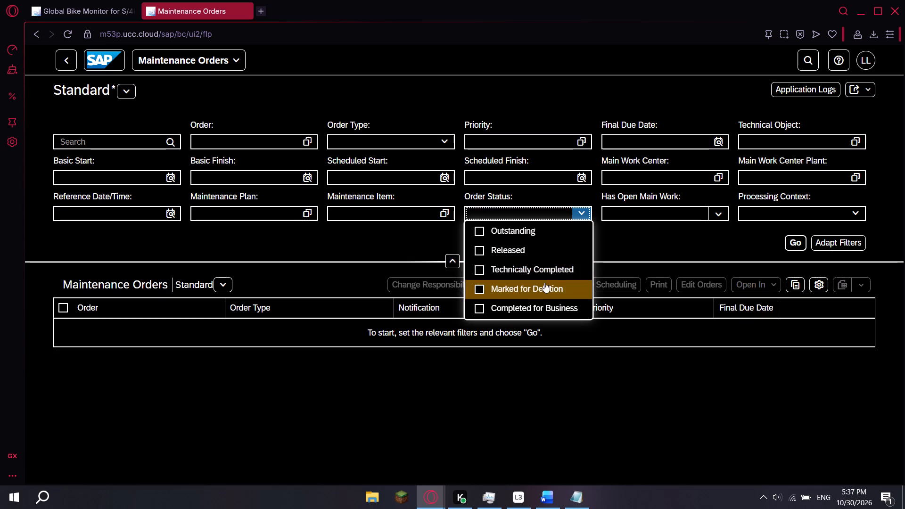
pyautogui.hotkey('alt', 'Tab')
pyautogui.hotkey('alt', 'Tab')
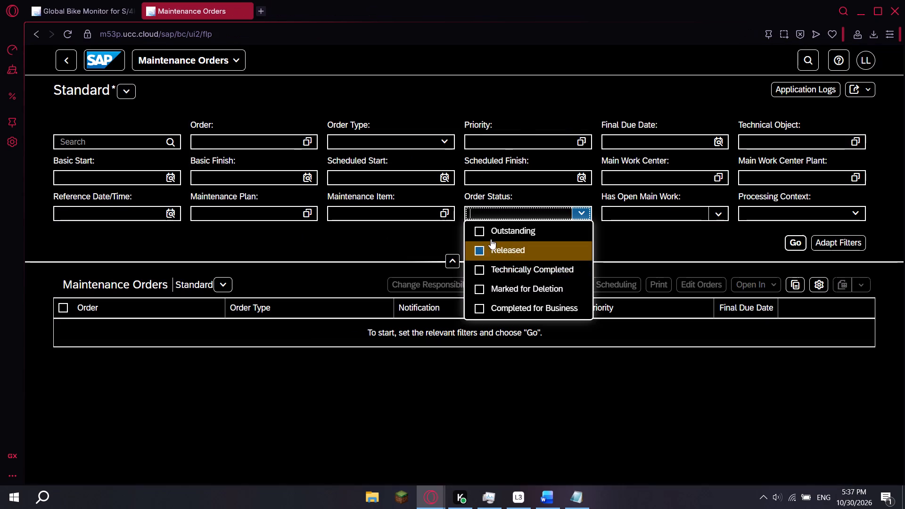
pyautogui.click(482, 306)
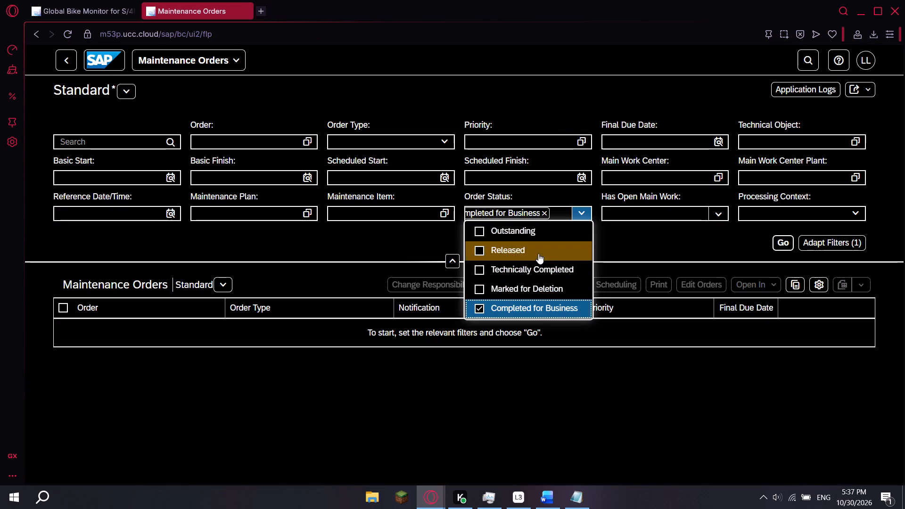
pyautogui.click(619, 249)
# Filter by technical object 10000338 (Circulation Fan), following the PDF's 10000### pattern, and run the maintenance order search.
pyautogui.hotkey('alt', 'Tab')
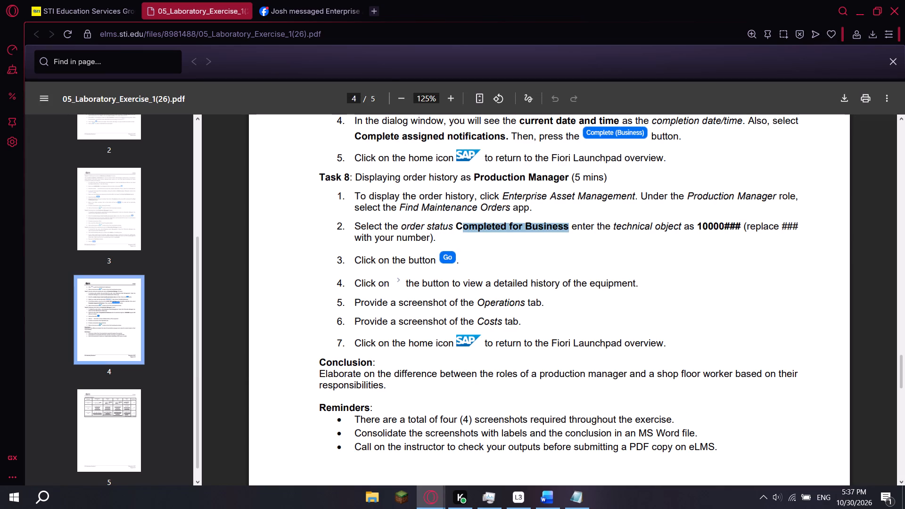
pyautogui.moveTo(699, 226); pyautogui.dragTo(732, 224)
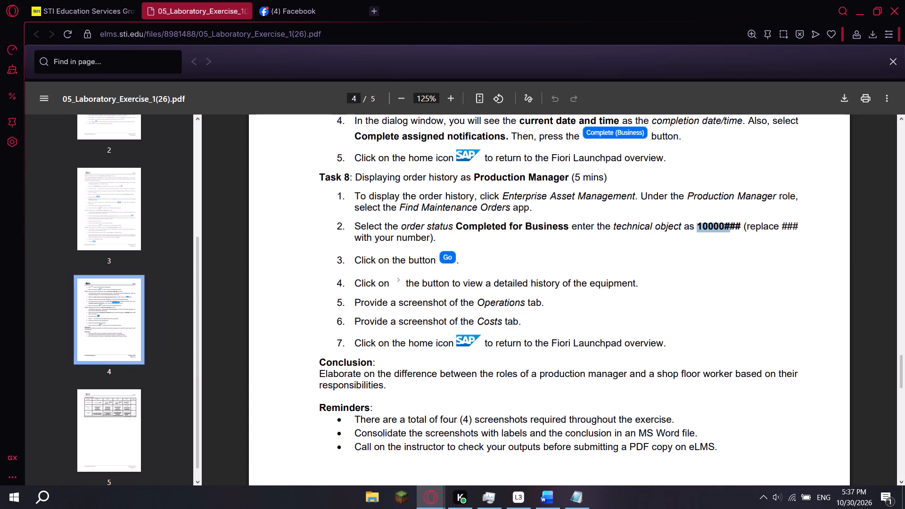
pyautogui.moveTo(732, 224); pyautogui.dragTo(741, 225)
pyautogui.hotkey('ctrl', 'c')
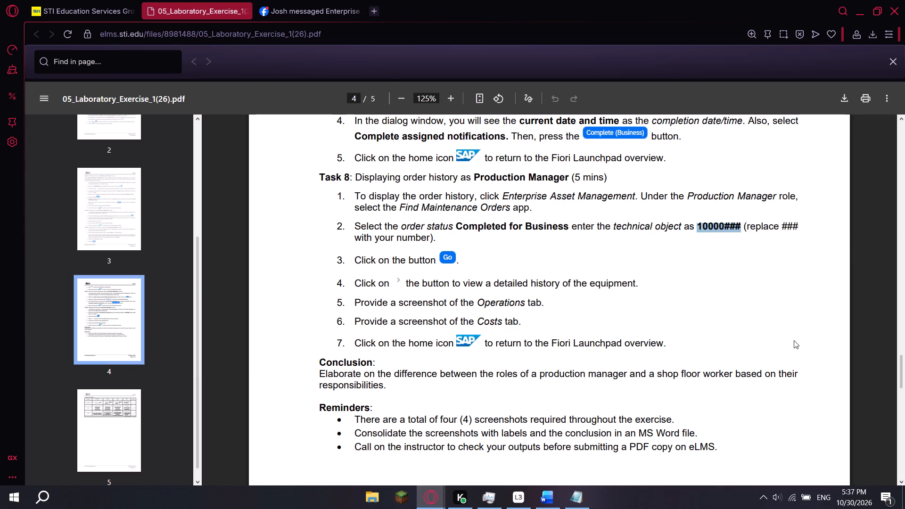
pyautogui.hotkey('alt', 'Tab')
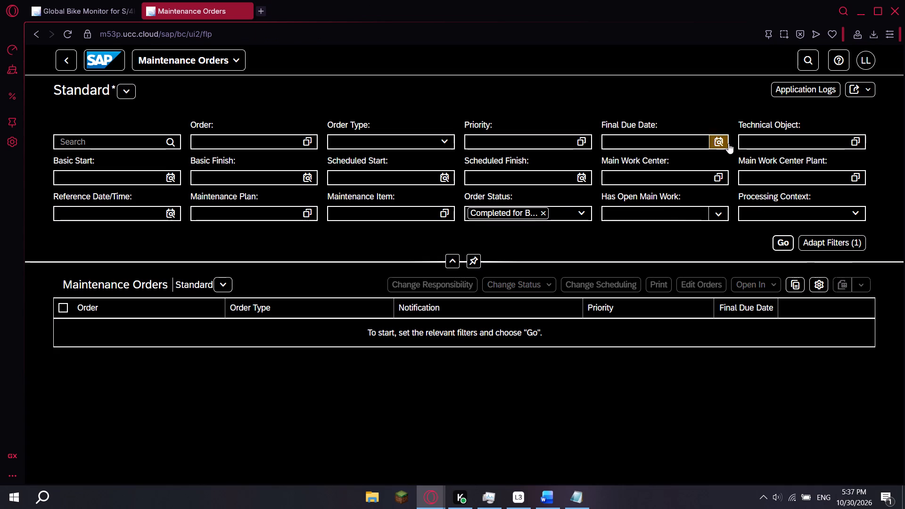
pyautogui.click(765, 139)
pyautogui.hotkey('ctrl', 'v')
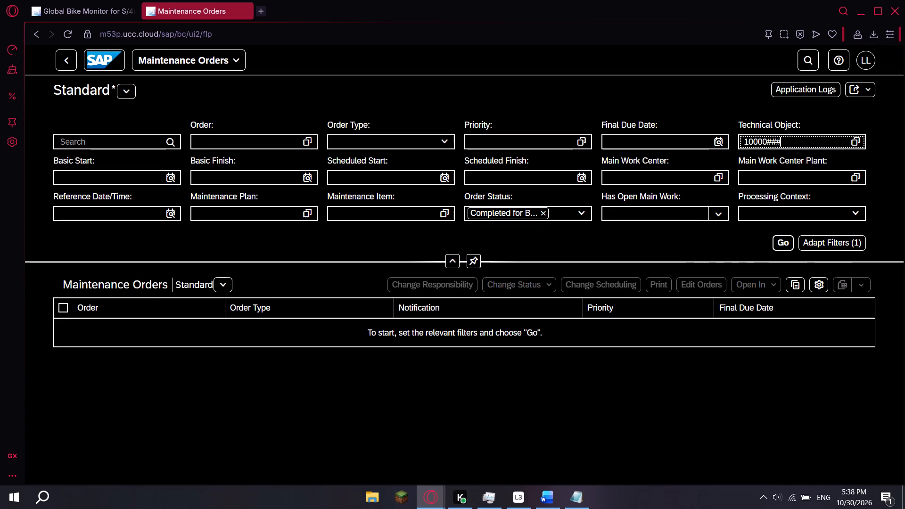
pyautogui.press('BackSpace')
pyautogui.press('BackSpace')
pyautogui.press('BackSpace')
pyautogui.write('338')
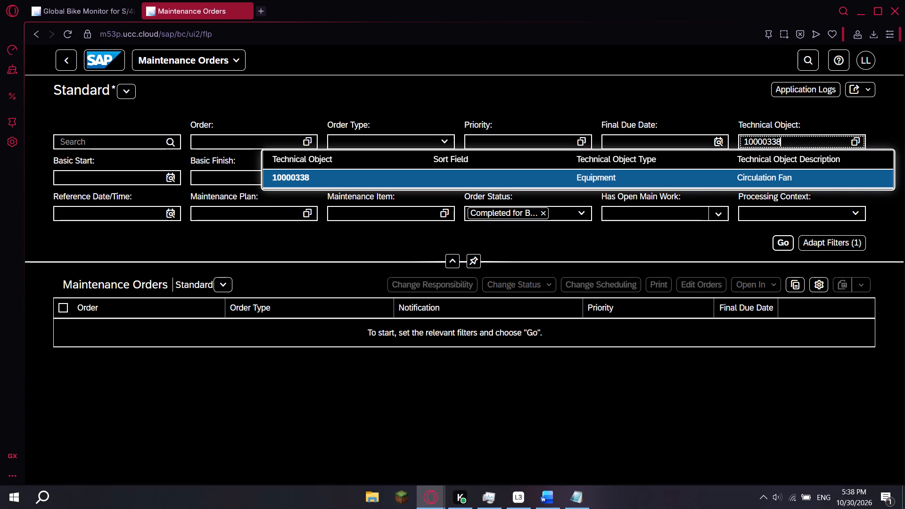
pyautogui.click(496, 180)
pyautogui.hotkey('alt', 'Tab')
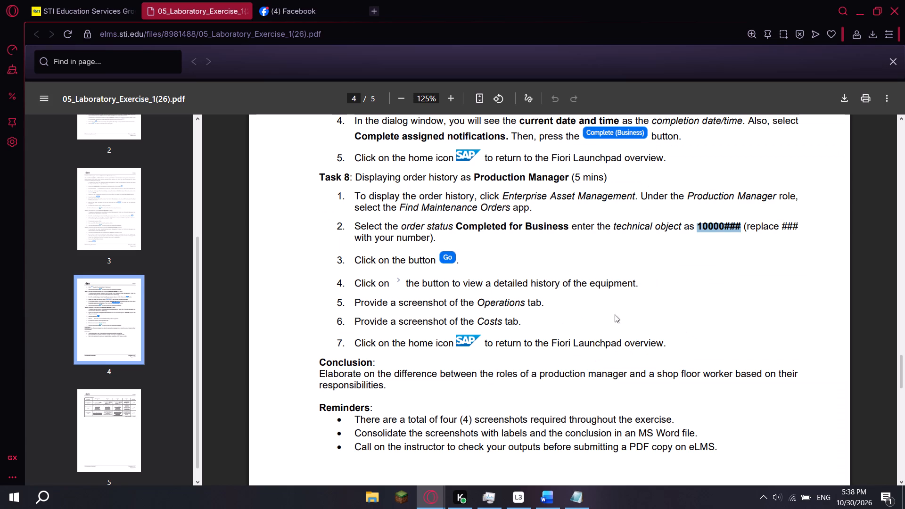
pyautogui.hotkey('alt', 'Tab')
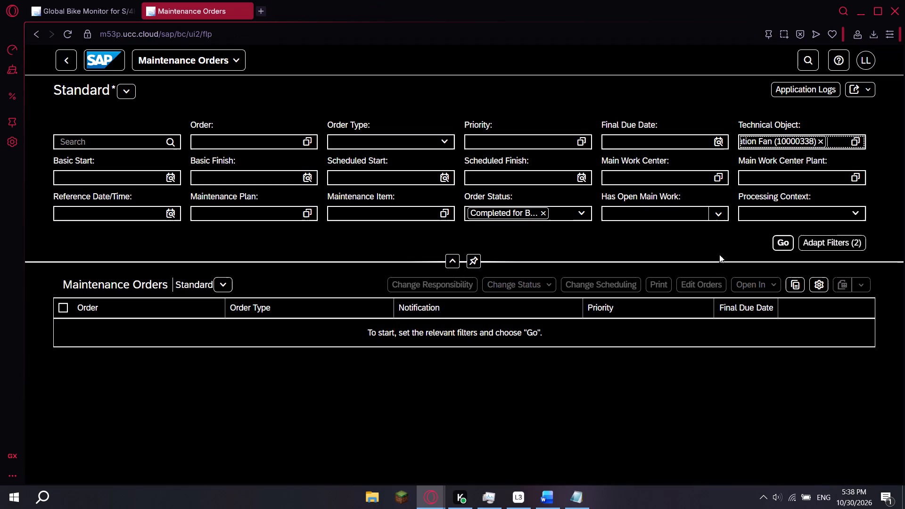
pyautogui.click(779, 238)
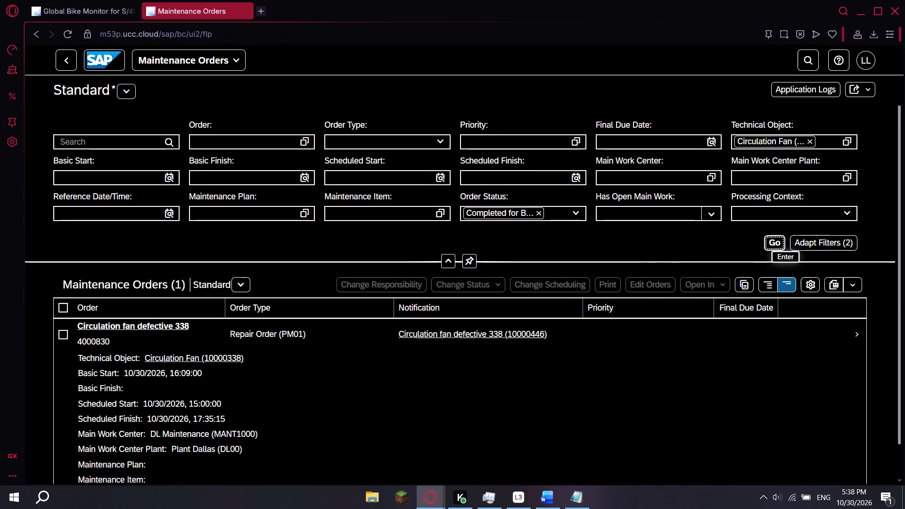
# Check Task 8 step 4 in the PDF and open the details of maintenance order 4000830.
pyautogui.hotkey('alt', 'Tab')
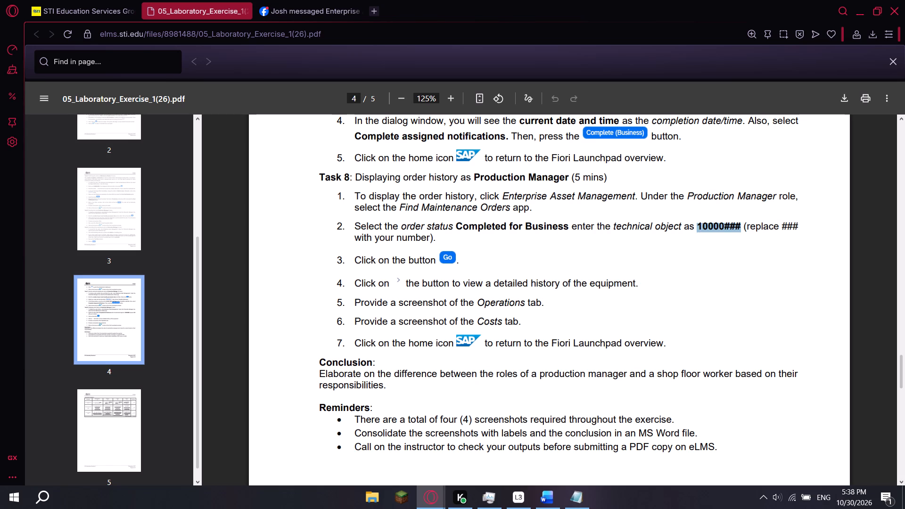
pyautogui.moveTo(362, 287); pyautogui.dragTo(439, 287)
pyautogui.click(600, 283)
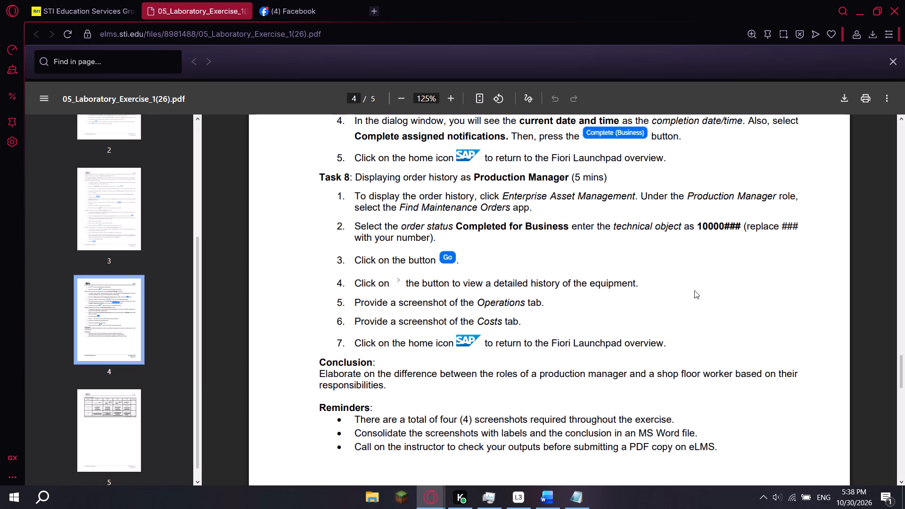
pyautogui.hotkey('alt', 'Tab')
pyautogui.click(856, 333)
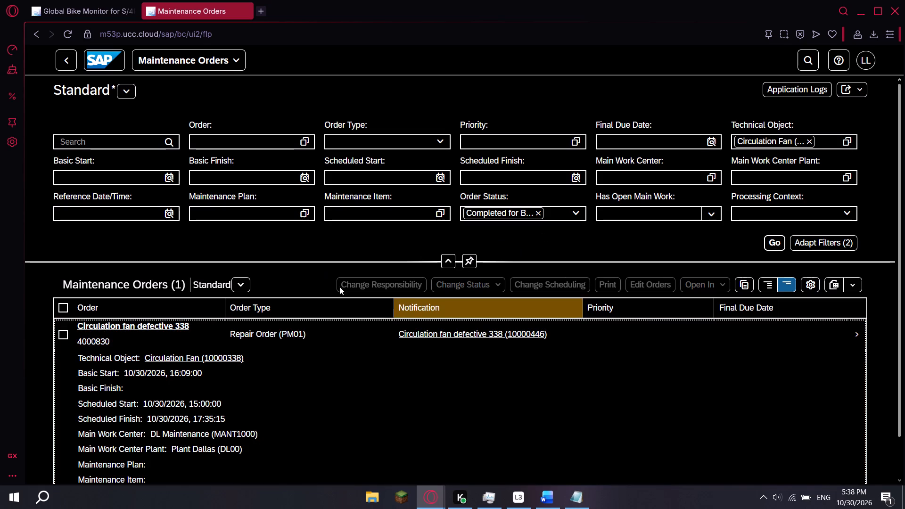
pyautogui.click(854, 336)
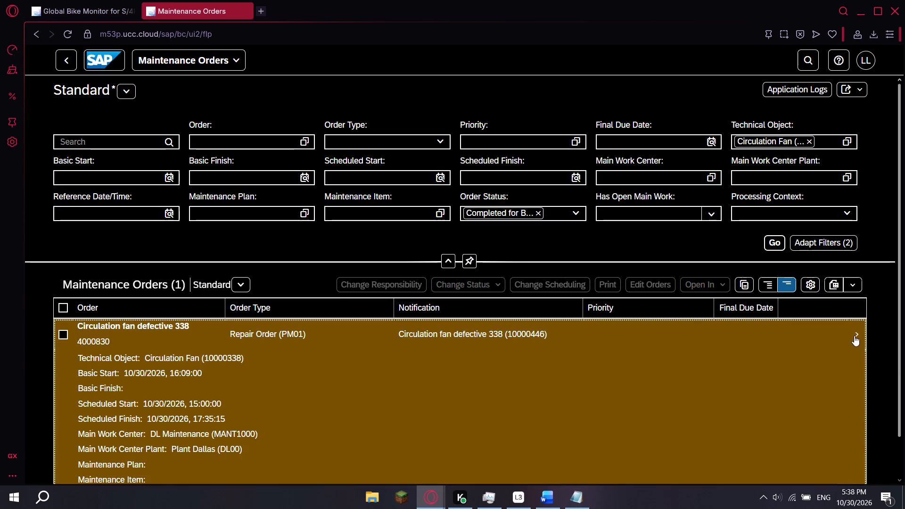
# Check Task 8 step 5, display the order's Operations section with the user profile details open, and capture a screenshot of the window.
pyautogui.hotkey('alt', 'Tab')
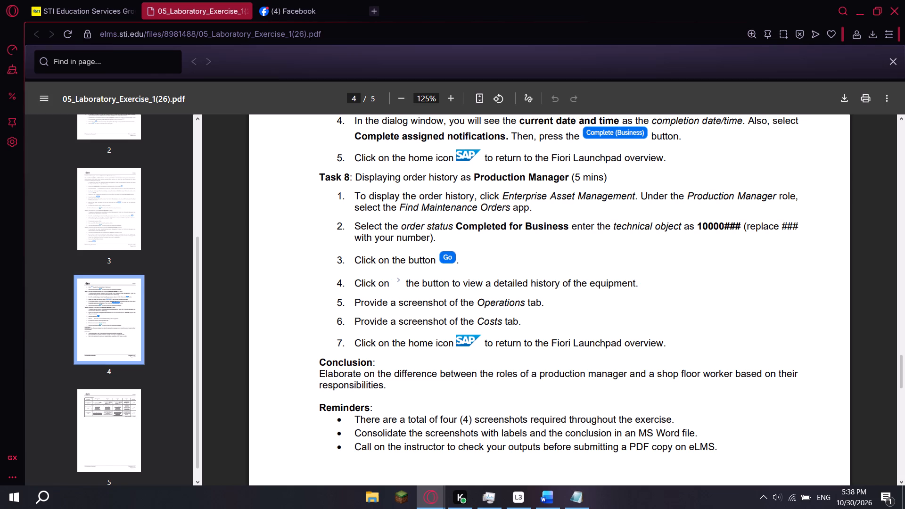
pyautogui.moveTo(362, 306); pyautogui.dragTo(523, 304)
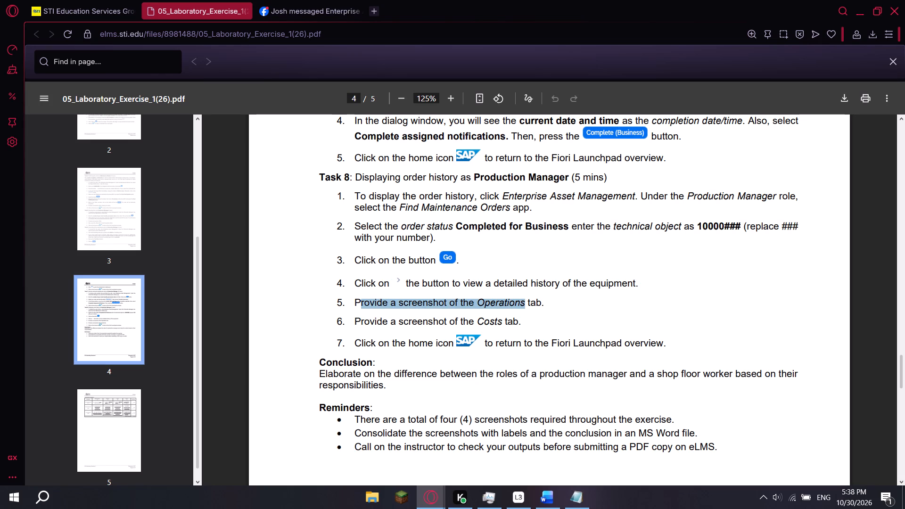
pyautogui.moveTo(523, 304); pyautogui.dragTo(549, 304)
pyautogui.click(579, 310)
pyautogui.hotkey('alt', 'Tab')
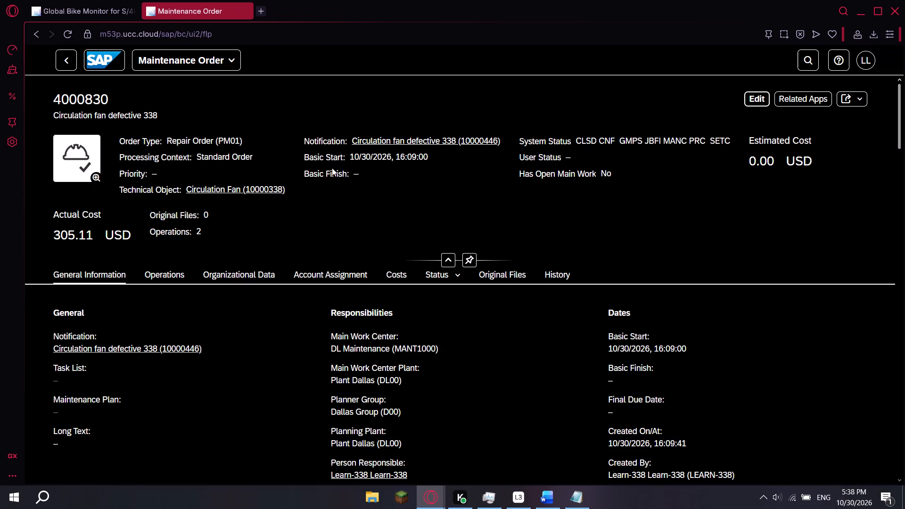
pyautogui.click(170, 281)
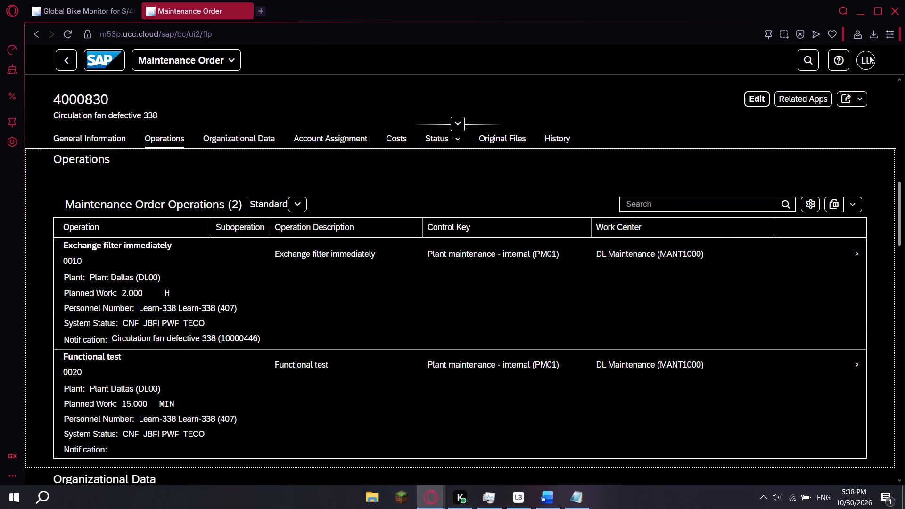
pyautogui.click(870, 56)
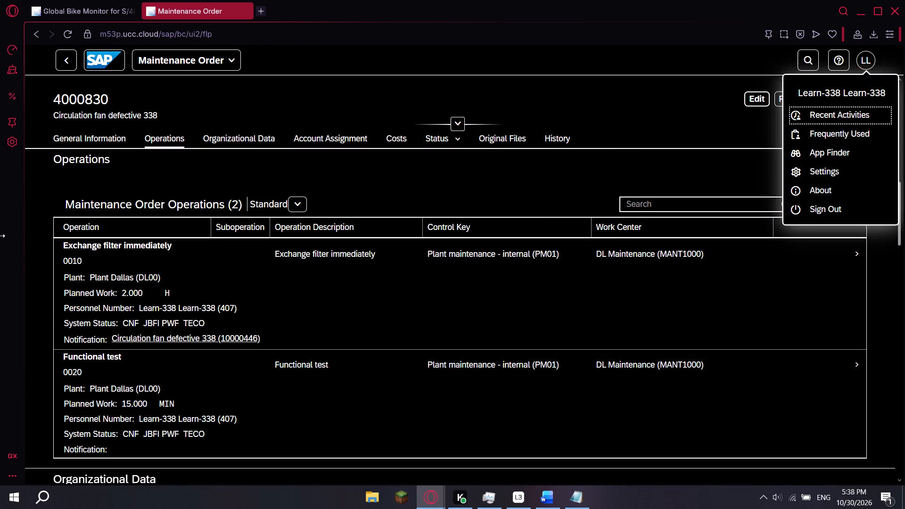
pyautogui.hotkey('shift', 's')
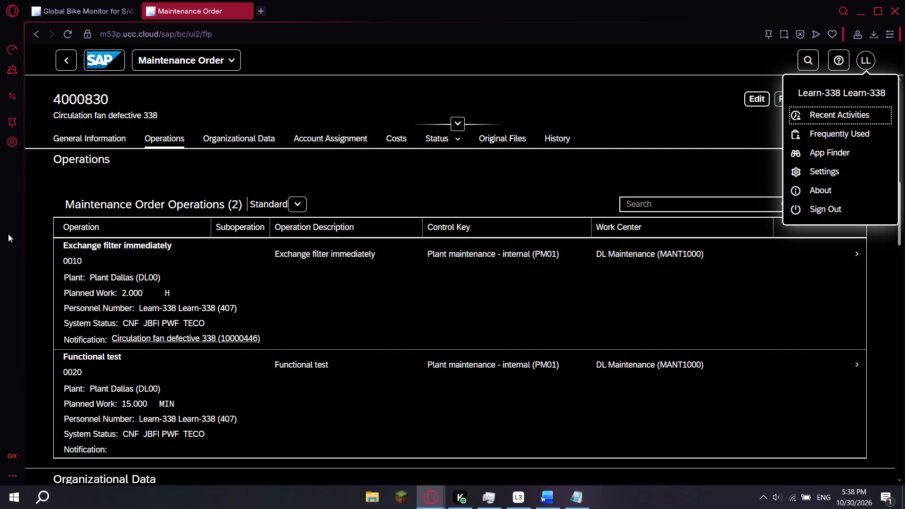
pyautogui.press('shift+super+s')
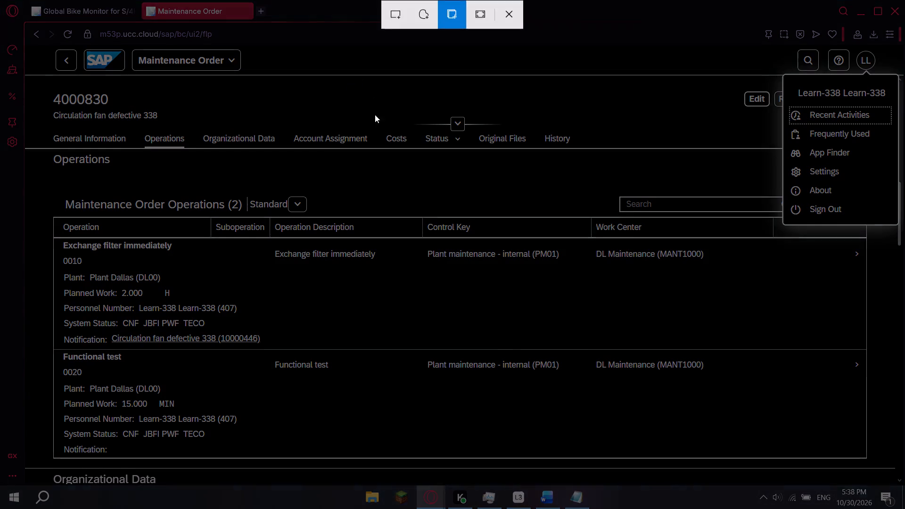
pyautogui.click(379, 189)
# Switch to the lab exercise Word document and paste the Operations screenshot into the empty table row below Task 5 Step 4.
pyautogui.hotkey('alt', 'Tab')
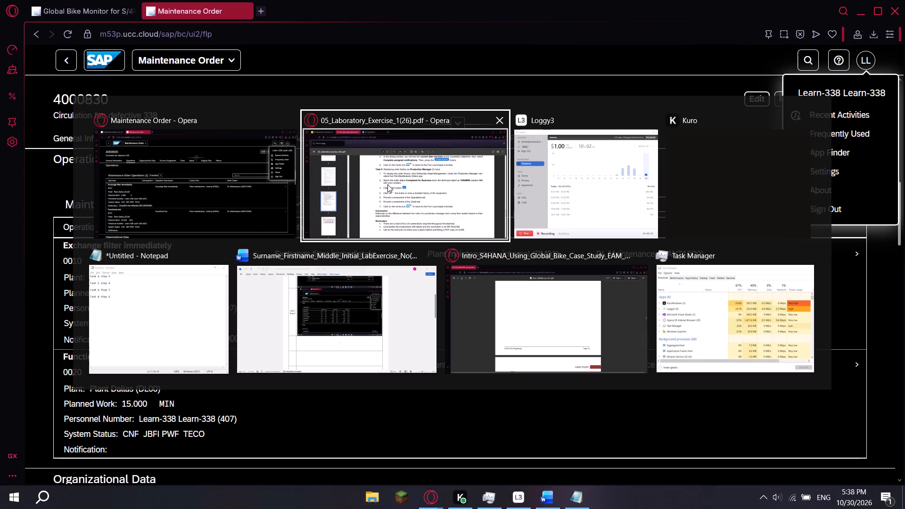
pyautogui.keyDown('alt'); pyautogui.click(327, 333); pyautogui.keyUp('alt')
pyautogui.click(313, 353)
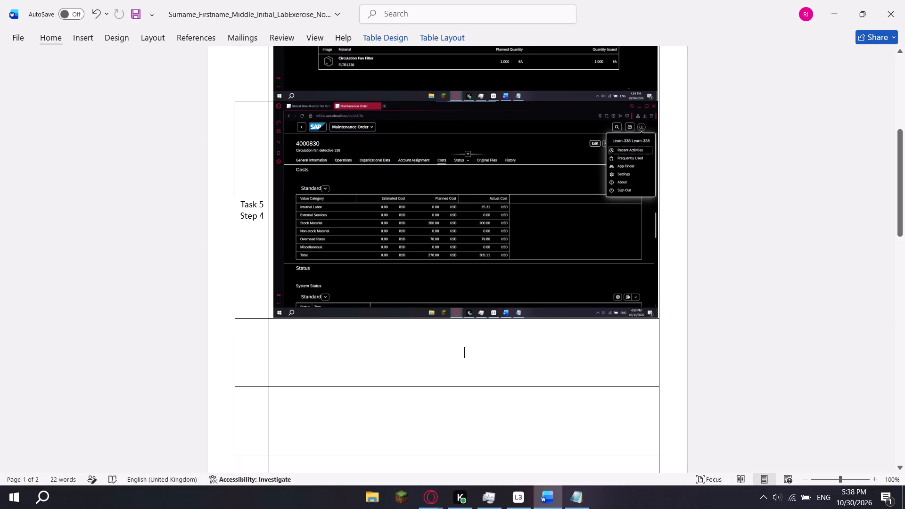
pyautogui.hotkey('ctrl', 'v')
pyautogui.scroll(9, 322, 325)
pyautogui.scroll(-4, 324, 324)
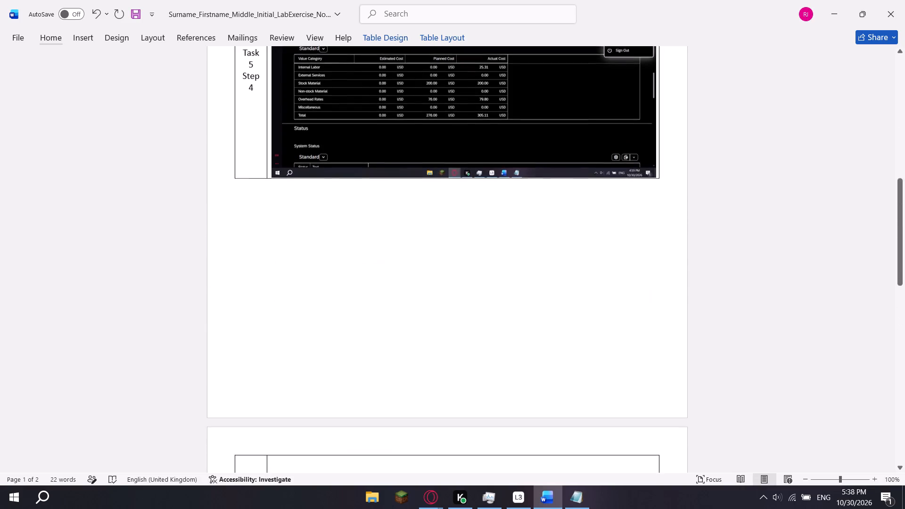
pyautogui.scroll(-11, 325, 324)
pyautogui.click(369, 212)
pyautogui.moveTo(271, 58); pyautogui.dragTo(313, 88)
pyautogui.hotkey('alt', 'Tab')
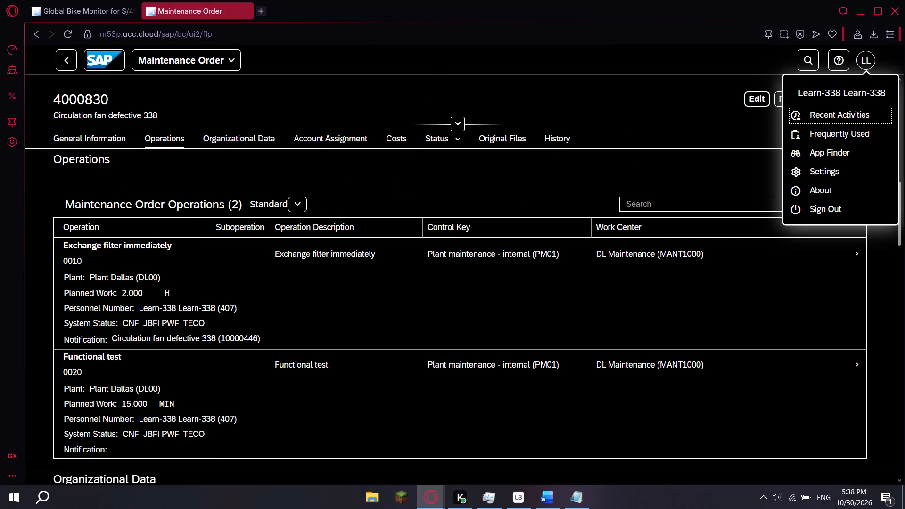
pyautogui.click(80, 0)
pyautogui.hotkey('alt', 'Tab')
pyautogui.hotkey('alt', 'Tab')
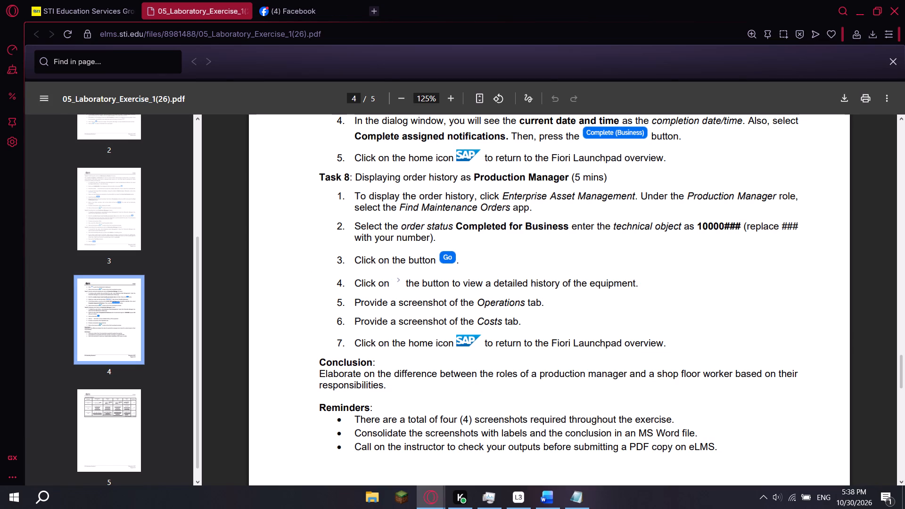
pyautogui.hotkey('alt', 'Tab')
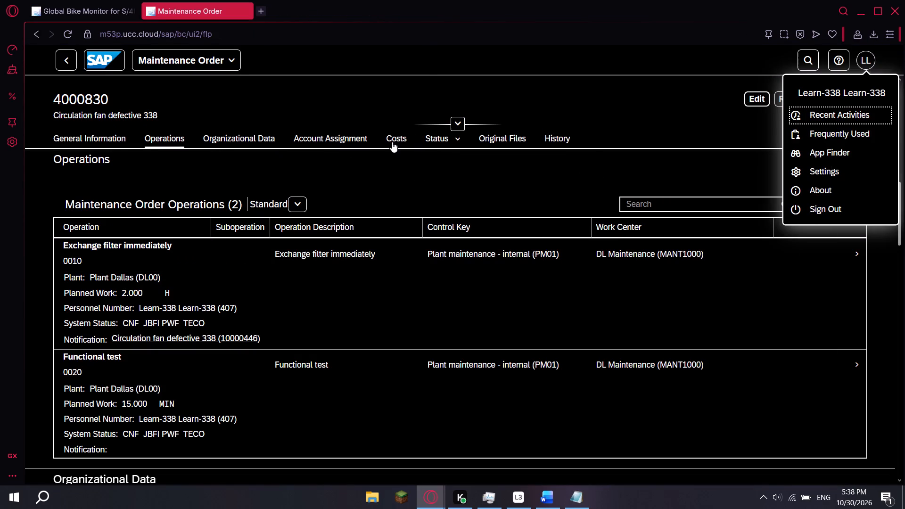
pyautogui.click(392, 142)
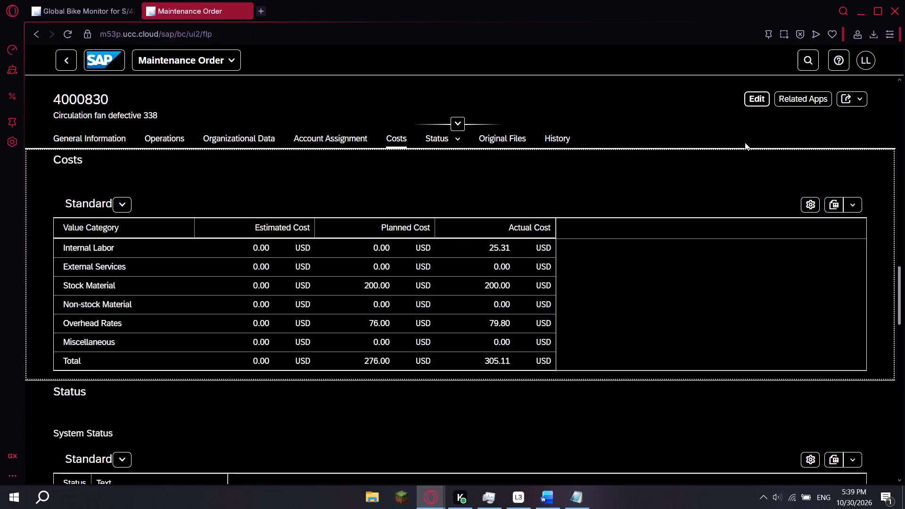
pyautogui.click(867, 59)
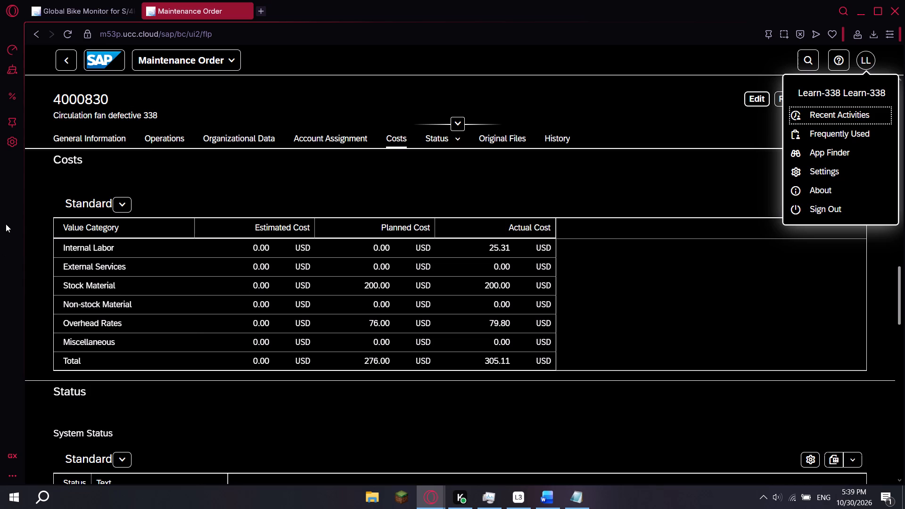
pyautogui.press('shift+super+s')
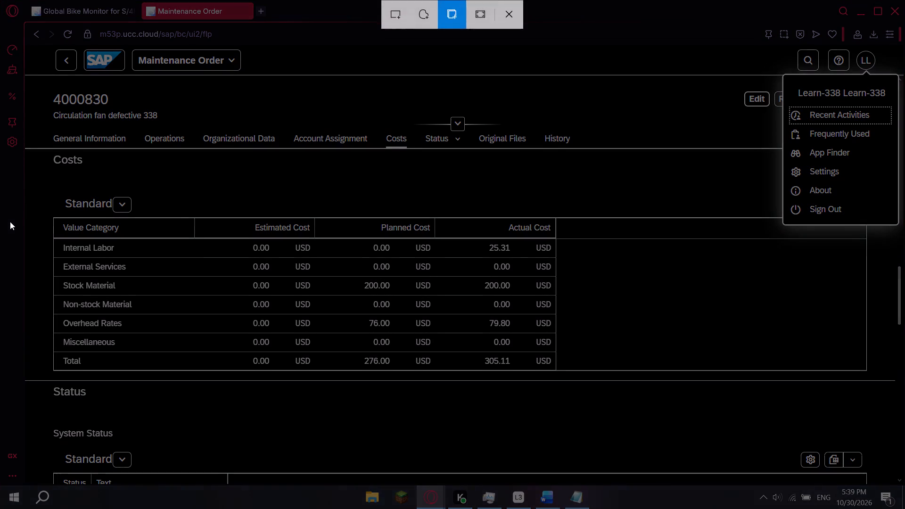